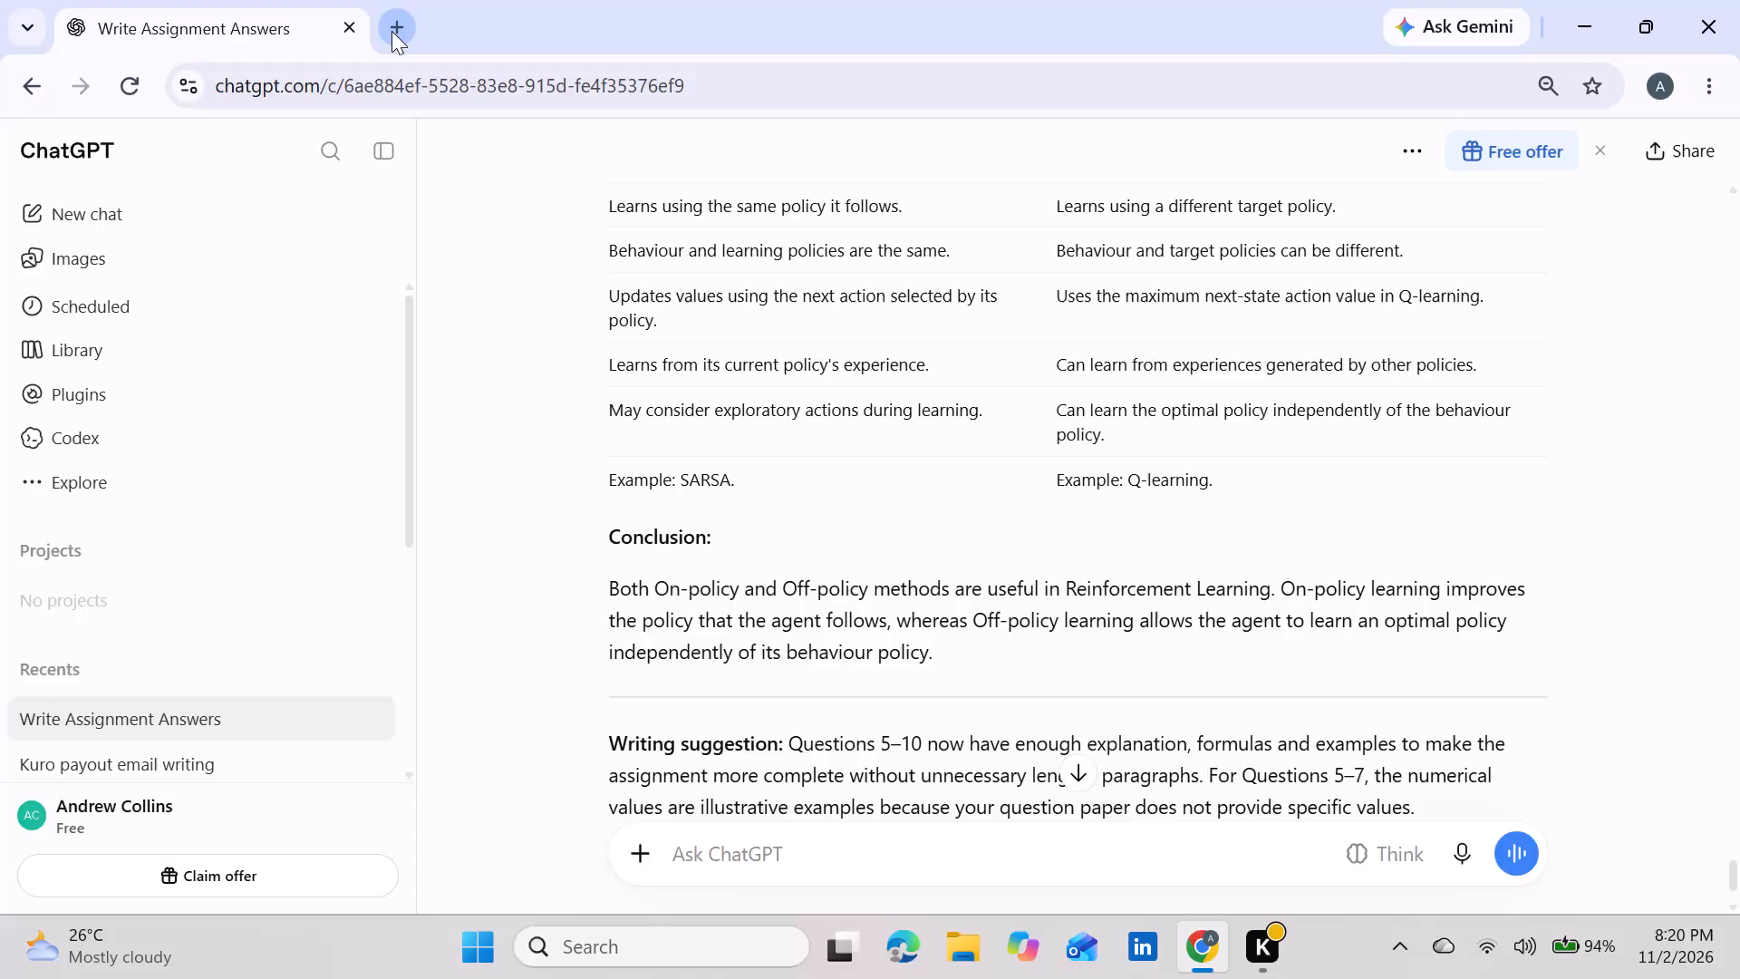
Search Google for smartdraw, open the SmartDraw website and start its web app.
{"action": "left_click", "coordinate": [709, 546]}
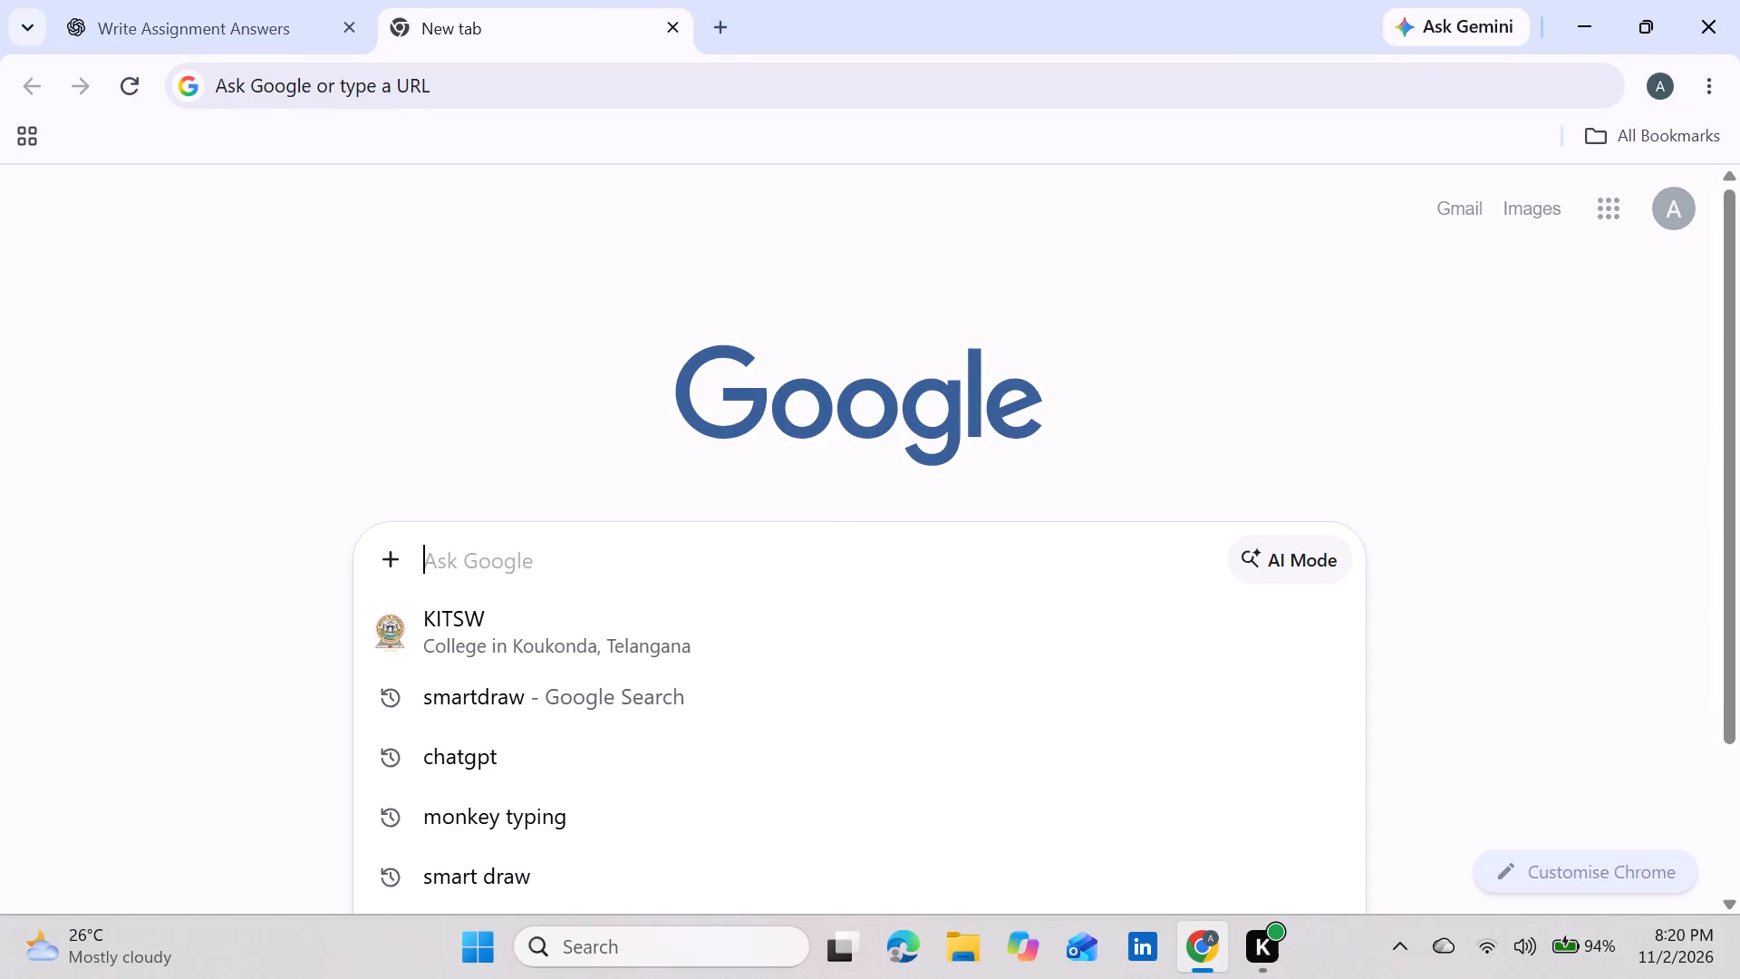
{"action": "left_click", "coordinate": [561, 717]}
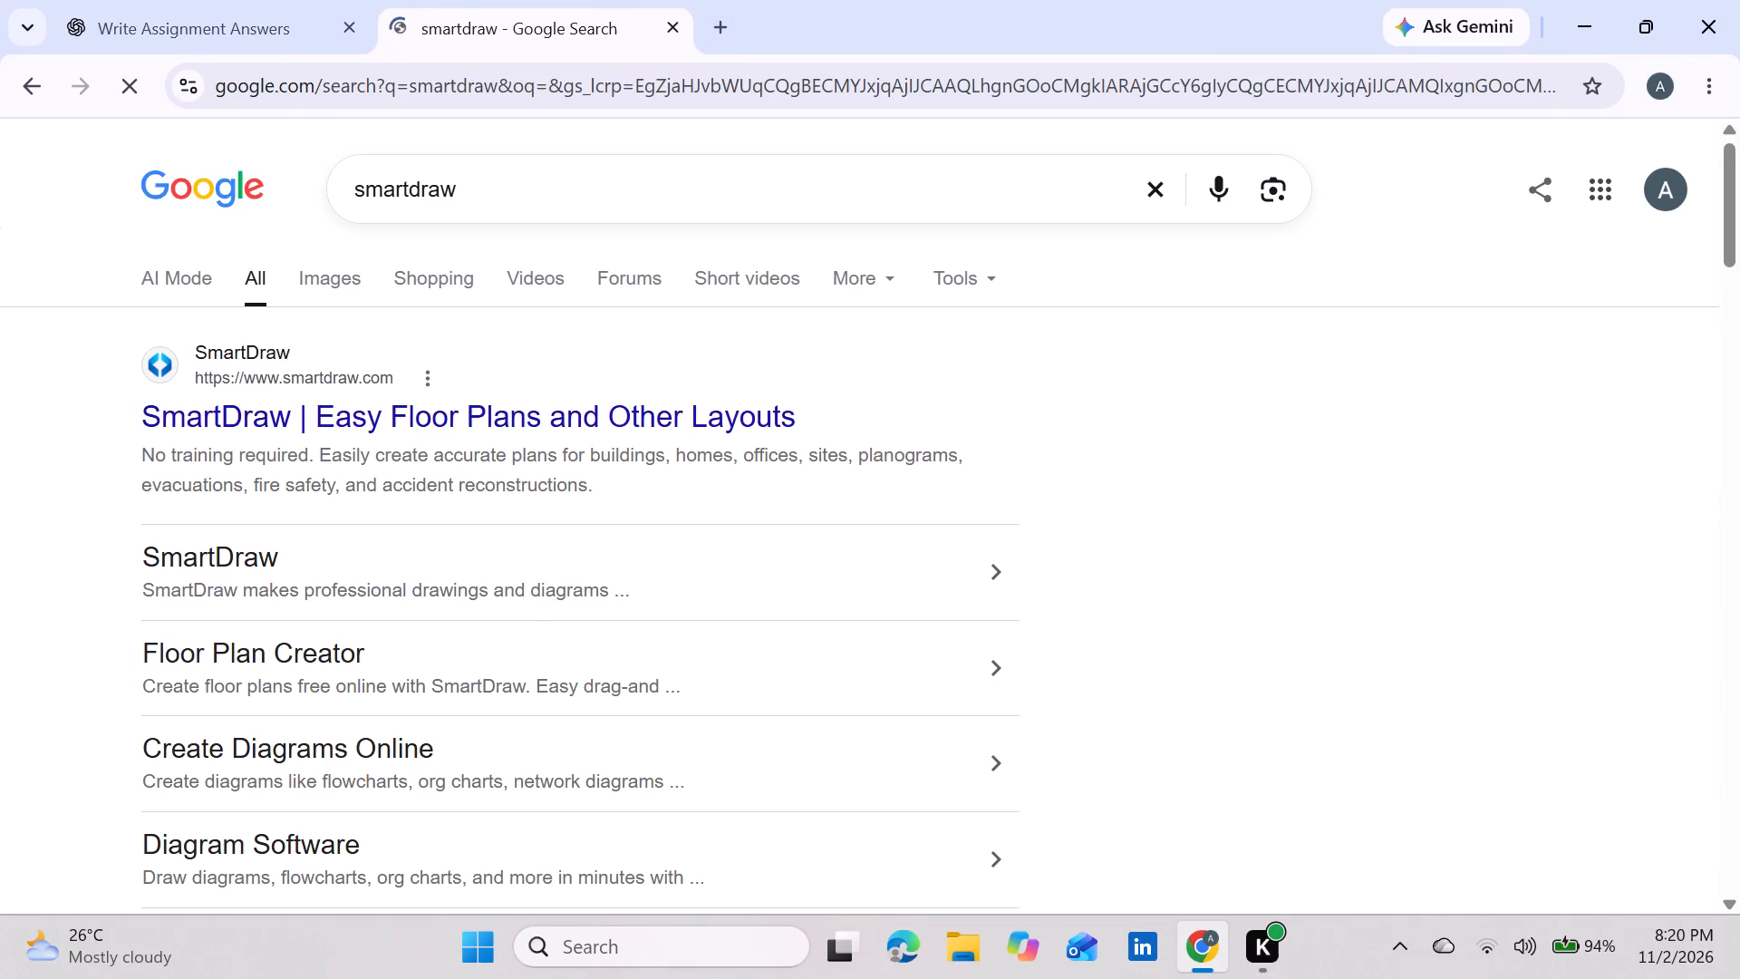
{"action": "left_click", "coordinate": [476, 414]}
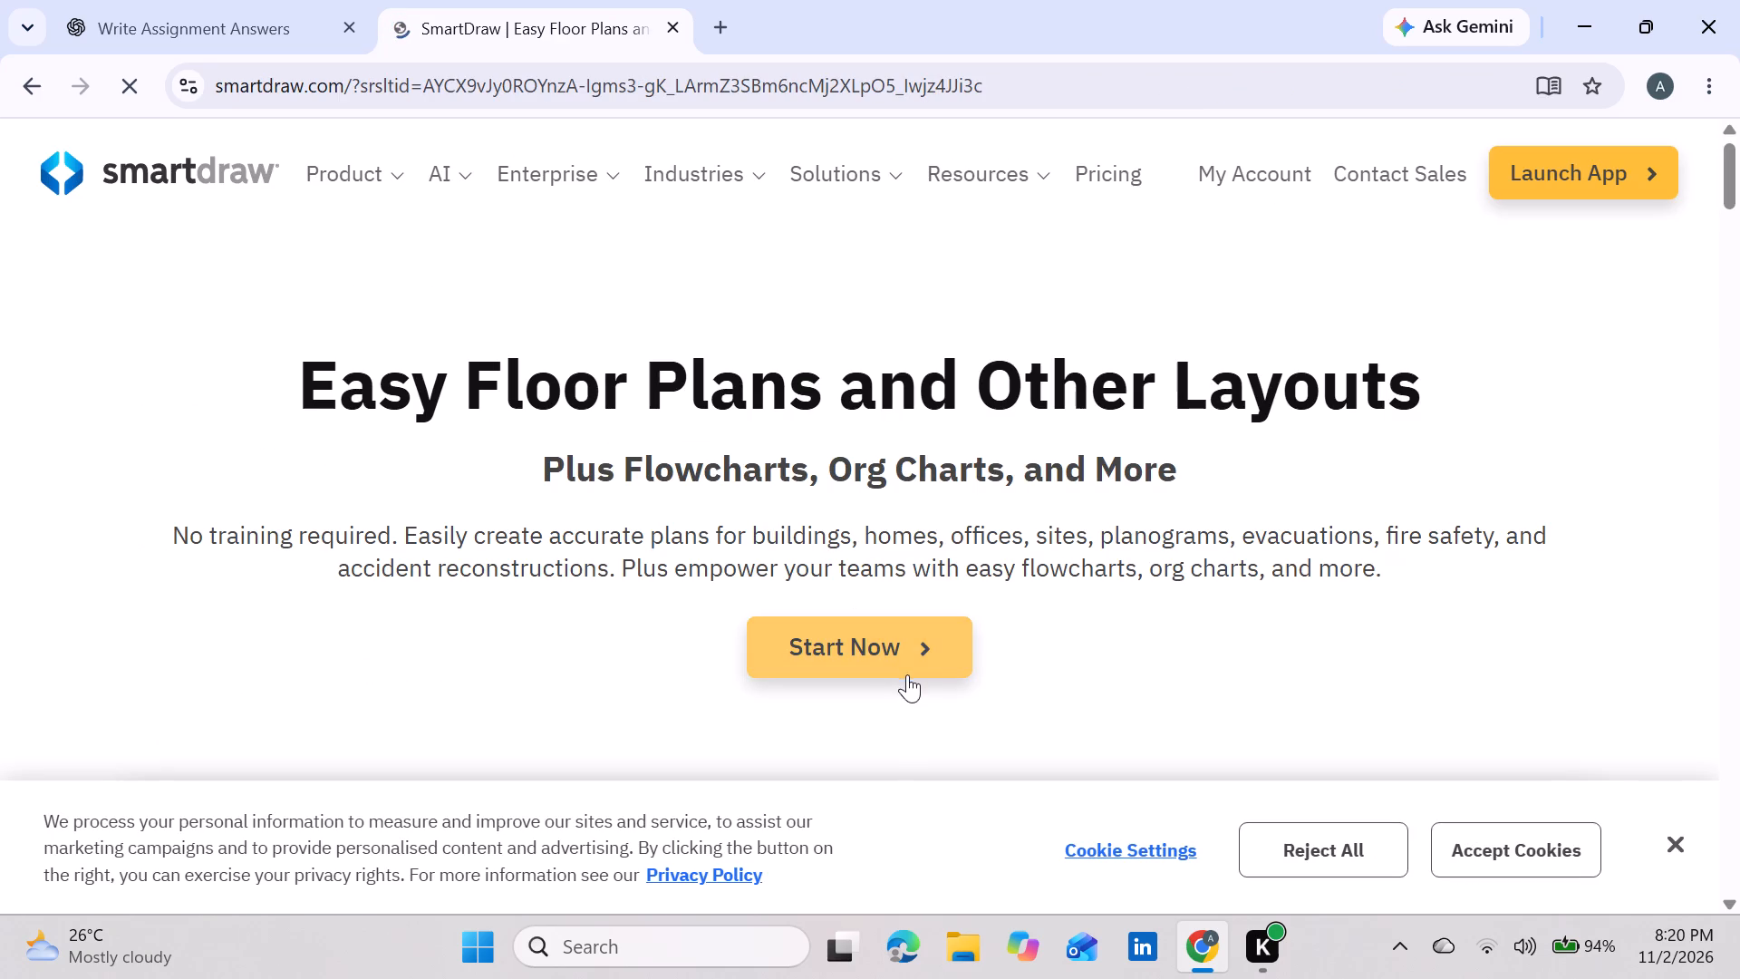
{"action": "left_click", "coordinate": [932, 629]}
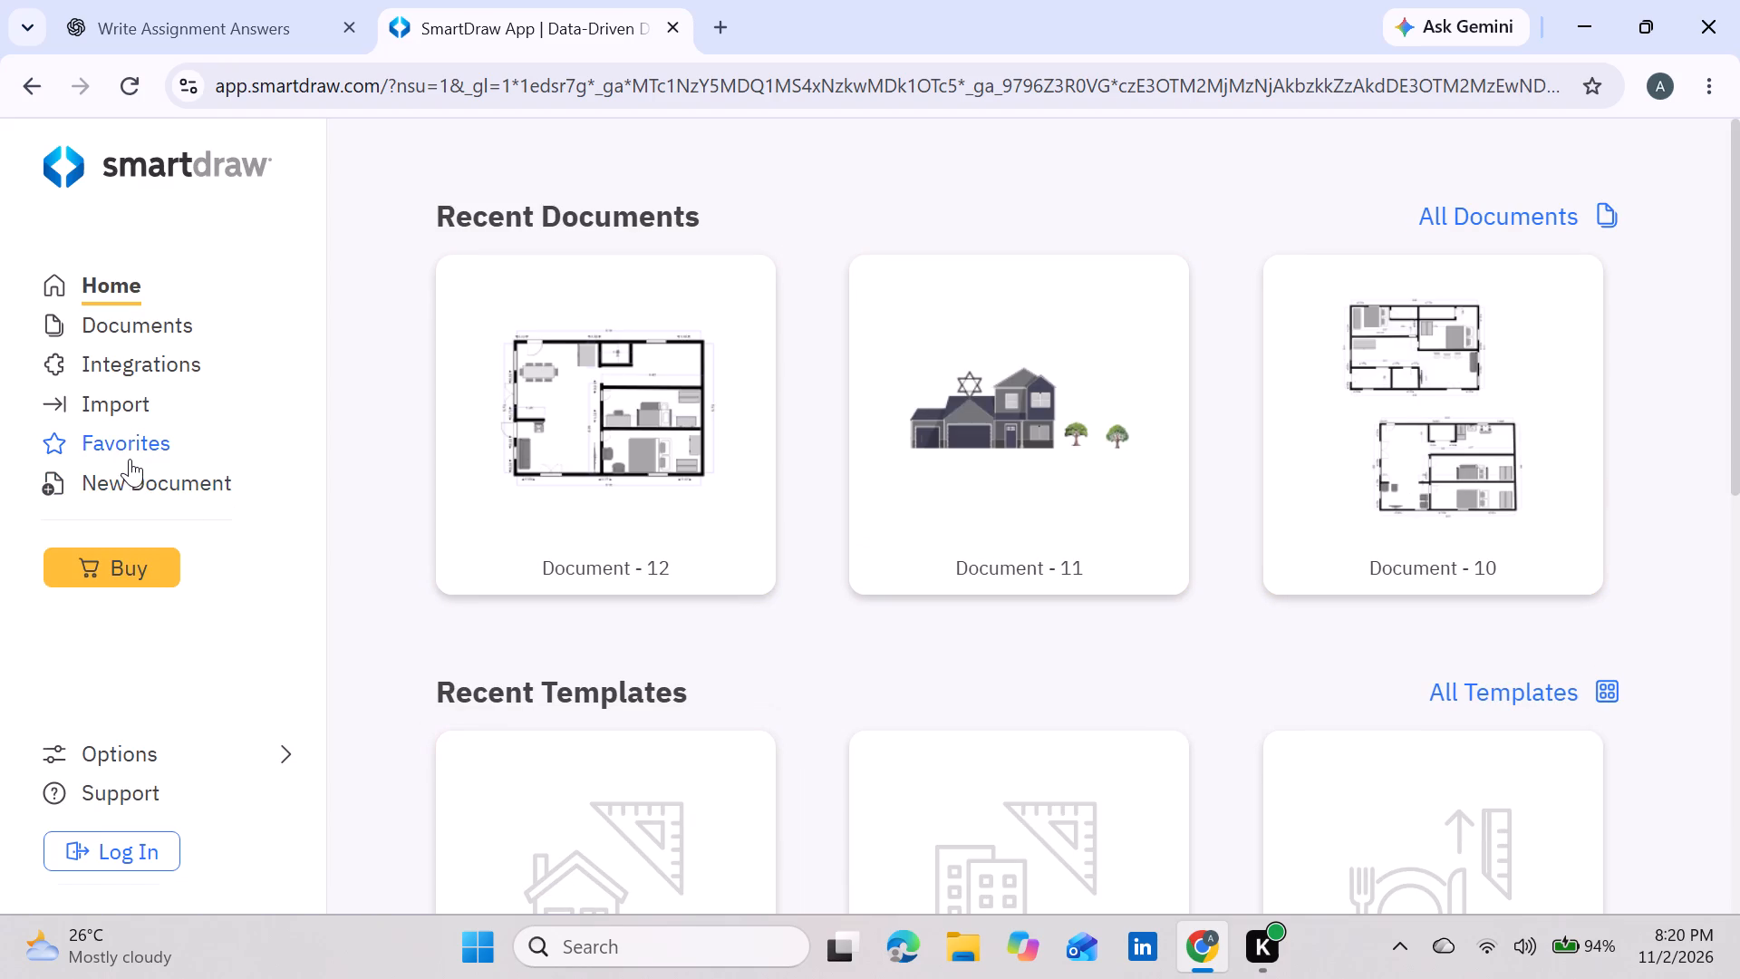
Create a new blank Residential Floor Plan document from the residential floor plan templates.
{"action": "left_click", "coordinate": [122, 489]}
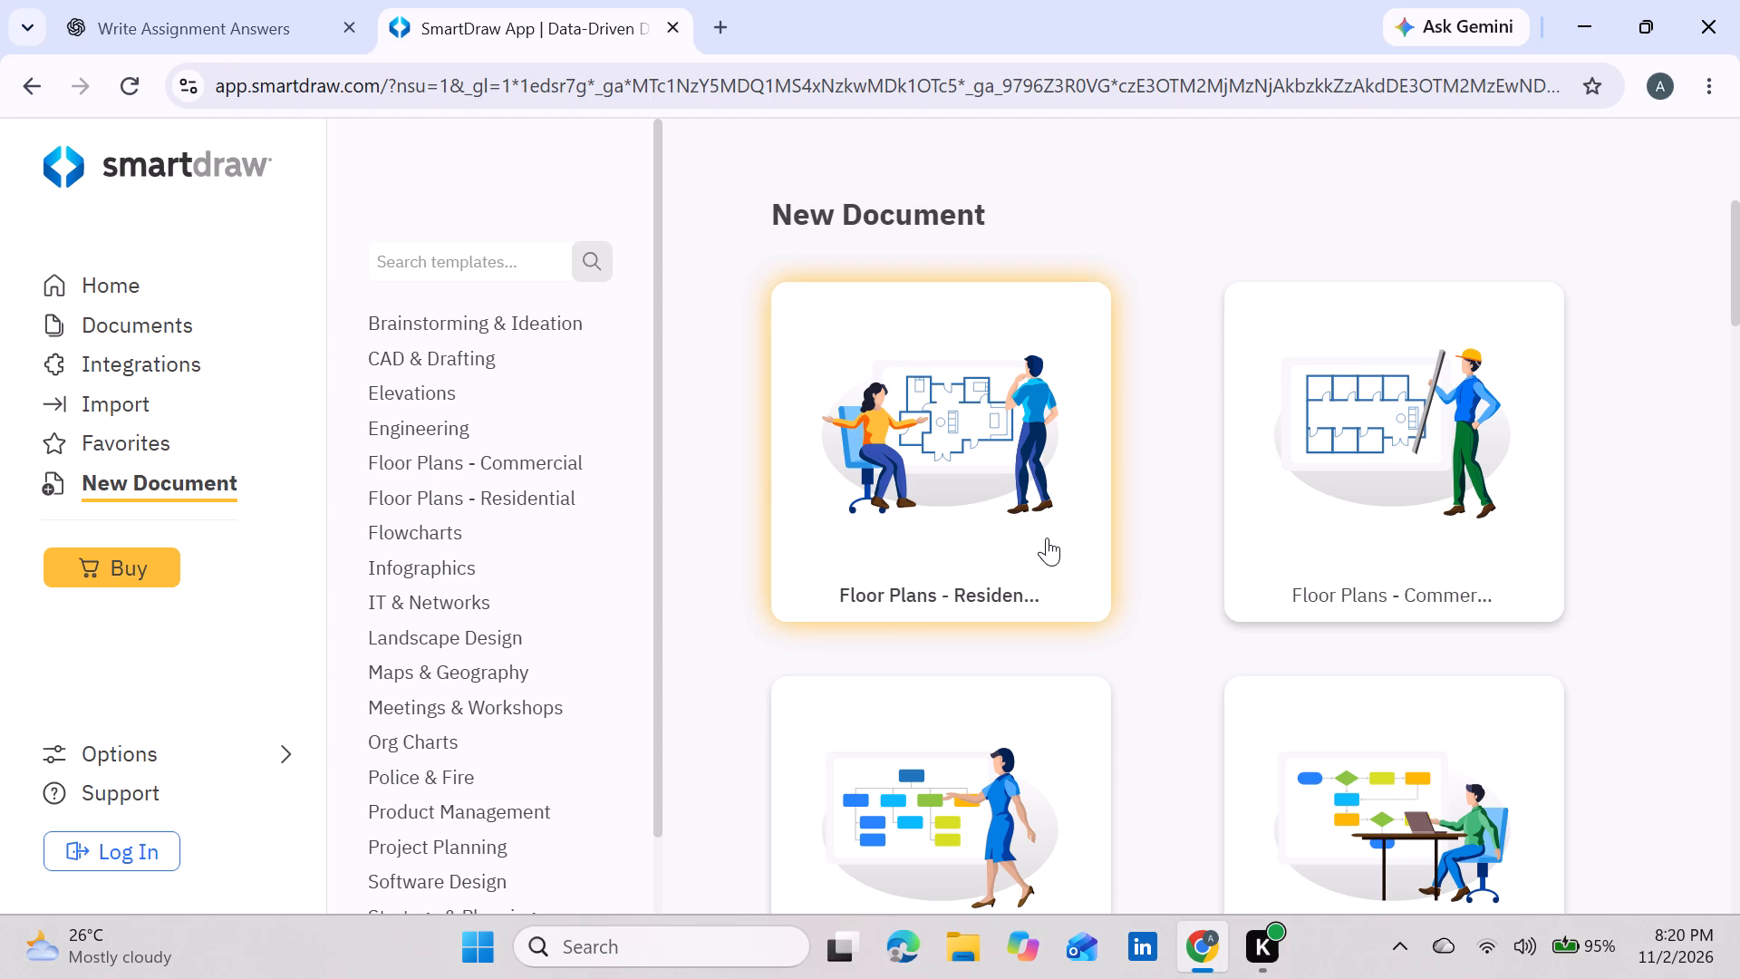
{"action": "left_click", "coordinate": [952, 496]}
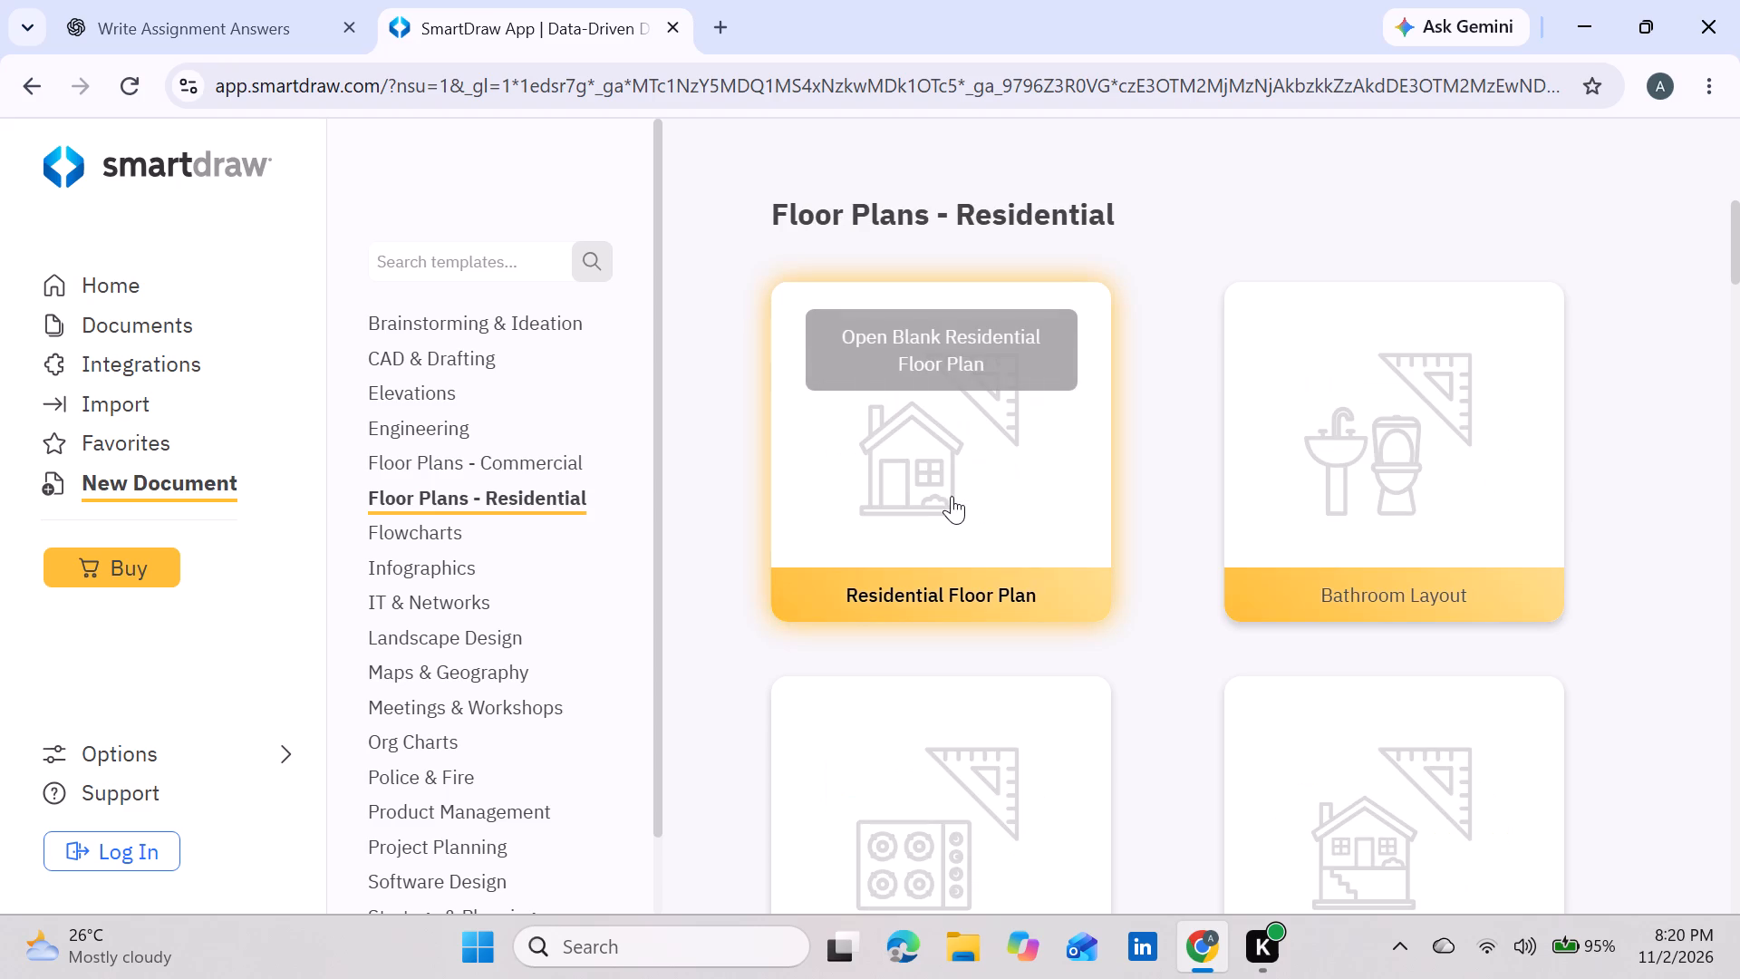
{"action": "left_click", "coordinate": [963, 494]}
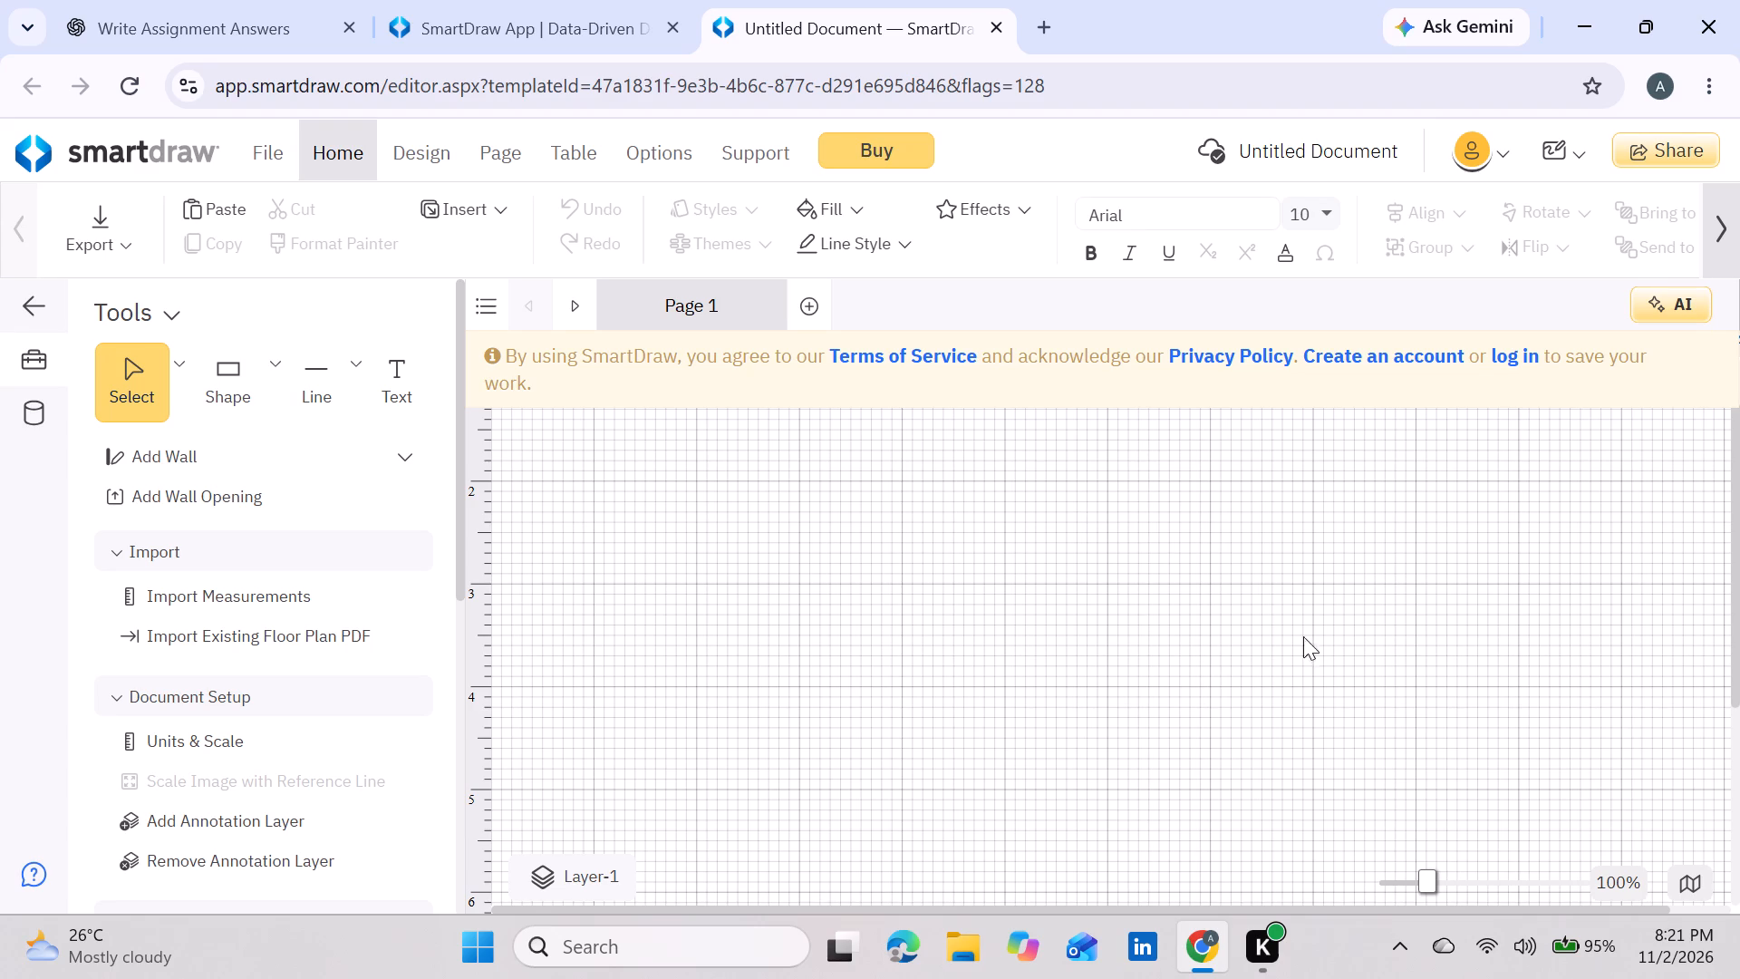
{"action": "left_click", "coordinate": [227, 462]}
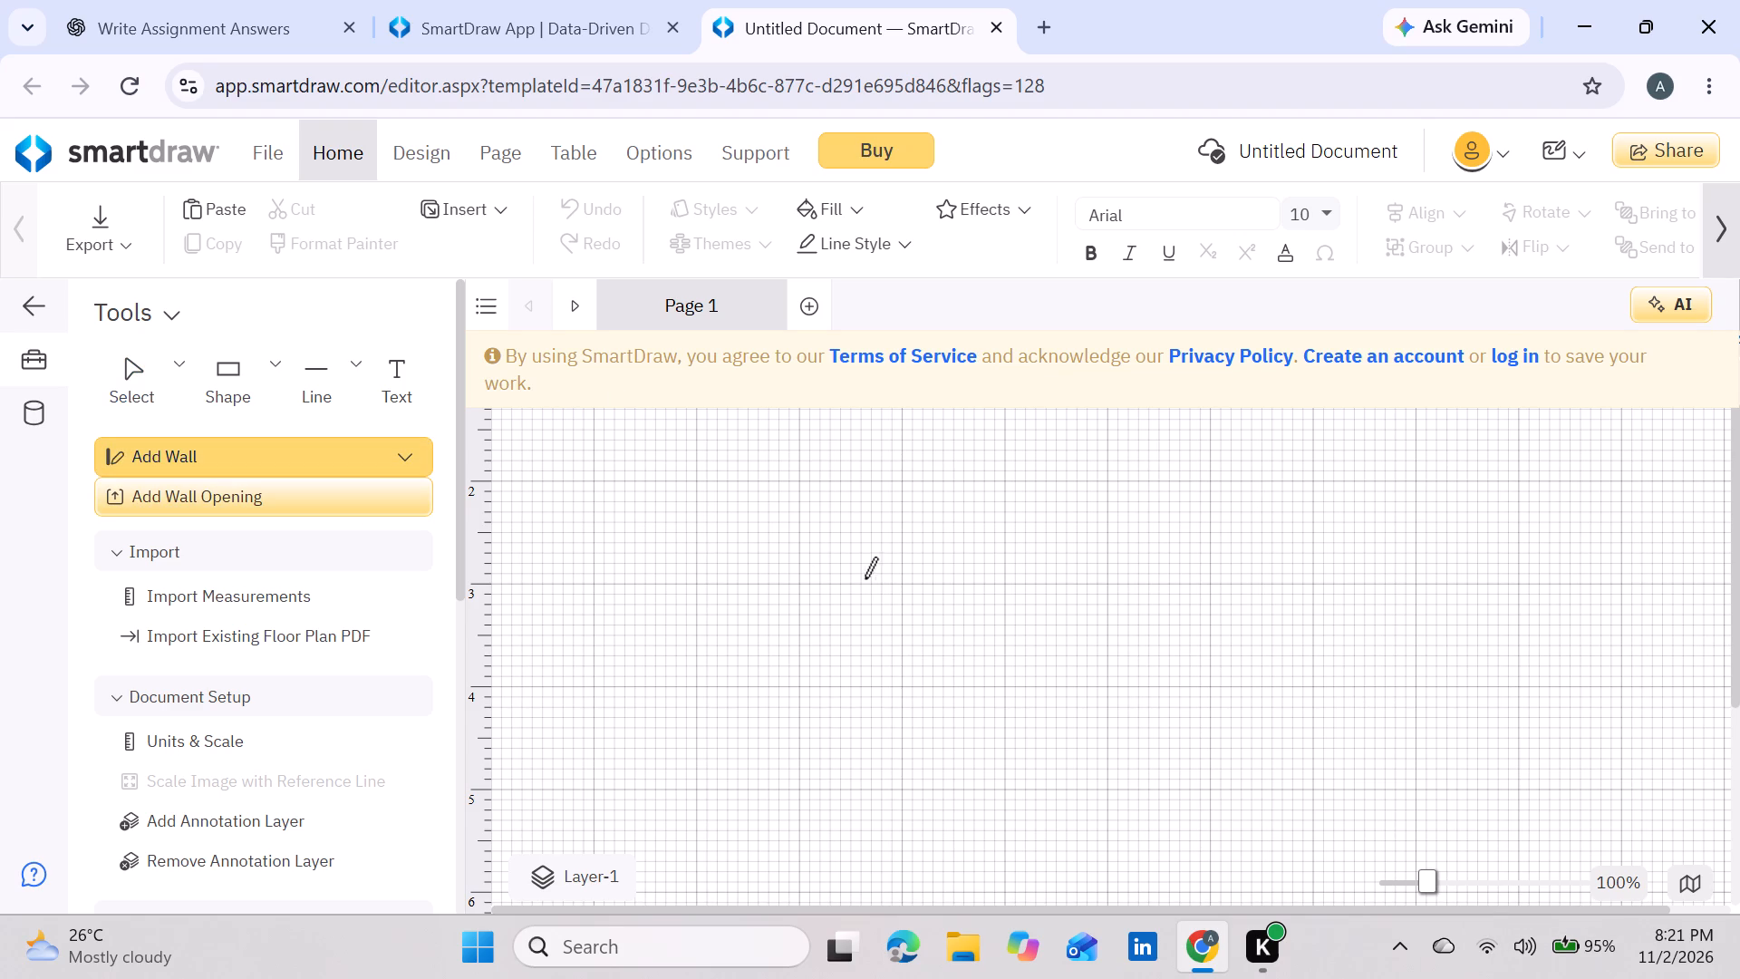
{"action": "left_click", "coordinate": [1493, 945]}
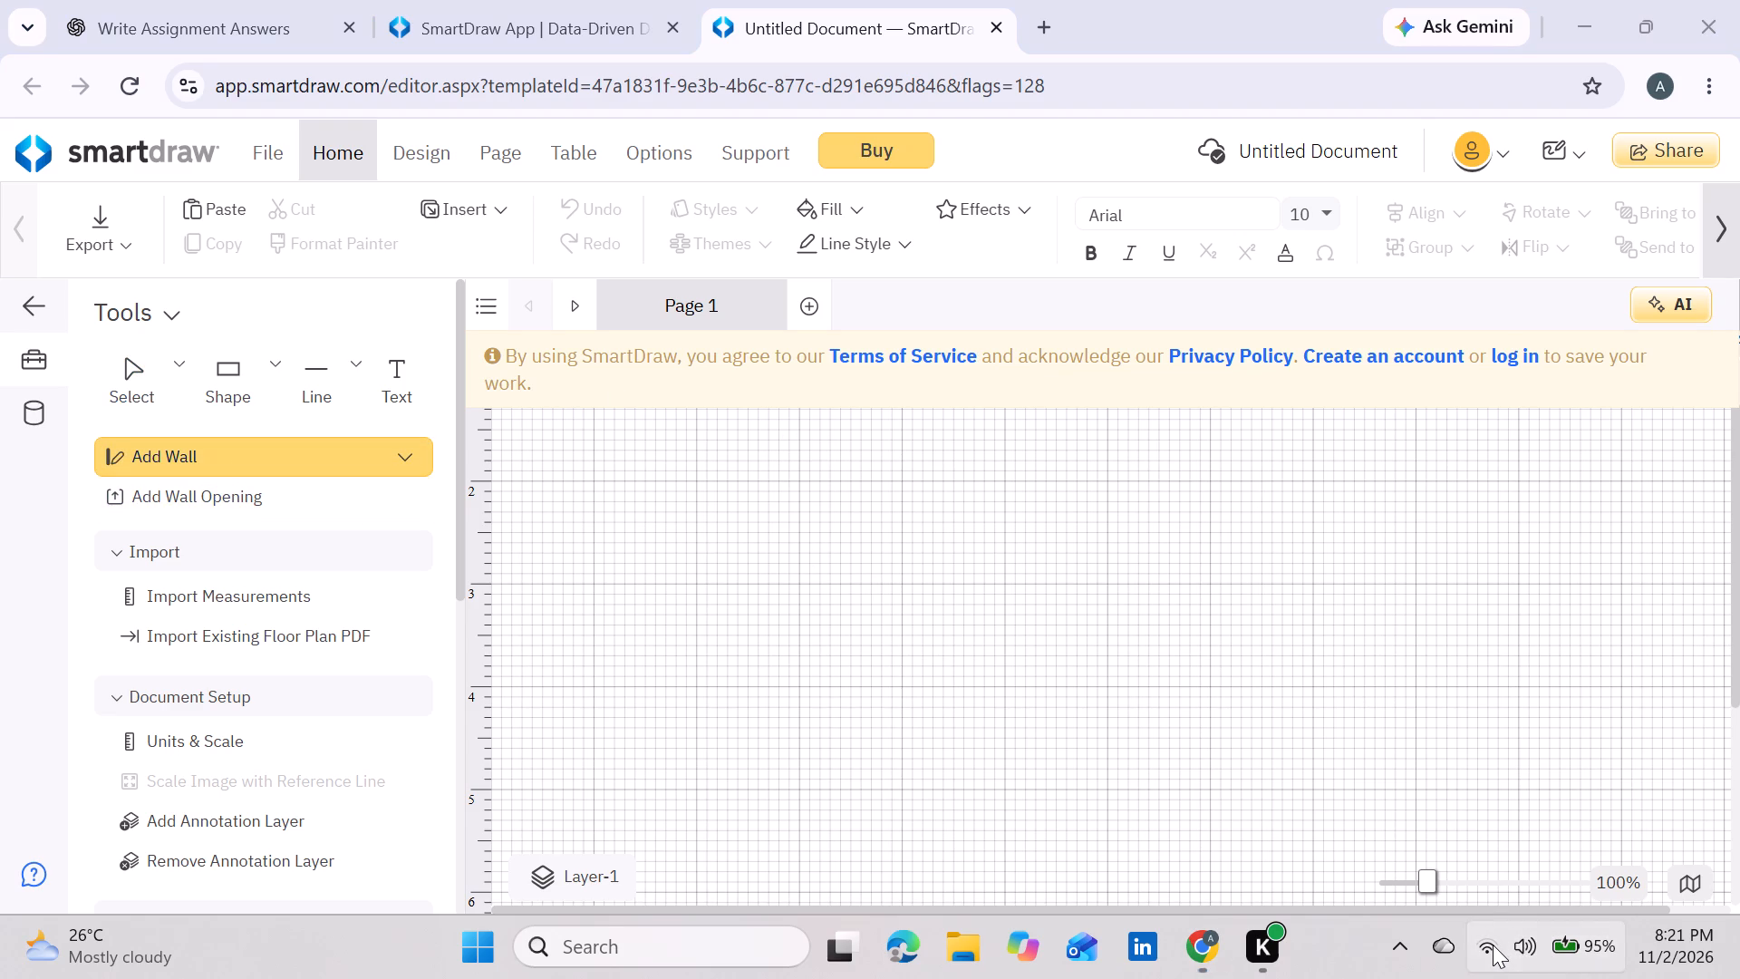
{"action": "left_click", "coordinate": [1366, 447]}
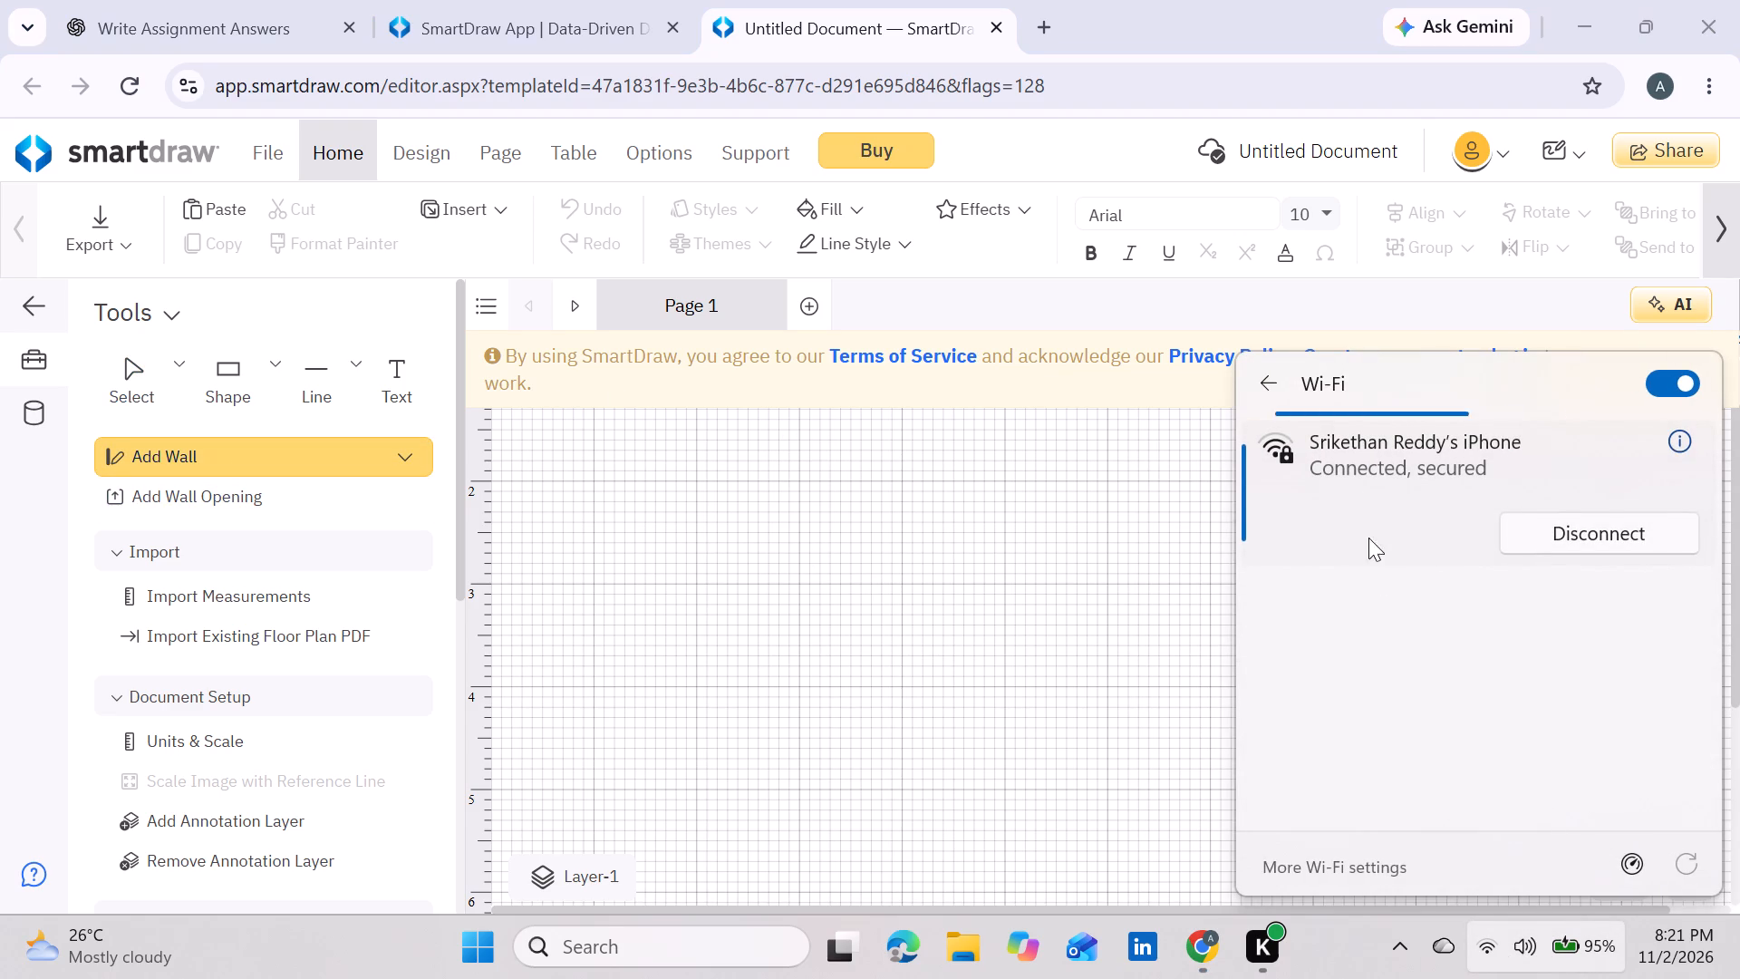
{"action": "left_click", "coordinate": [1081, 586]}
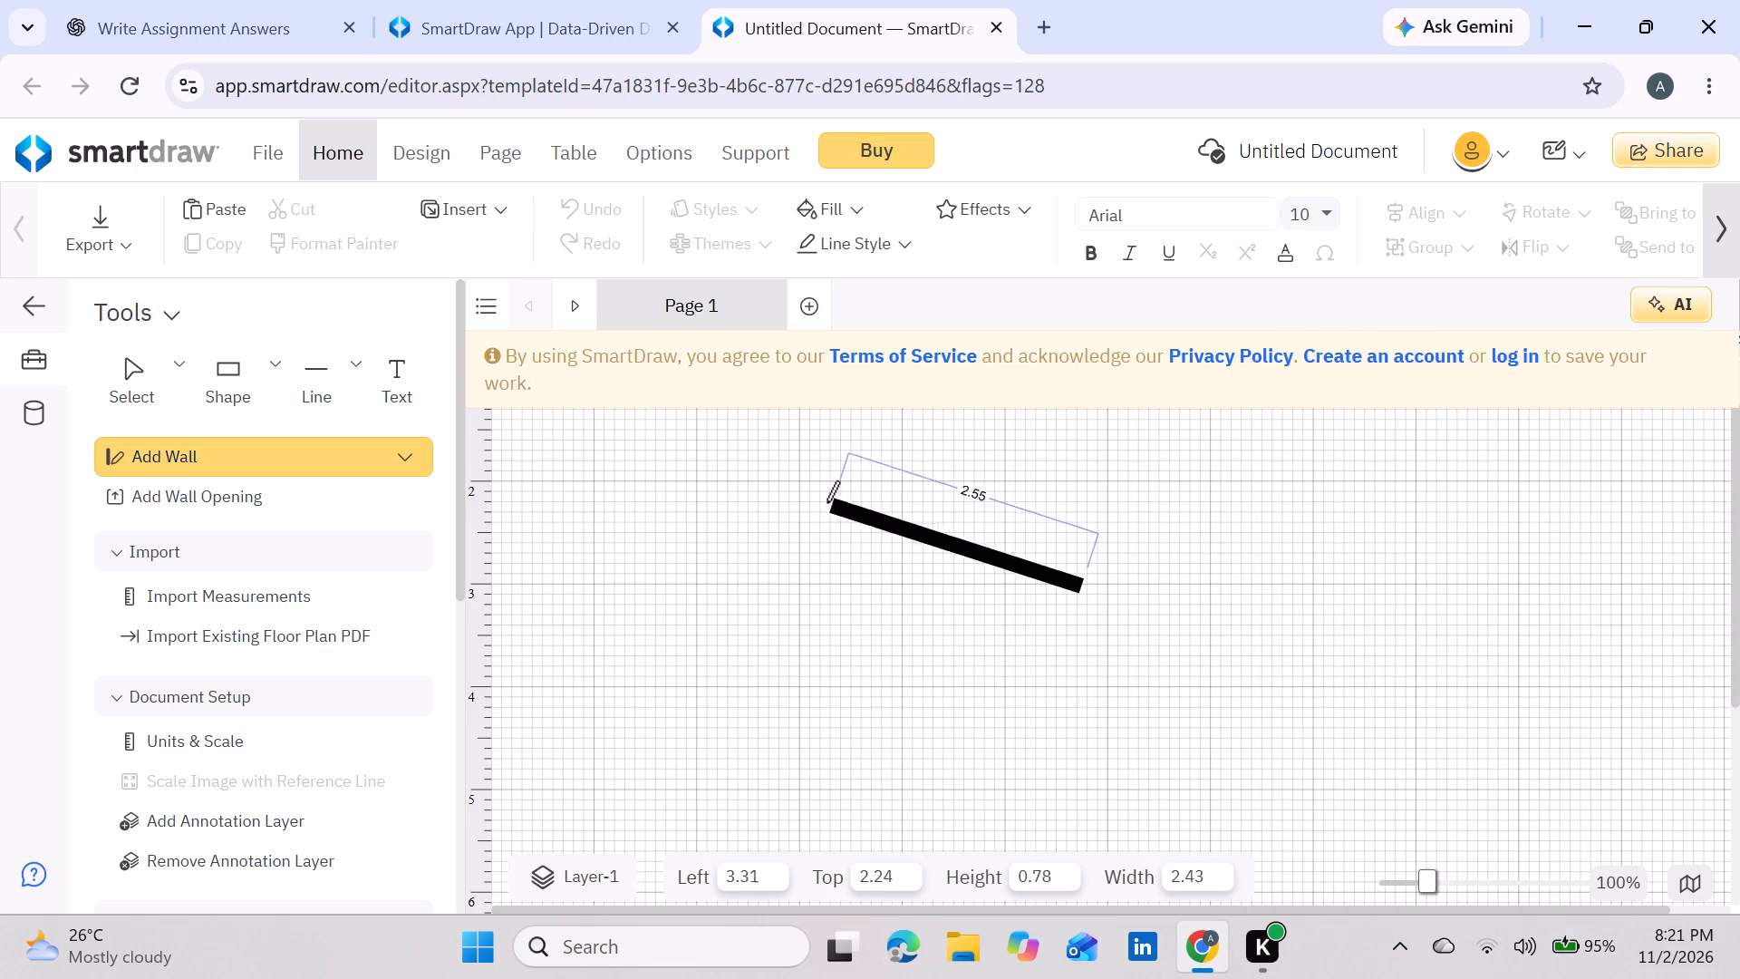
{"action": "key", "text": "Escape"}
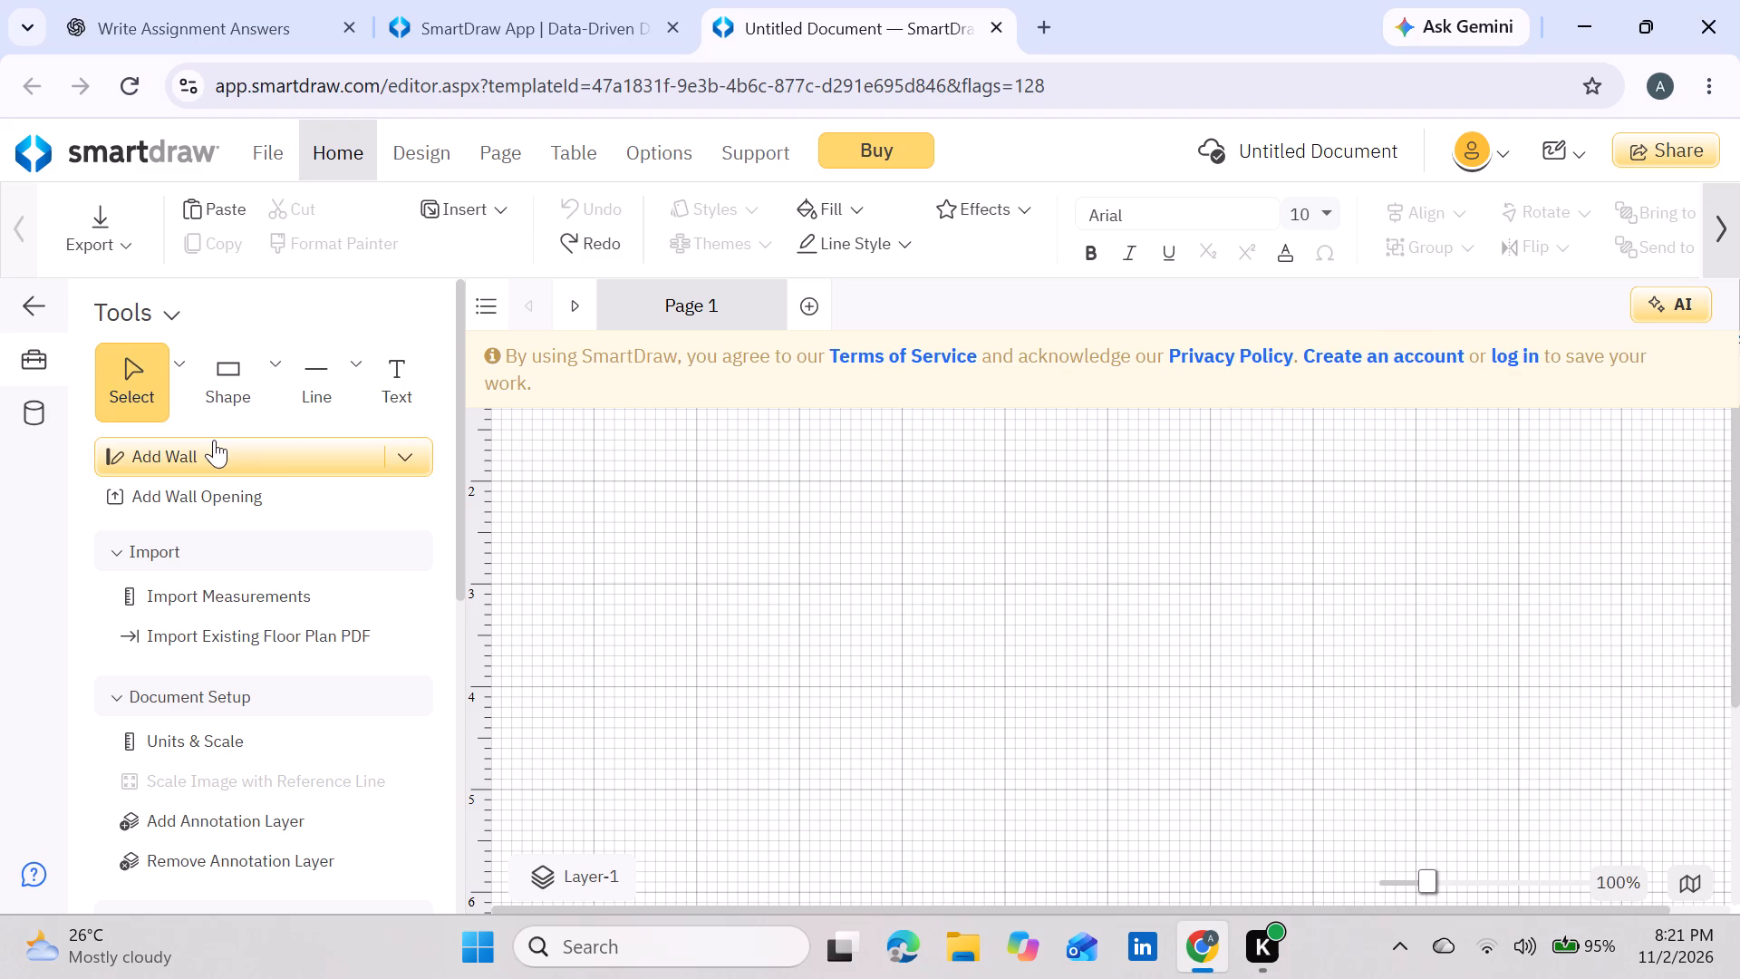
Draw a horizontal top wall about 10.04 long and a vertical wall about 4.40 long running down from its right end.
{"action": "left_click", "coordinate": [214, 440]}
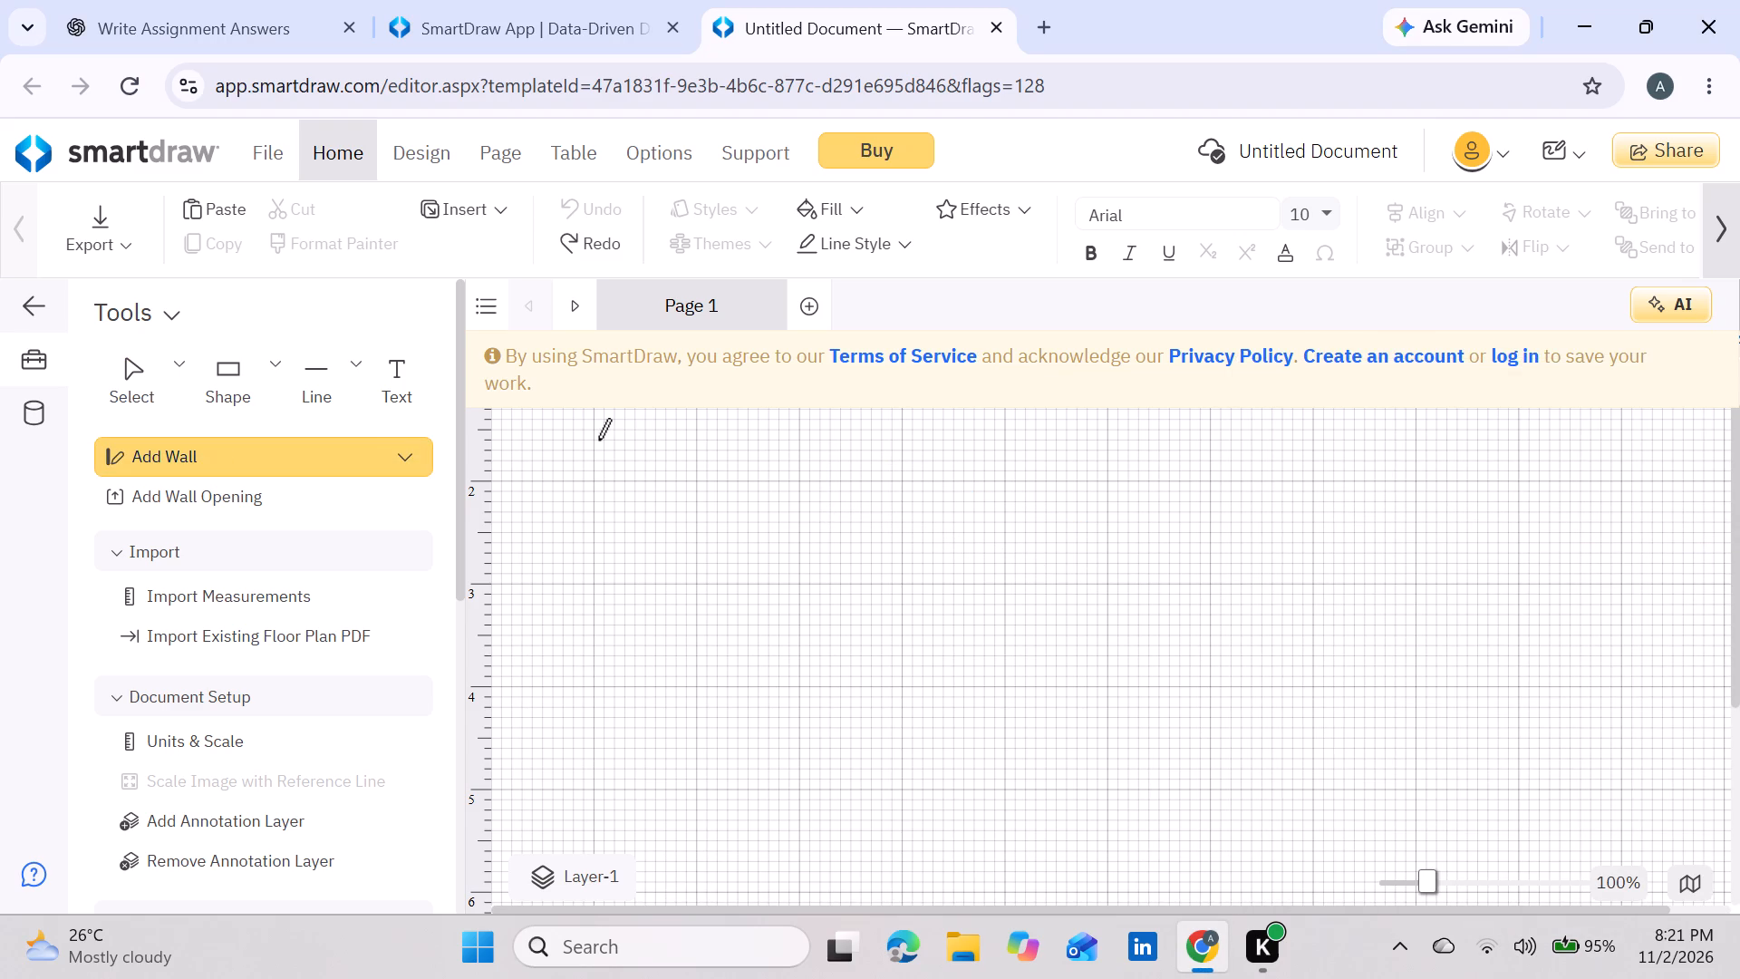
{"action": "left_click_drag", "start_coordinate": [598, 440], "coordinate": [1320, 437]}
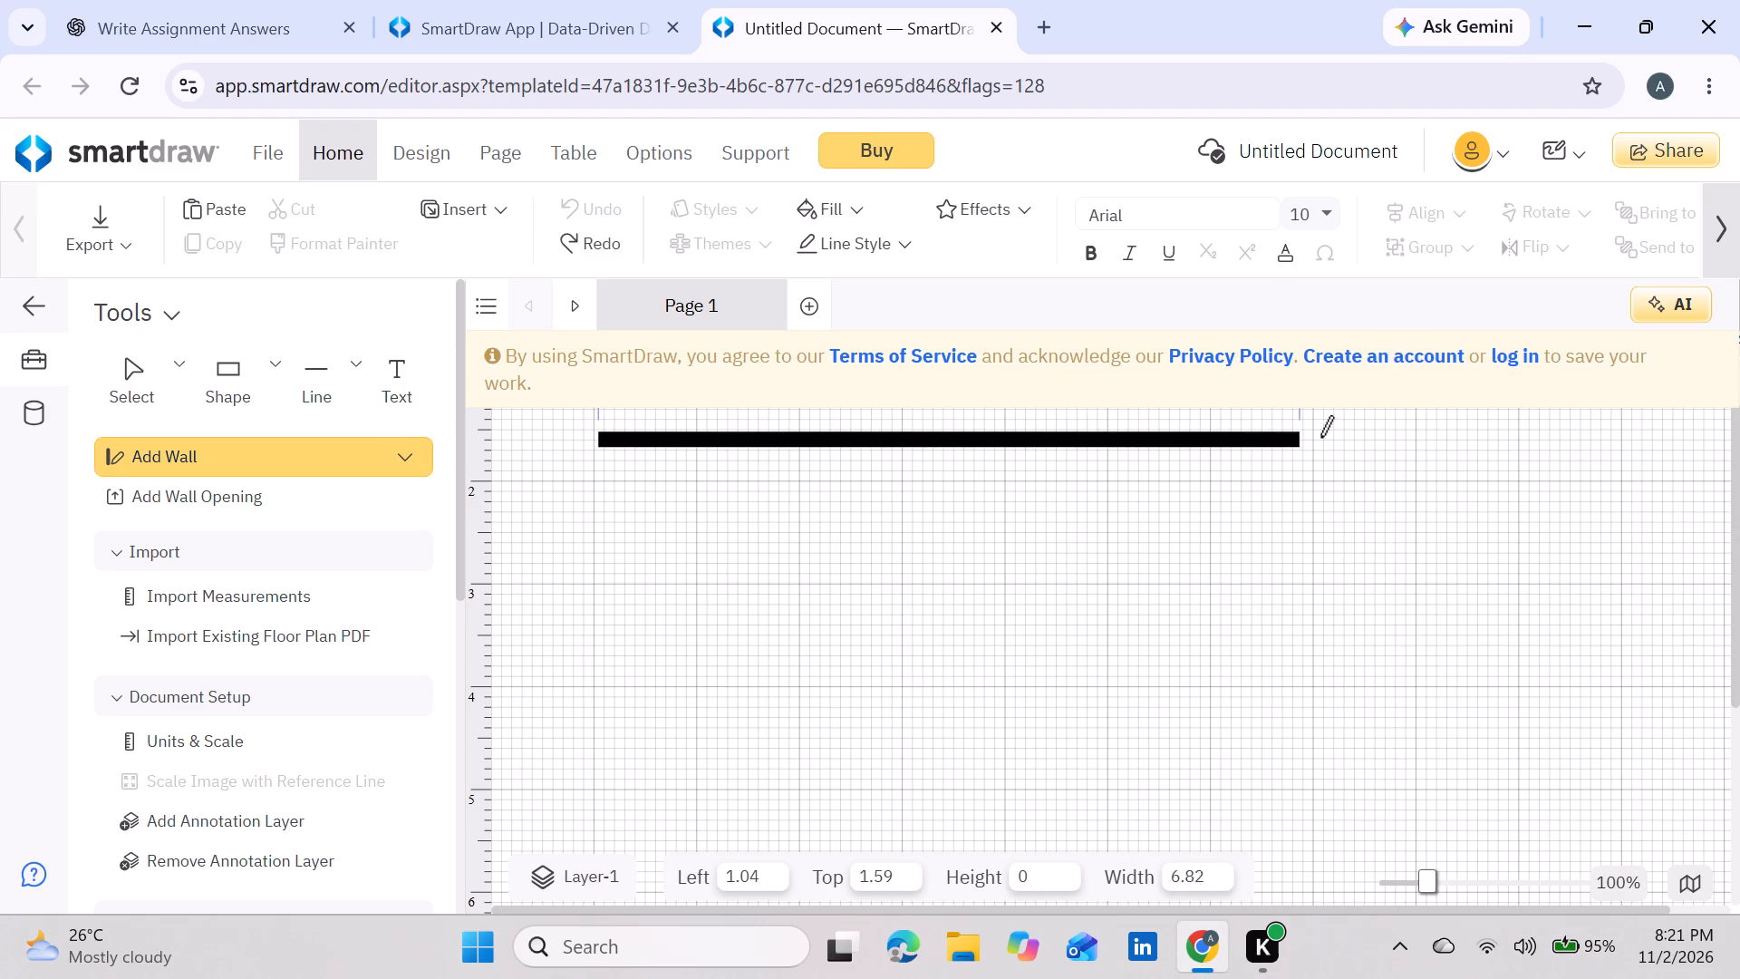
{"action": "left_click_drag", "start_coordinate": [1320, 437], "coordinate": [1629, 438]}
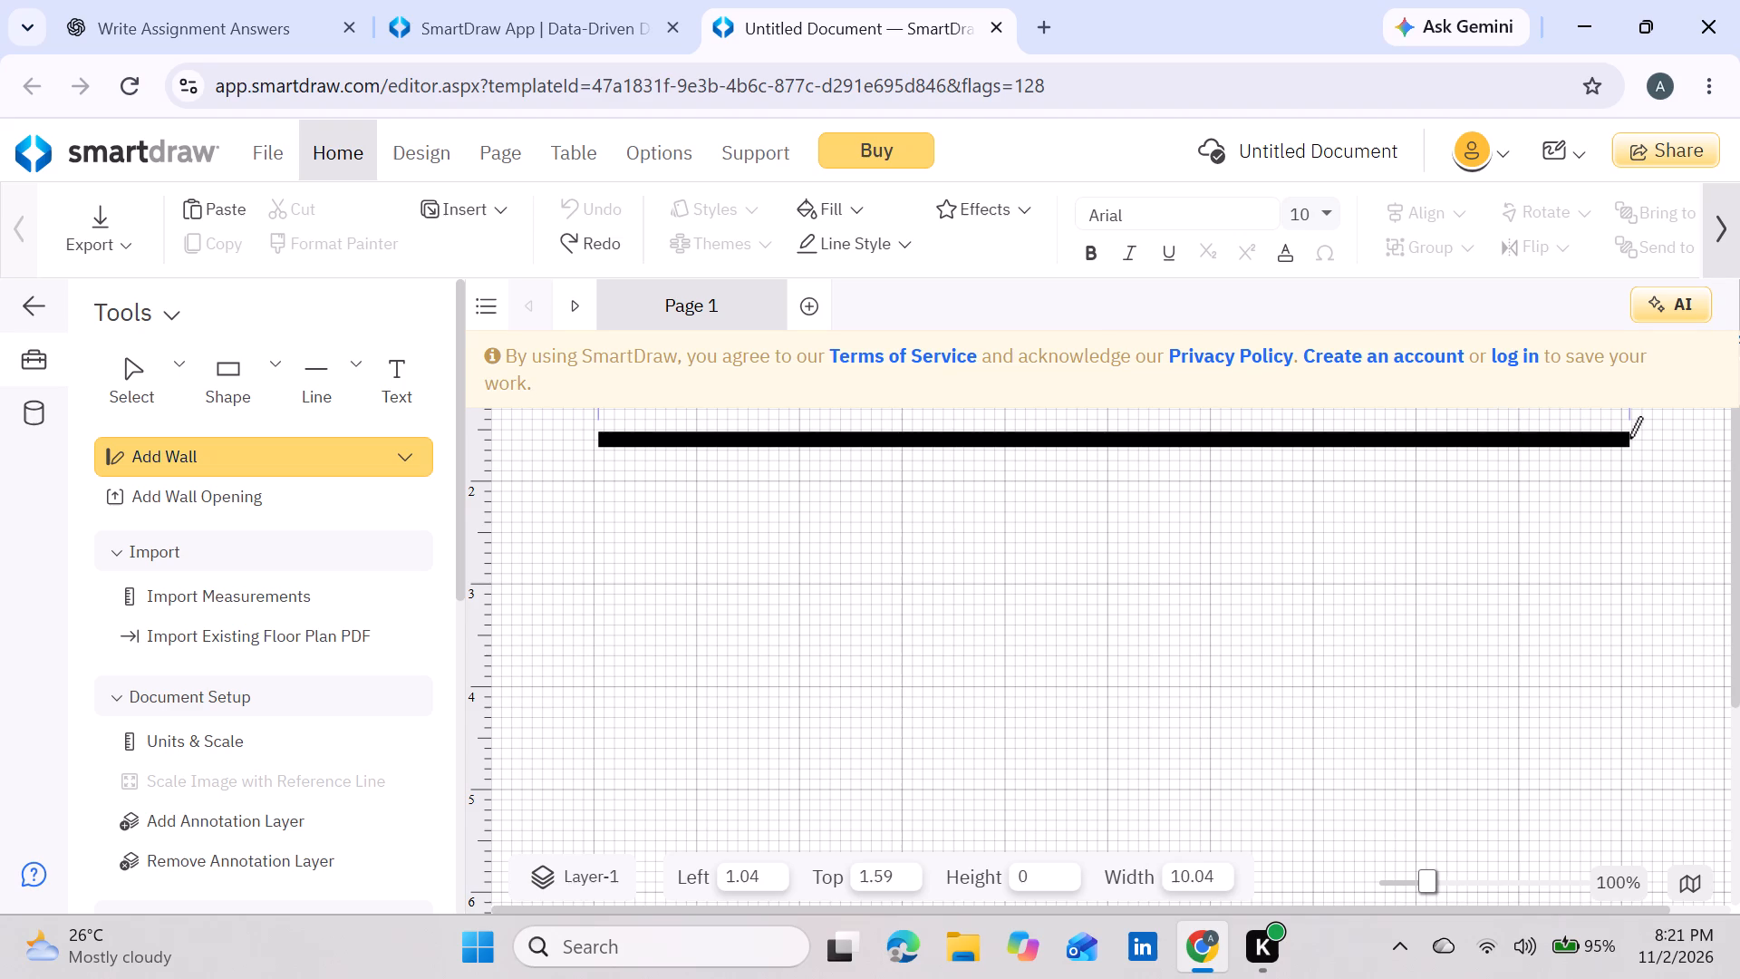
{"action": "left_click_drag", "start_coordinate": [1629, 438], "coordinate": [1629, 438]}
{"action": "left_click_drag", "start_coordinate": [1629, 438], "coordinate": [1623, 905]}
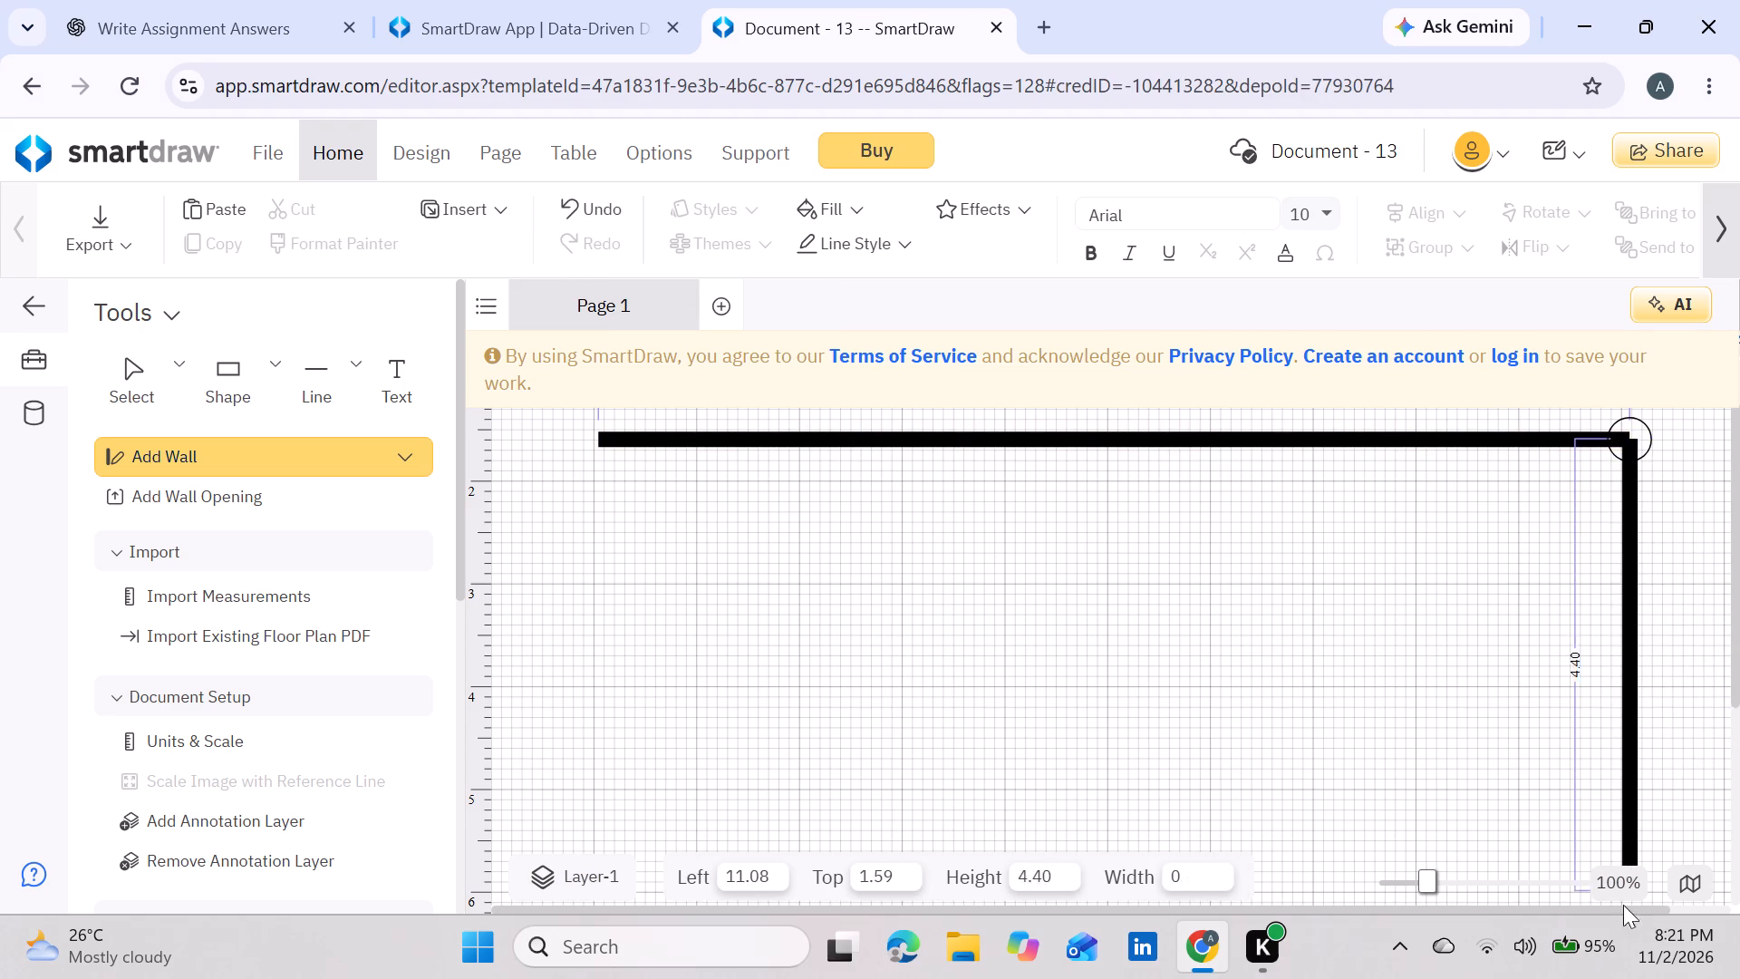
Complete the exterior outline below the top wall with side walls about 4.45 m and 4.52 m long and a bottom wall about 10.22 m.
{"action": "left_click_drag", "start_coordinate": [1623, 905], "coordinate": [1614, 677]}
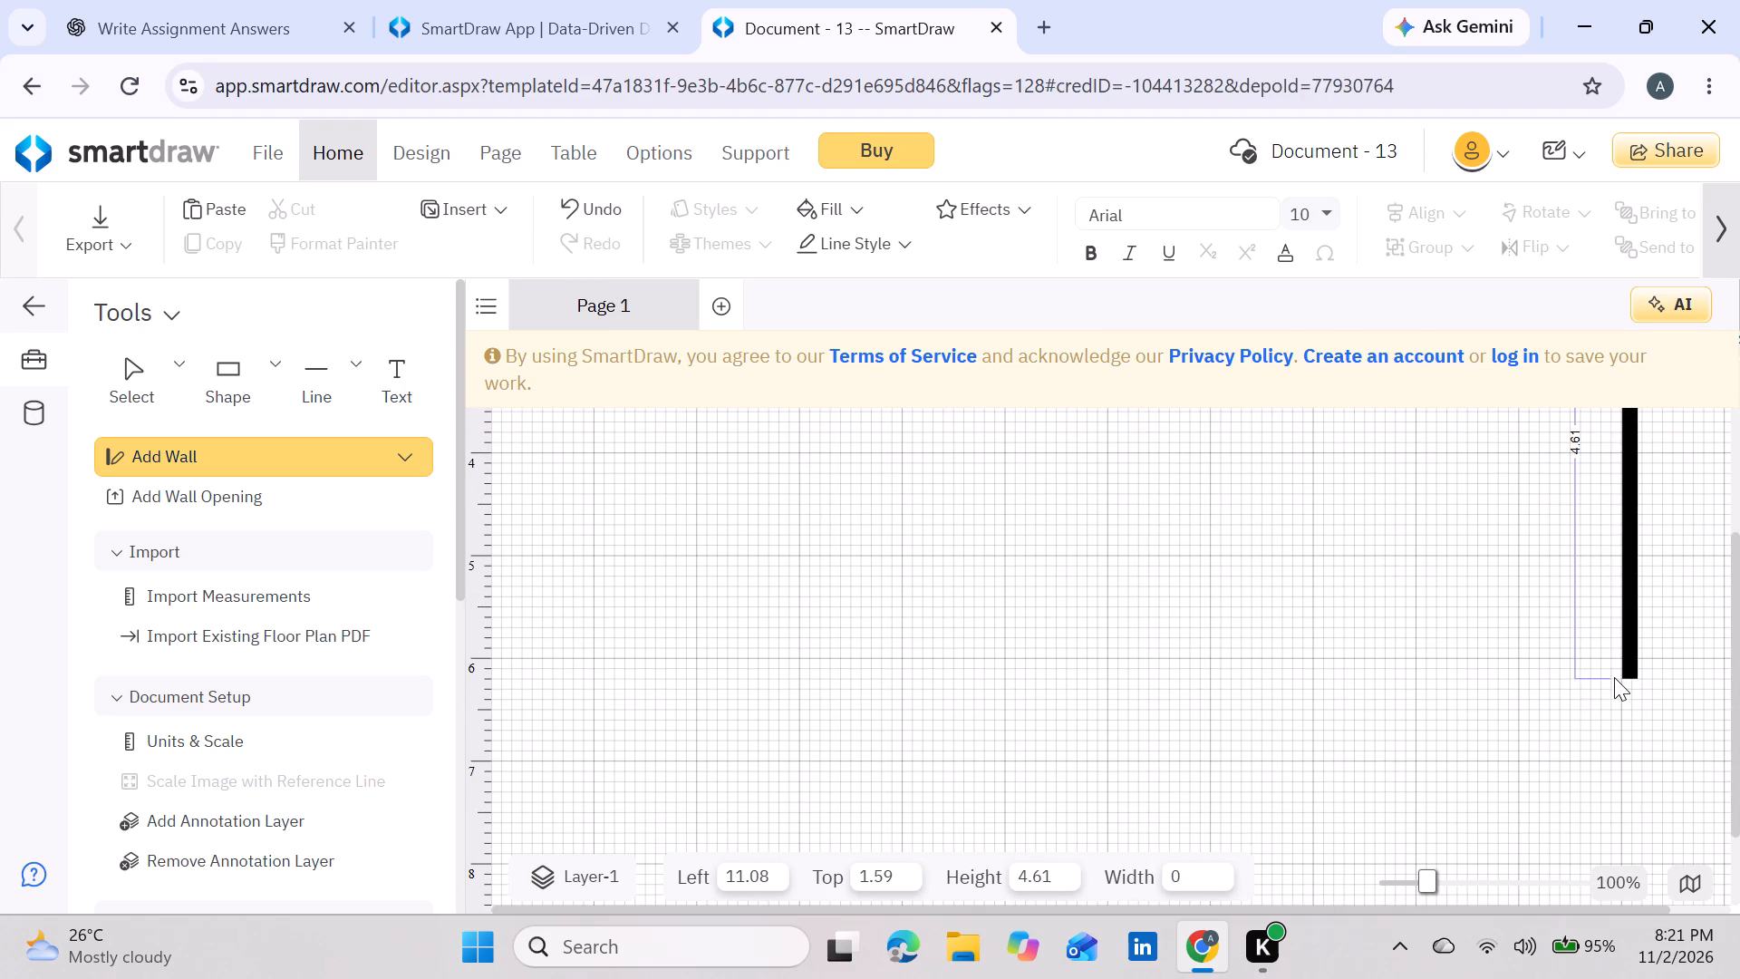
{"action": "left_click_drag", "start_coordinate": [1614, 677], "coordinate": [1609, 662]}
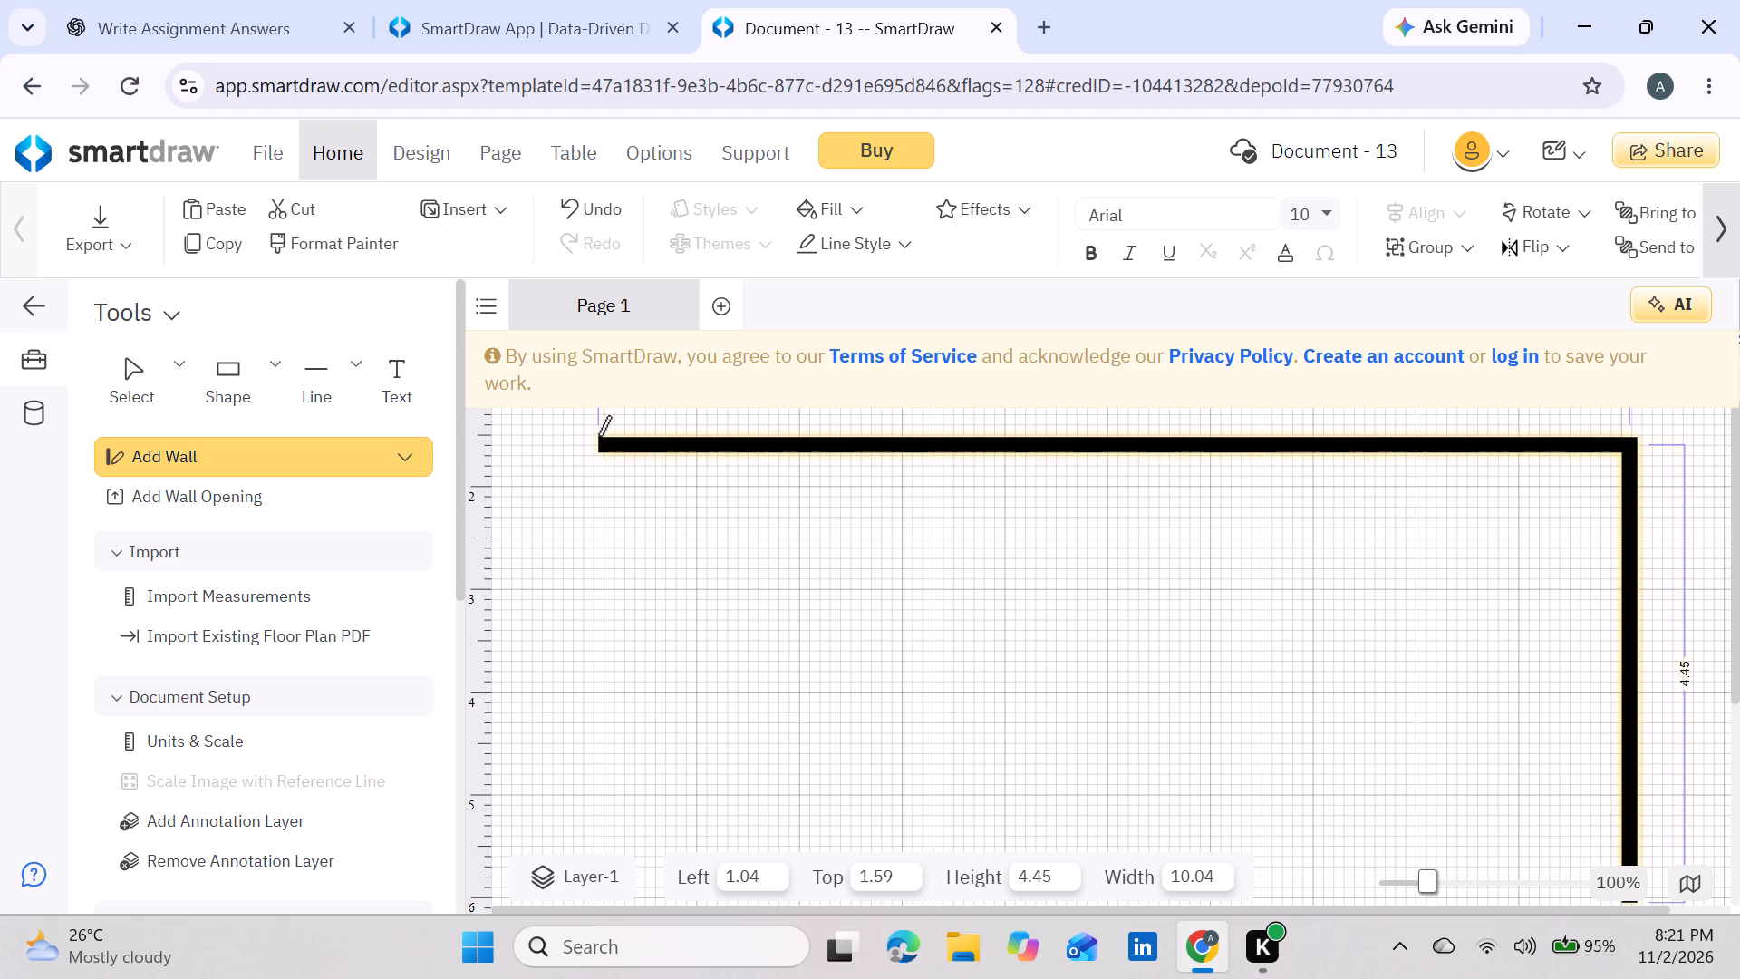
{"action": "left_click_drag", "start_coordinate": [597, 441], "coordinate": [575, 978]}
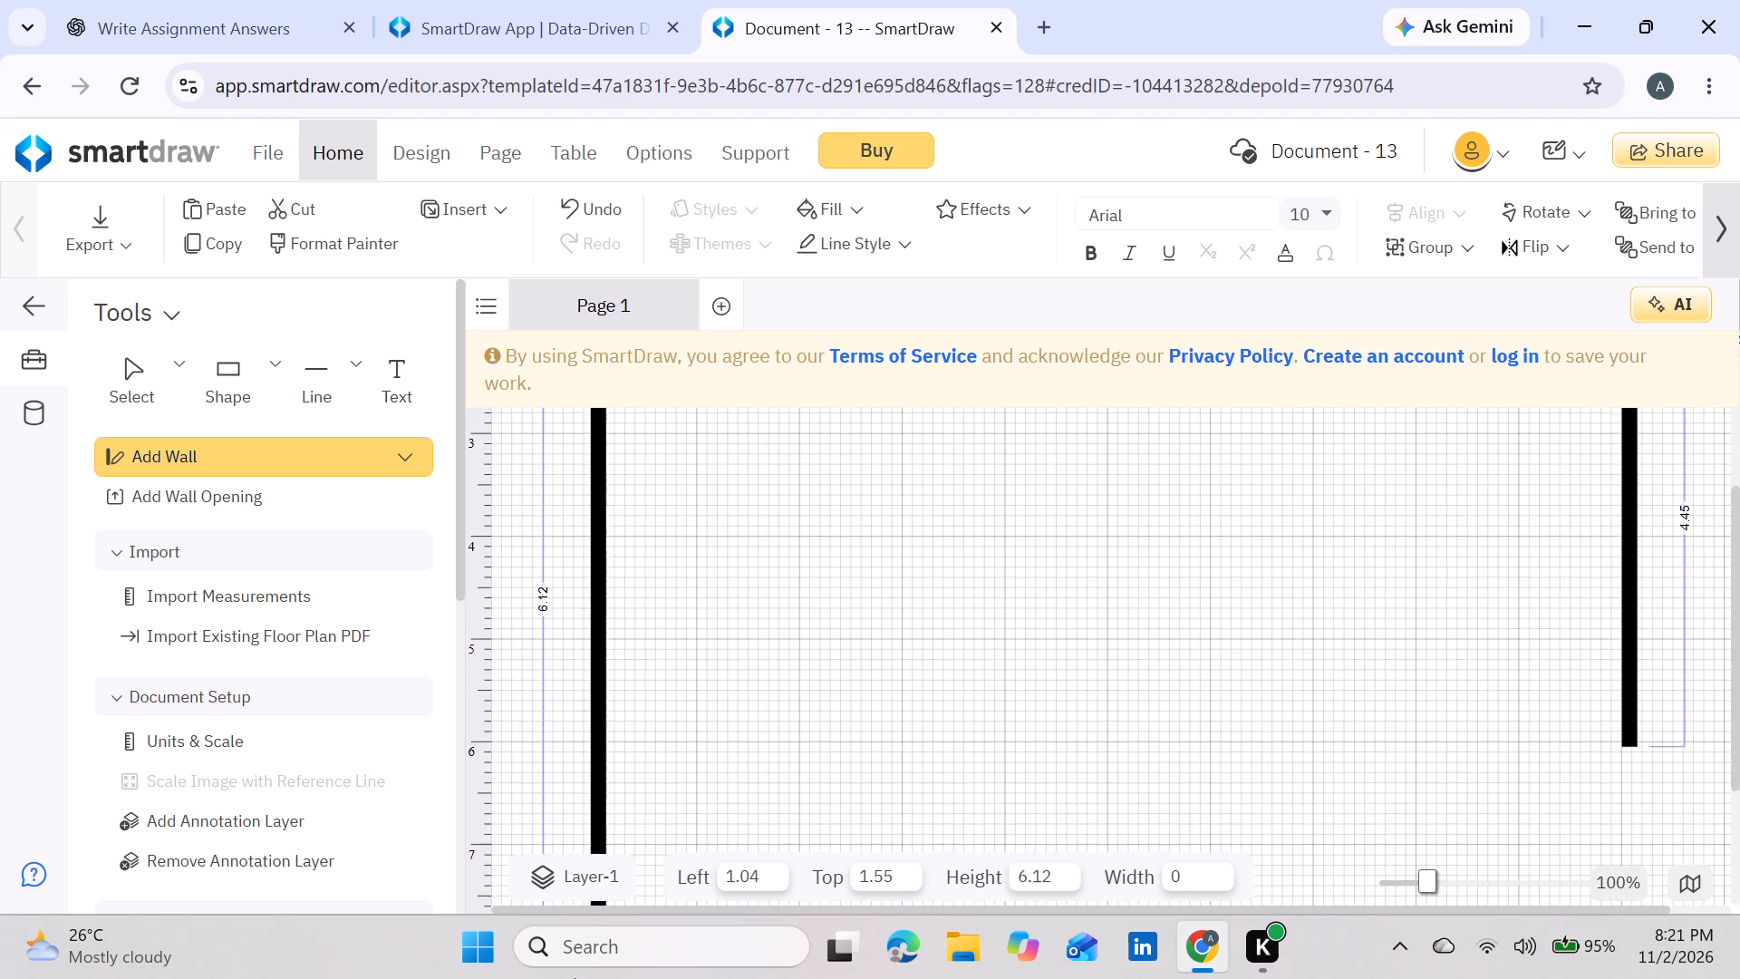
{"action": "left_click_drag", "start_coordinate": [575, 978], "coordinate": [589, 671]}
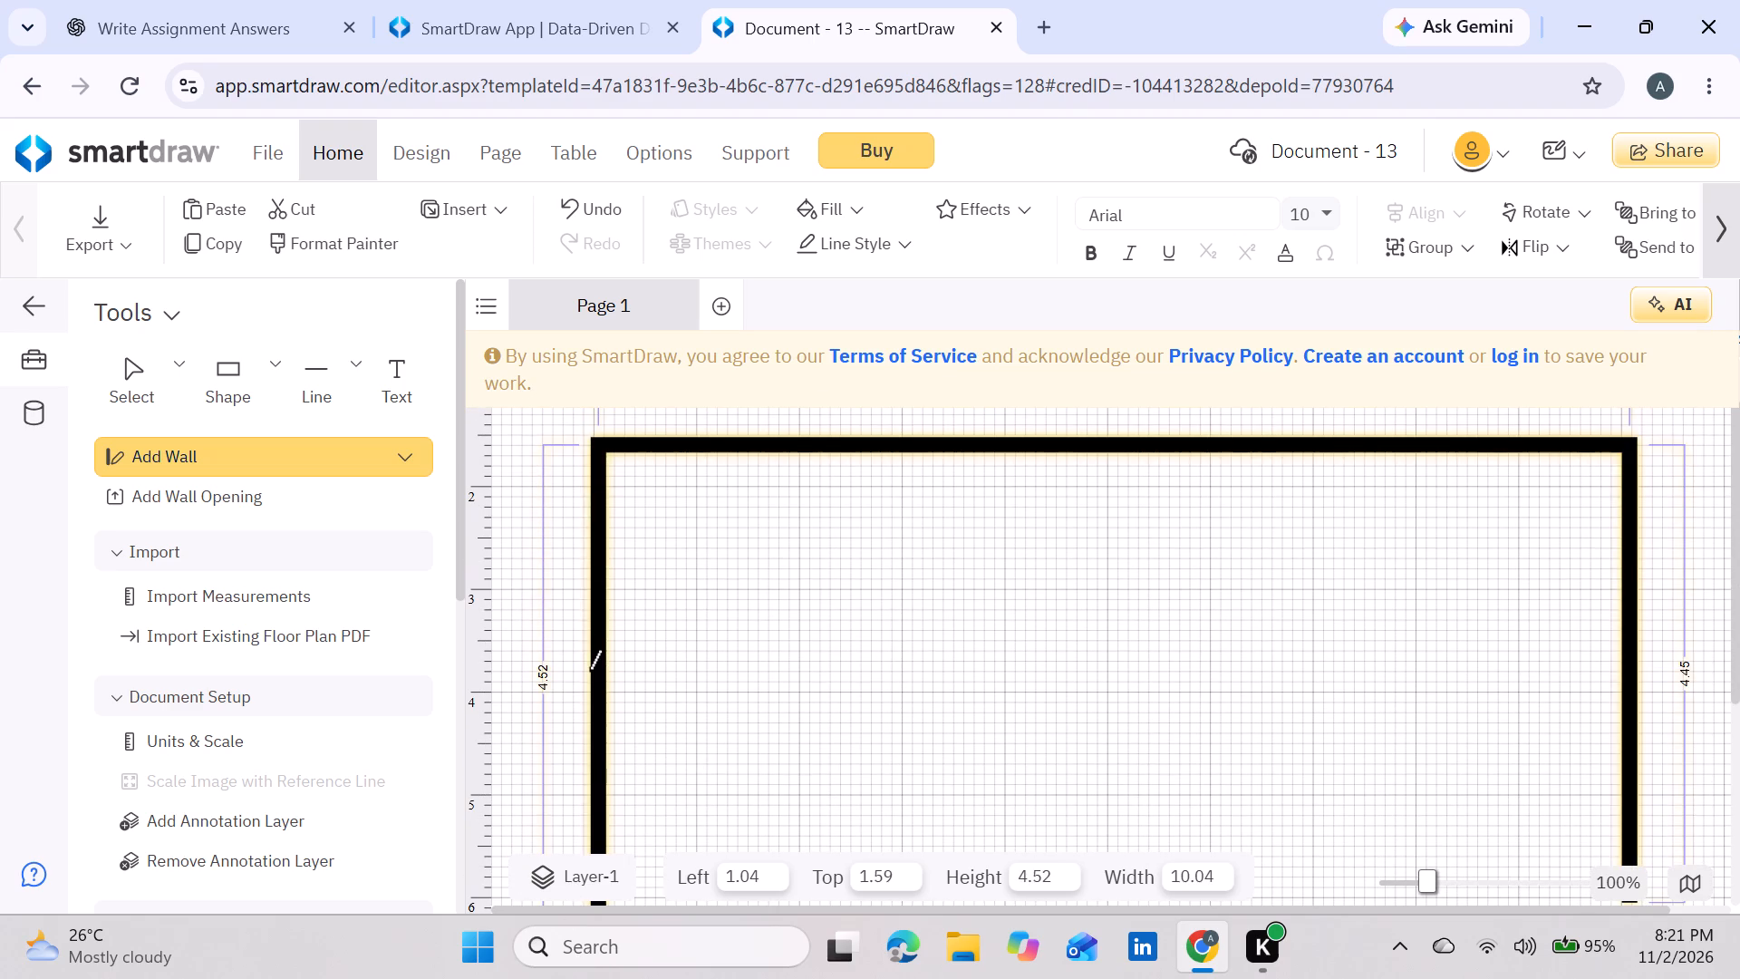
{"action": "scroll", "coordinate": [589, 671], "scroll_direction": "down", "scroll_amount": 2}
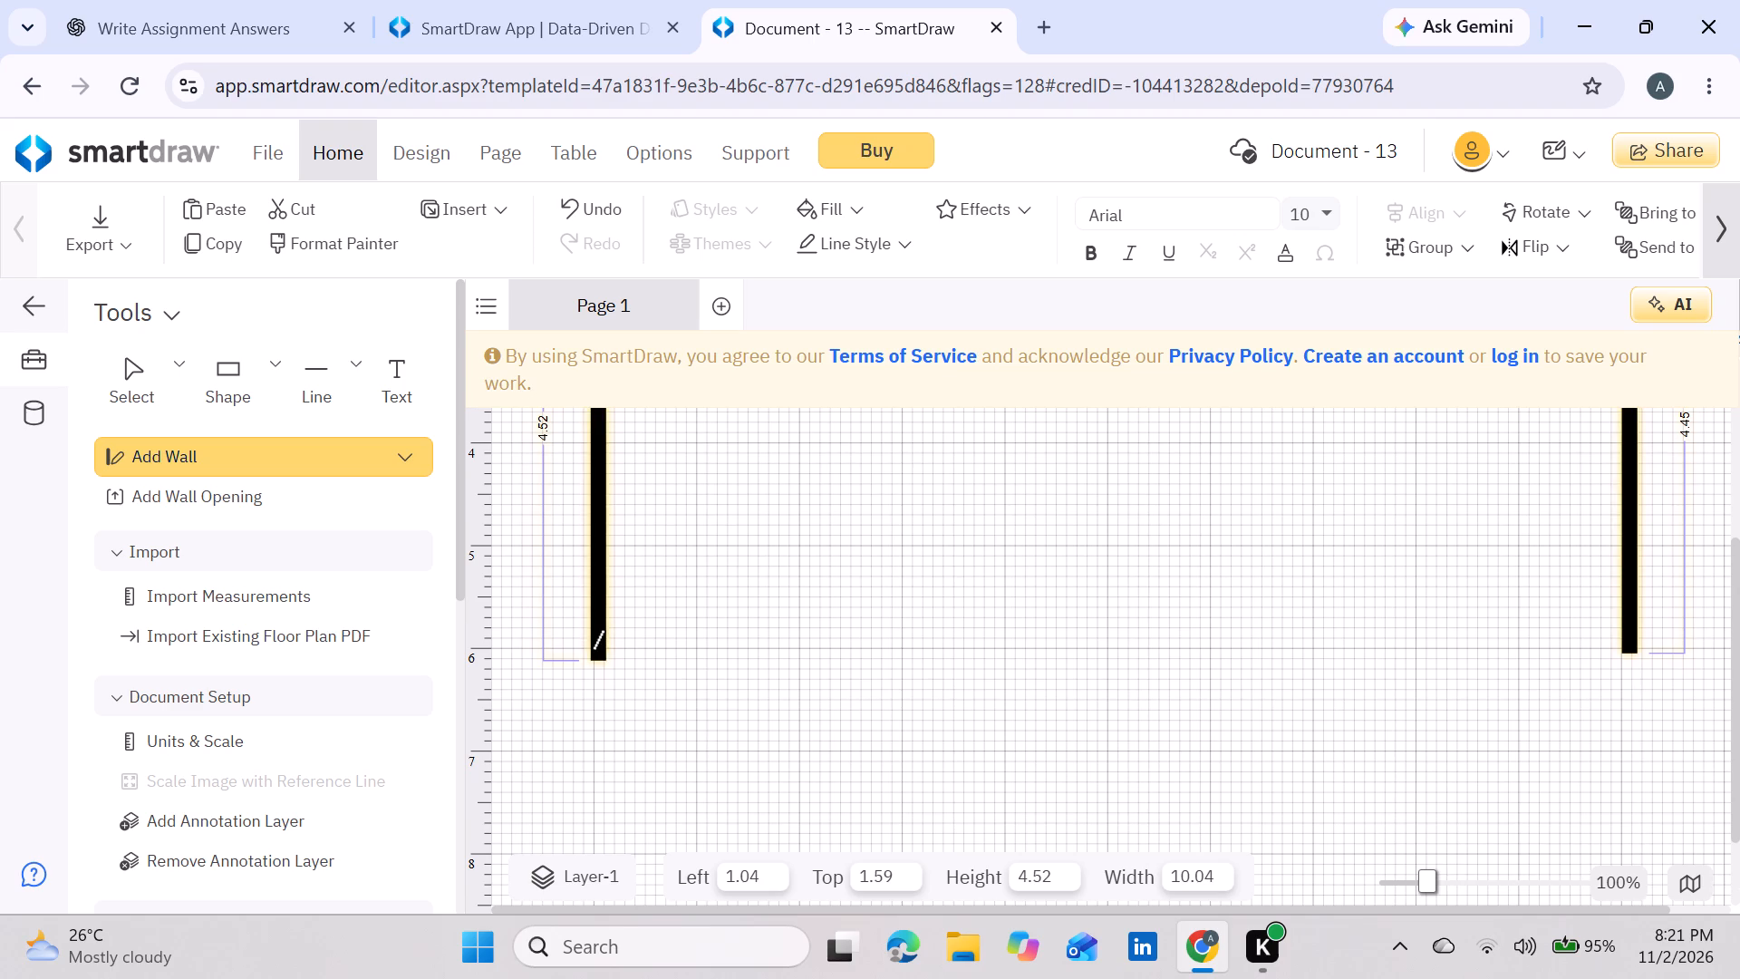
{"action": "left_click_drag", "start_coordinate": [592, 649], "coordinate": [1384, 670]}
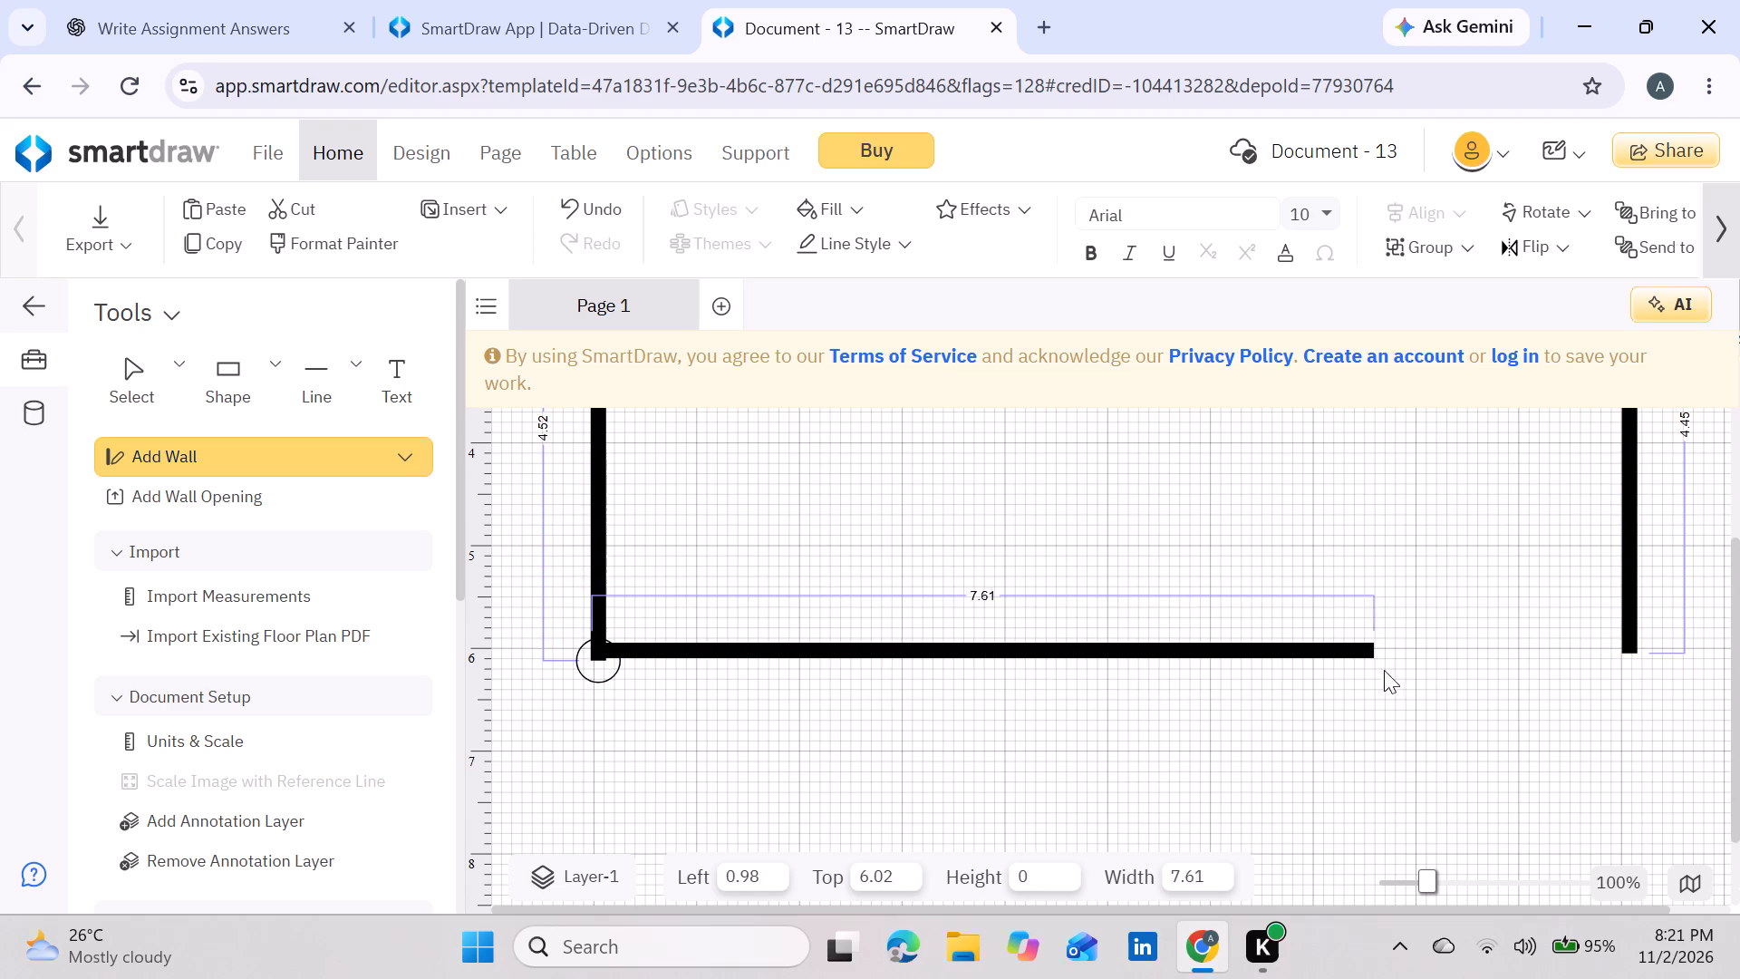
{"action": "left_click_drag", "start_coordinate": [1384, 670], "coordinate": [1624, 663]}
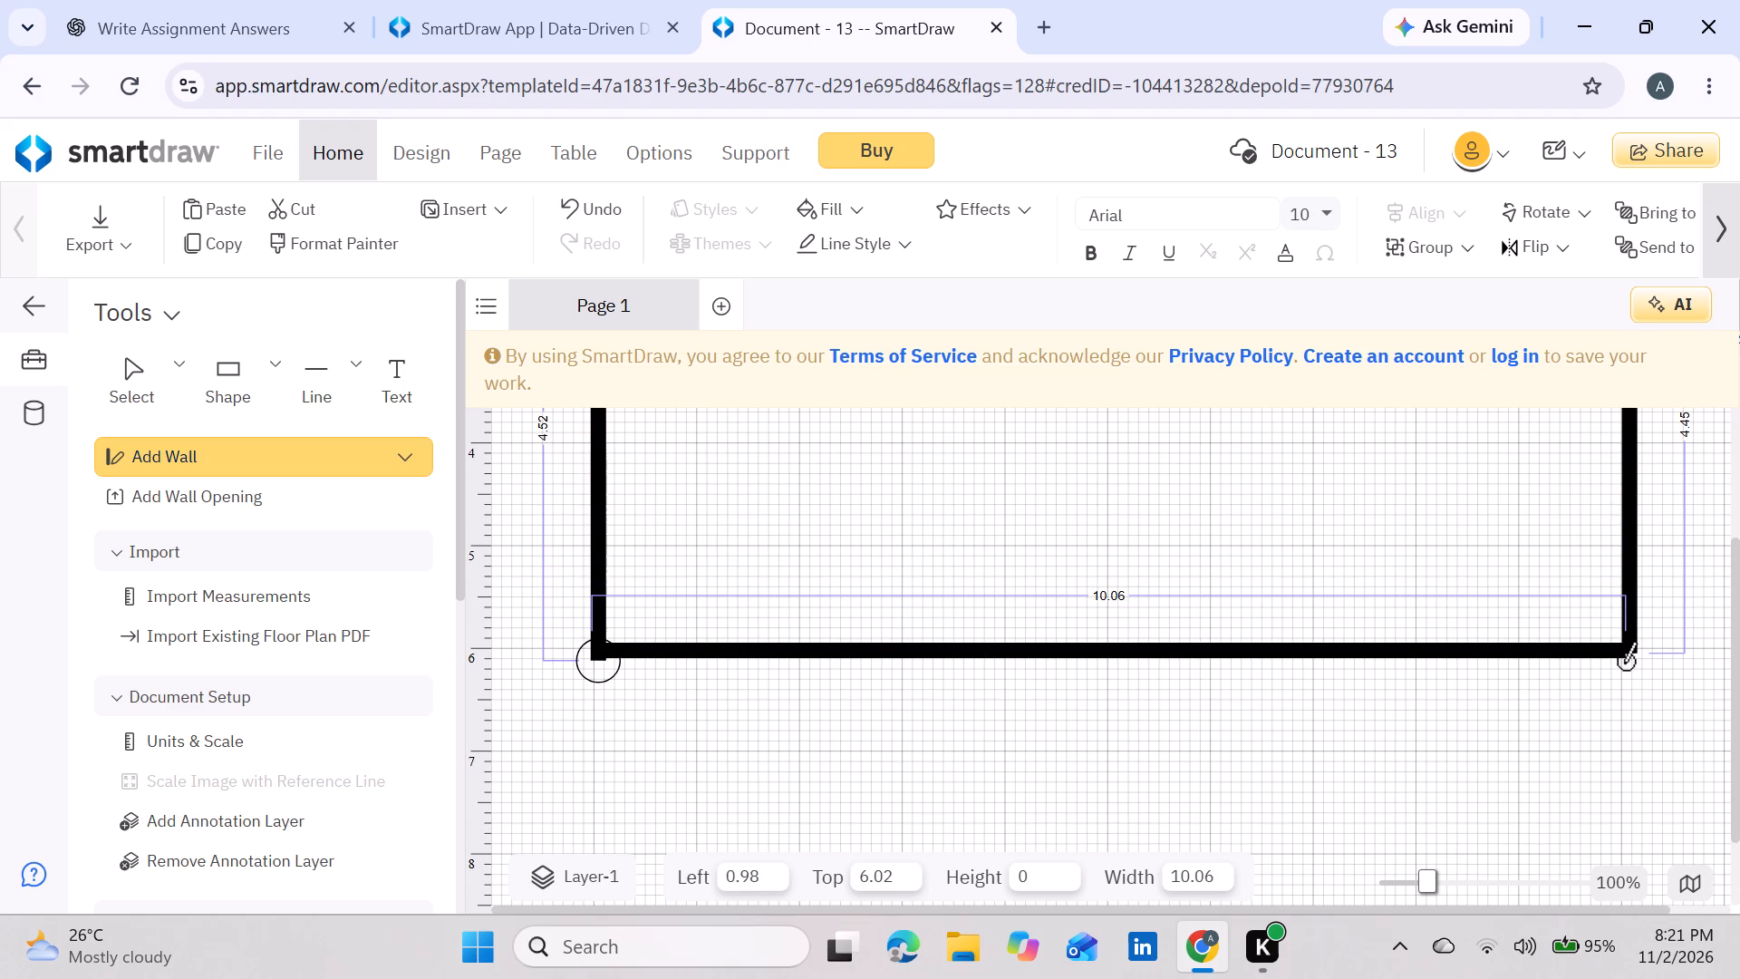
{"action": "left_click_drag", "start_coordinate": [1624, 663], "coordinate": [1641, 650]}
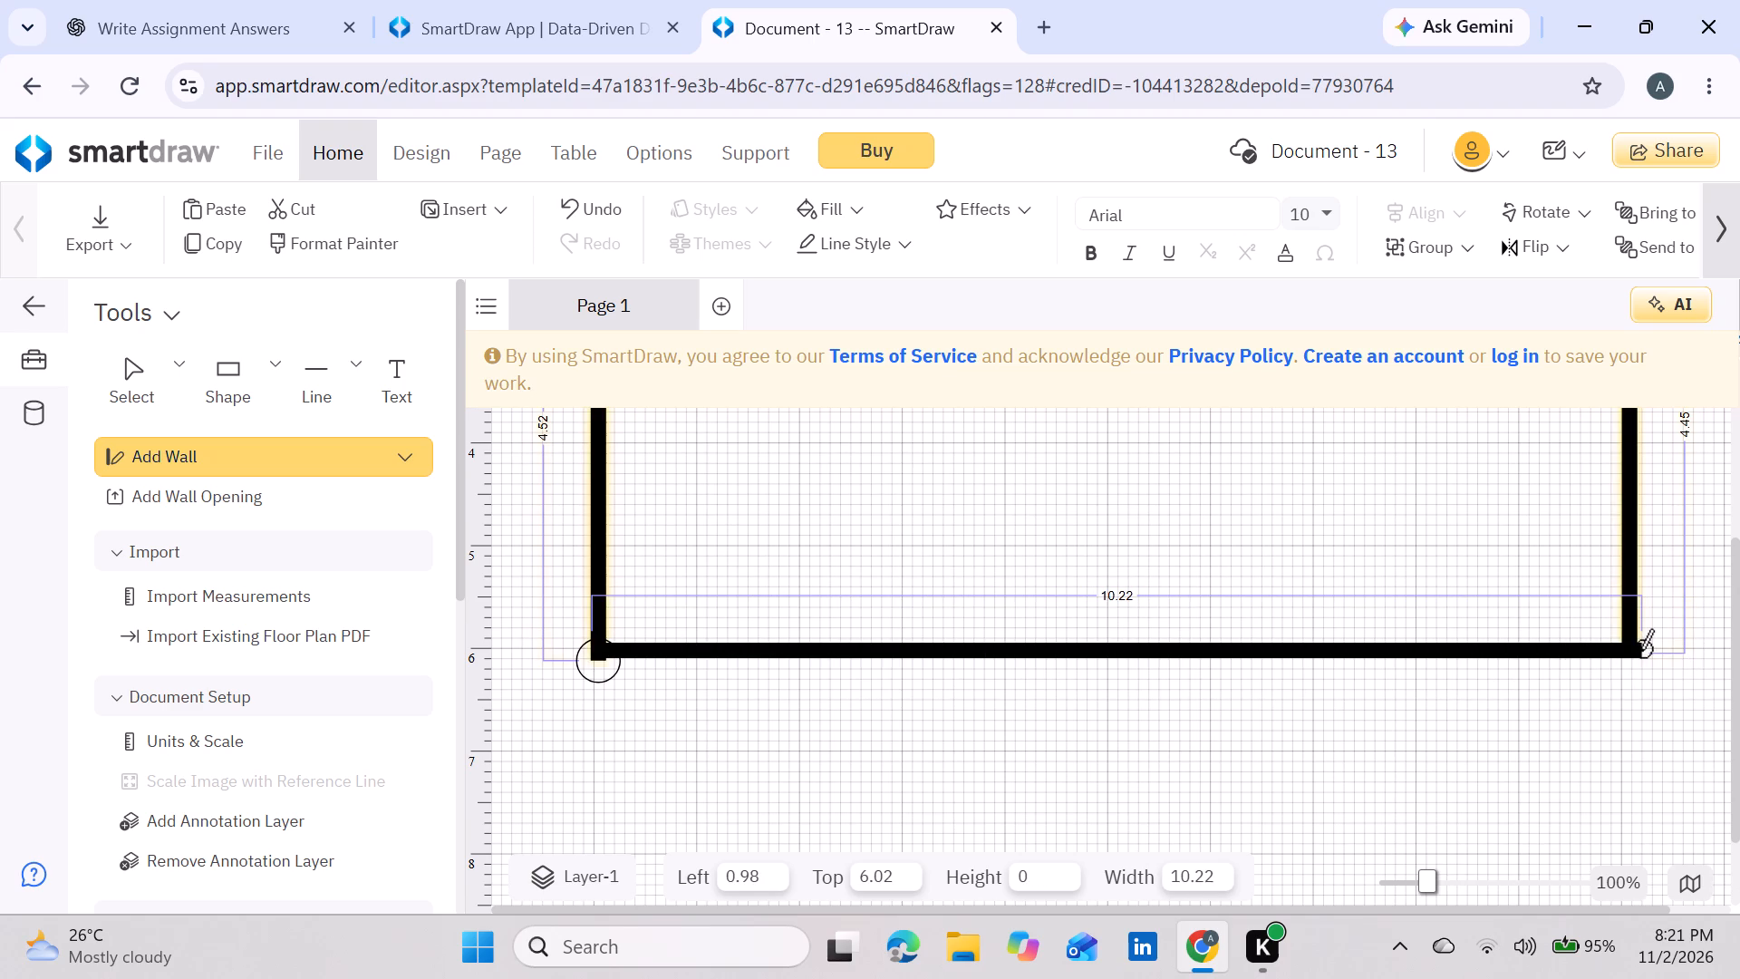
{"action": "left_click_drag", "start_coordinate": [1641, 650], "coordinate": [1639, 647]}
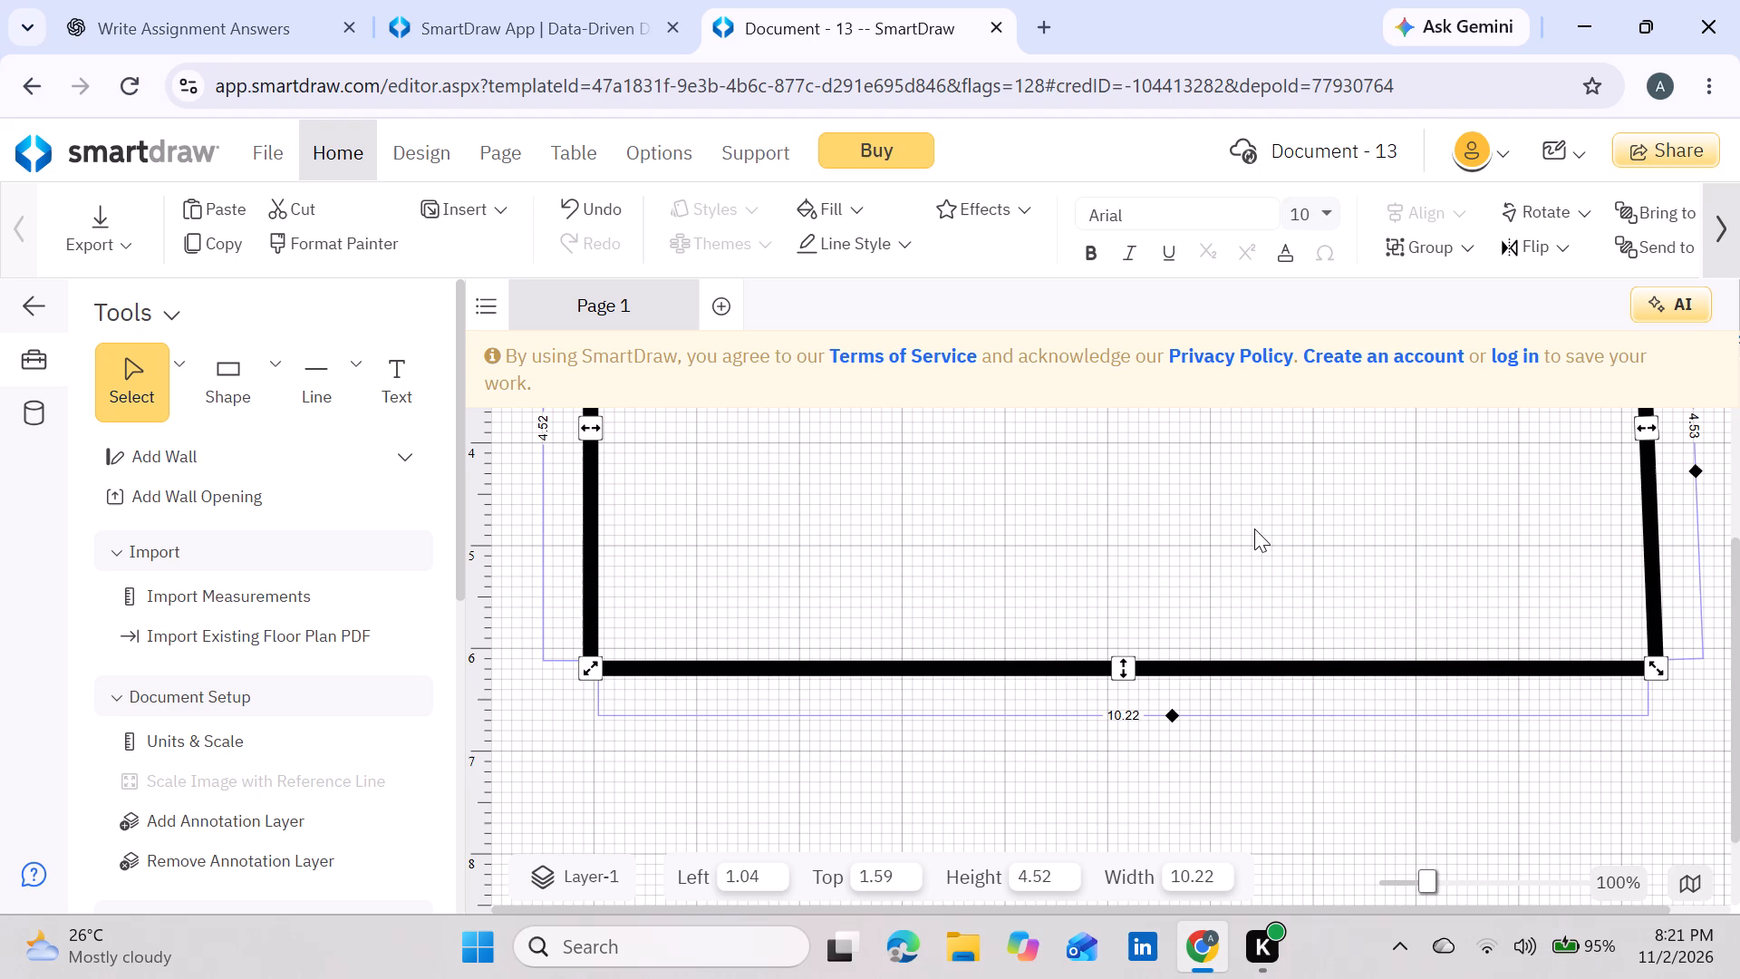
Square up the exterior outline by moving its bottom-right corner inward, making the bottom wall about 10.03 m long.
{"action": "scroll", "coordinate": [1254, 528], "scroll_direction": "up", "scroll_amount": 1}
{"action": "scroll", "coordinate": [1254, 528], "scroll_direction": "down", "scroll_amount": 1}
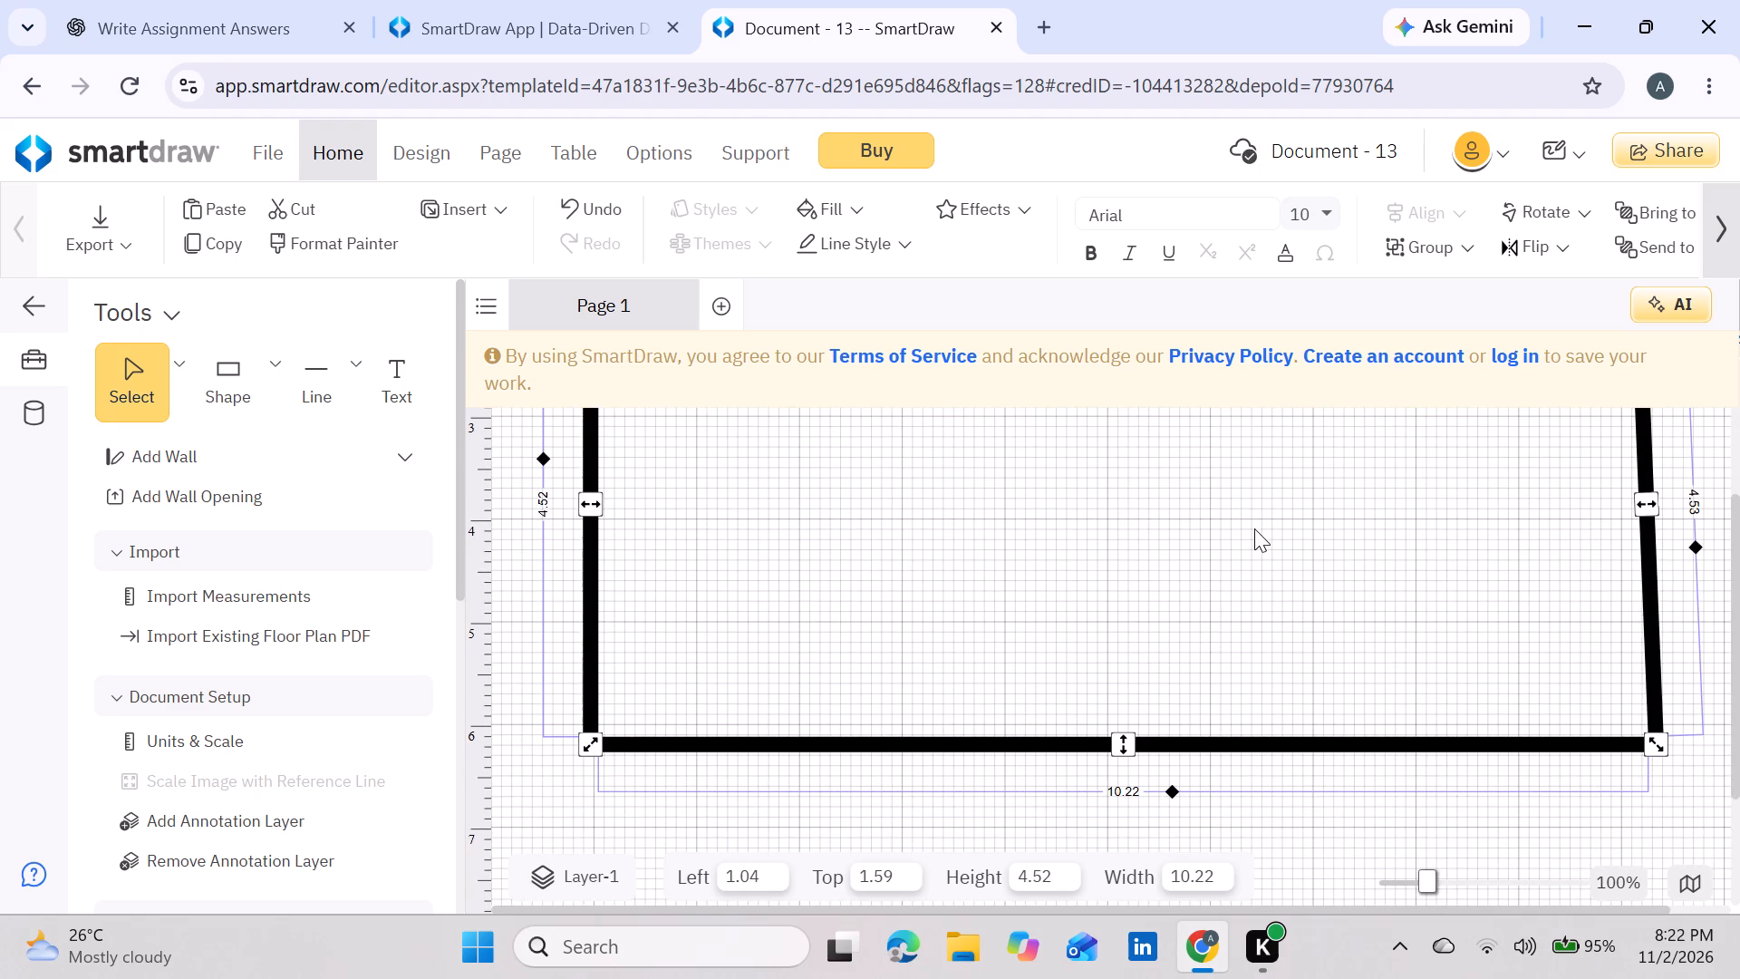
{"action": "left_click_drag", "start_coordinate": [1661, 739], "coordinate": [1638, 740]}
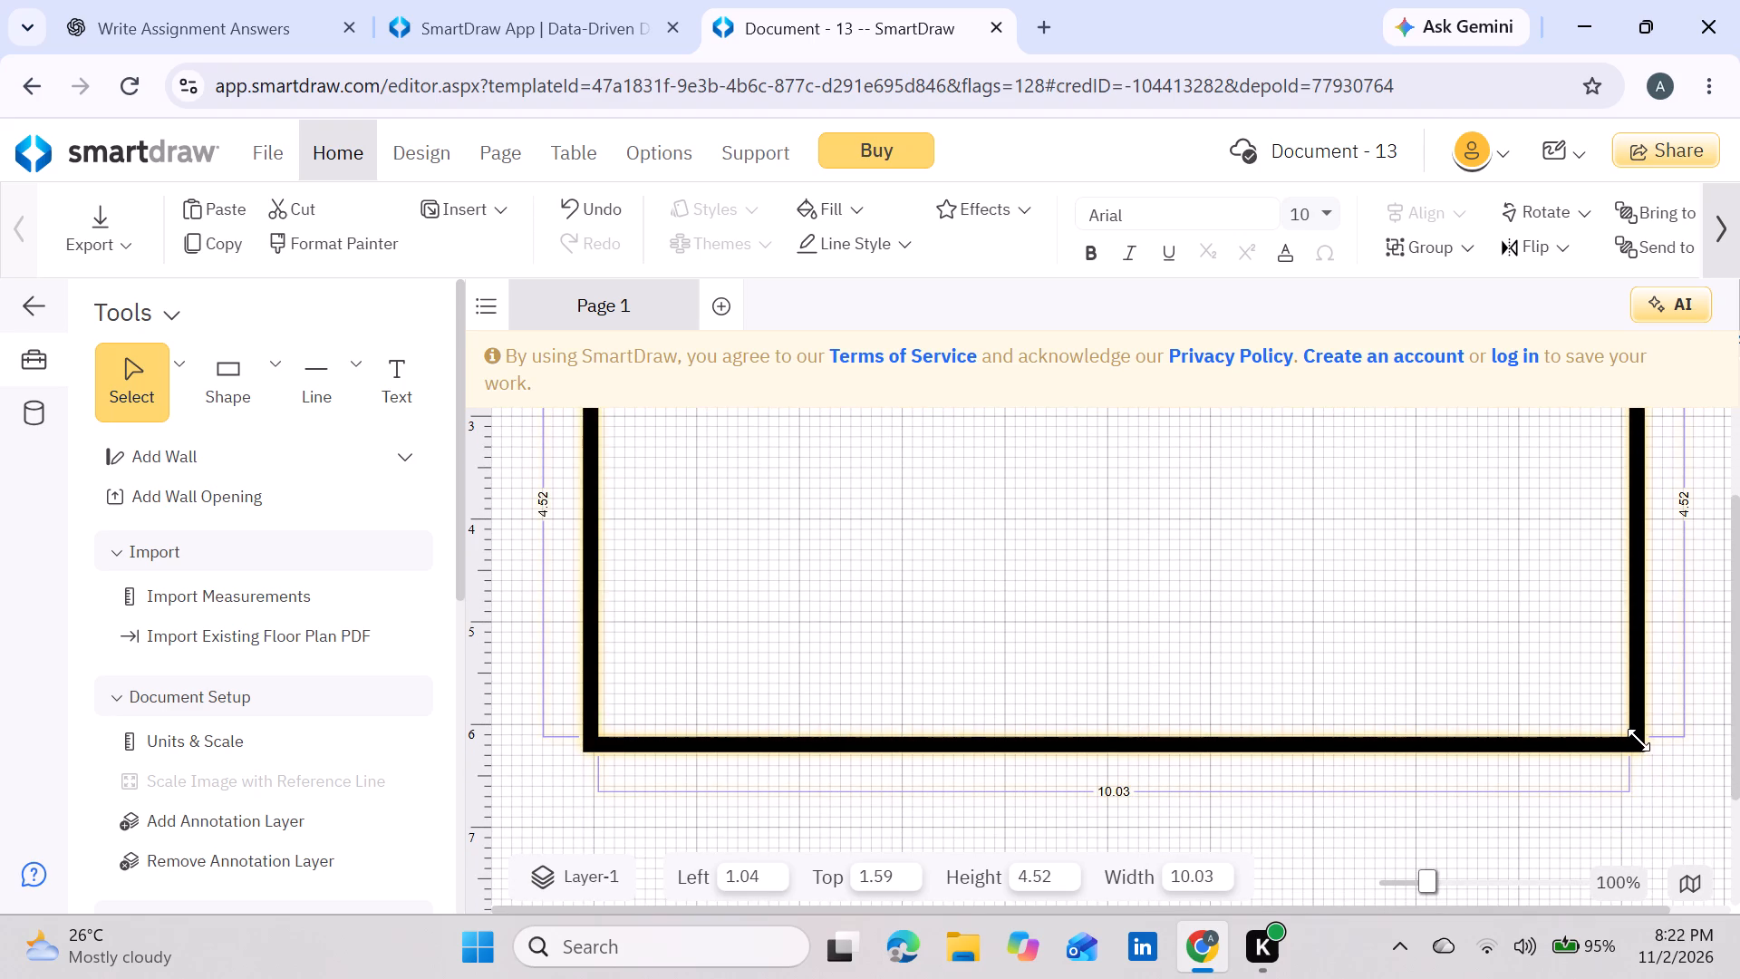
{"action": "left_click_drag", "start_coordinate": [1638, 740], "coordinate": [1651, 743]}
Add a vertical interior wall about 4.76 m long from the bottom wall to the top wall, slightly left of the plan's centre.
{"action": "scroll", "coordinate": [1420, 594], "scroll_direction": "up", "scroll_amount": 2}
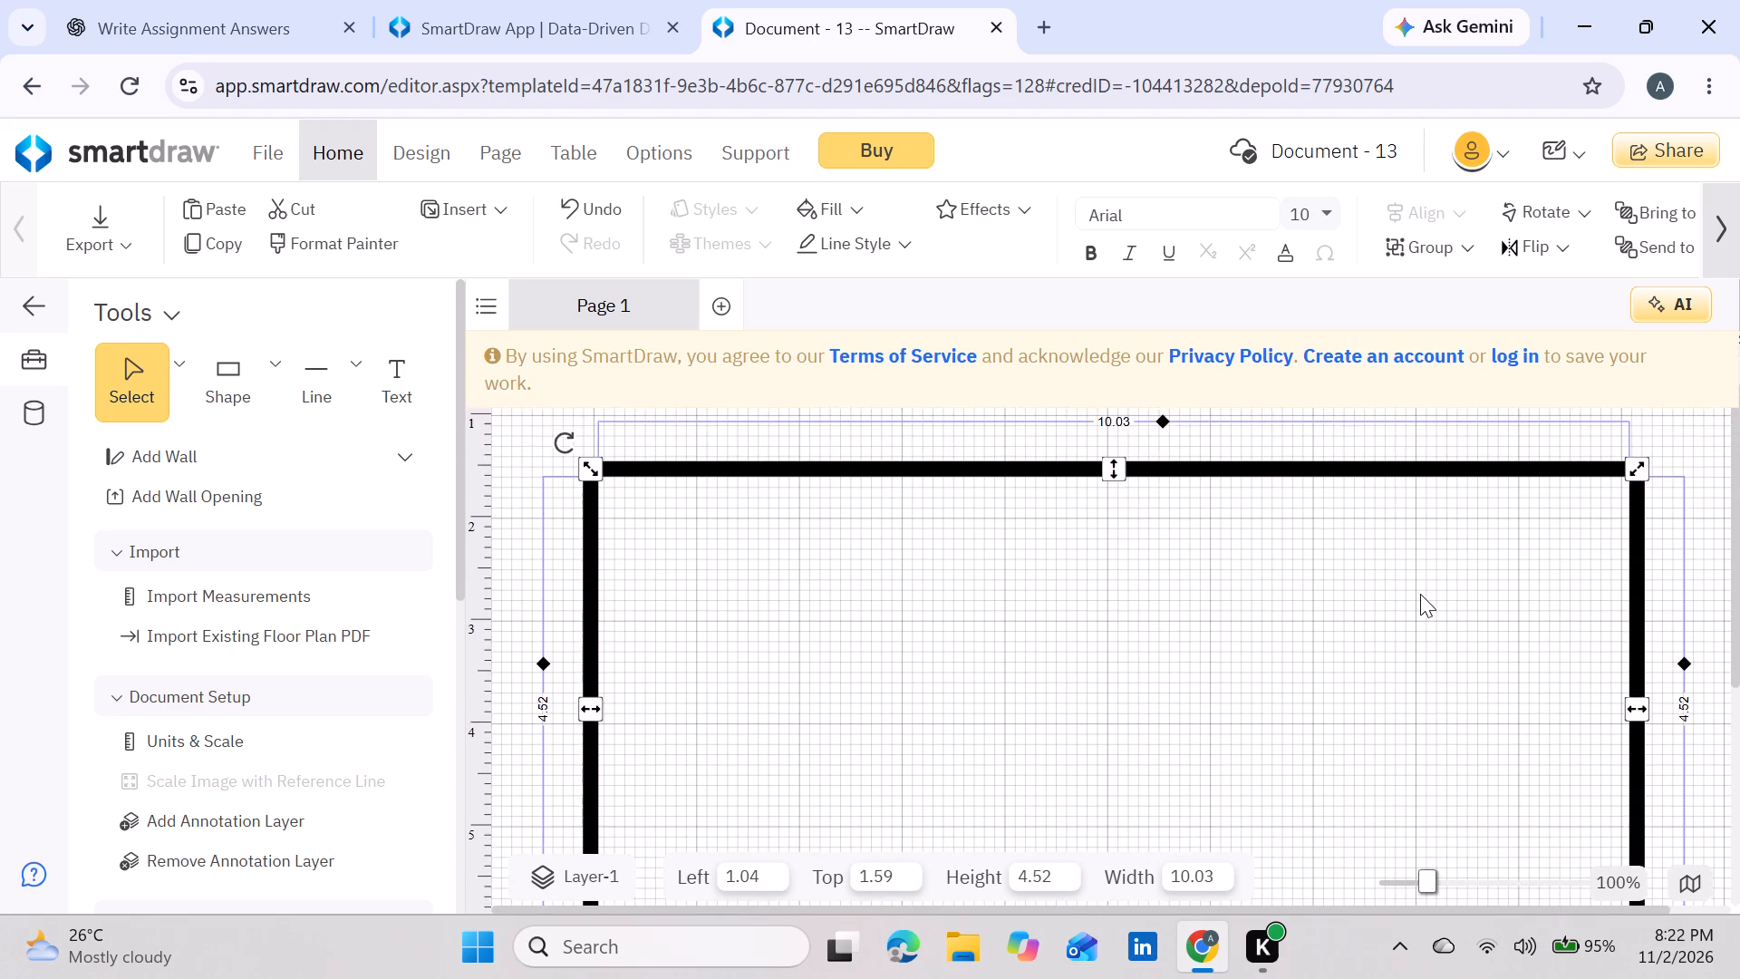
{"action": "scroll", "coordinate": [1420, 594], "scroll_direction": "down", "scroll_amount": 1}
{"action": "left_click_drag", "start_coordinate": [1429, 884], "coordinate": [1418, 881]}
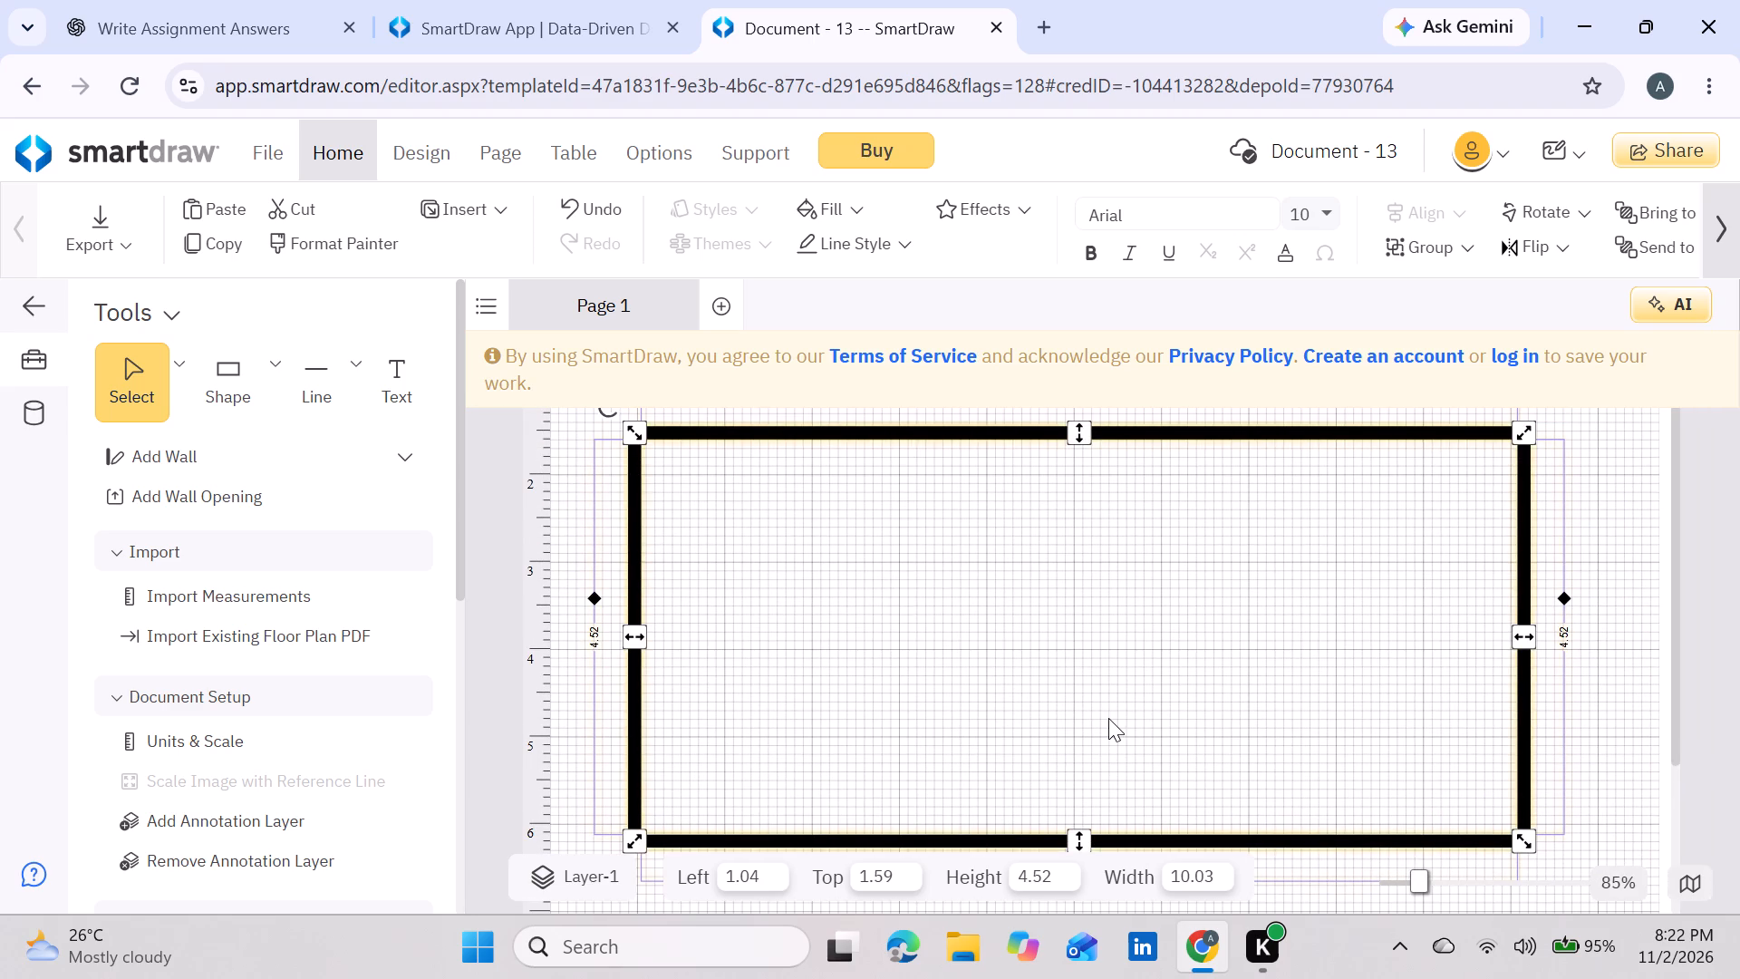
{"action": "scroll", "coordinate": [1108, 718], "scroll_direction": "down", "scroll_amount": 1}
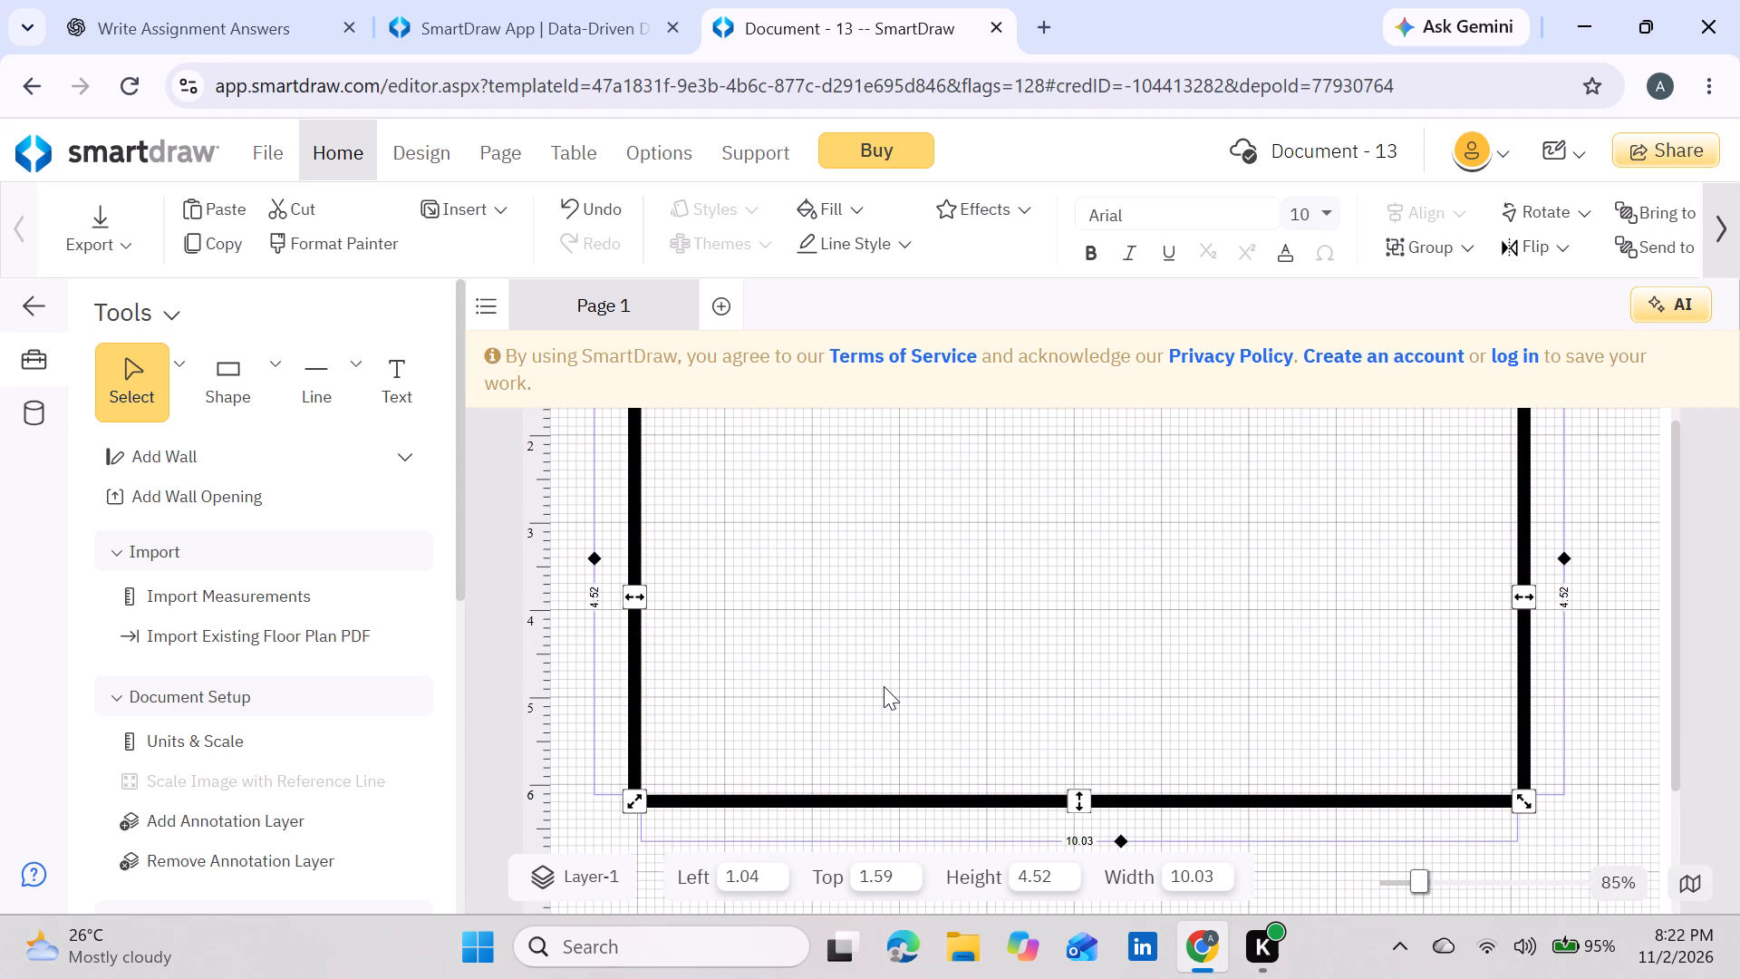
{"action": "left_click", "coordinate": [158, 456]}
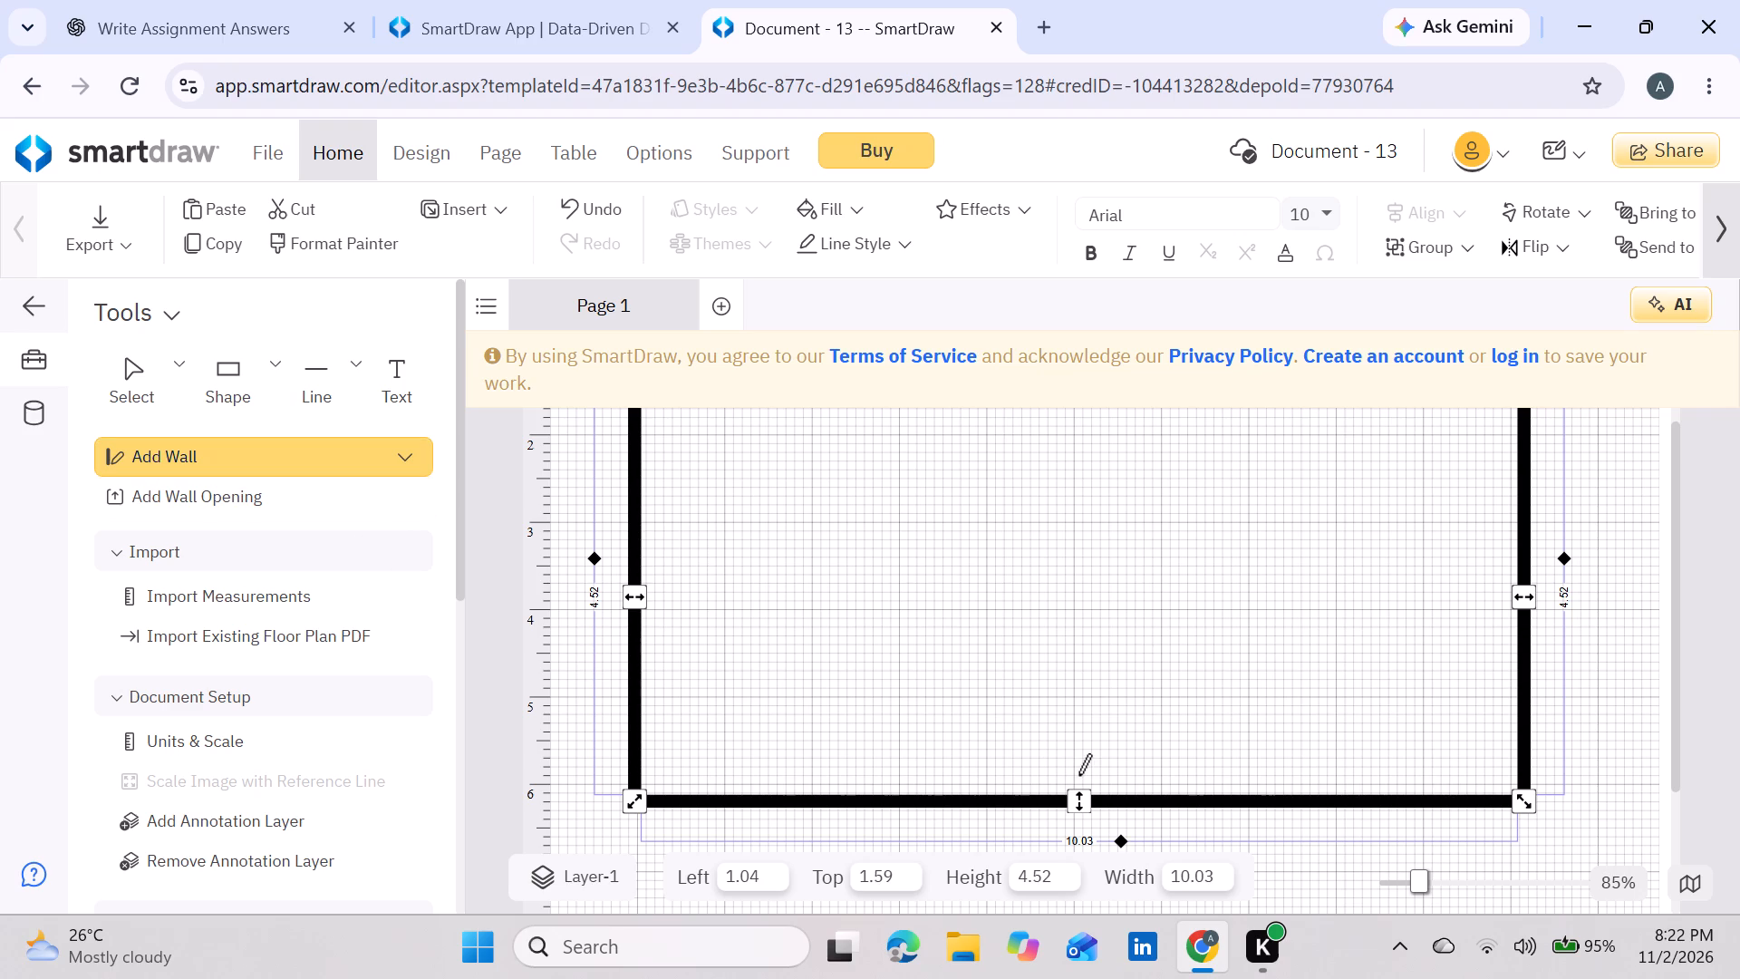
{"action": "scroll", "coordinate": [952, 585], "scroll_direction": "right", "scroll_amount": 1}
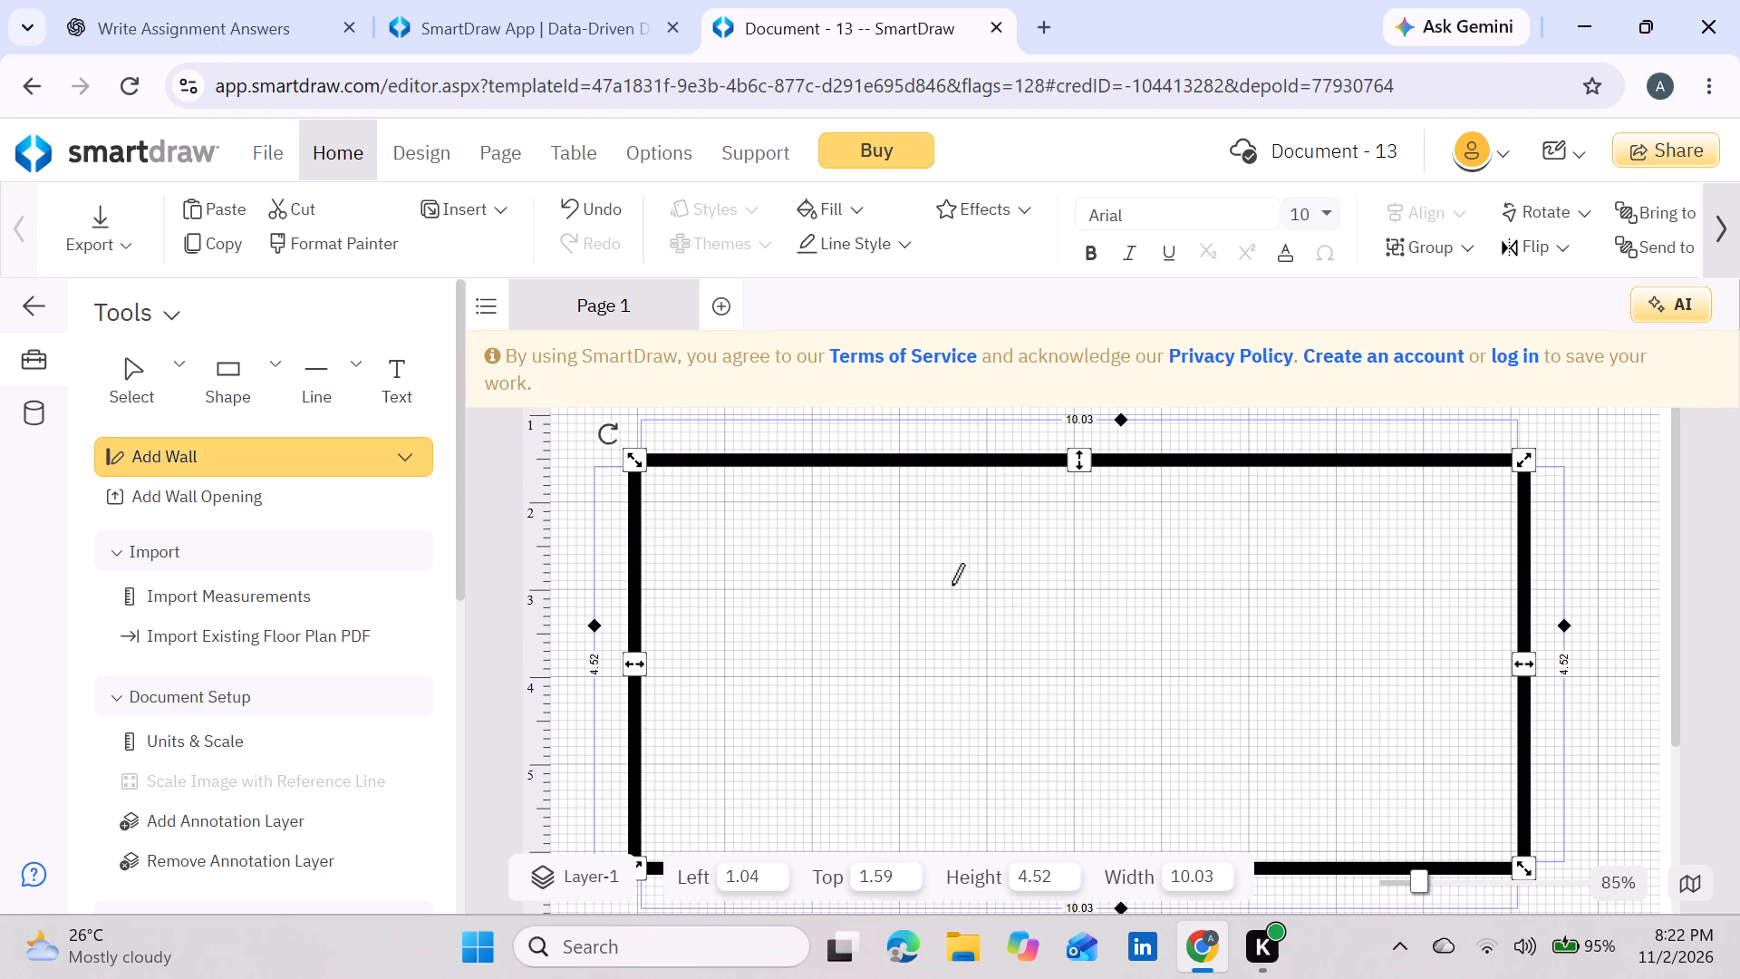
{"action": "scroll", "coordinate": [952, 585], "scroll_direction": "right", "scroll_amount": 1}
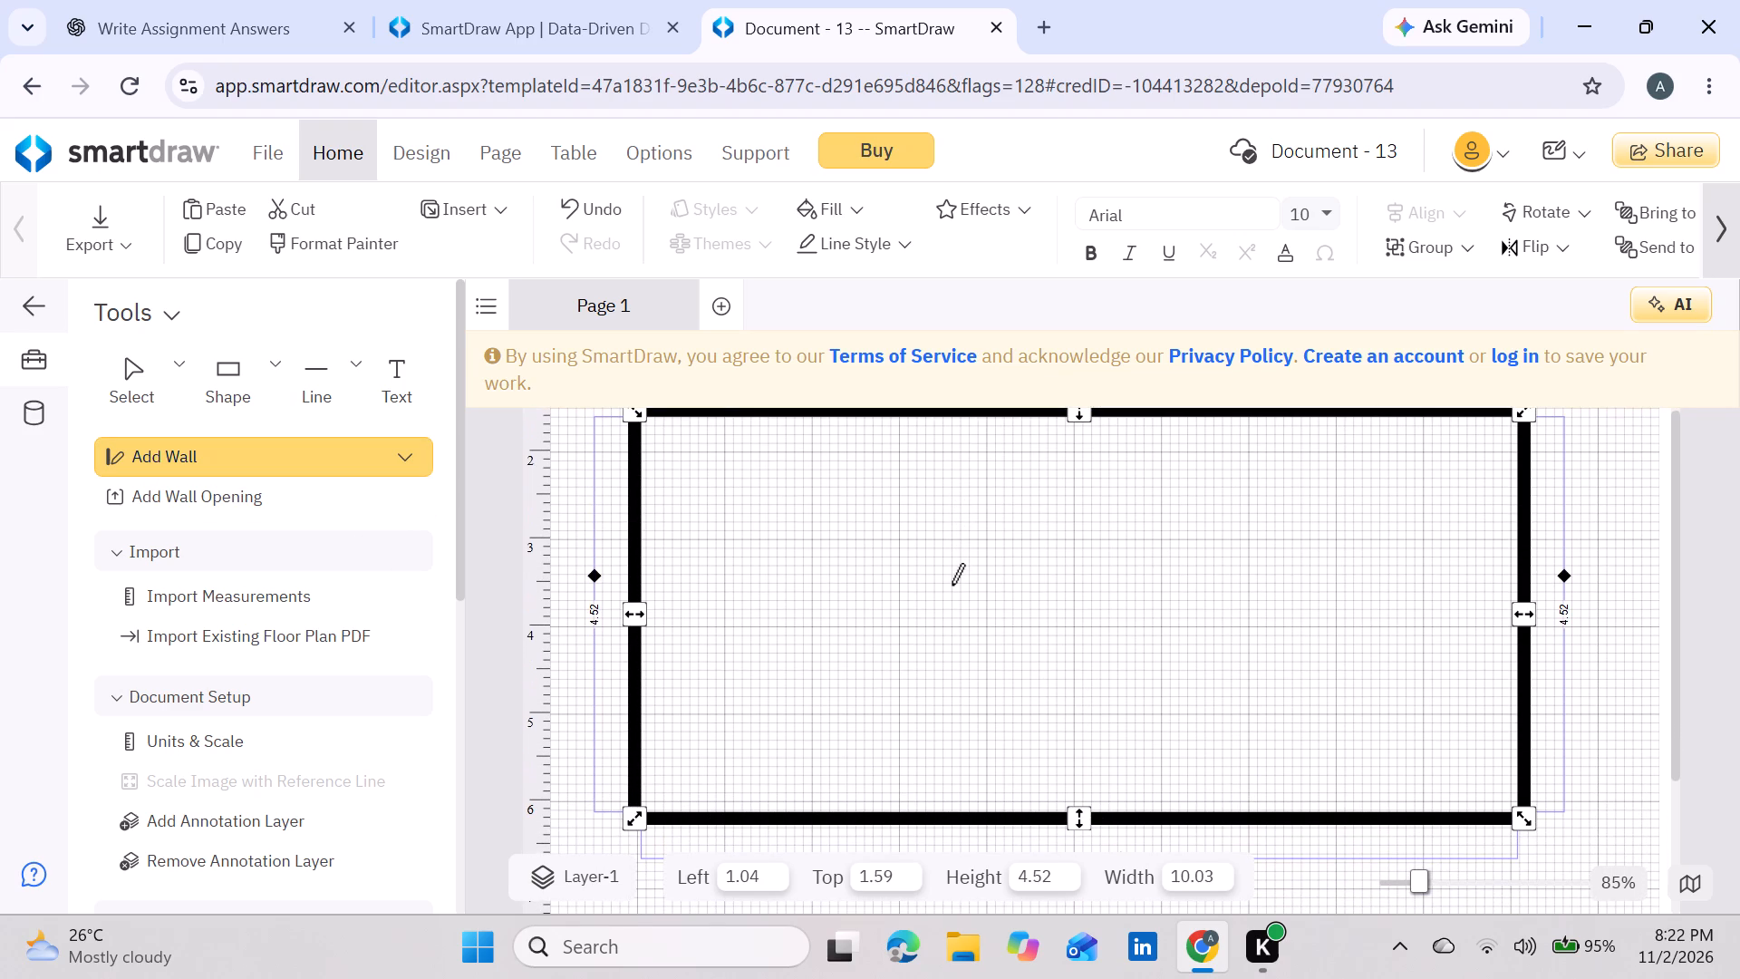
{"action": "left_click_drag", "start_coordinate": [1054, 824], "coordinate": [1040, 414]}
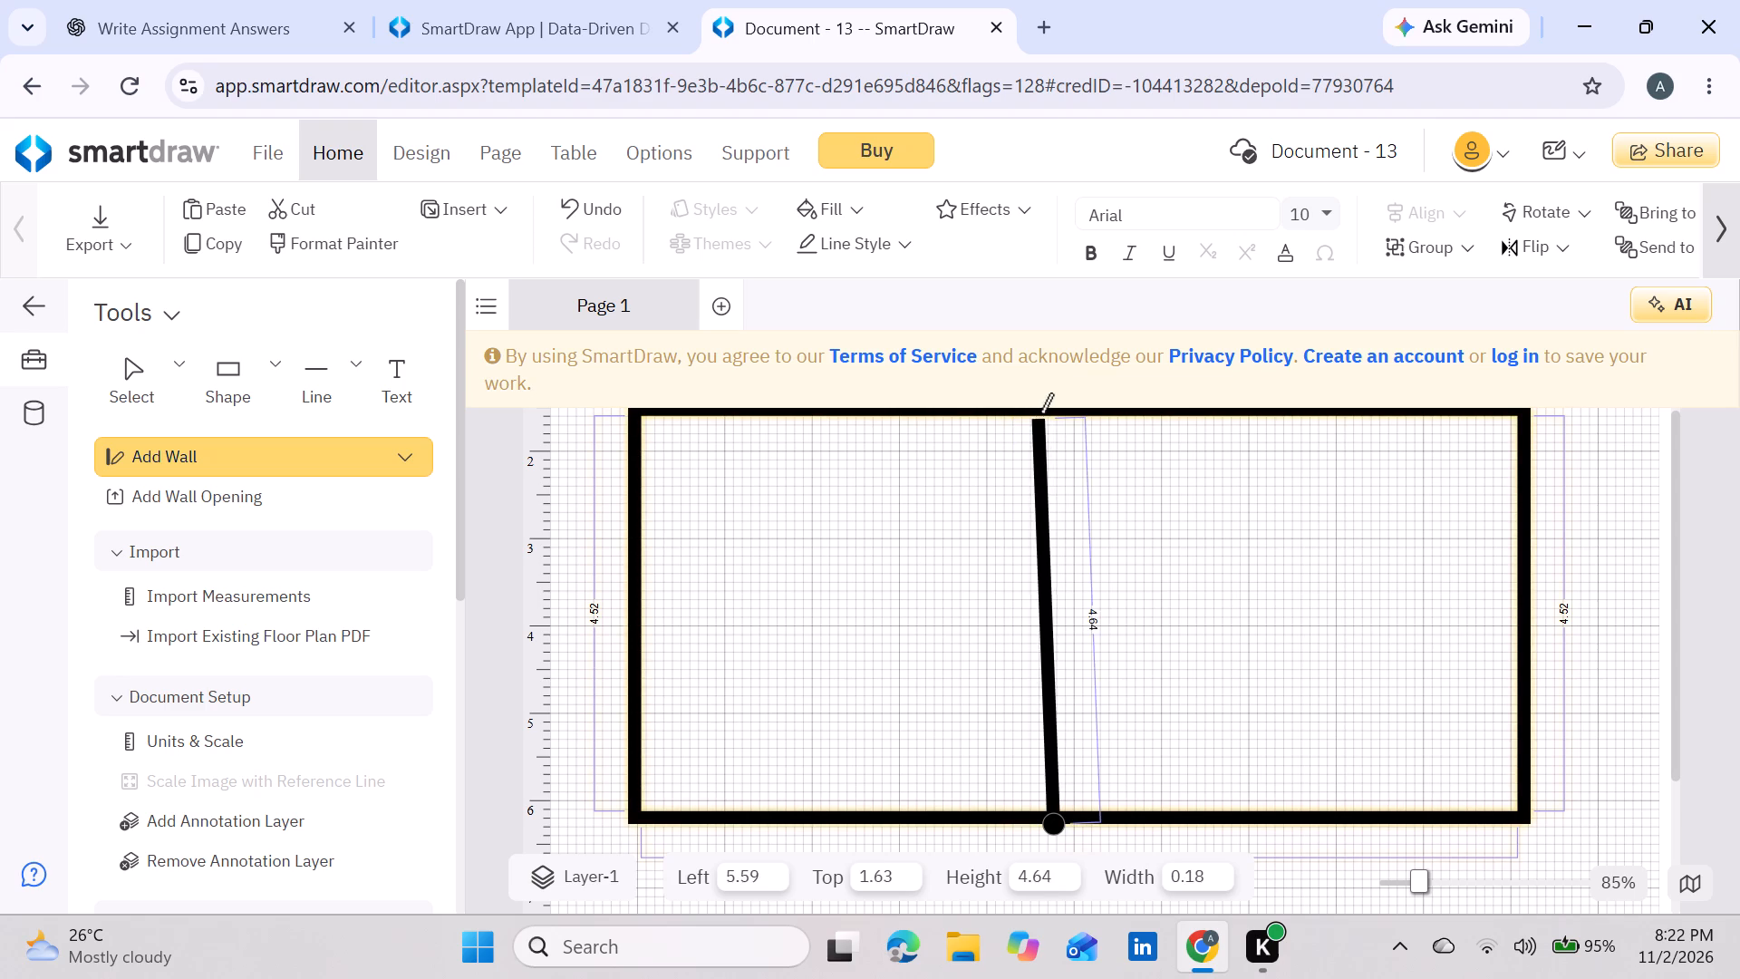
{"action": "left_click_drag", "start_coordinate": [1040, 414], "coordinate": [1045, 409]}
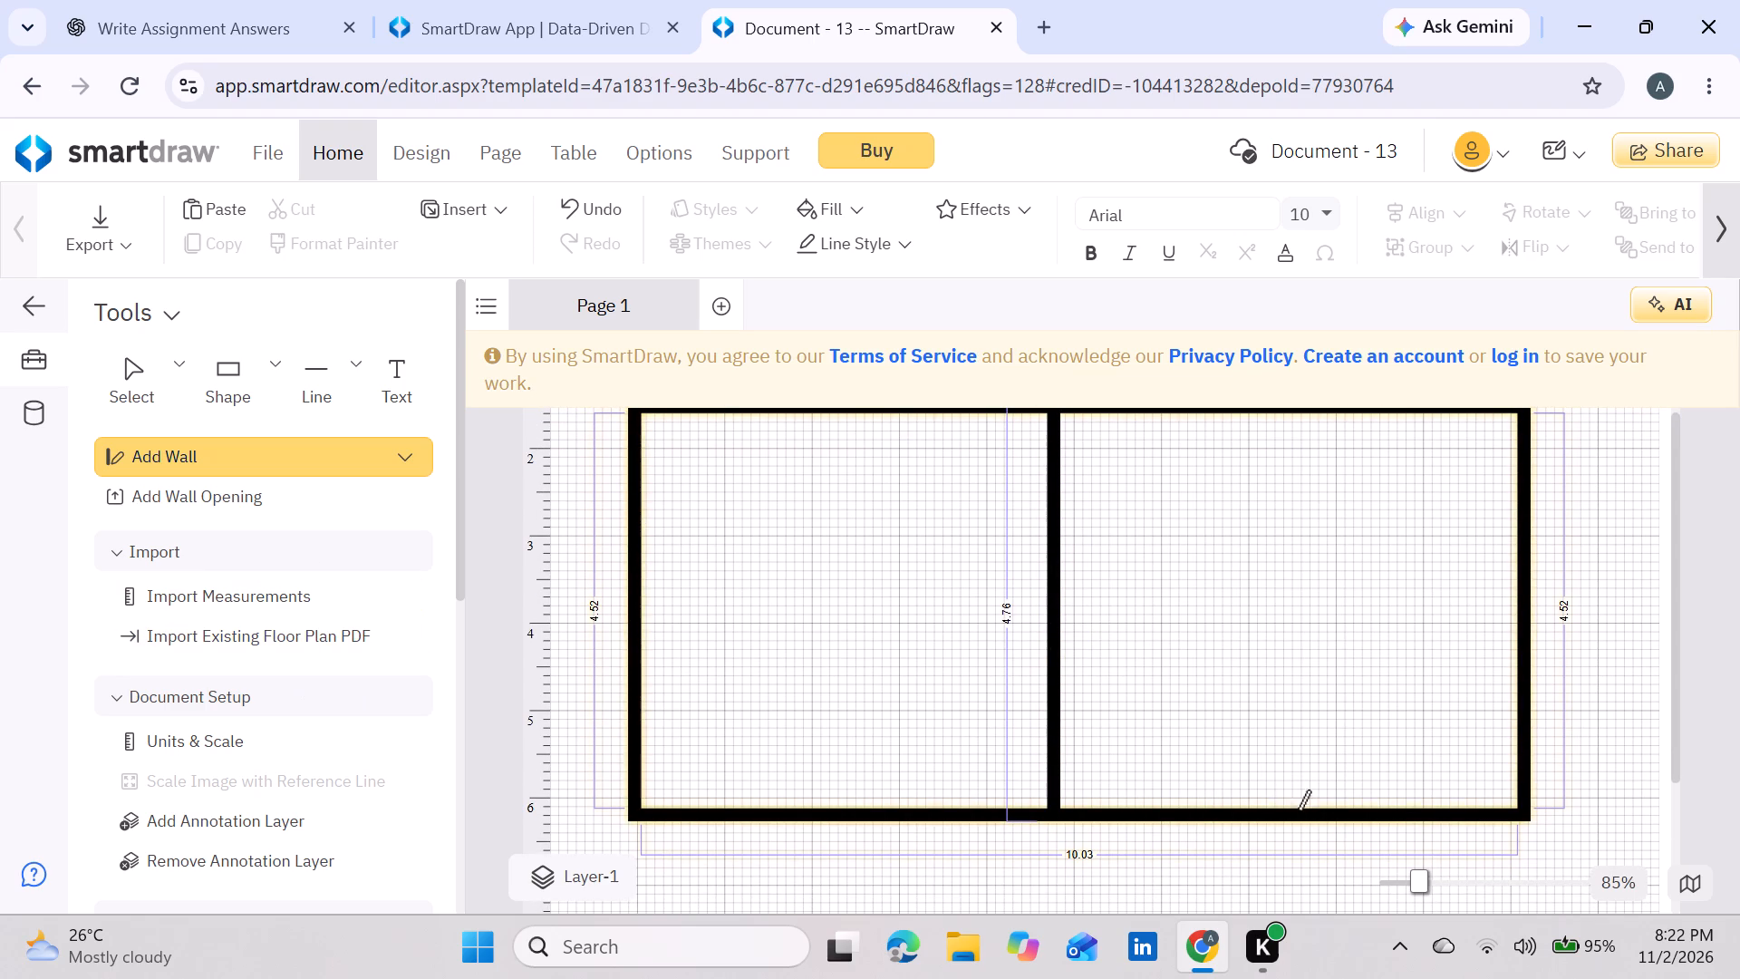
Enclose a small room in the plan's bottom-right corner with a vertical wall about 1.69 m and a horizontal wall about 2.53 m.
{"action": "left_click_drag", "start_coordinate": [1298, 809], "coordinate": [1294, 660]}
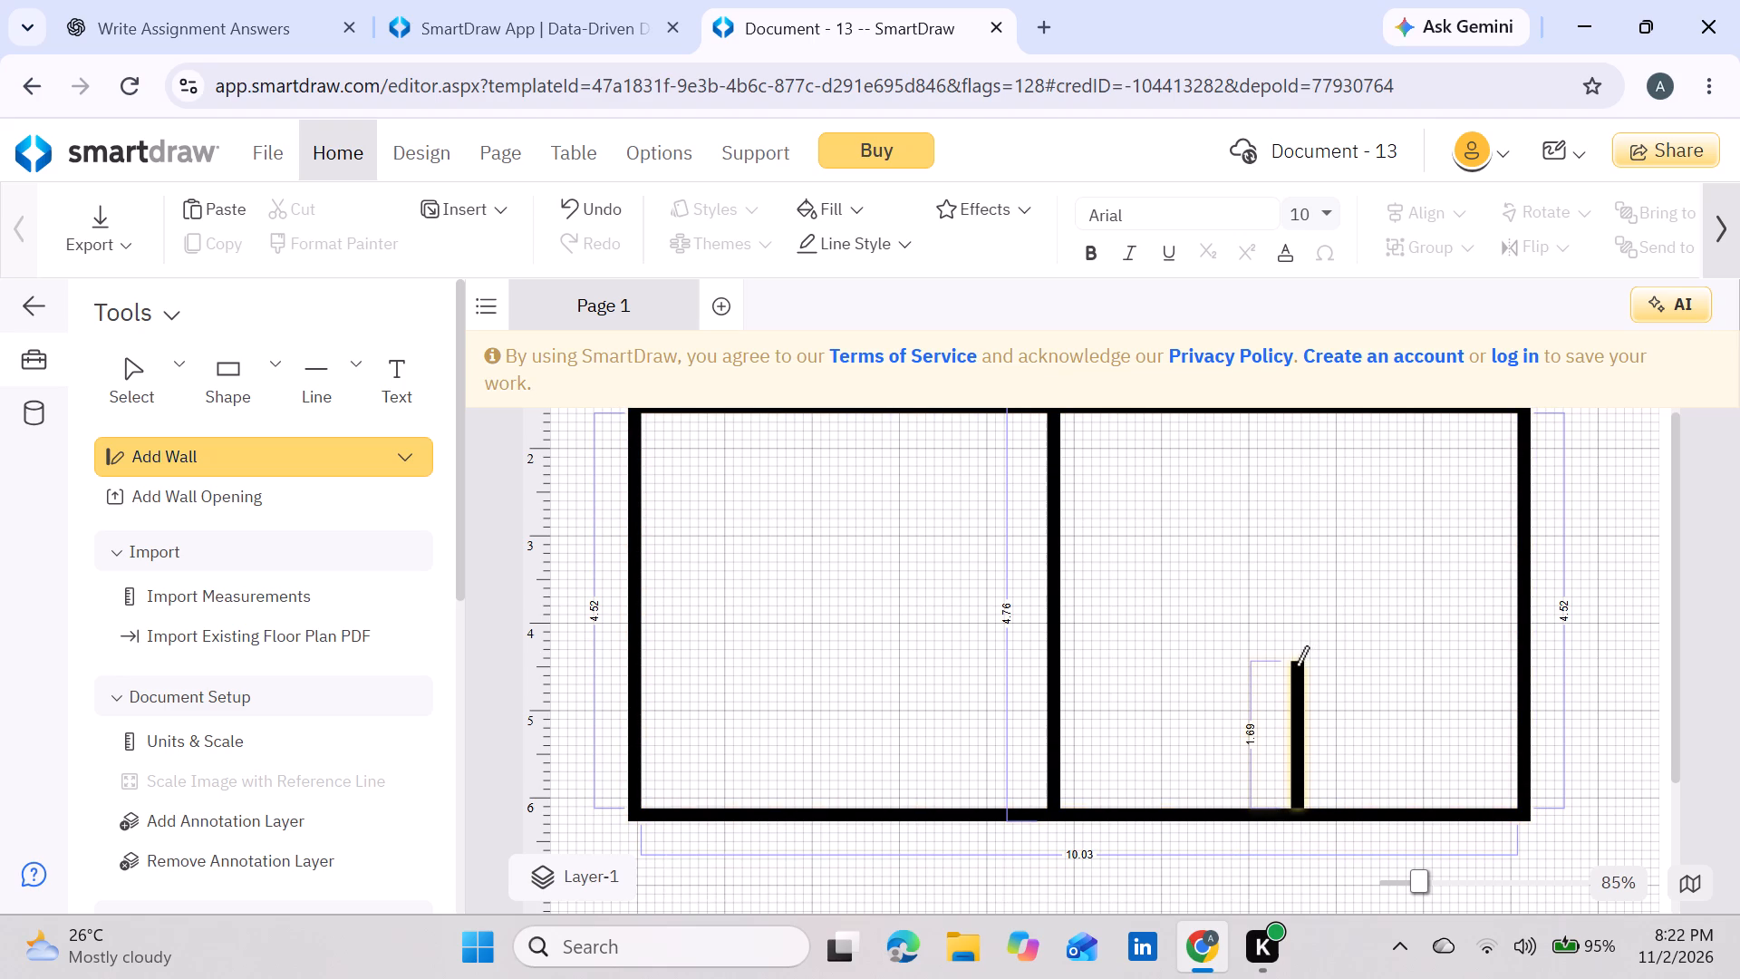
{"action": "left_click_drag", "start_coordinate": [1296, 667], "coordinate": [1504, 670]}
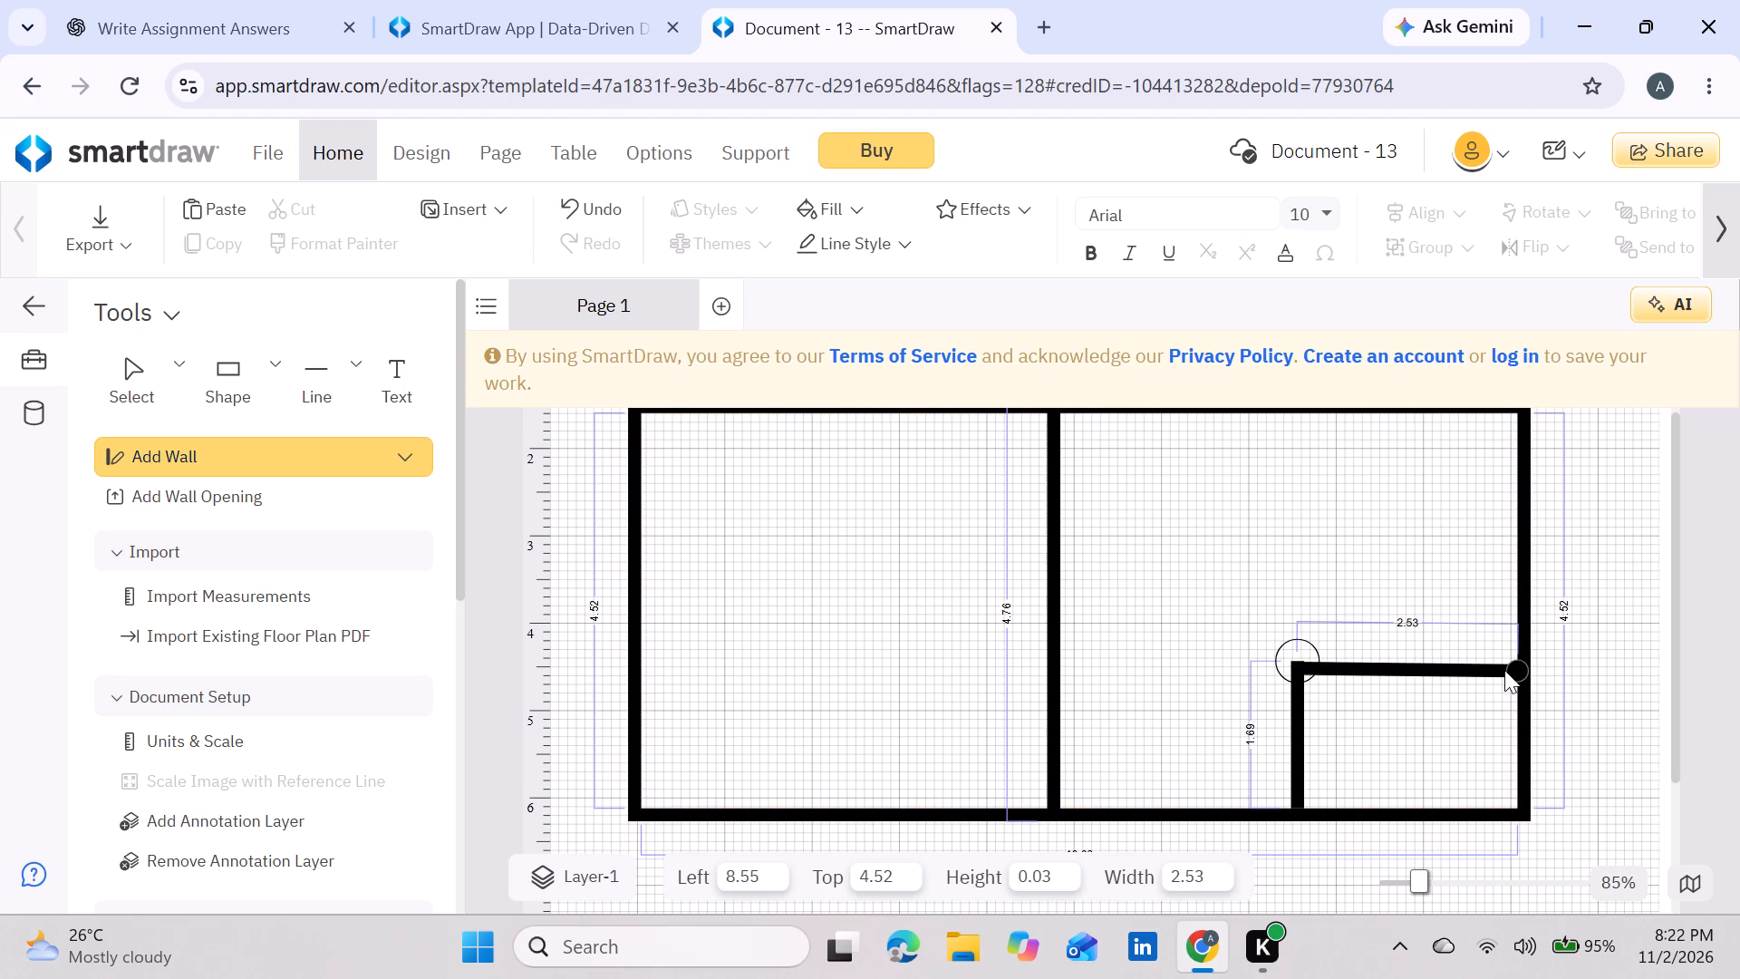
{"action": "left_click_drag", "start_coordinate": [1504, 670], "coordinate": [1504, 668]}
{"action": "key", "text": "Escape"}
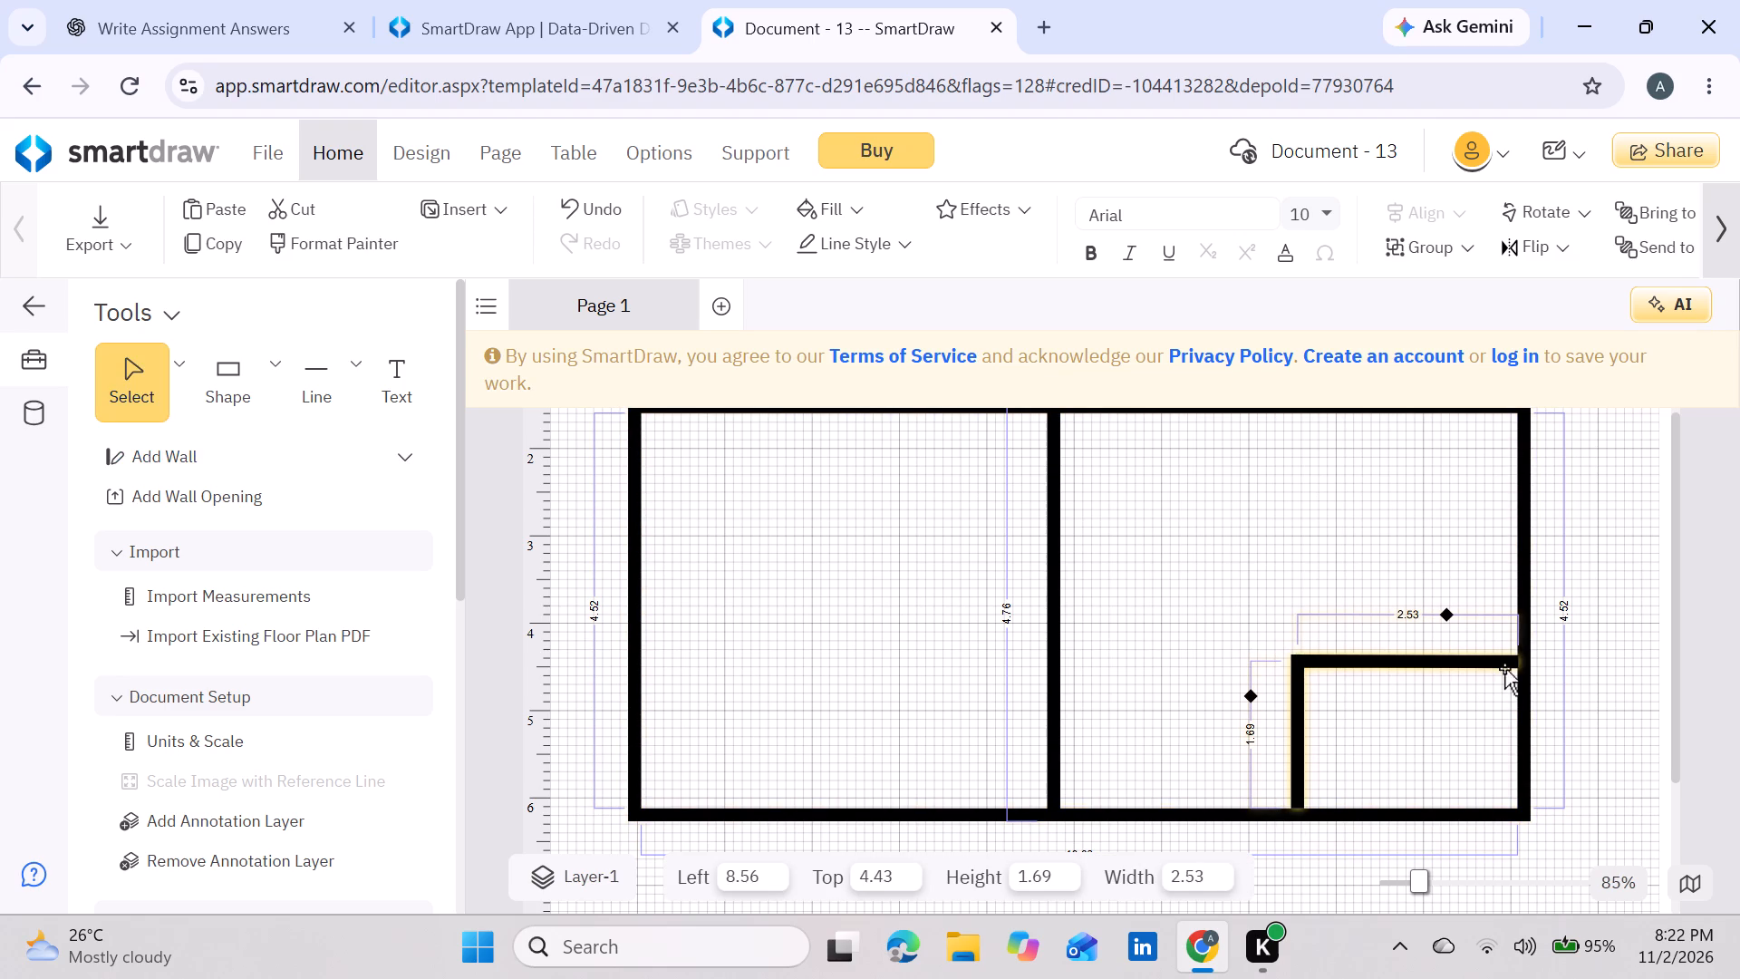
Place a Double Door (60") in the bottom exterior wall of the left room.
{"action": "scroll", "coordinate": [787, 565], "scroll_direction": "up", "scroll_amount": 1}
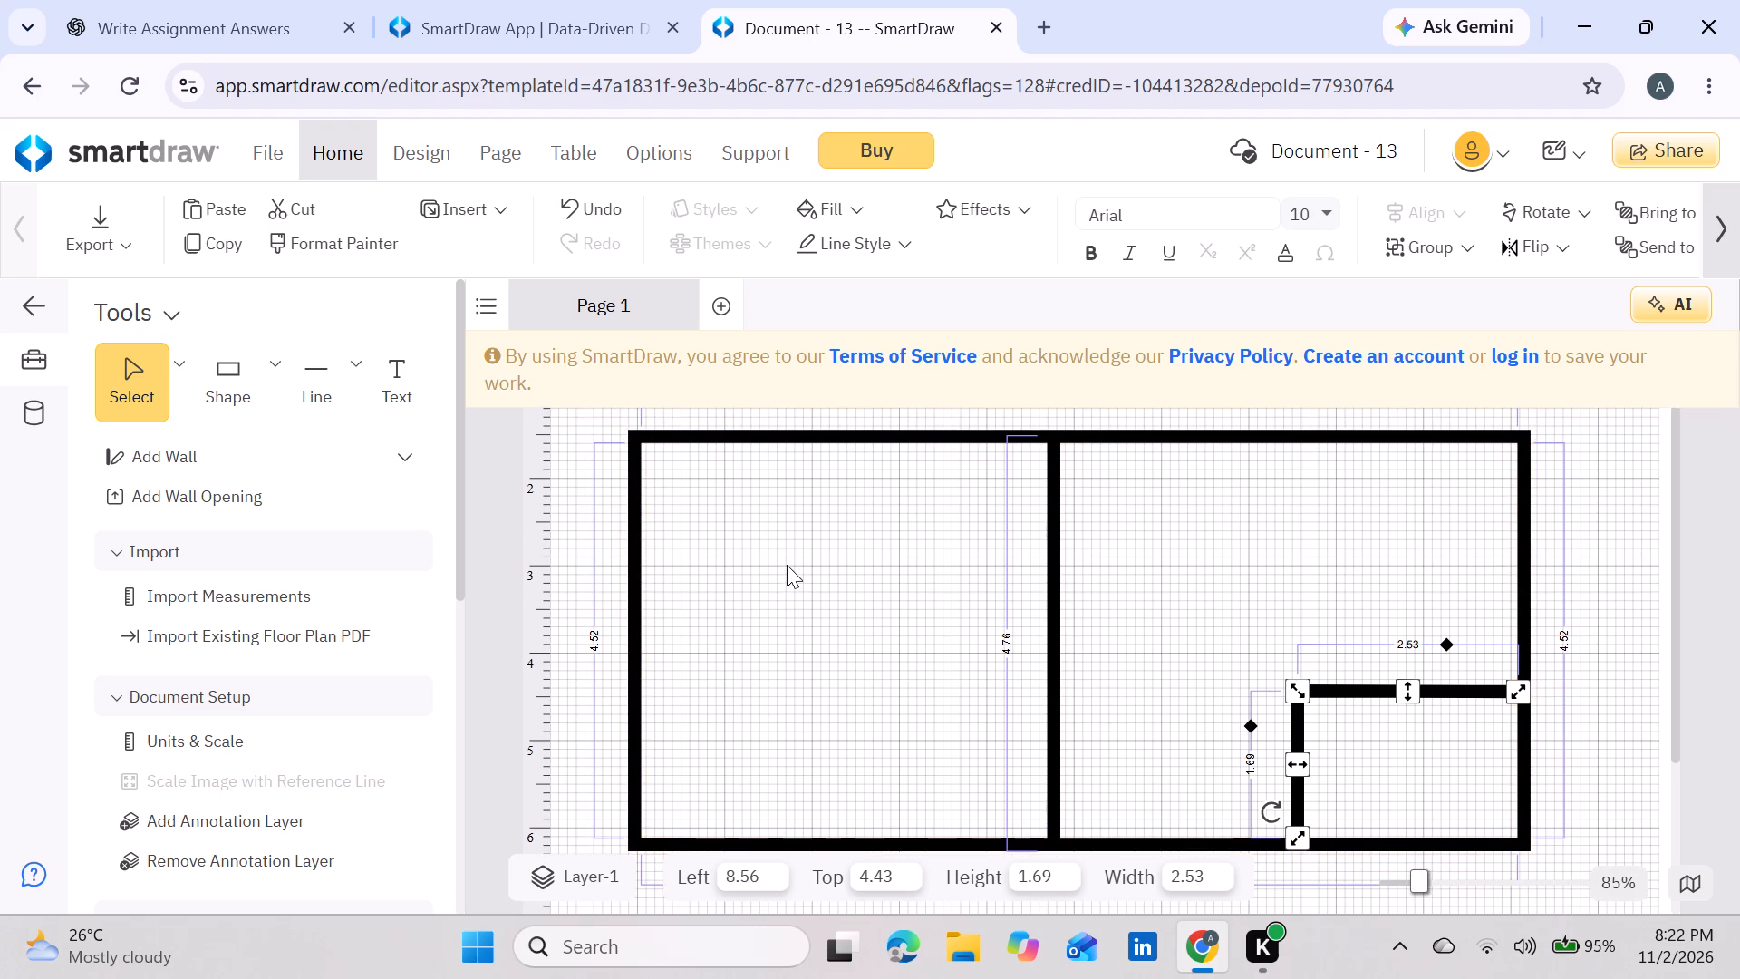
{"action": "scroll", "coordinate": [159, 729], "scroll_direction": "down", "scroll_amount": 3}
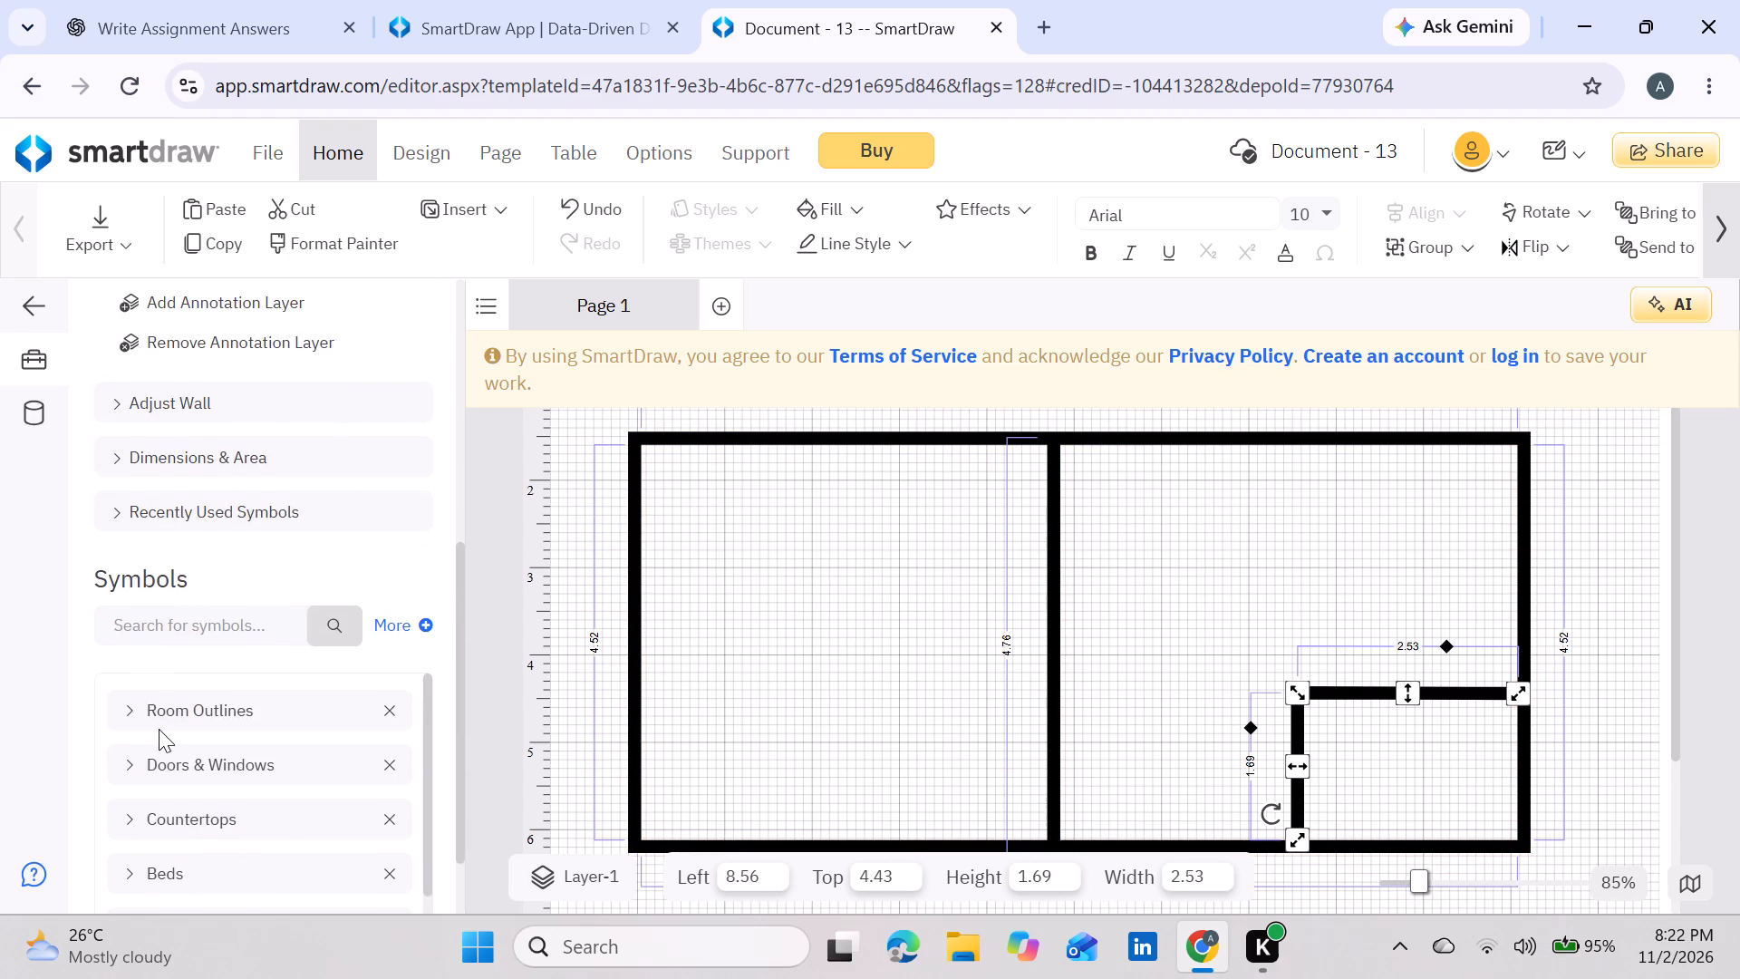
{"action": "scroll", "coordinate": [159, 729], "scroll_direction": "down", "scroll_amount": 1}
{"action": "left_click", "coordinate": [127, 703]}
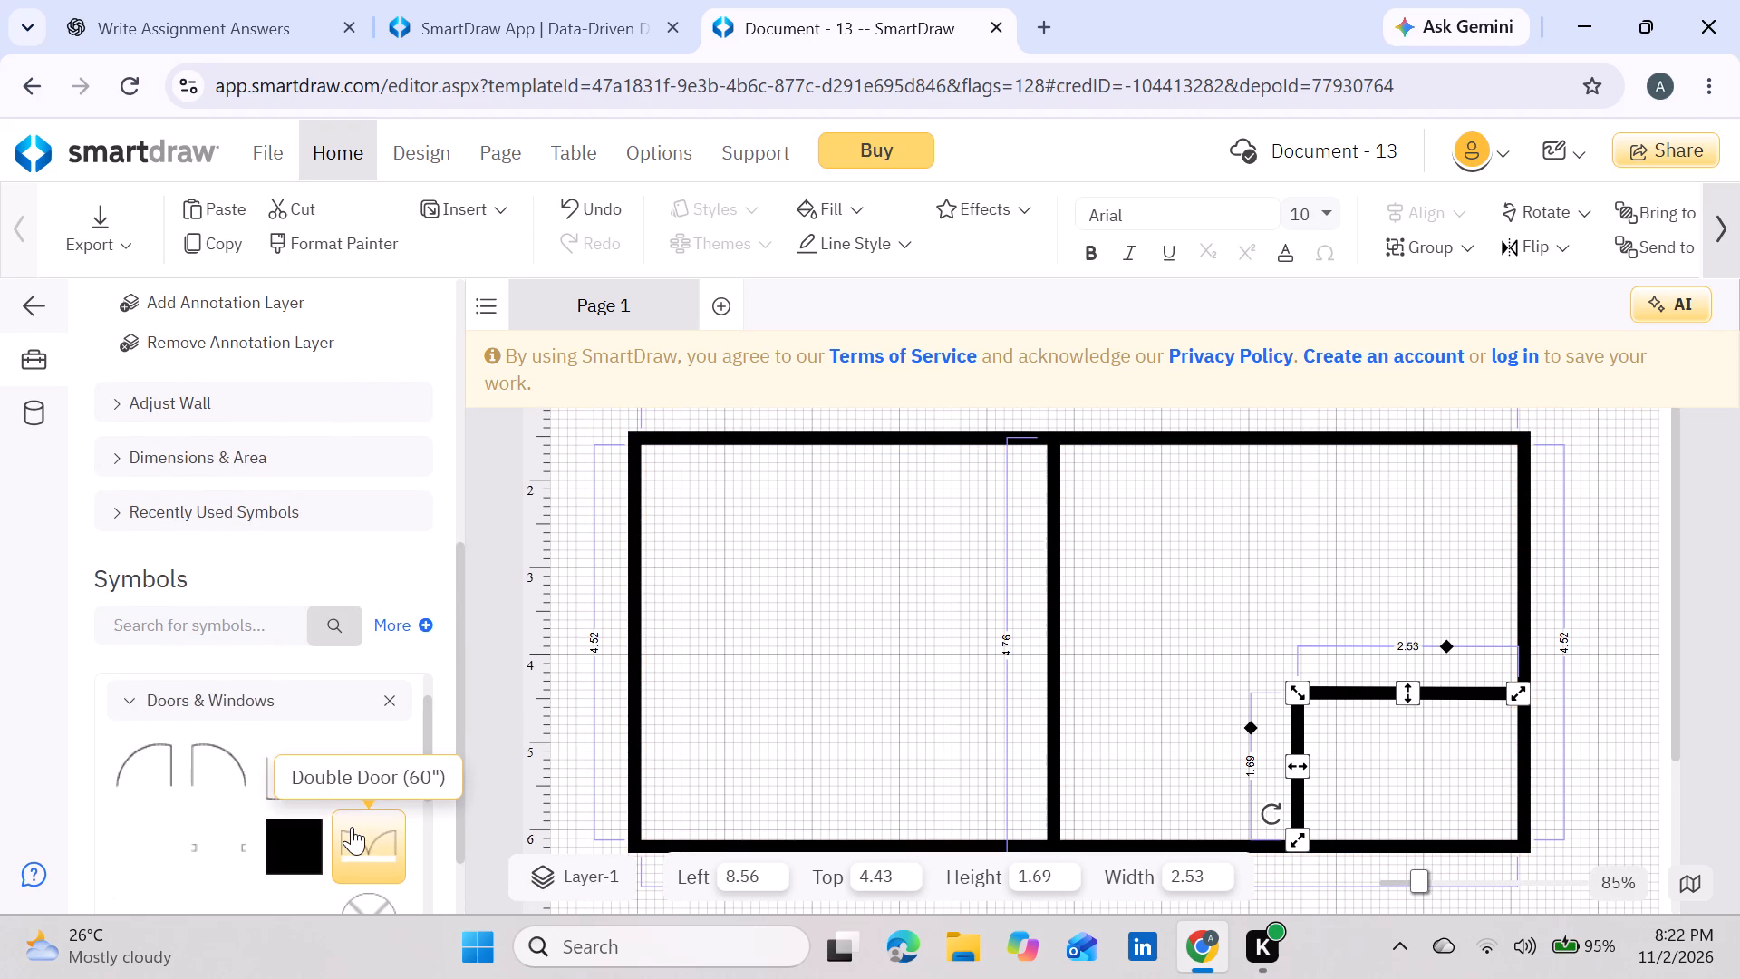
{"action": "left_click_drag", "start_coordinate": [387, 832], "coordinate": [788, 810]}
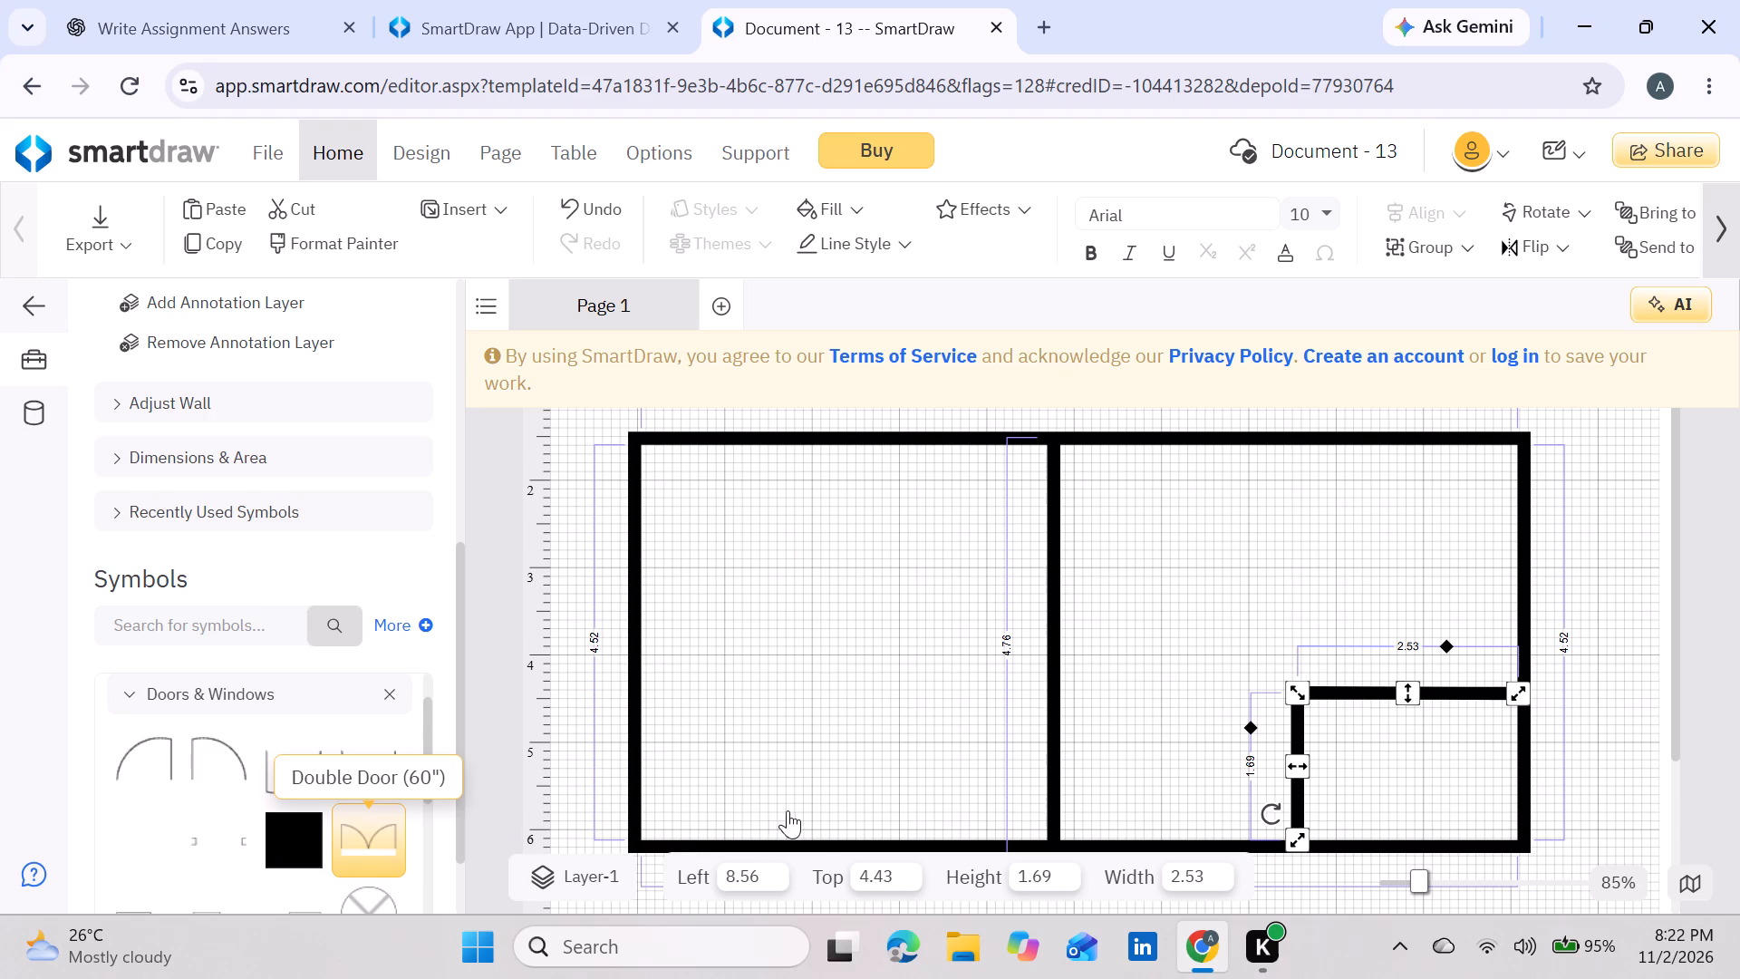
{"action": "left_click_drag", "start_coordinate": [788, 810], "coordinate": [818, 827]}
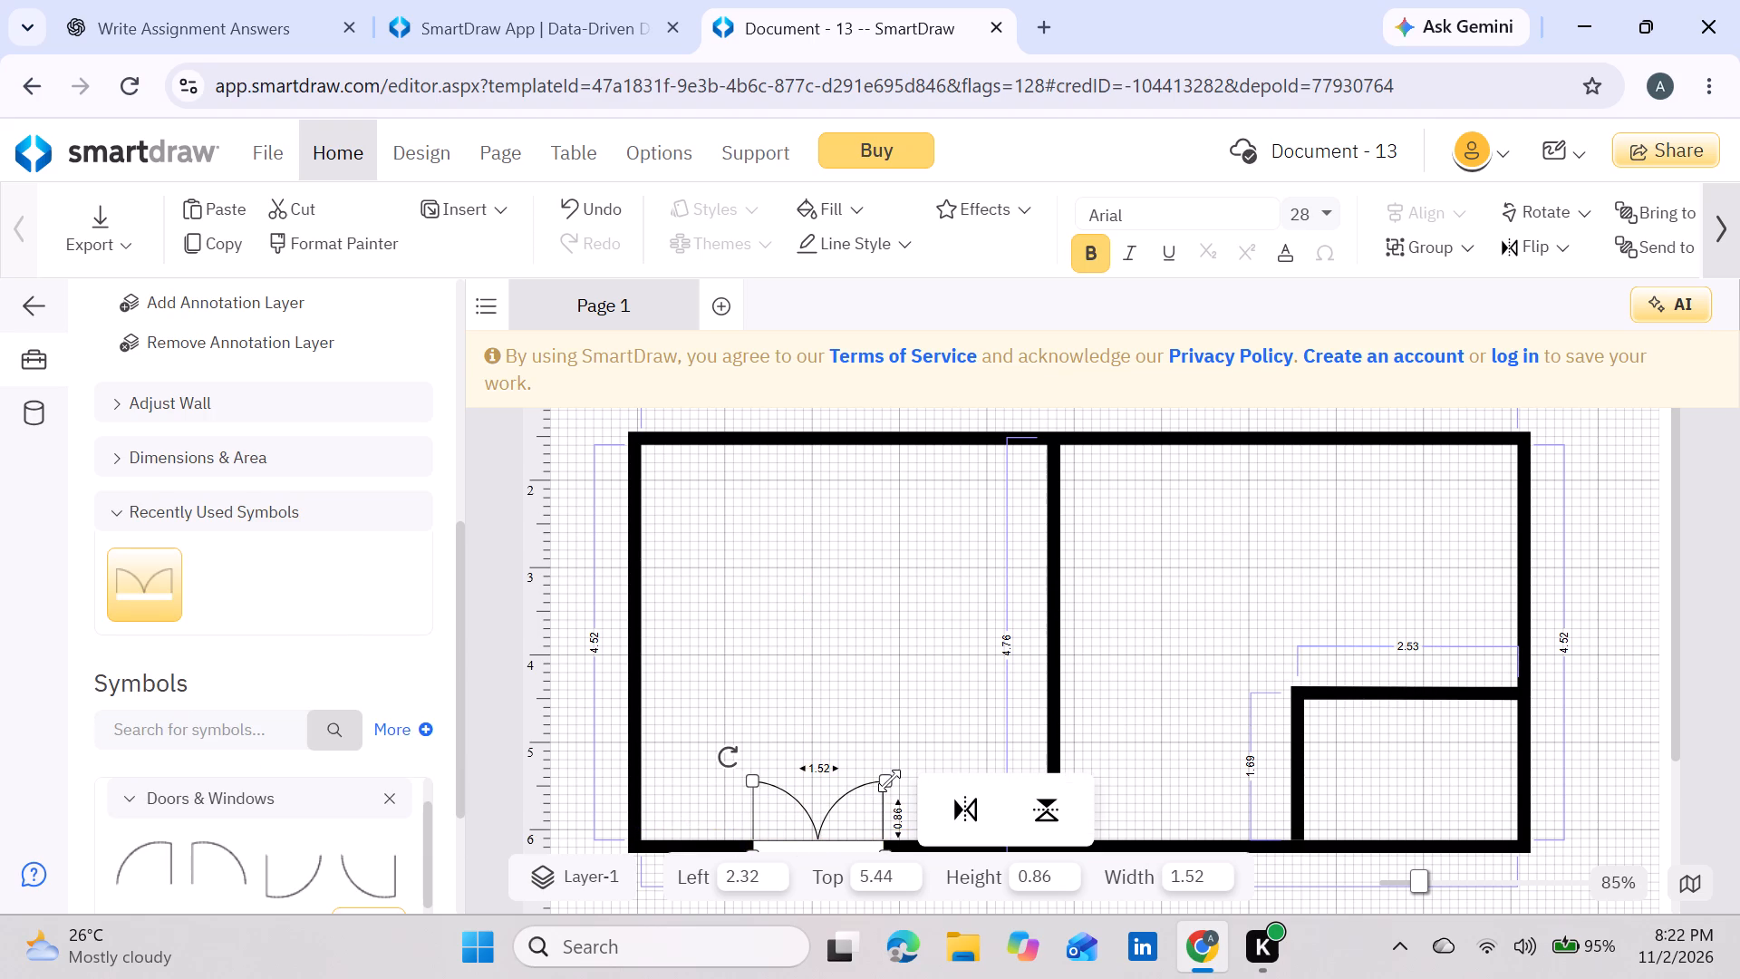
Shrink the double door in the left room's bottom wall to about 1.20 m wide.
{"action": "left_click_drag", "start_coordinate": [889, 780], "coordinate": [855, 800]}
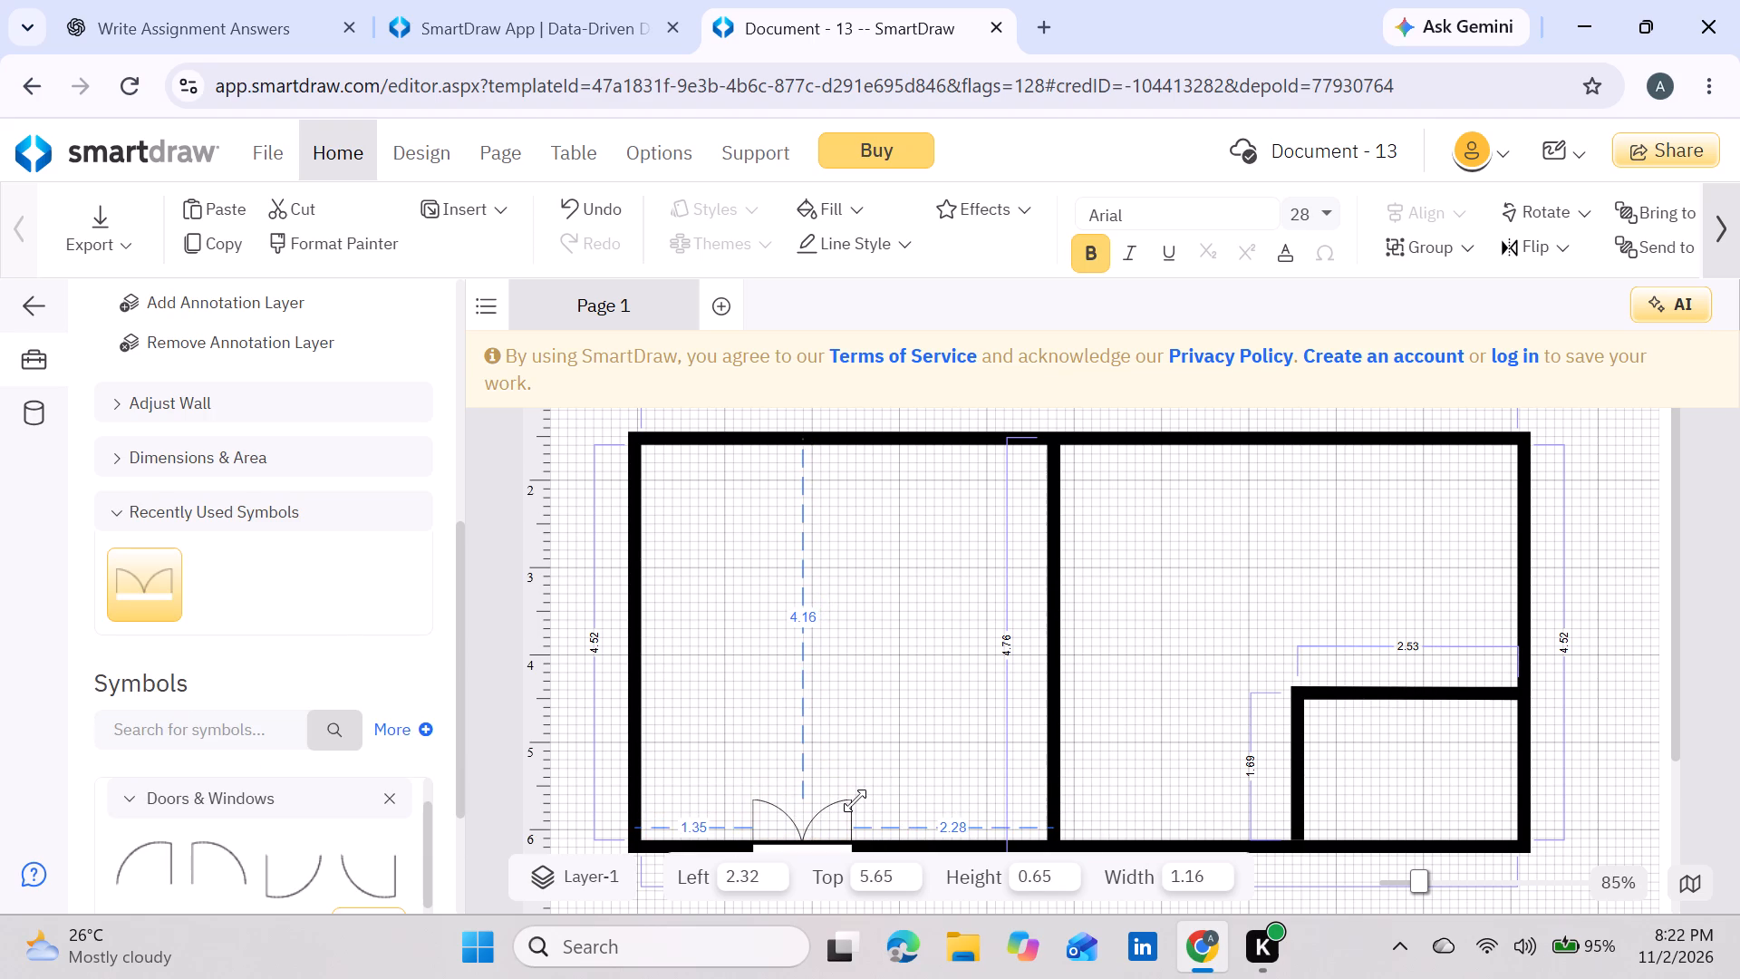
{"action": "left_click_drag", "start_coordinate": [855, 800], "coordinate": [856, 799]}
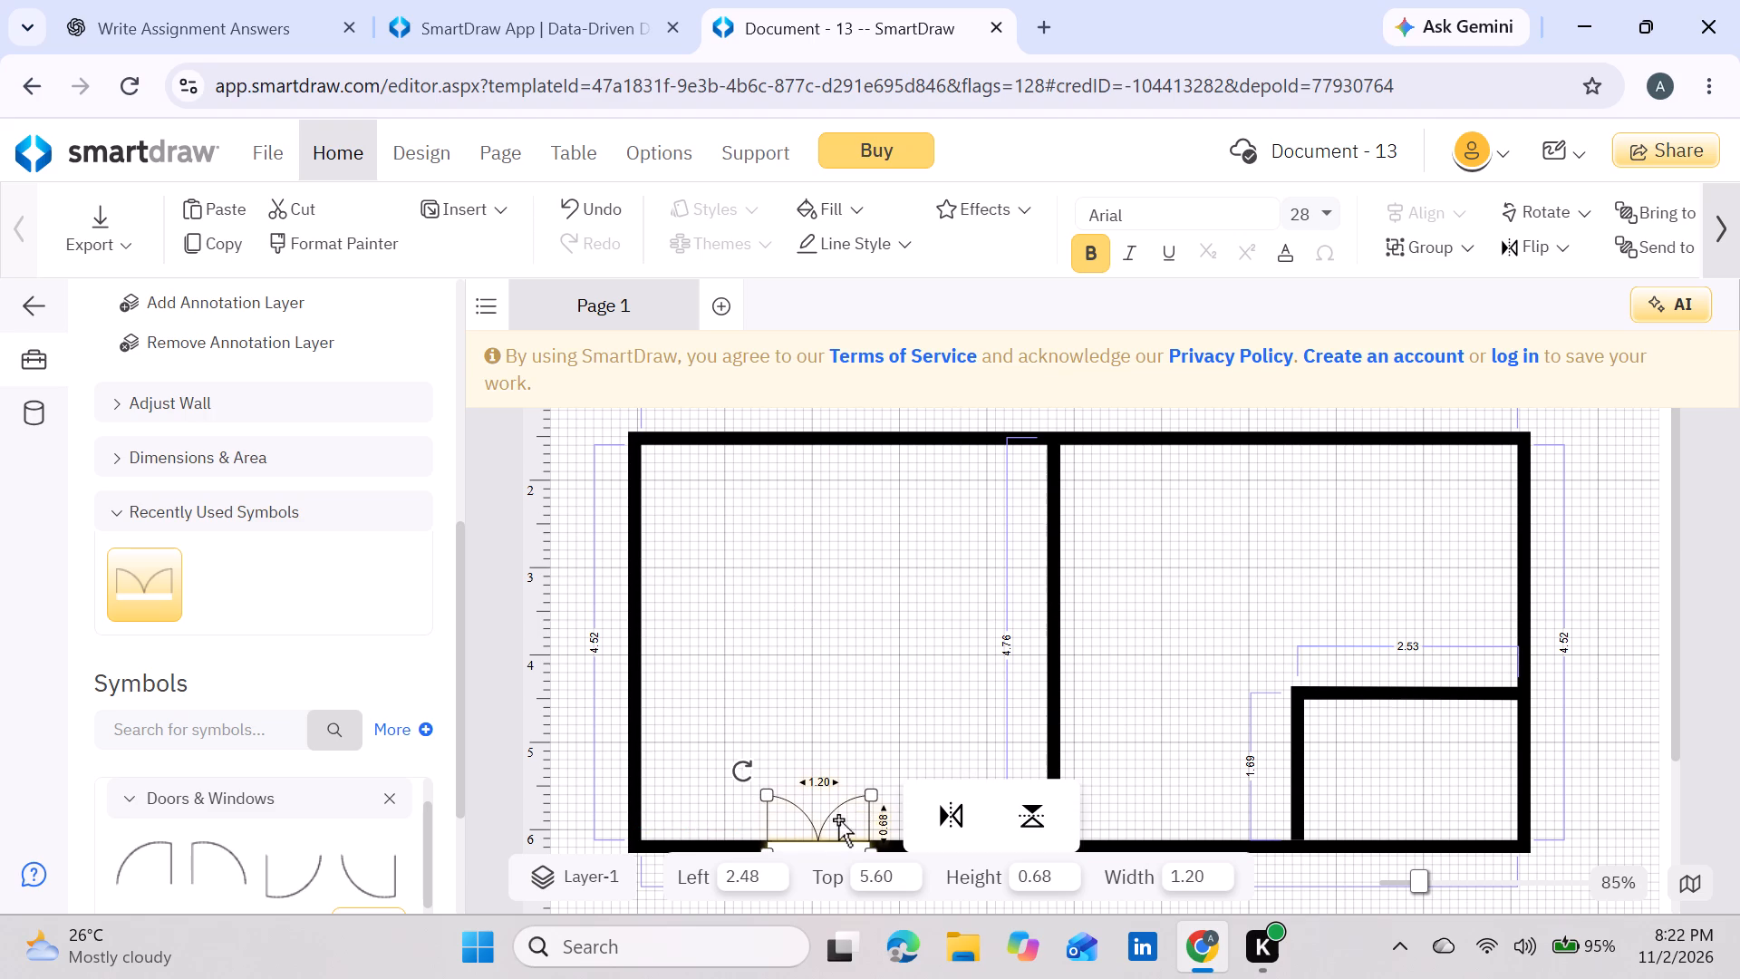
Duplicate the double door into the right room's bottom wall and shrink it, leaving about 3.66 m to the right exterior corner.
{"action": "key", "text": "ctrl+d"}
{"action": "scroll", "coordinate": [939, 800], "scroll_direction": "down", "scroll_amount": 1}
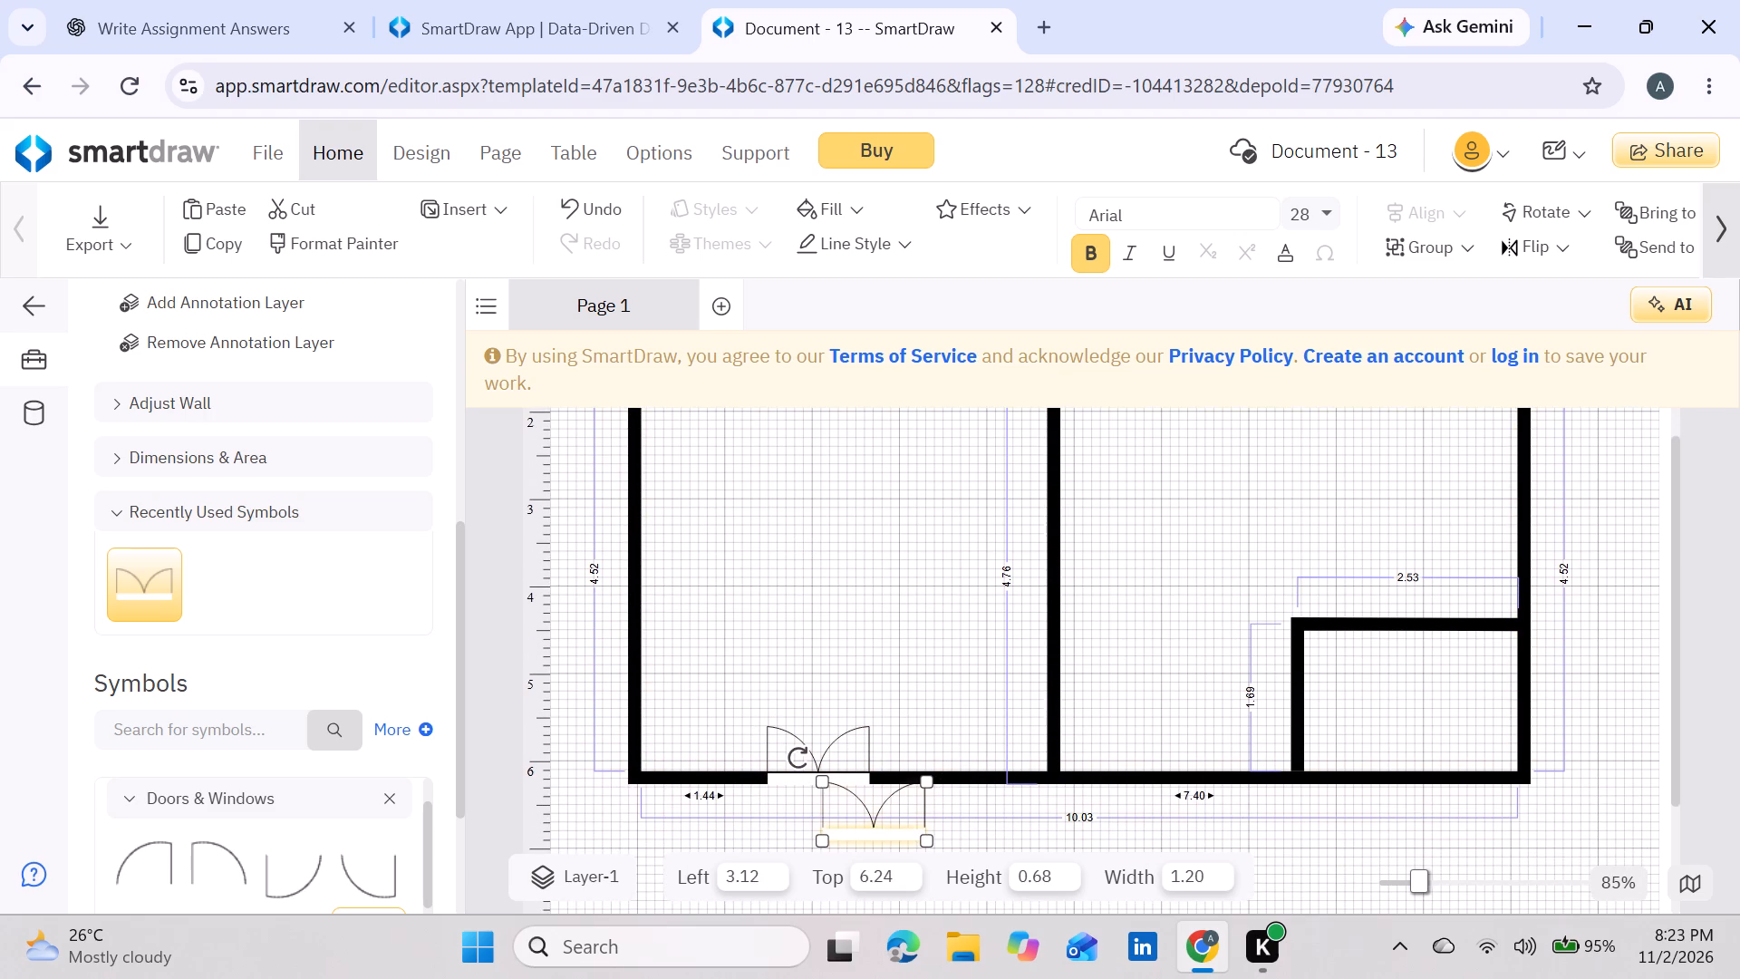
{"action": "left_click_drag", "start_coordinate": [886, 807], "coordinate": [1174, 748]}
{"action": "left_click_drag", "start_coordinate": [1210, 719], "coordinate": [1186, 732]}
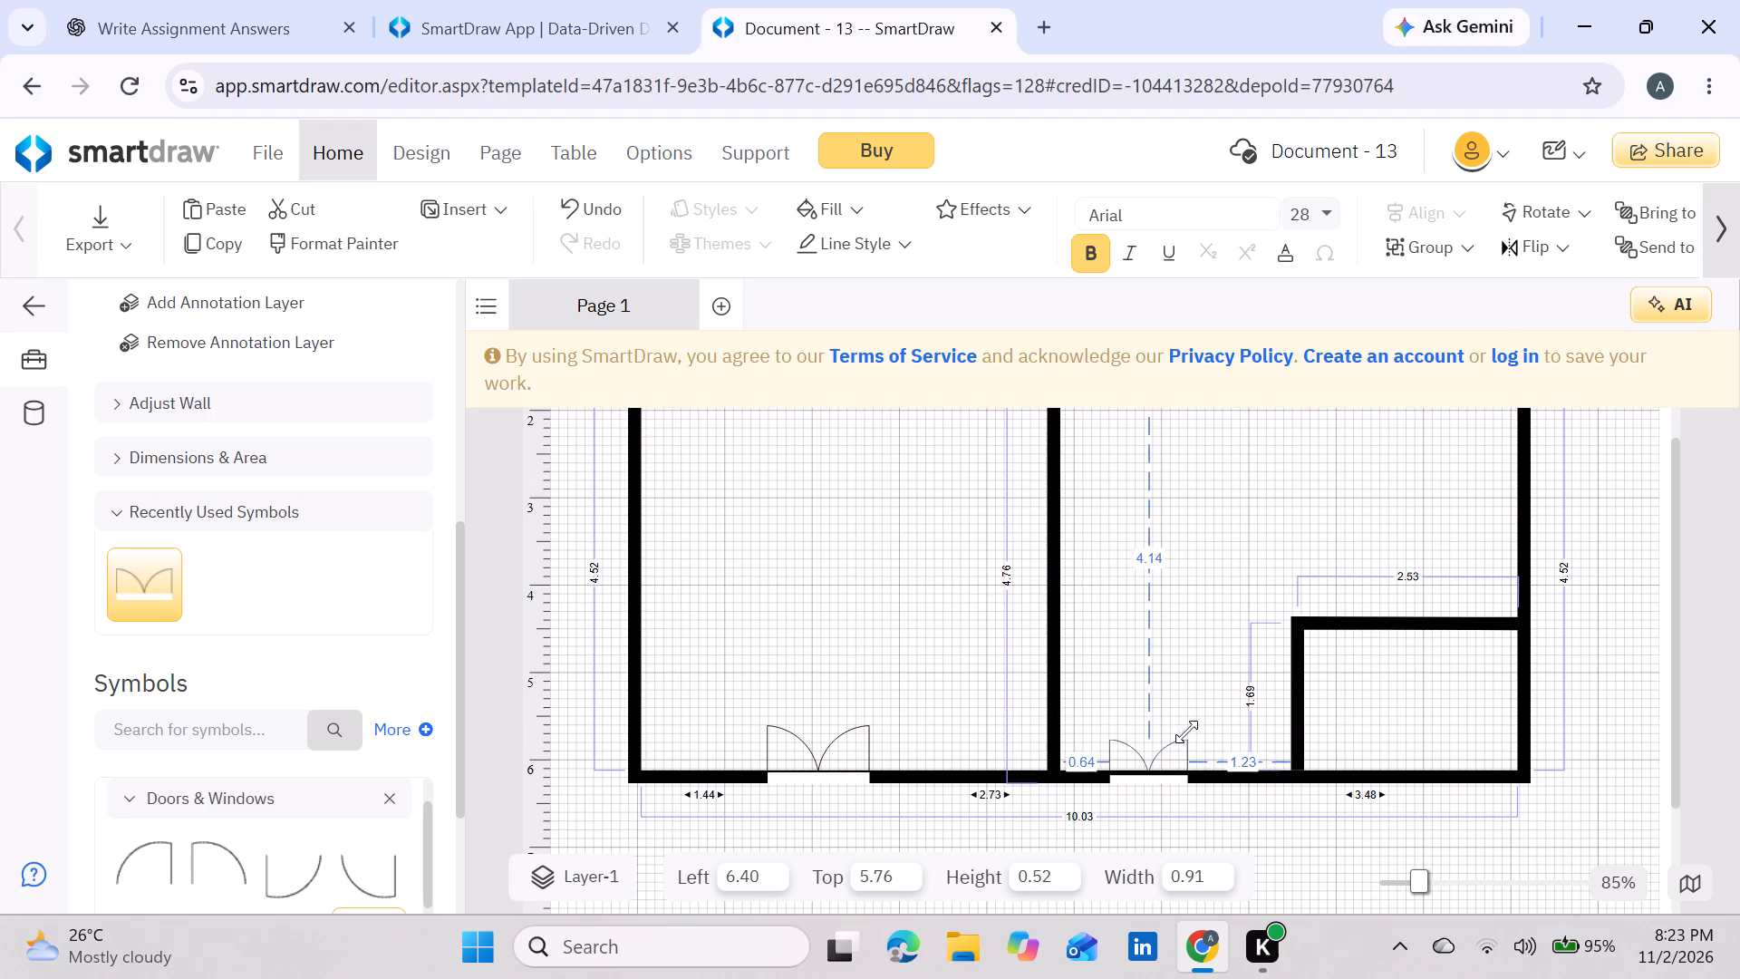
{"action": "left_click_drag", "start_coordinate": [1186, 732], "coordinate": [1181, 735]}
Shrink the double door in the left room's bottom wall to about 0.99 m wide.
{"action": "left_click", "coordinate": [841, 744]}
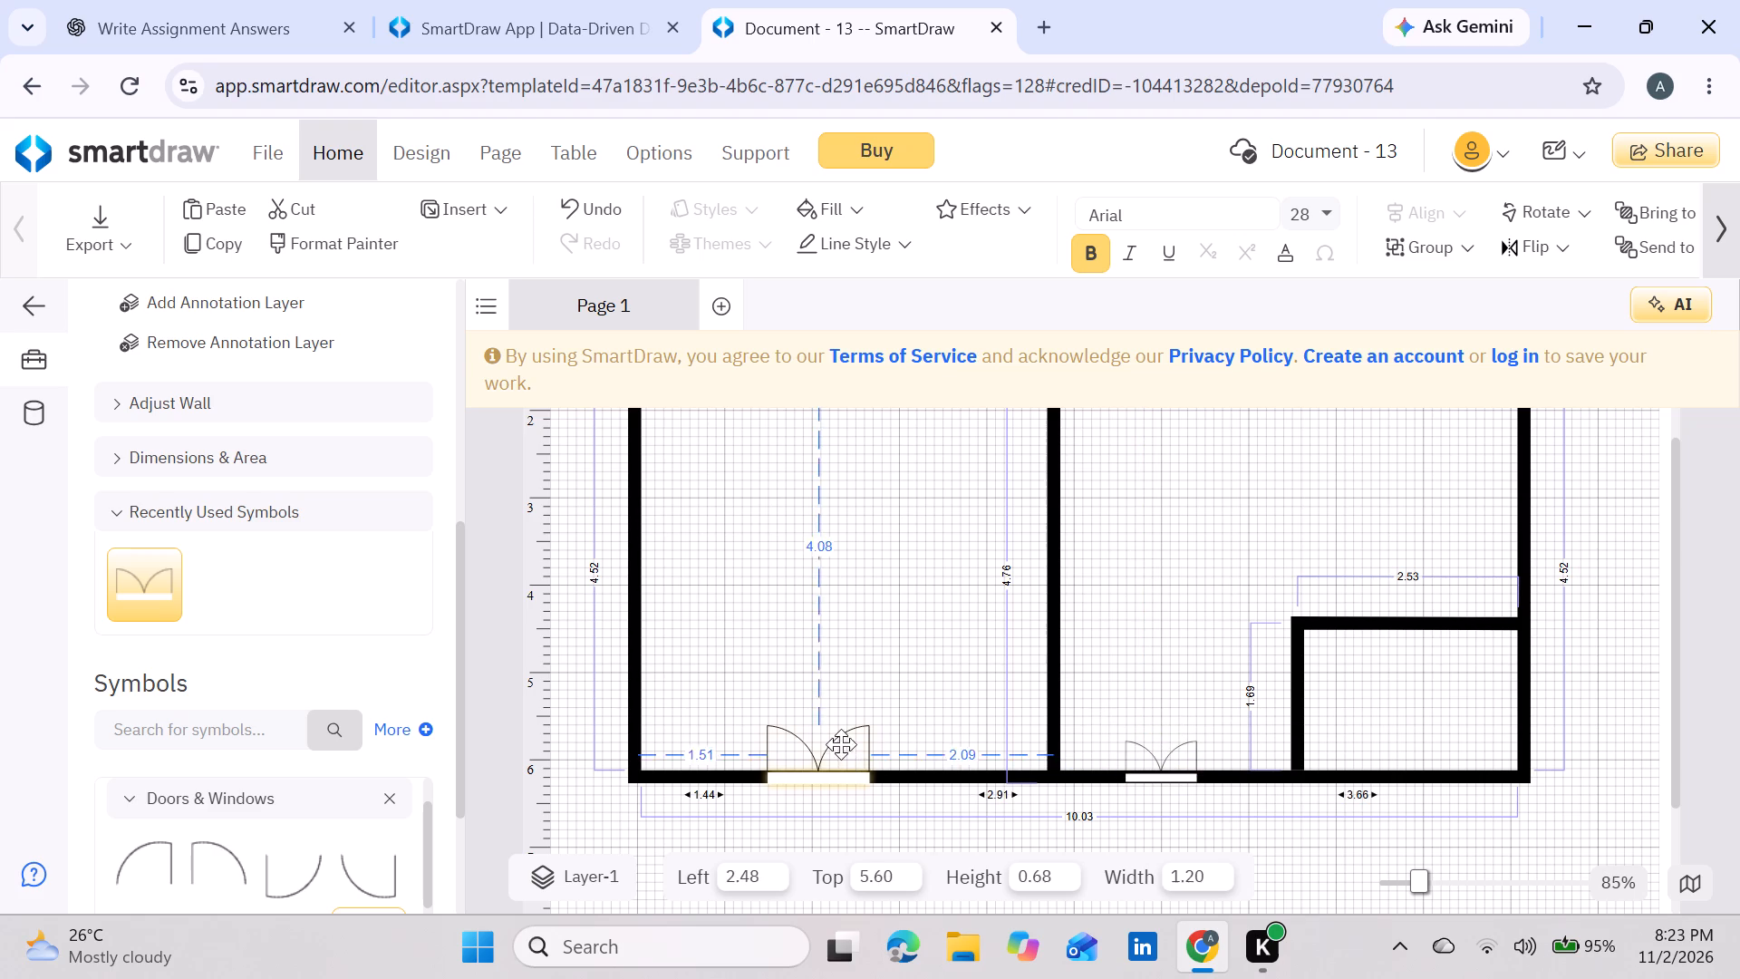
{"action": "left_click_drag", "start_coordinate": [873, 728], "coordinate": [855, 735]}
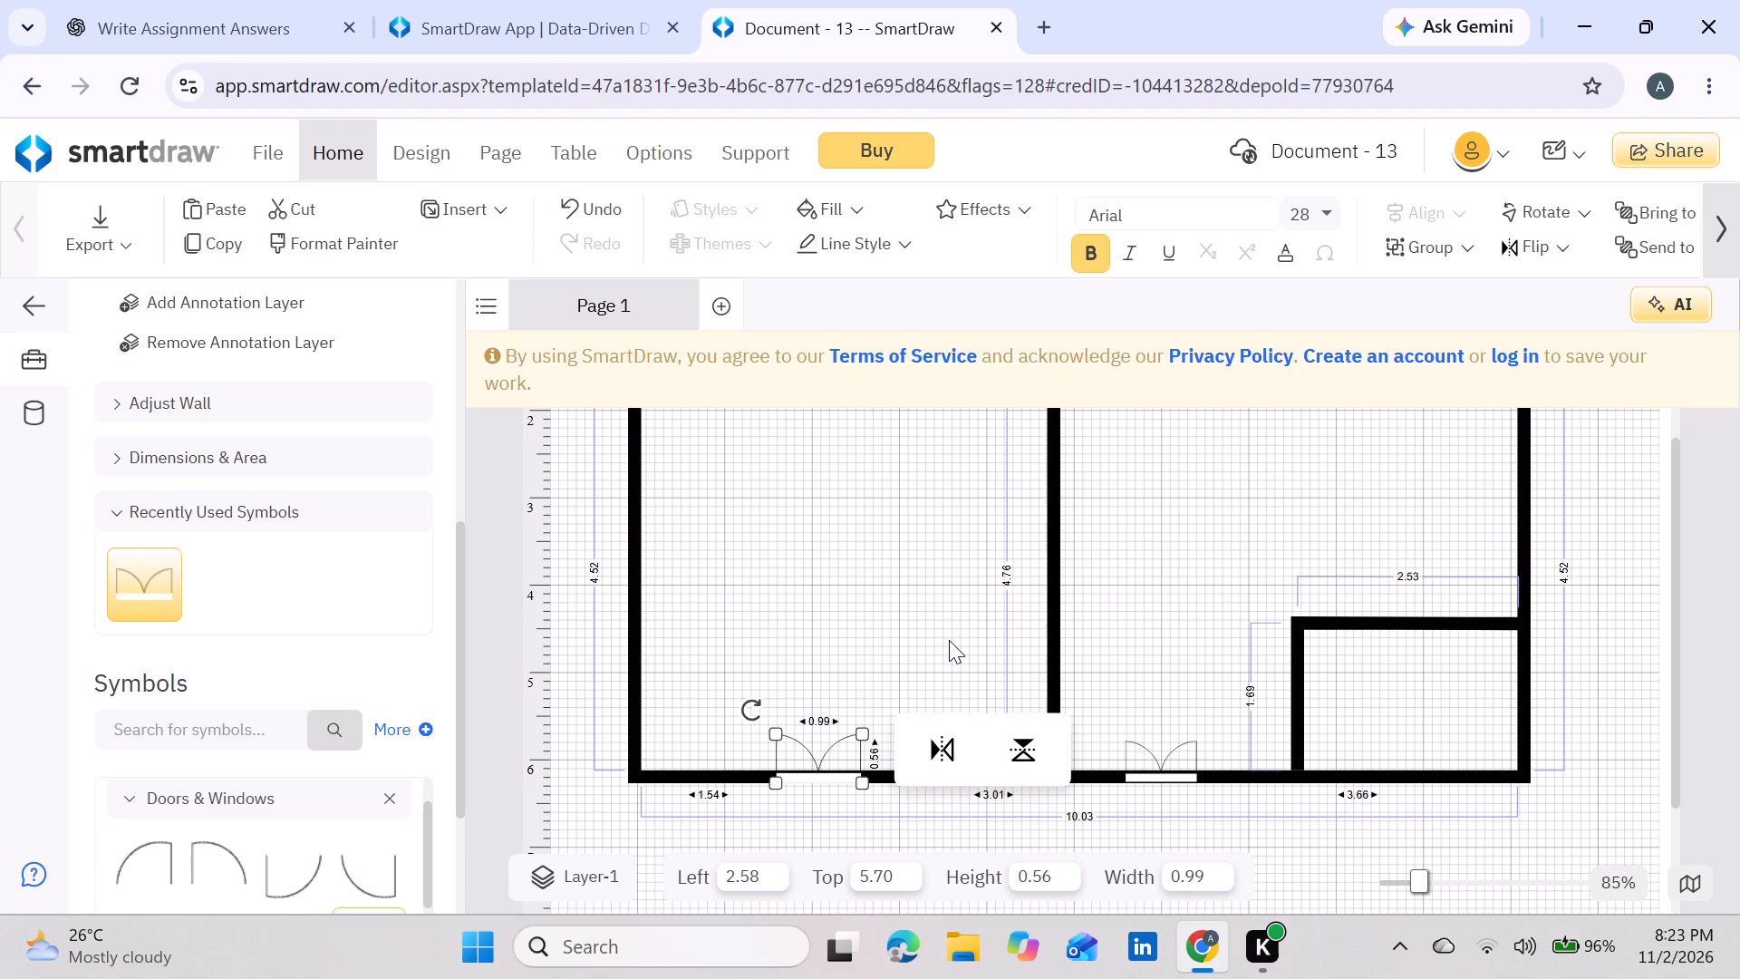
{"action": "scroll", "coordinate": [949, 640], "scroll_direction": "up", "scroll_amount": 1}
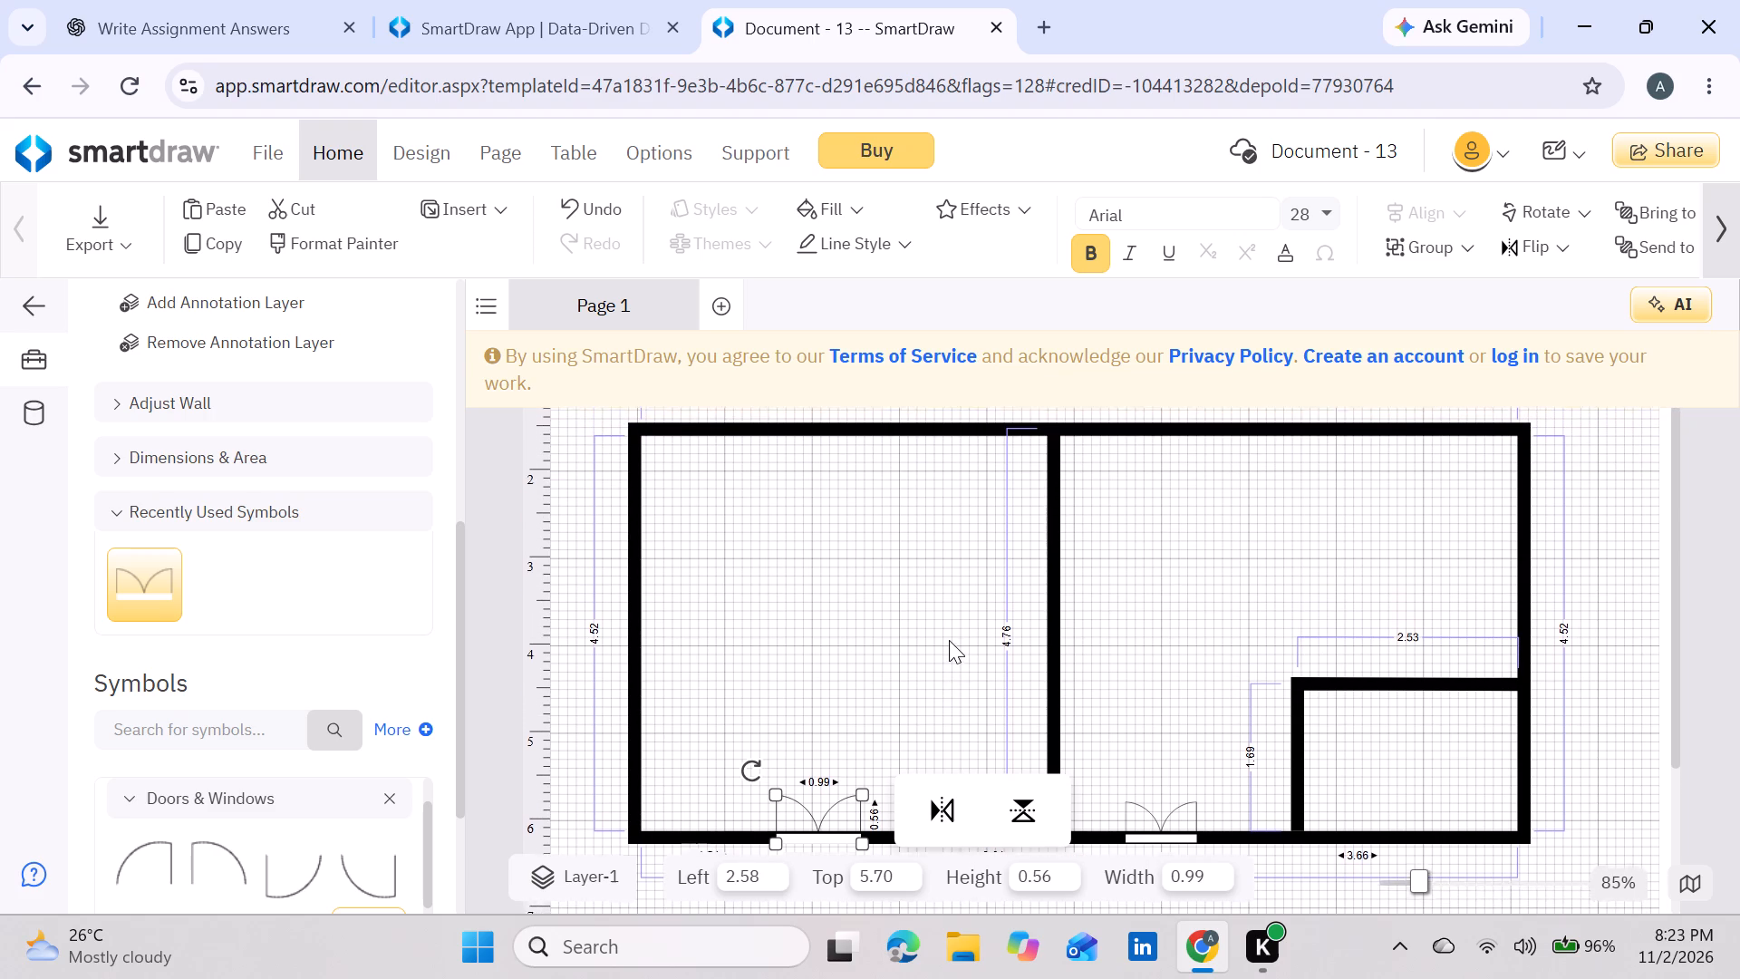
{"action": "scroll", "coordinate": [949, 640], "scroll_direction": "up", "scroll_amount": 1}
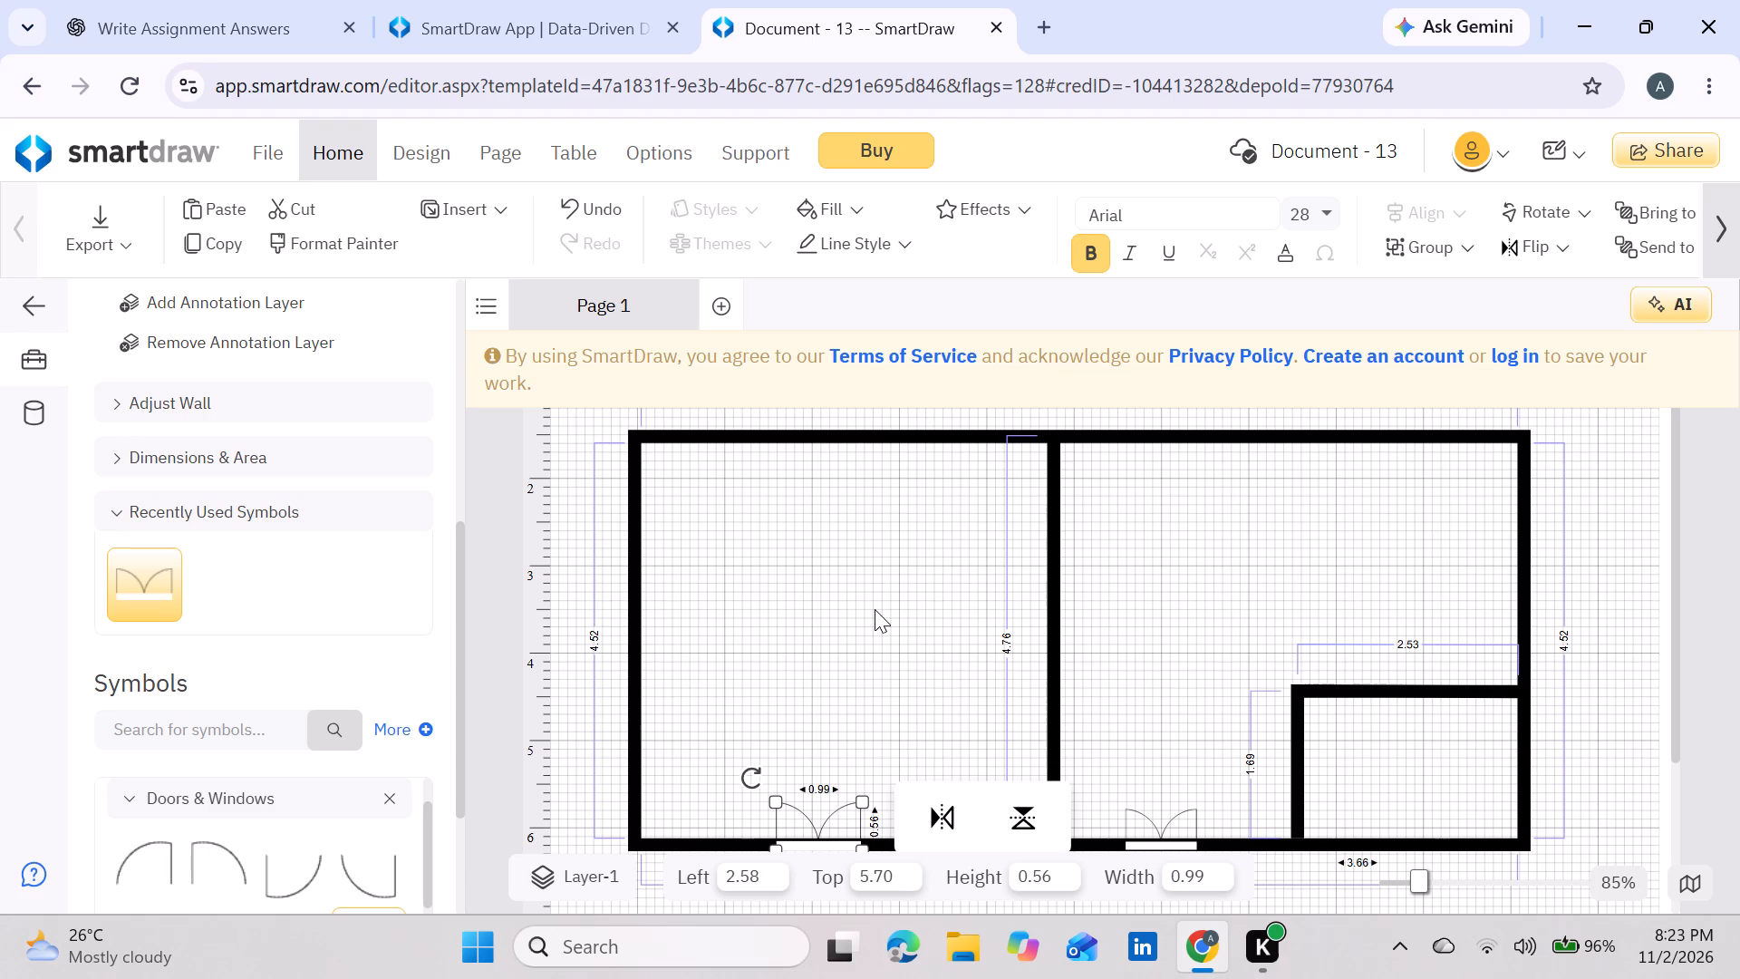
{"action": "scroll", "coordinate": [875, 609], "scroll_direction": "down", "scroll_amount": 1}
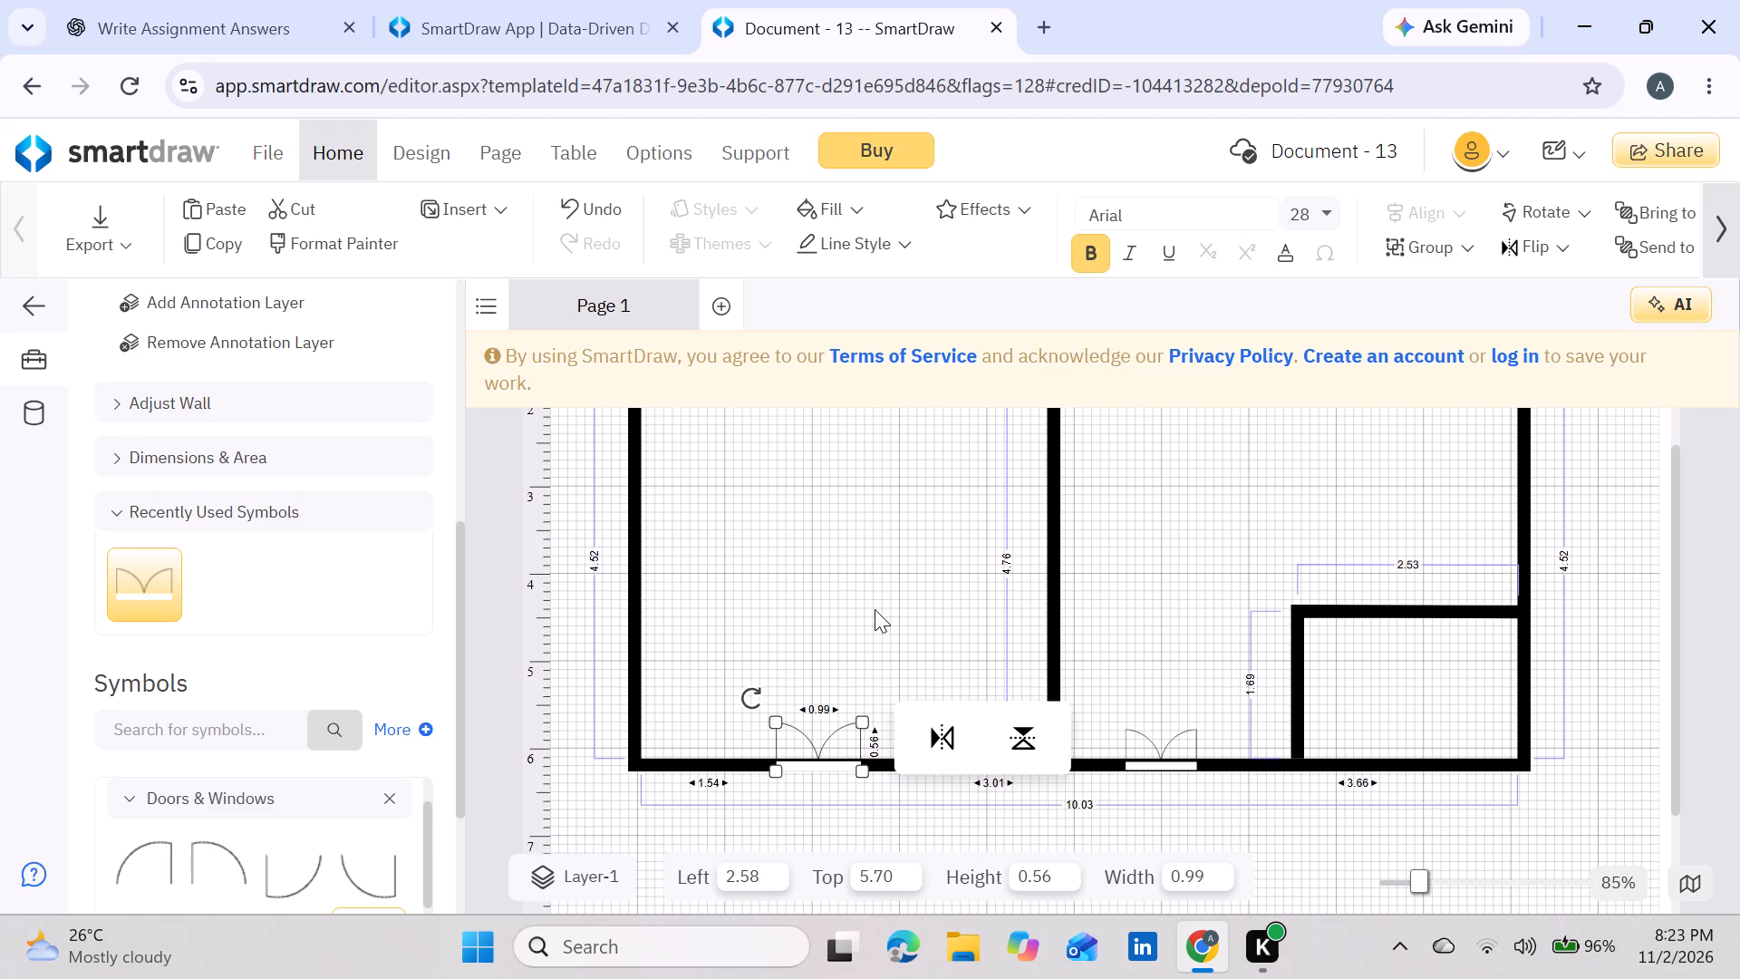
{"action": "left_click", "coordinate": [806, 618]}
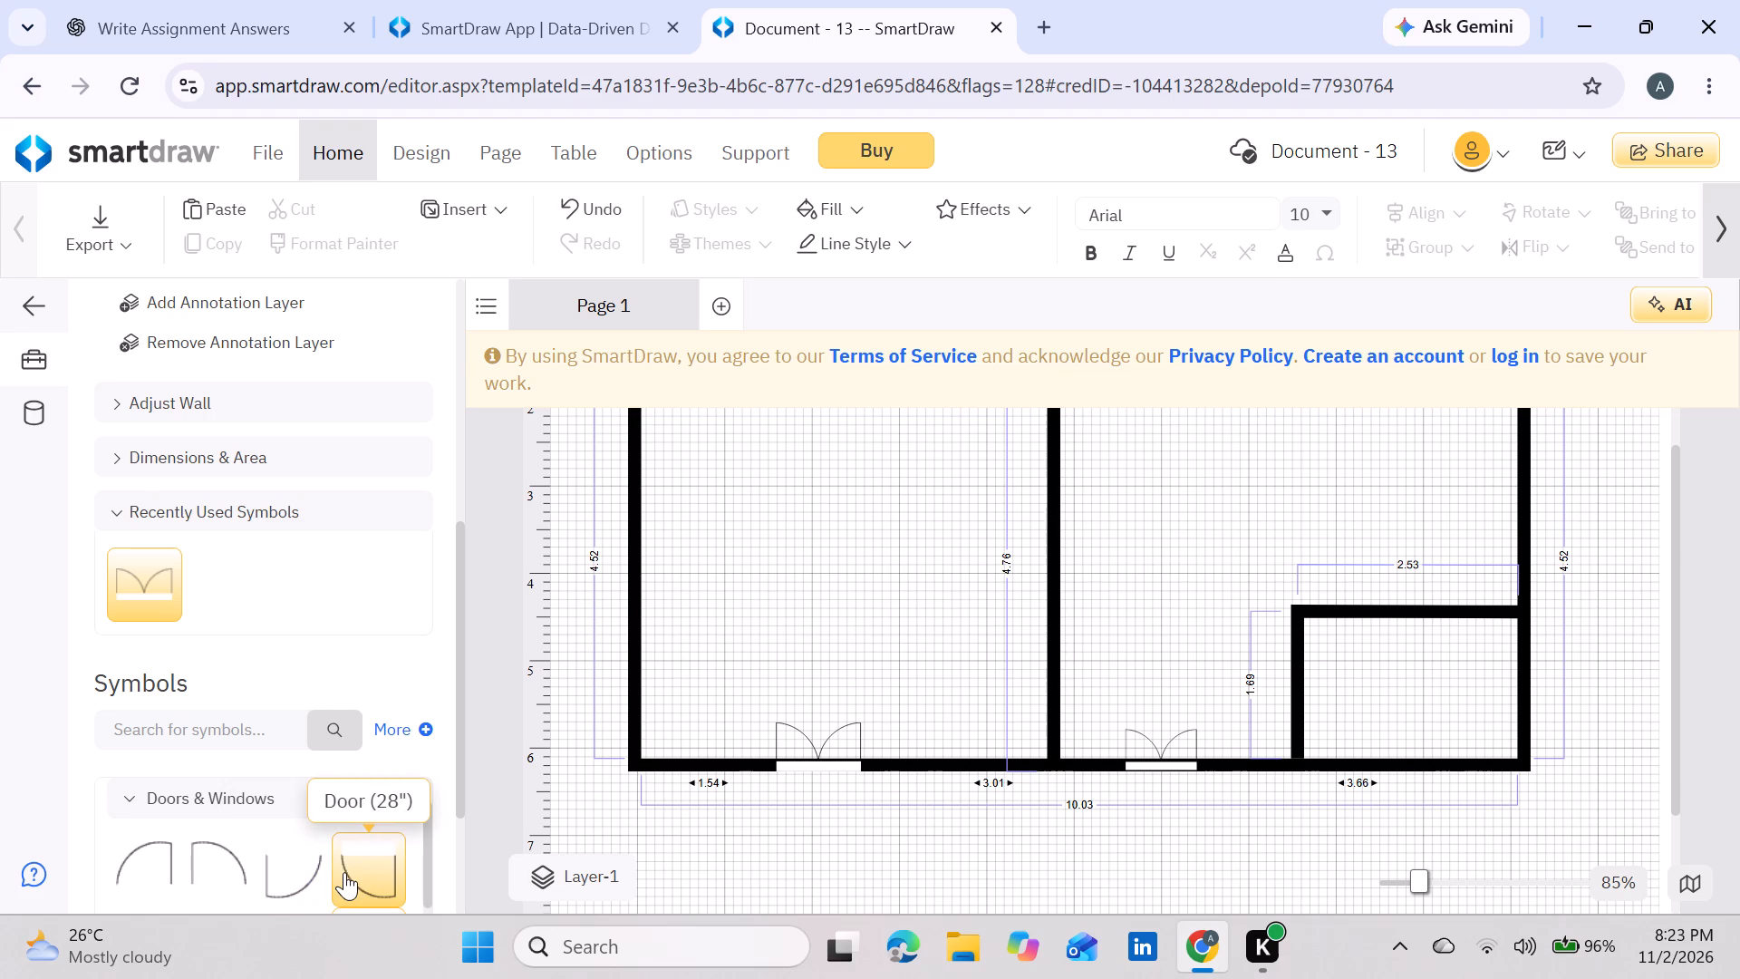
Add a Door (28") symbol inside the right room and shrink it to about 0.47 m wide.
{"action": "left_click_drag", "start_coordinate": [344, 872], "coordinate": [1127, 687]}
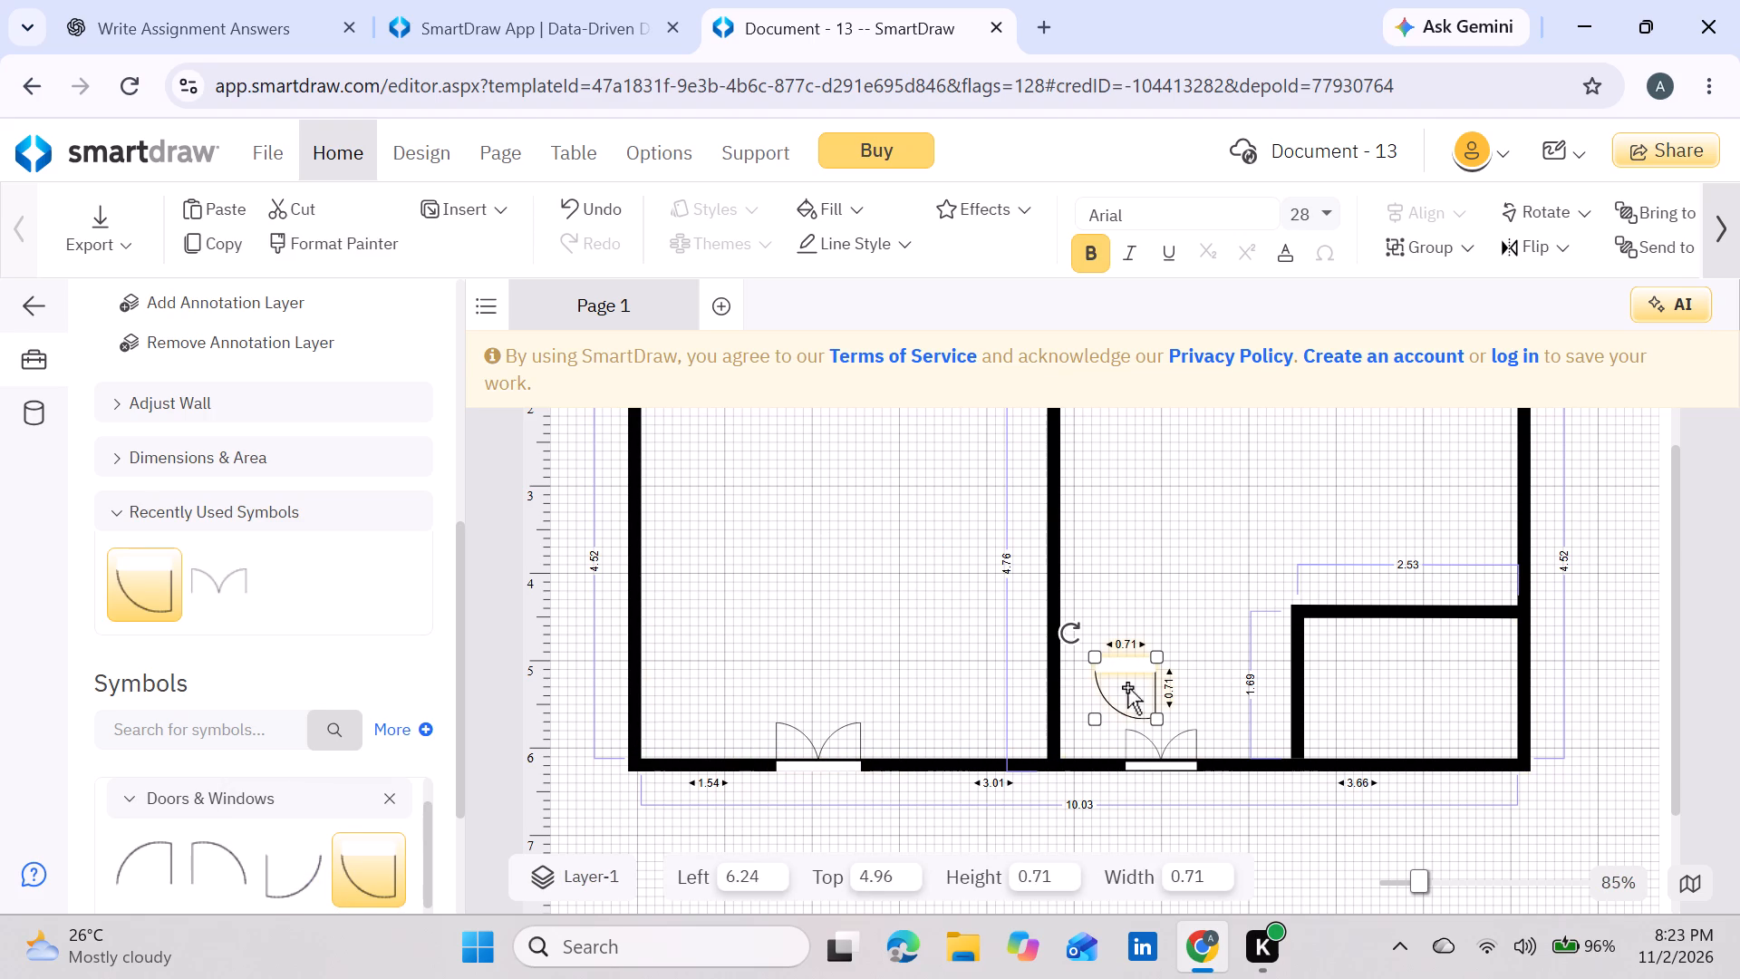
{"action": "left_click_drag", "start_coordinate": [1095, 660], "coordinate": [1116, 680]}
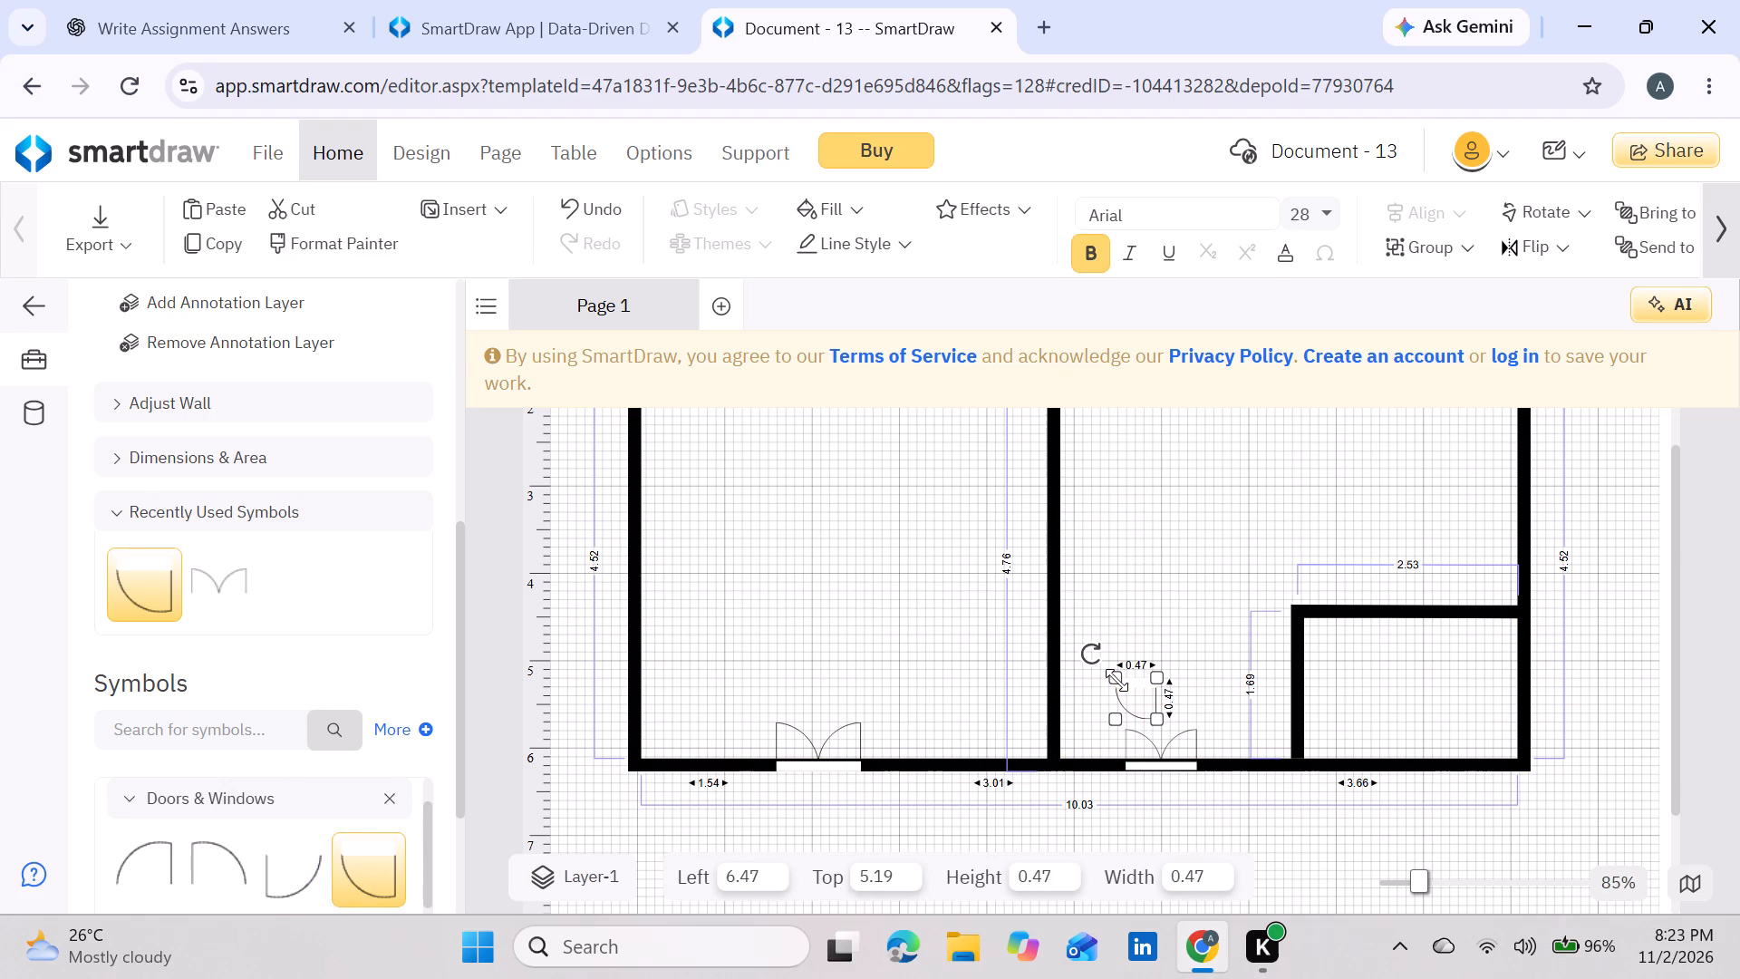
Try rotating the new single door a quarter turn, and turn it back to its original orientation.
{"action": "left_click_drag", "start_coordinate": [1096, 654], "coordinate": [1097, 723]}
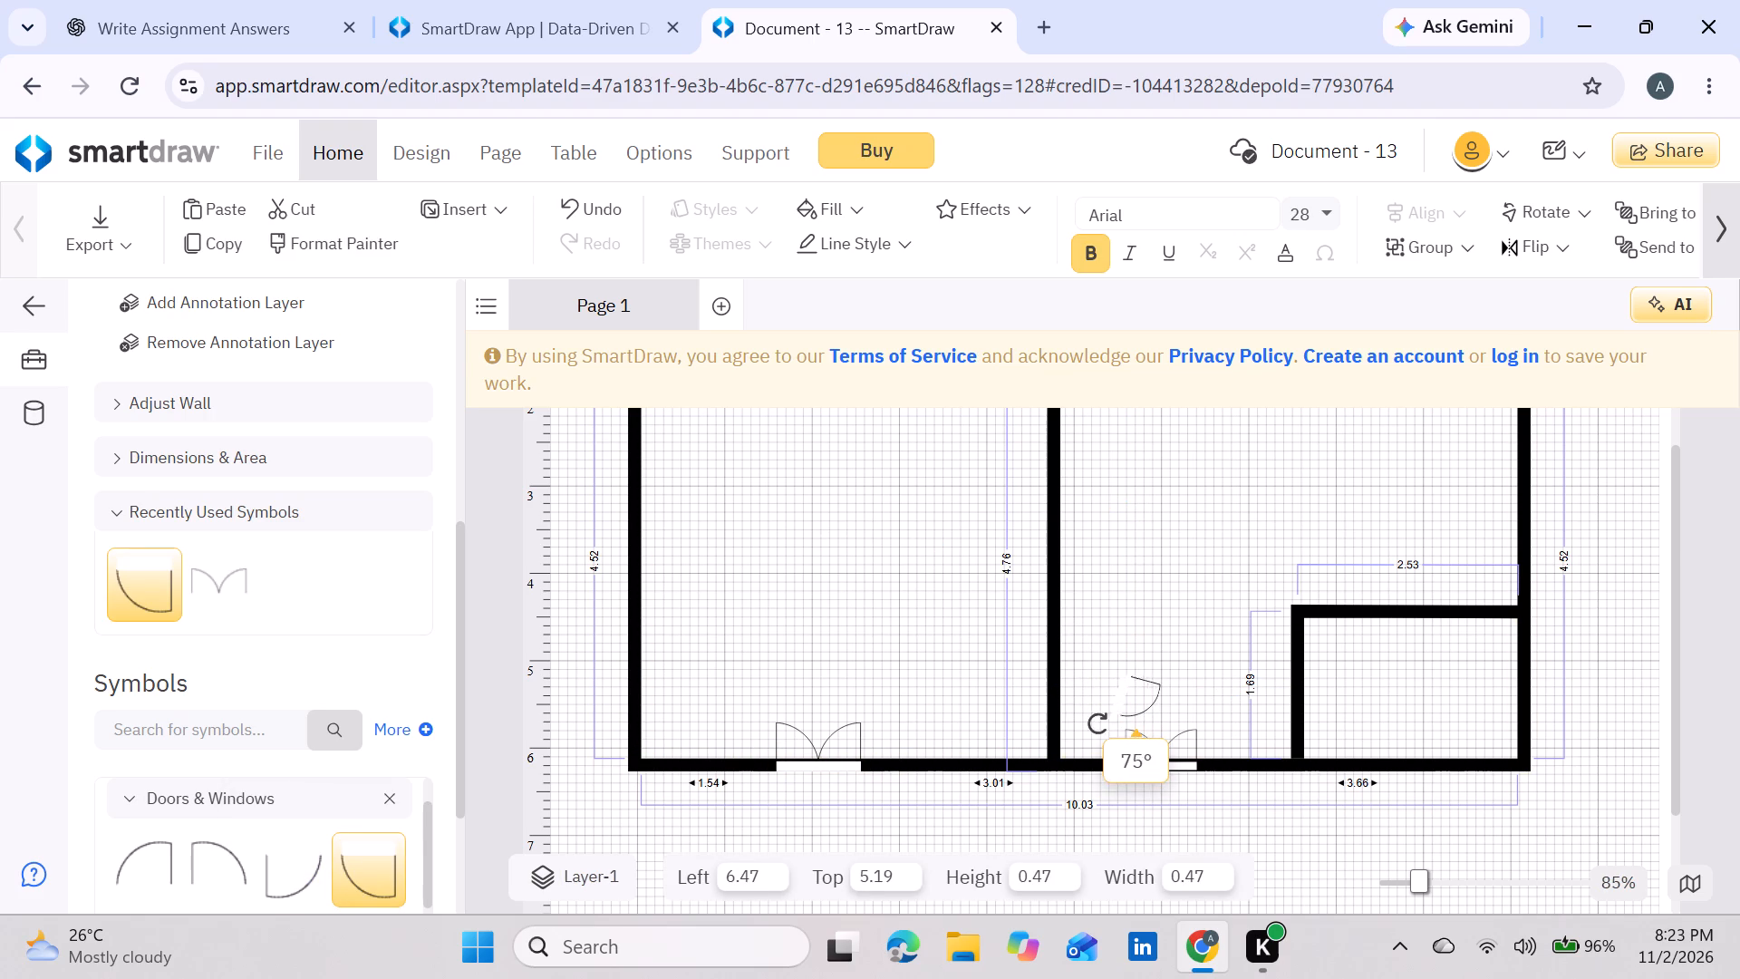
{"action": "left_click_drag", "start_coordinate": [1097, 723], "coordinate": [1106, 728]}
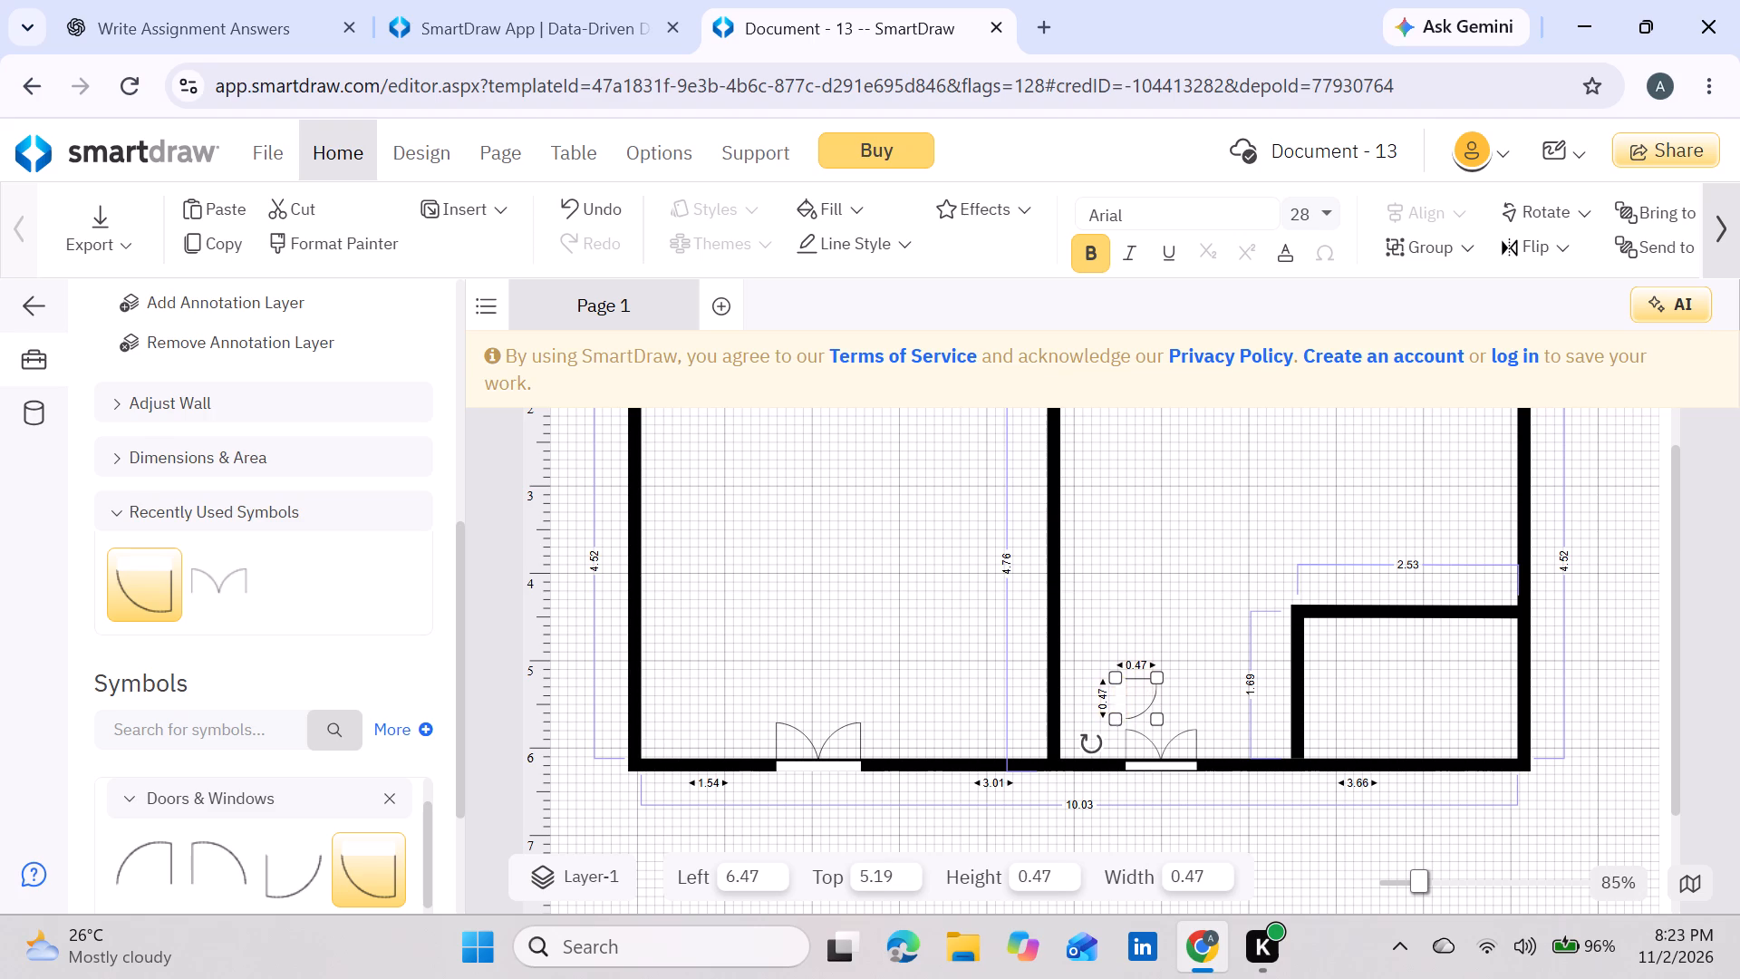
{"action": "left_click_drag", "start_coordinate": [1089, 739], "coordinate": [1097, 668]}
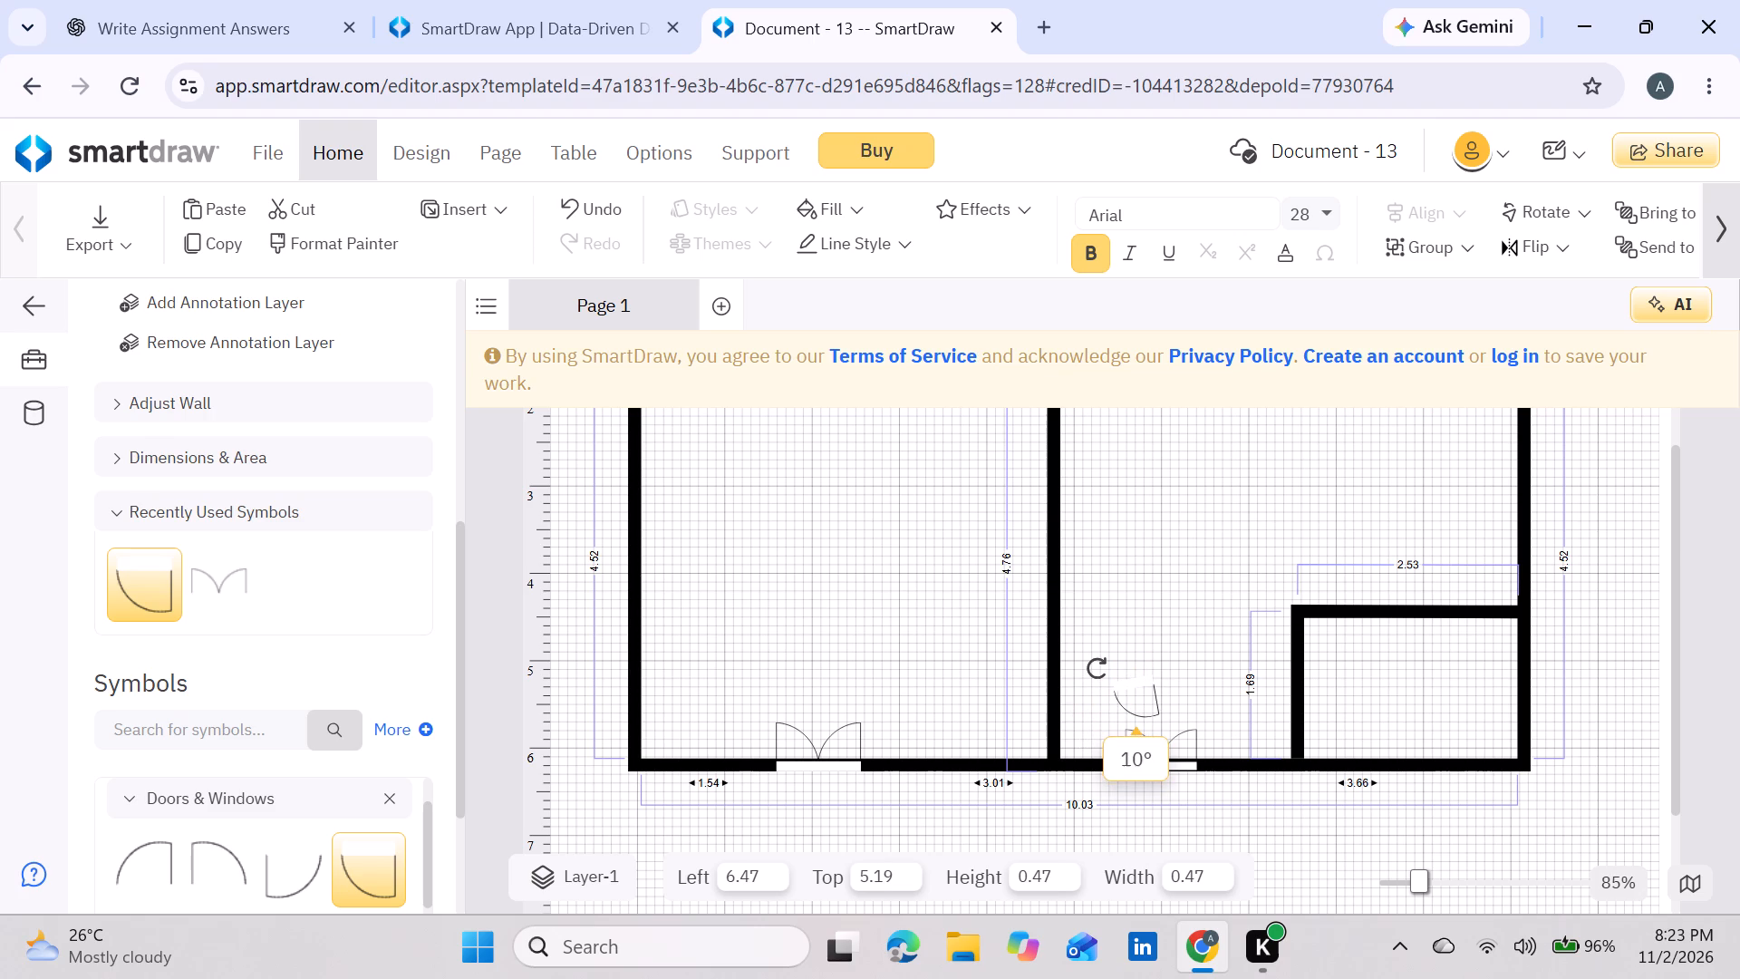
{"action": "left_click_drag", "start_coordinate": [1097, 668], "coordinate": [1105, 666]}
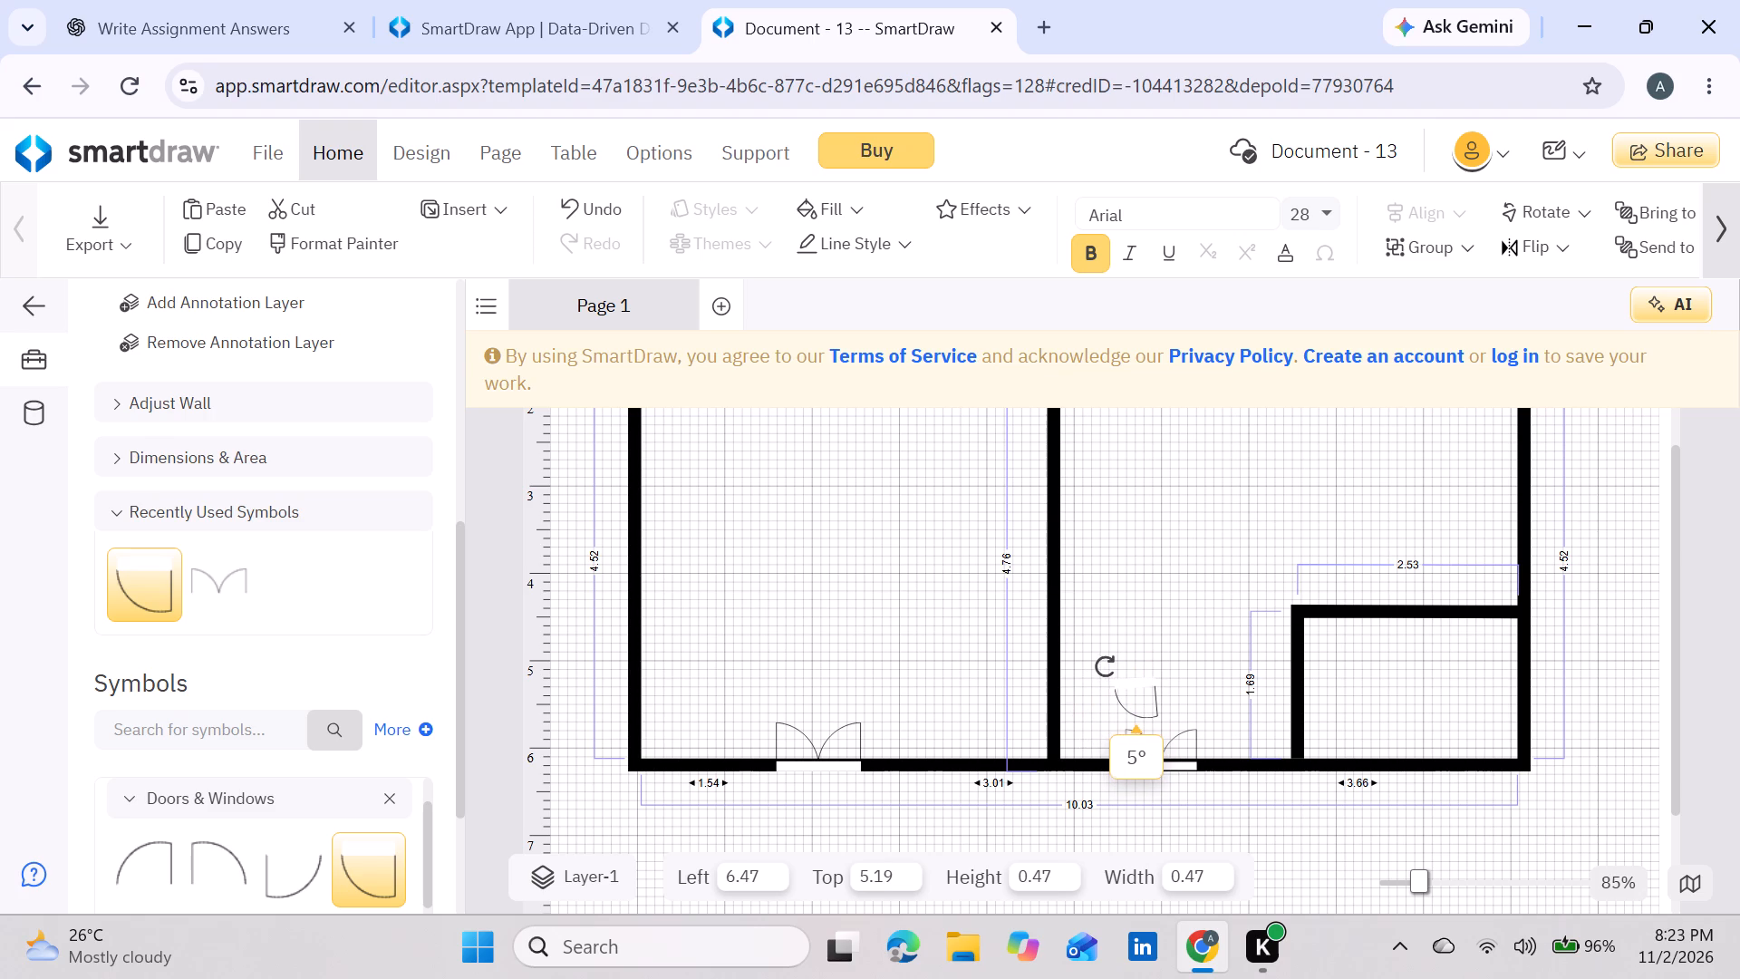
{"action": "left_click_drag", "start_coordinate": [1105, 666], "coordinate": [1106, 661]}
Move the single door into the small room's top wall, at the wall's right end beside the exterior wall.
{"action": "left_click_drag", "start_coordinate": [1131, 698], "coordinate": [1387, 661]}
{"action": "left_click_drag", "start_coordinate": [1393, 664], "coordinate": [1426, 640]}
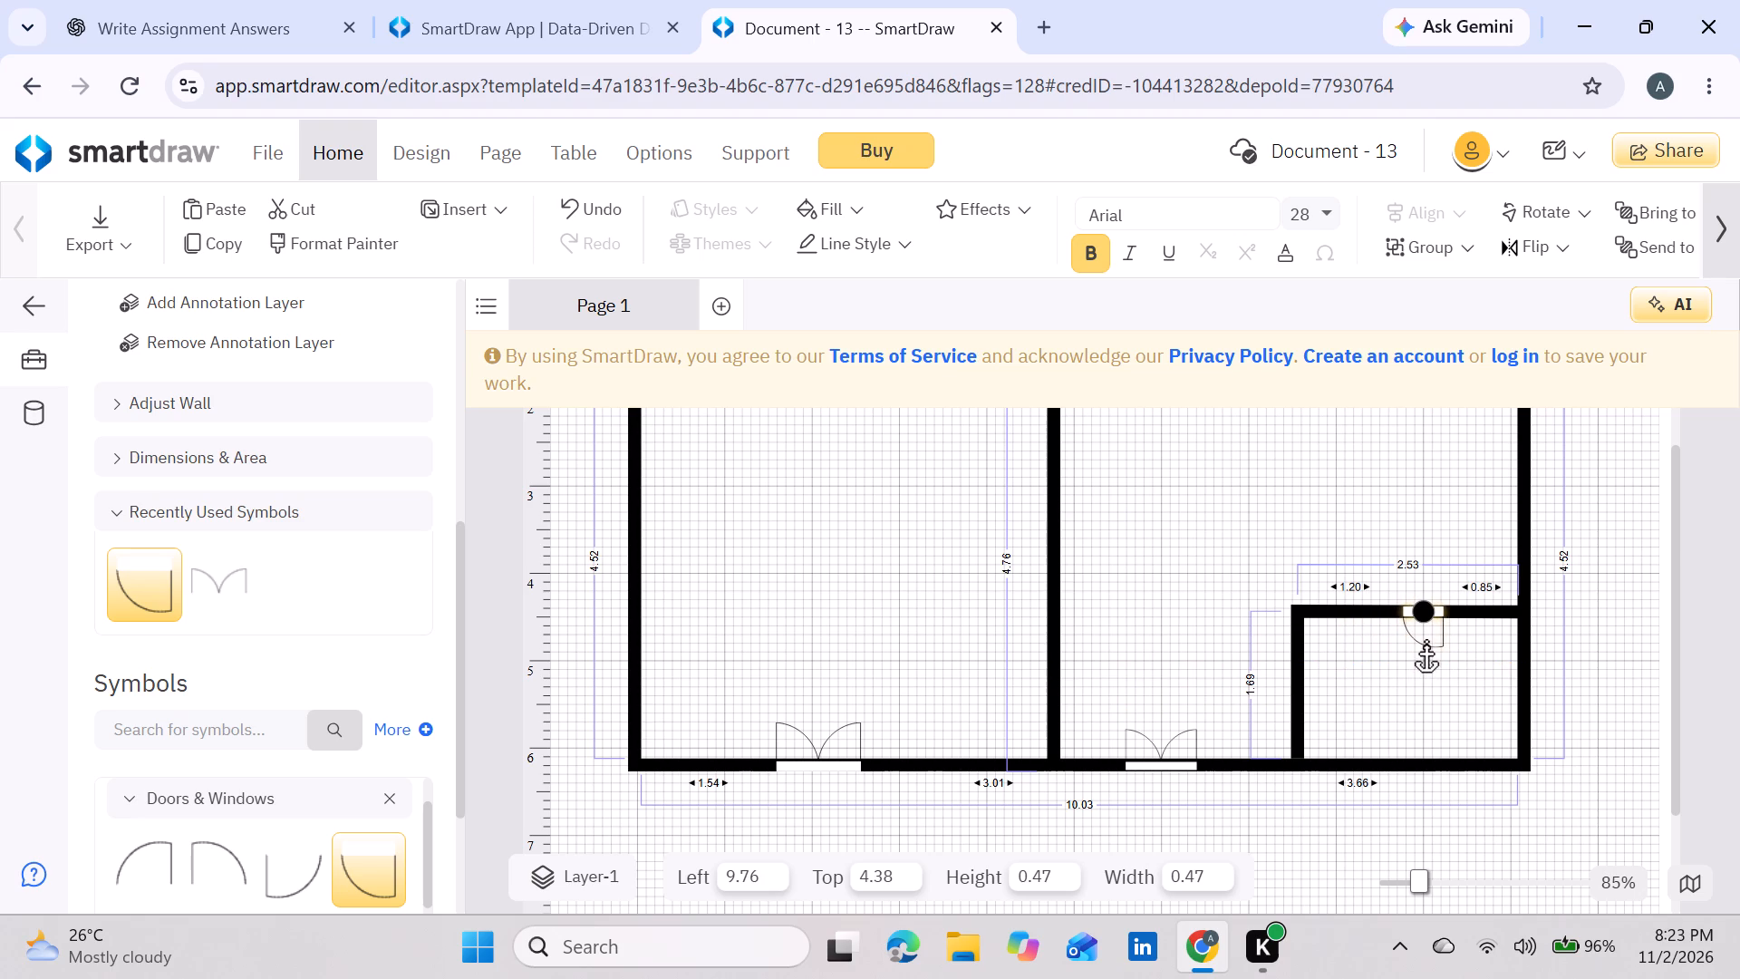
{"action": "left_click_drag", "start_coordinate": [1426, 640], "coordinate": [1428, 639]}
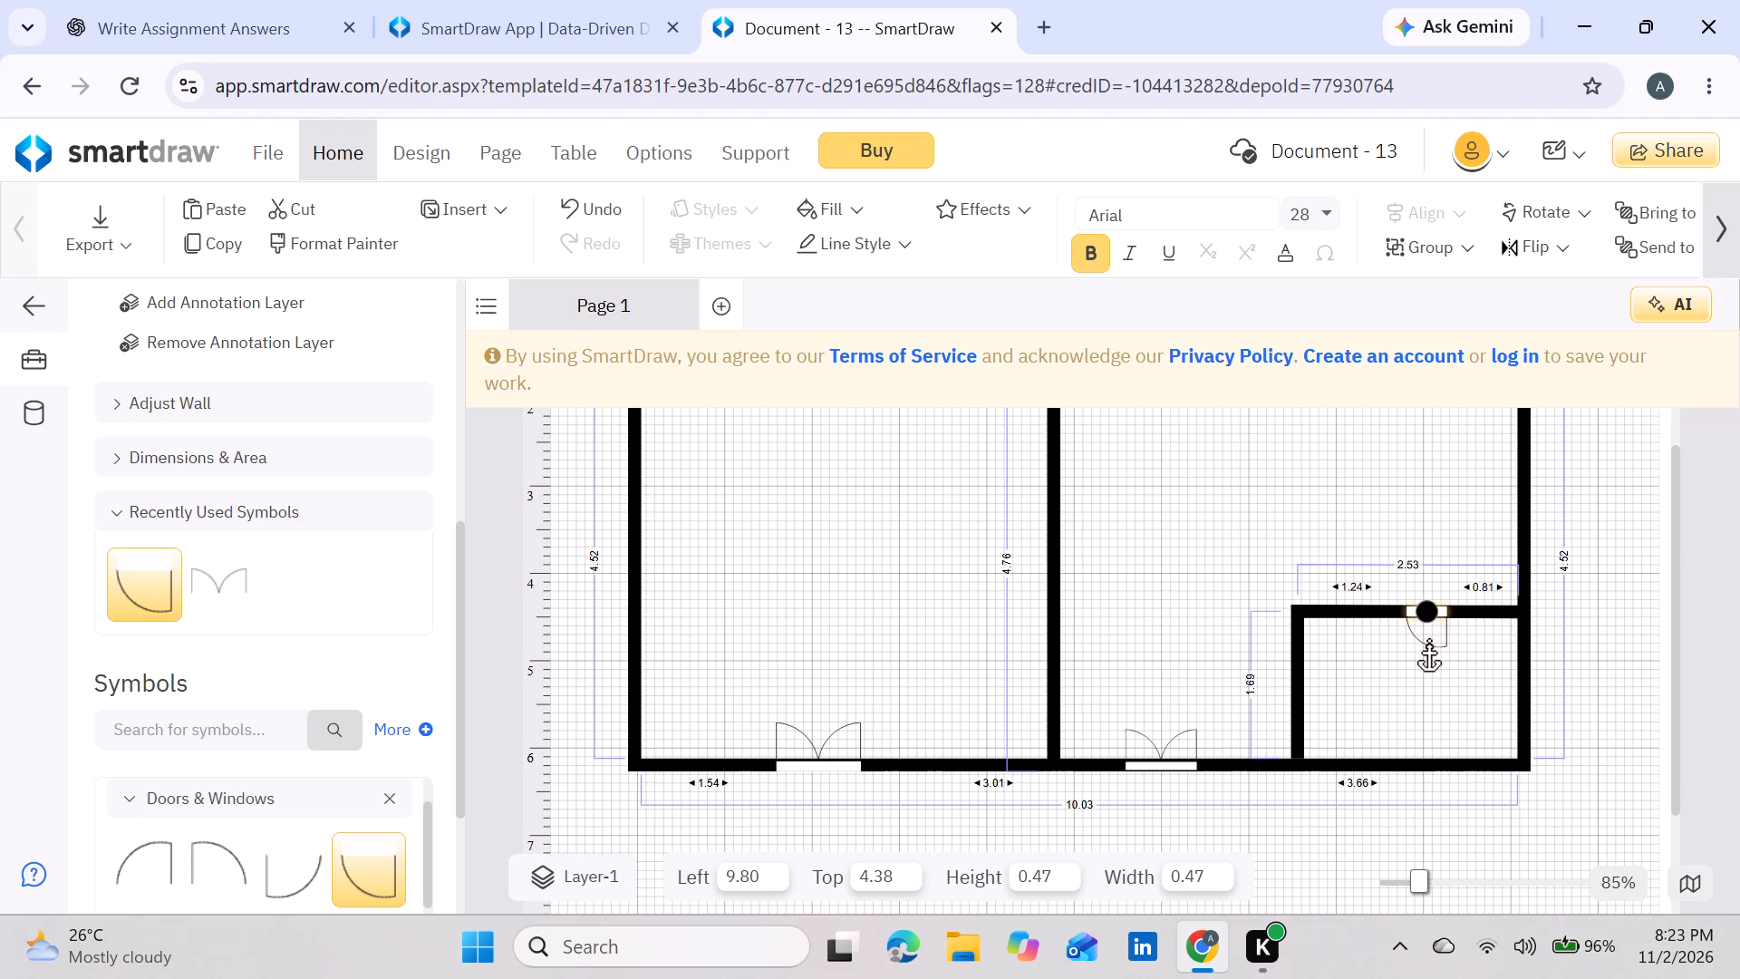
{"action": "left_click_drag", "start_coordinate": [1428, 639], "coordinate": [1355, 643]}
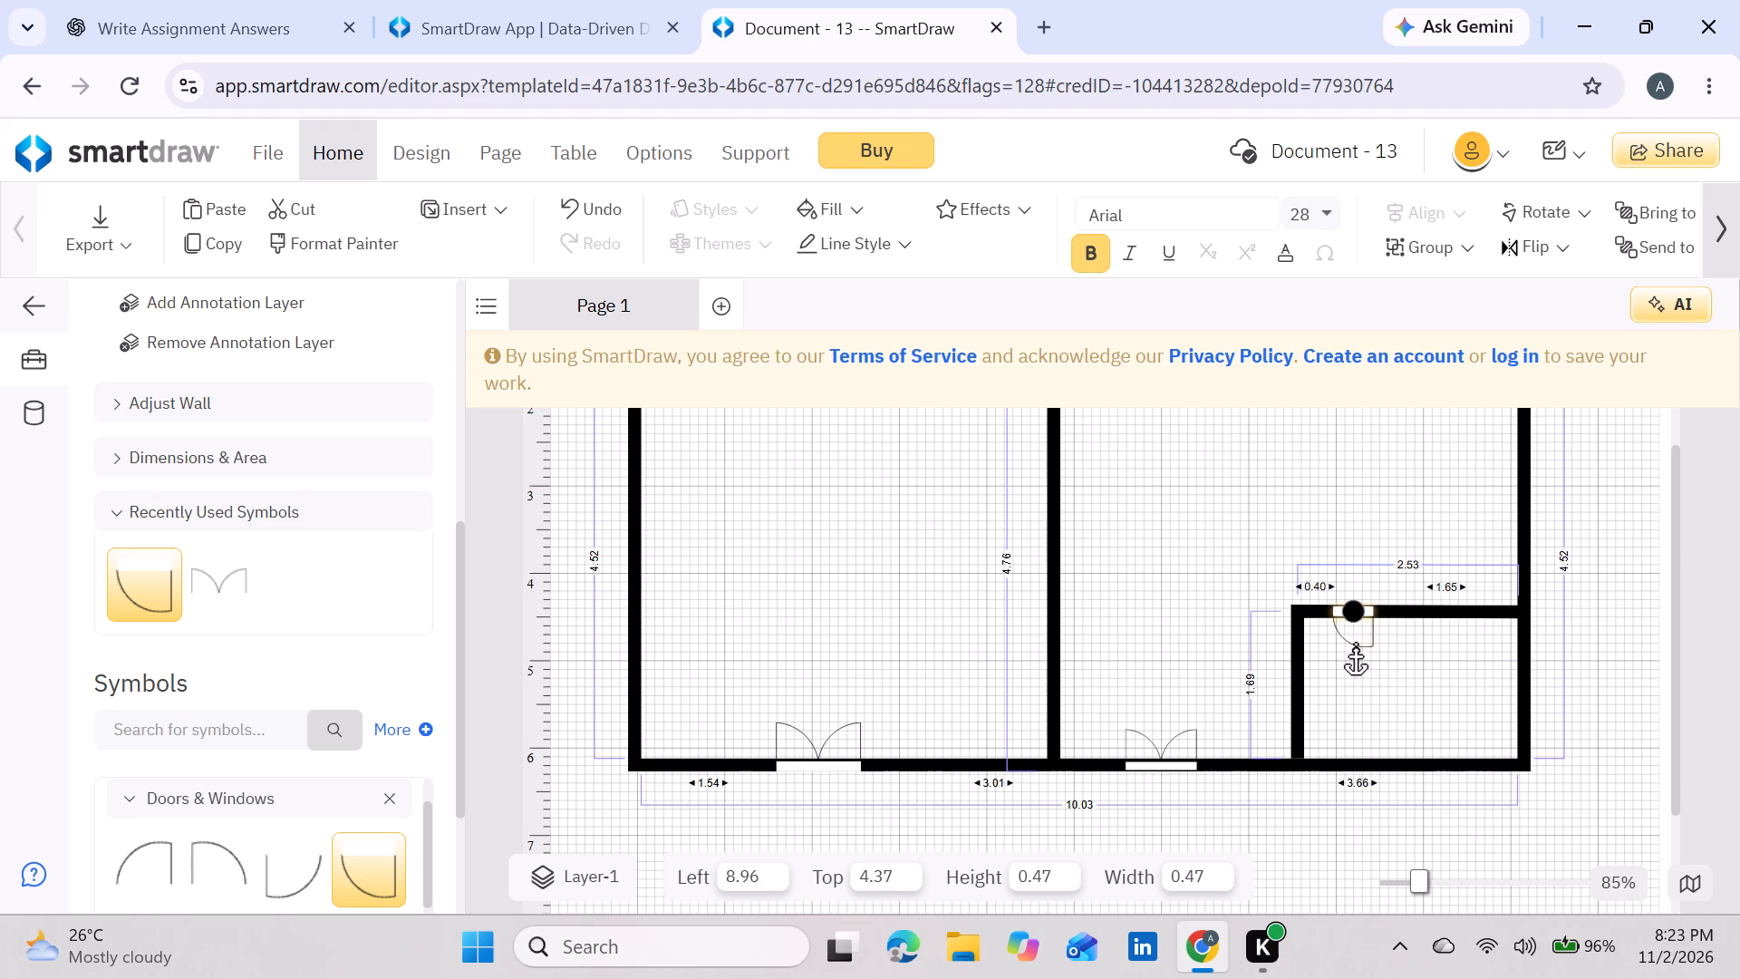
{"action": "left_click_drag", "start_coordinate": [1355, 643], "coordinate": [1342, 644]}
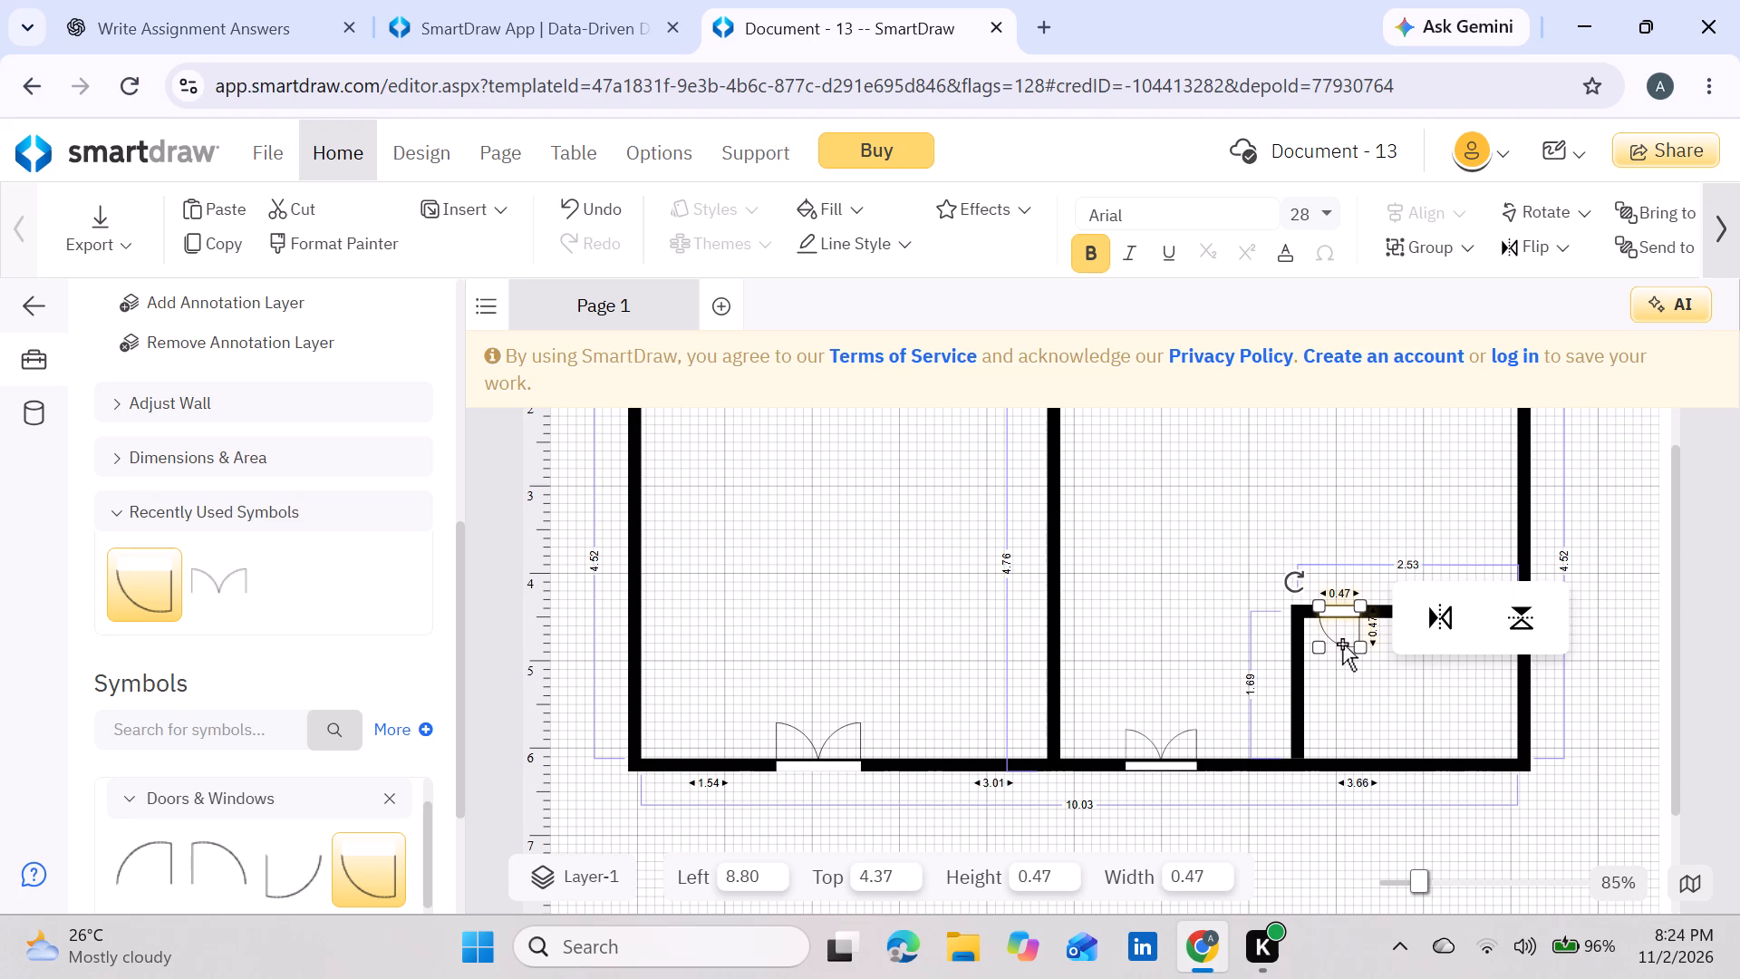
{"action": "left_click_drag", "start_coordinate": [1346, 617], "coordinate": [1492, 619]}
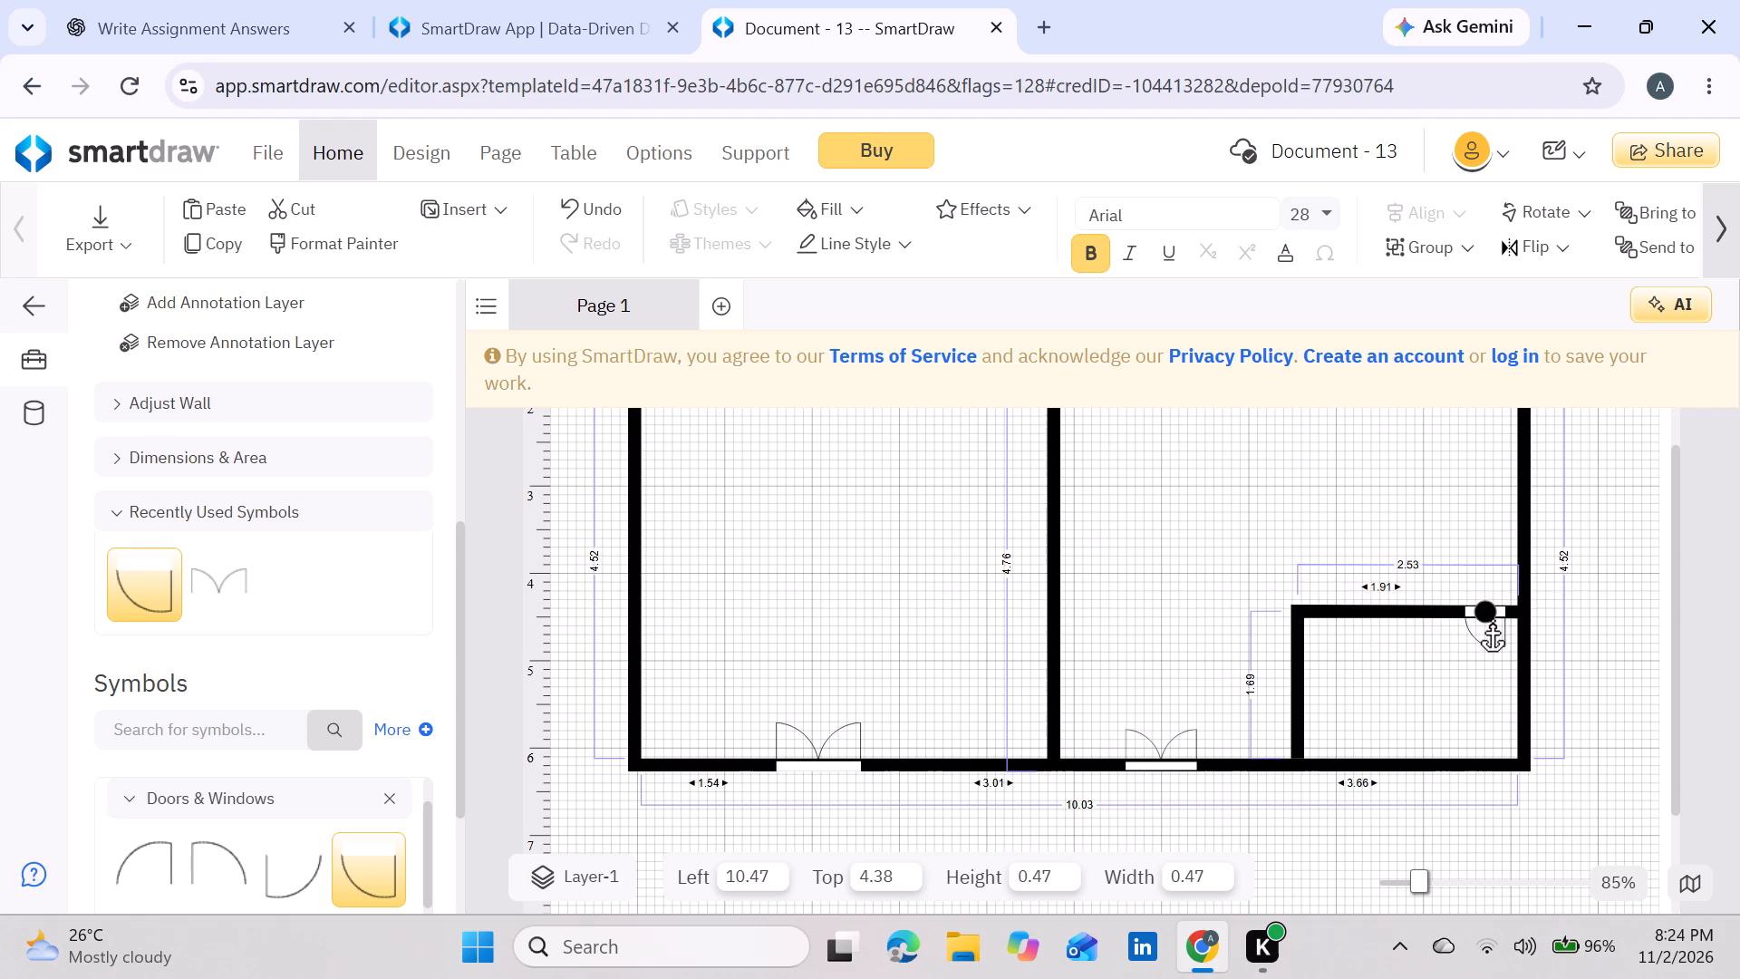
{"action": "left_click_drag", "start_coordinate": [1492, 619], "coordinate": [1509, 612]}
{"action": "left_click_drag", "start_coordinate": [1509, 612], "coordinate": [1497, 610]}
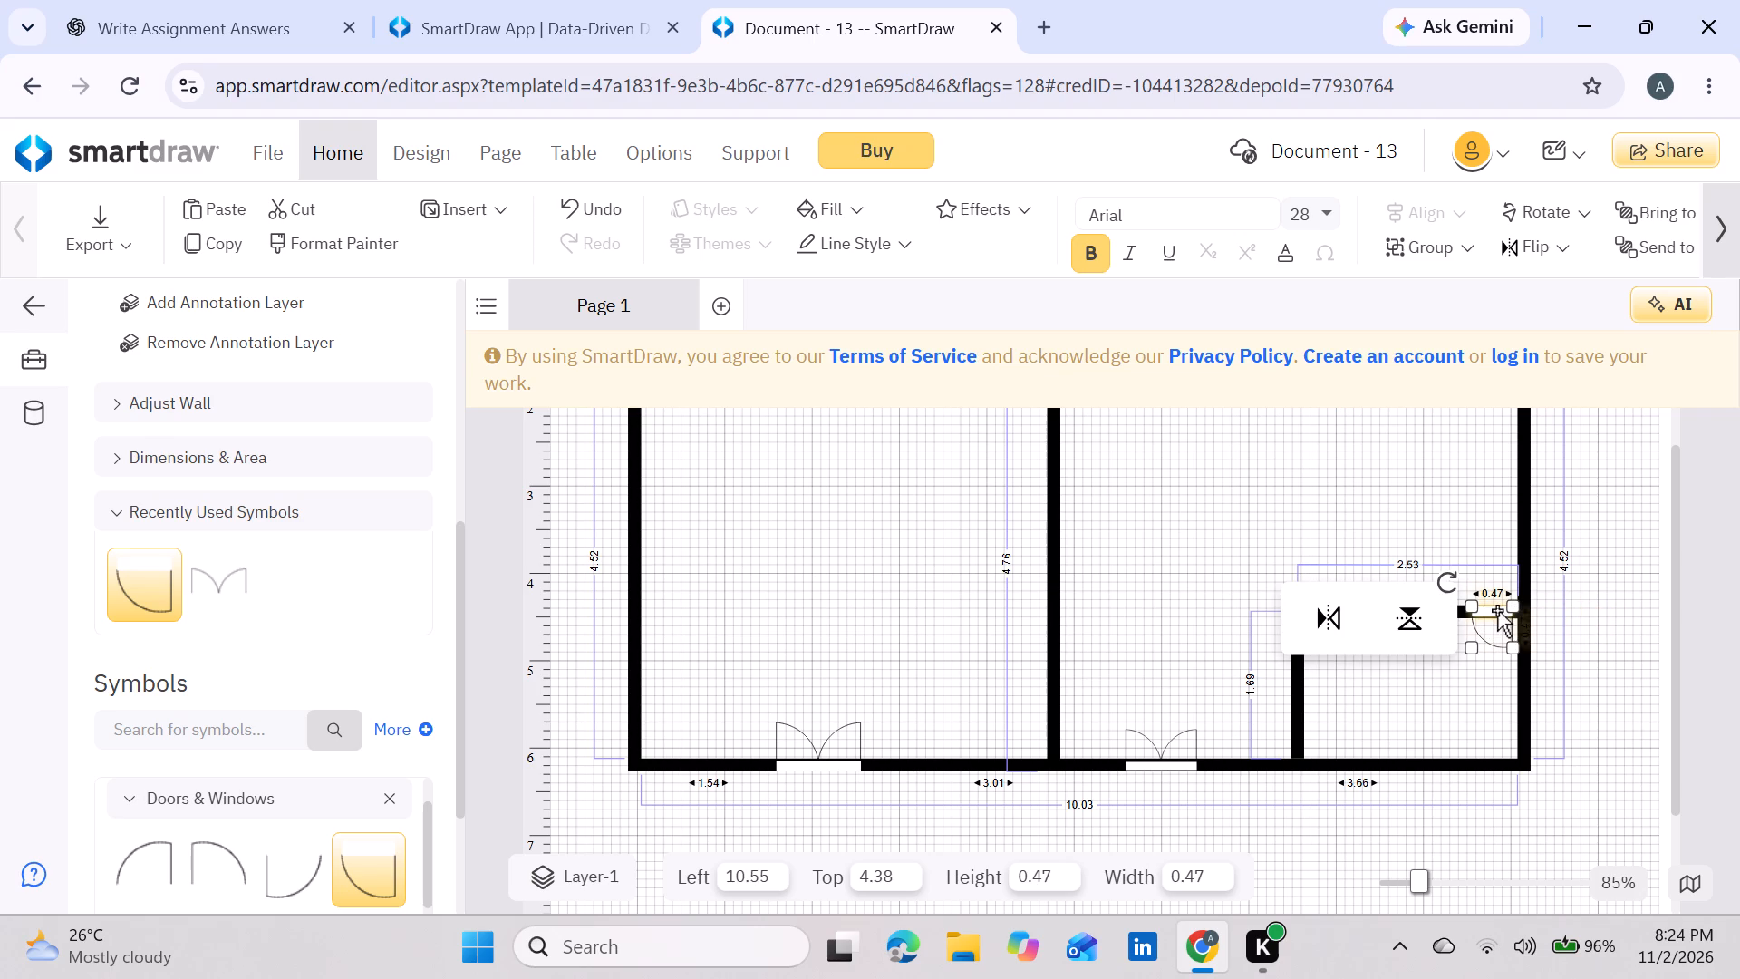
Remove the Doors & Windows category from the symbol library.
{"action": "scroll", "coordinate": [1284, 504], "scroll_direction": "up", "scroll_amount": 1}
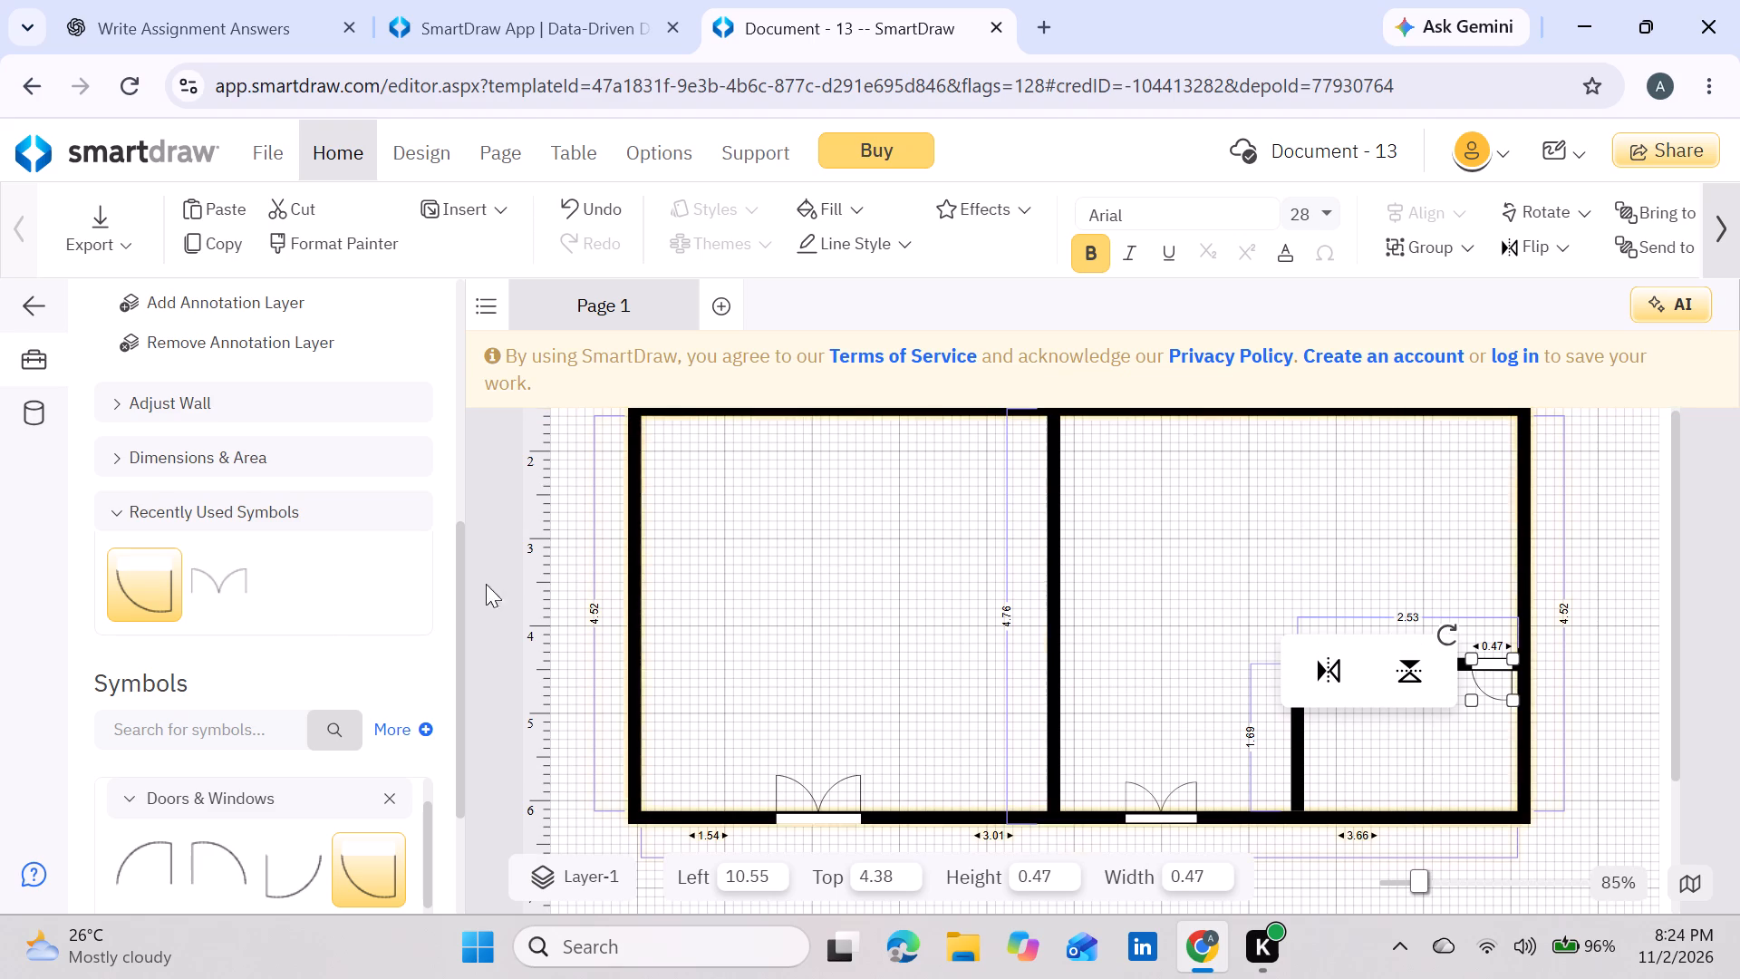
{"action": "left_click", "coordinate": [393, 798]}
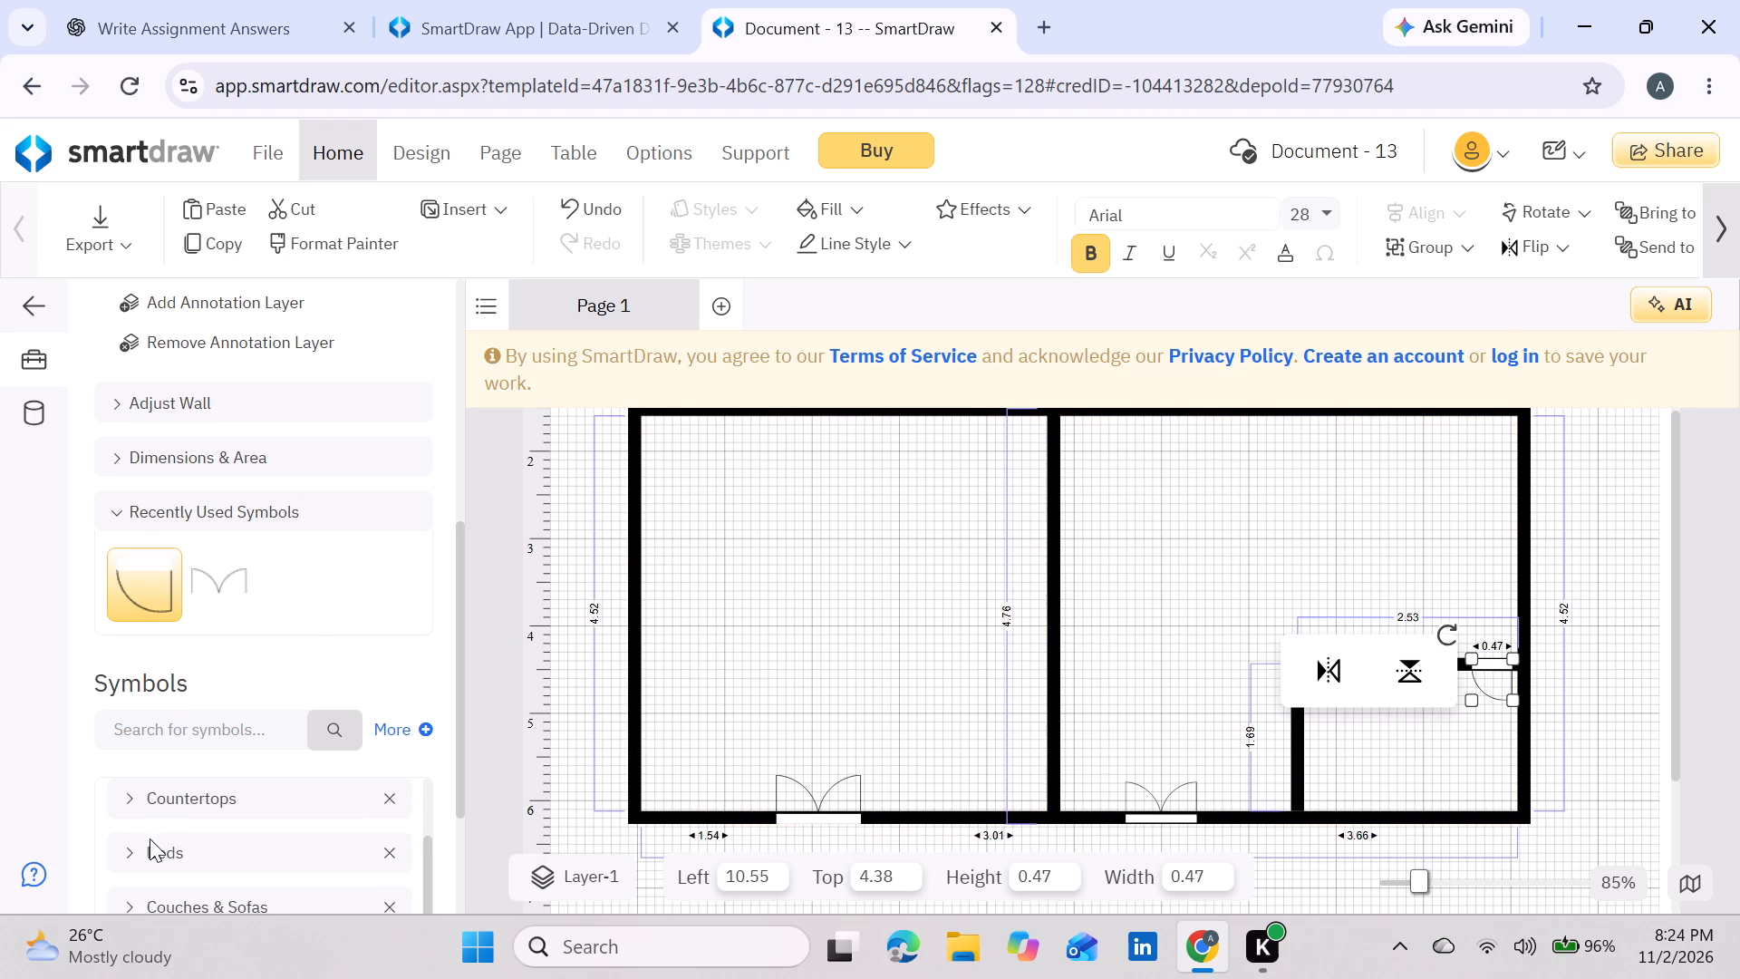
Search the symbol library for "windows" and look through the results for a floor plan window symbol.
{"action": "scroll", "coordinate": [143, 864], "scroll_direction": "down", "scroll_amount": 3}
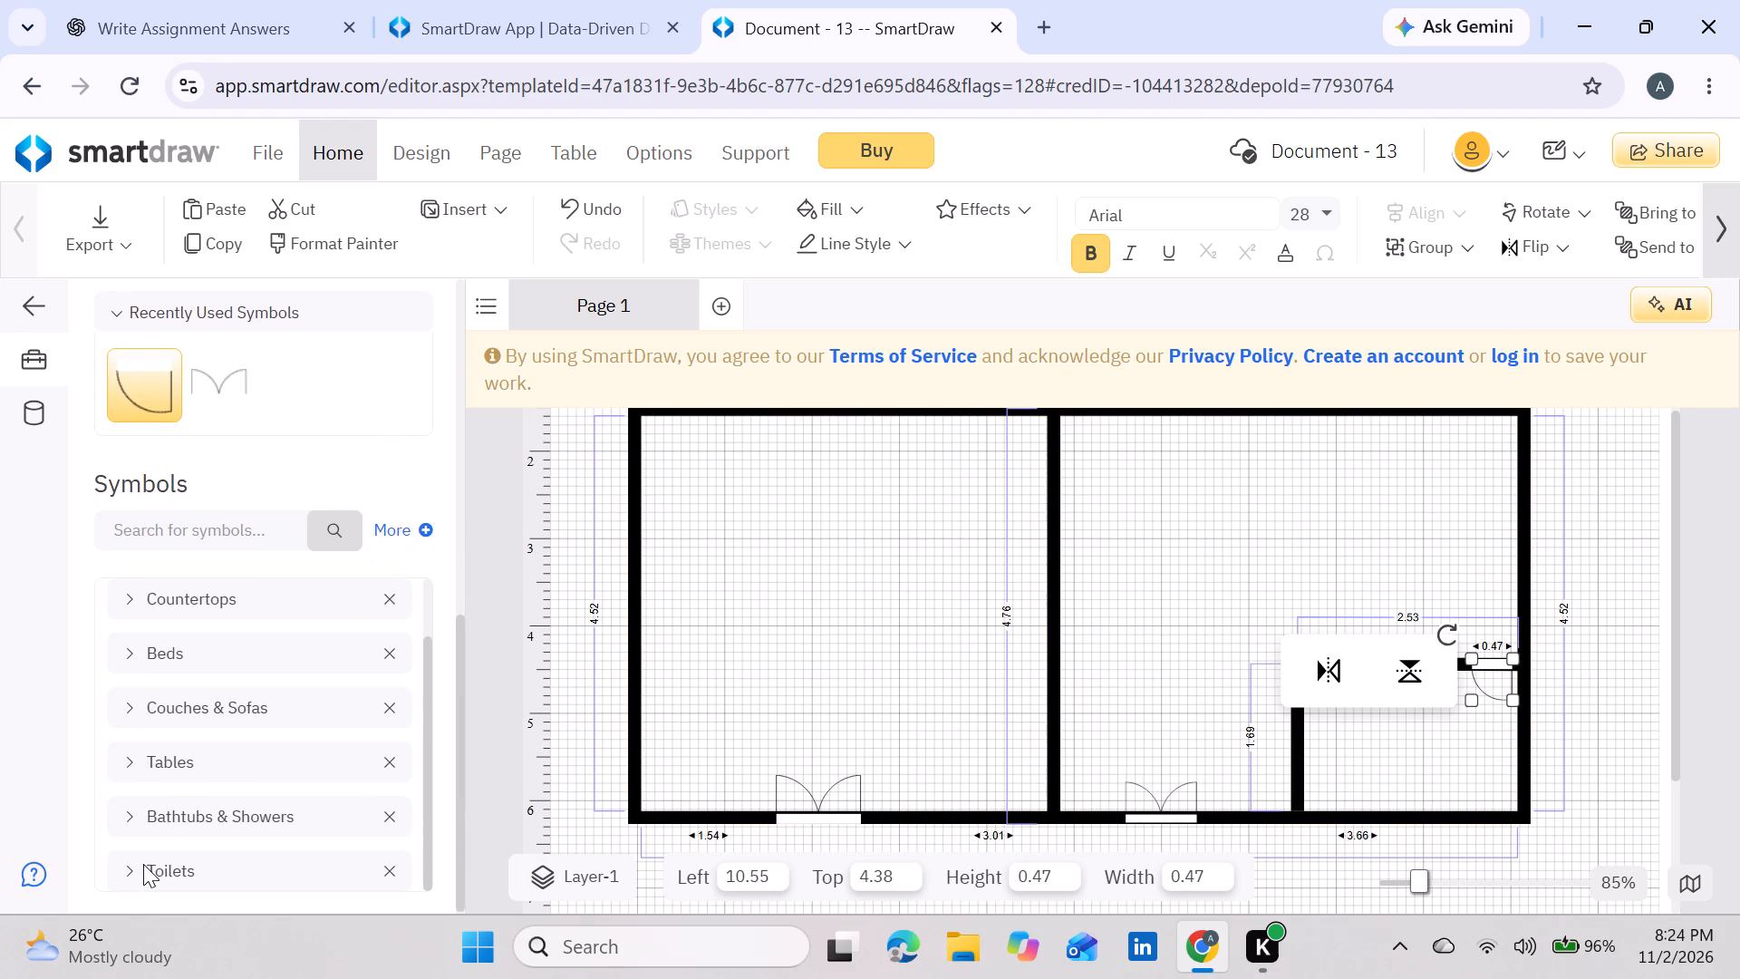
{"action": "scroll", "coordinate": [143, 864], "scroll_direction": "down", "scroll_amount": 1}
{"action": "scroll", "coordinate": [178, 660], "scroll_direction": "up", "scroll_amount": 1}
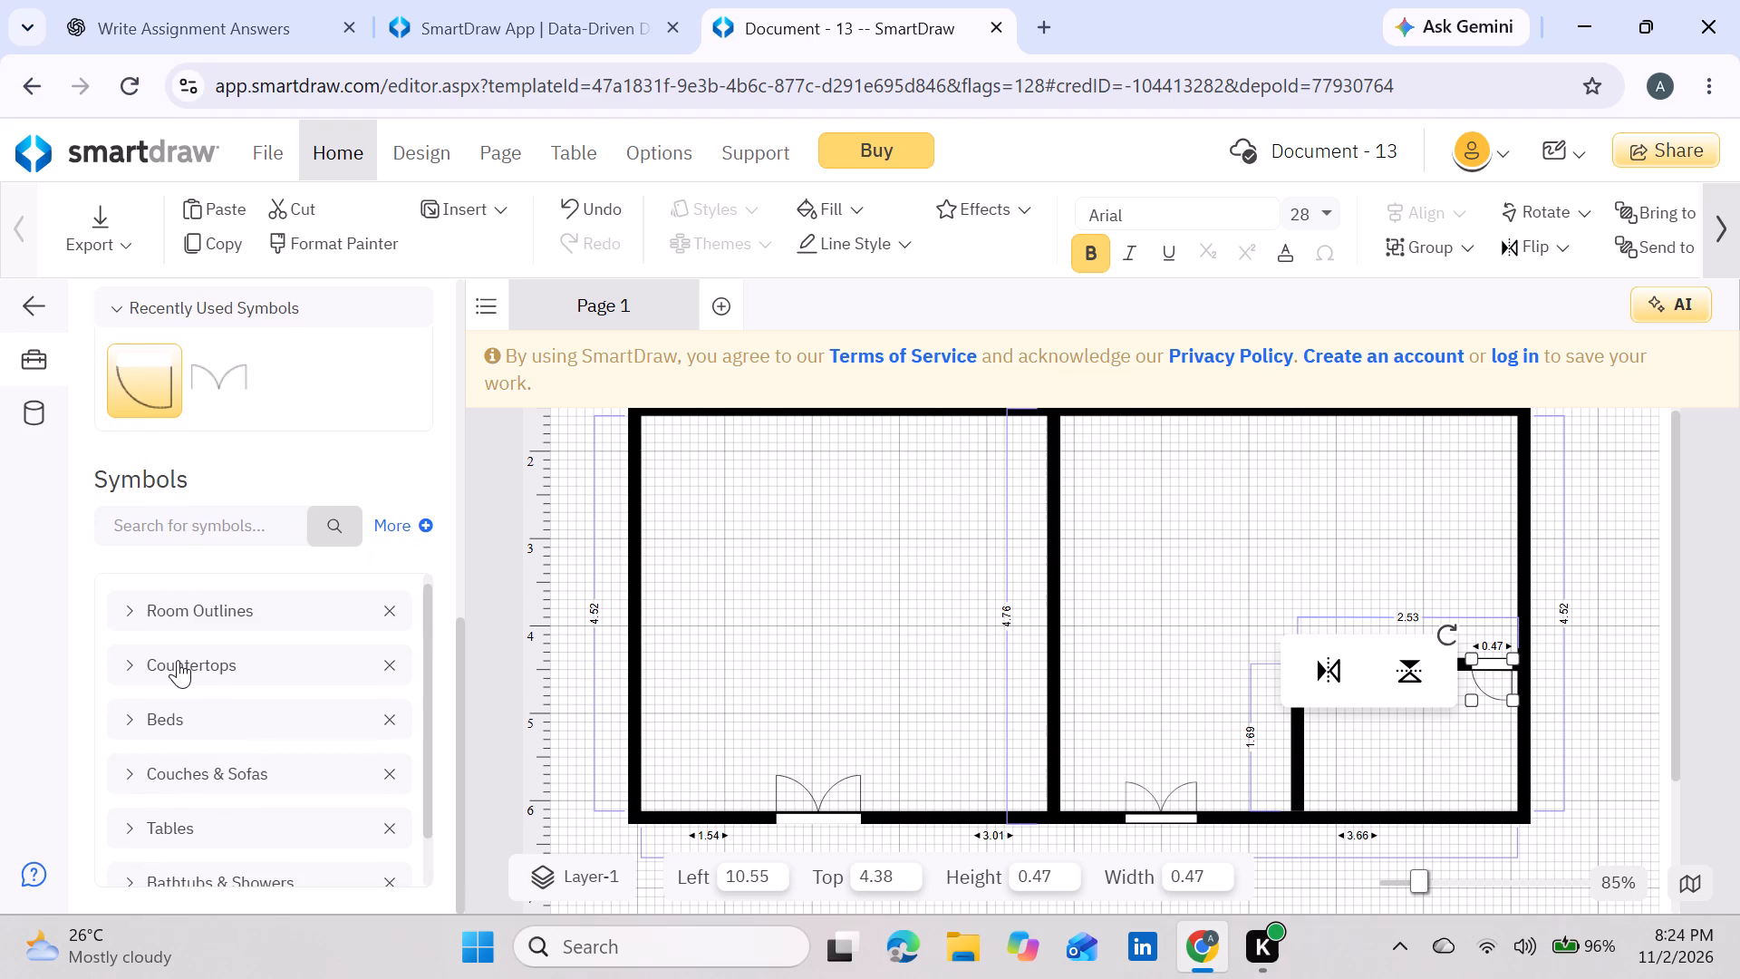
{"action": "scroll", "coordinate": [178, 660], "scroll_direction": "up", "scroll_amount": 1}
{"action": "left_click", "coordinate": [214, 525]}
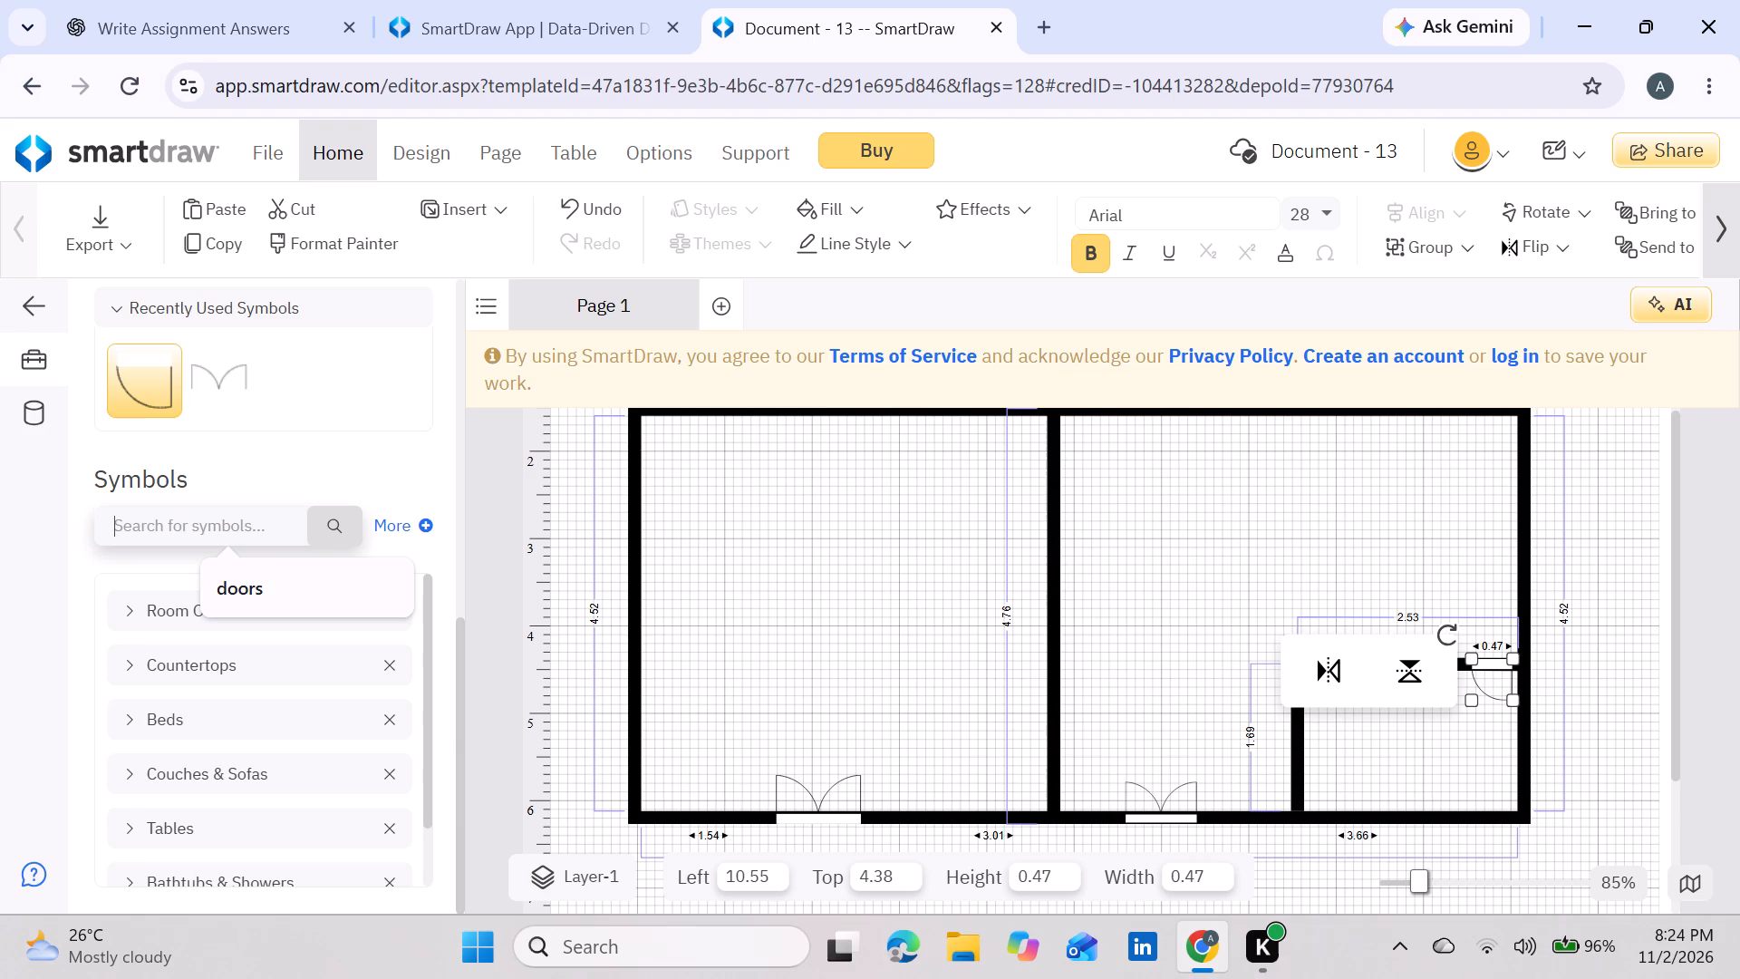
{"action": "type", "text": "windows"}
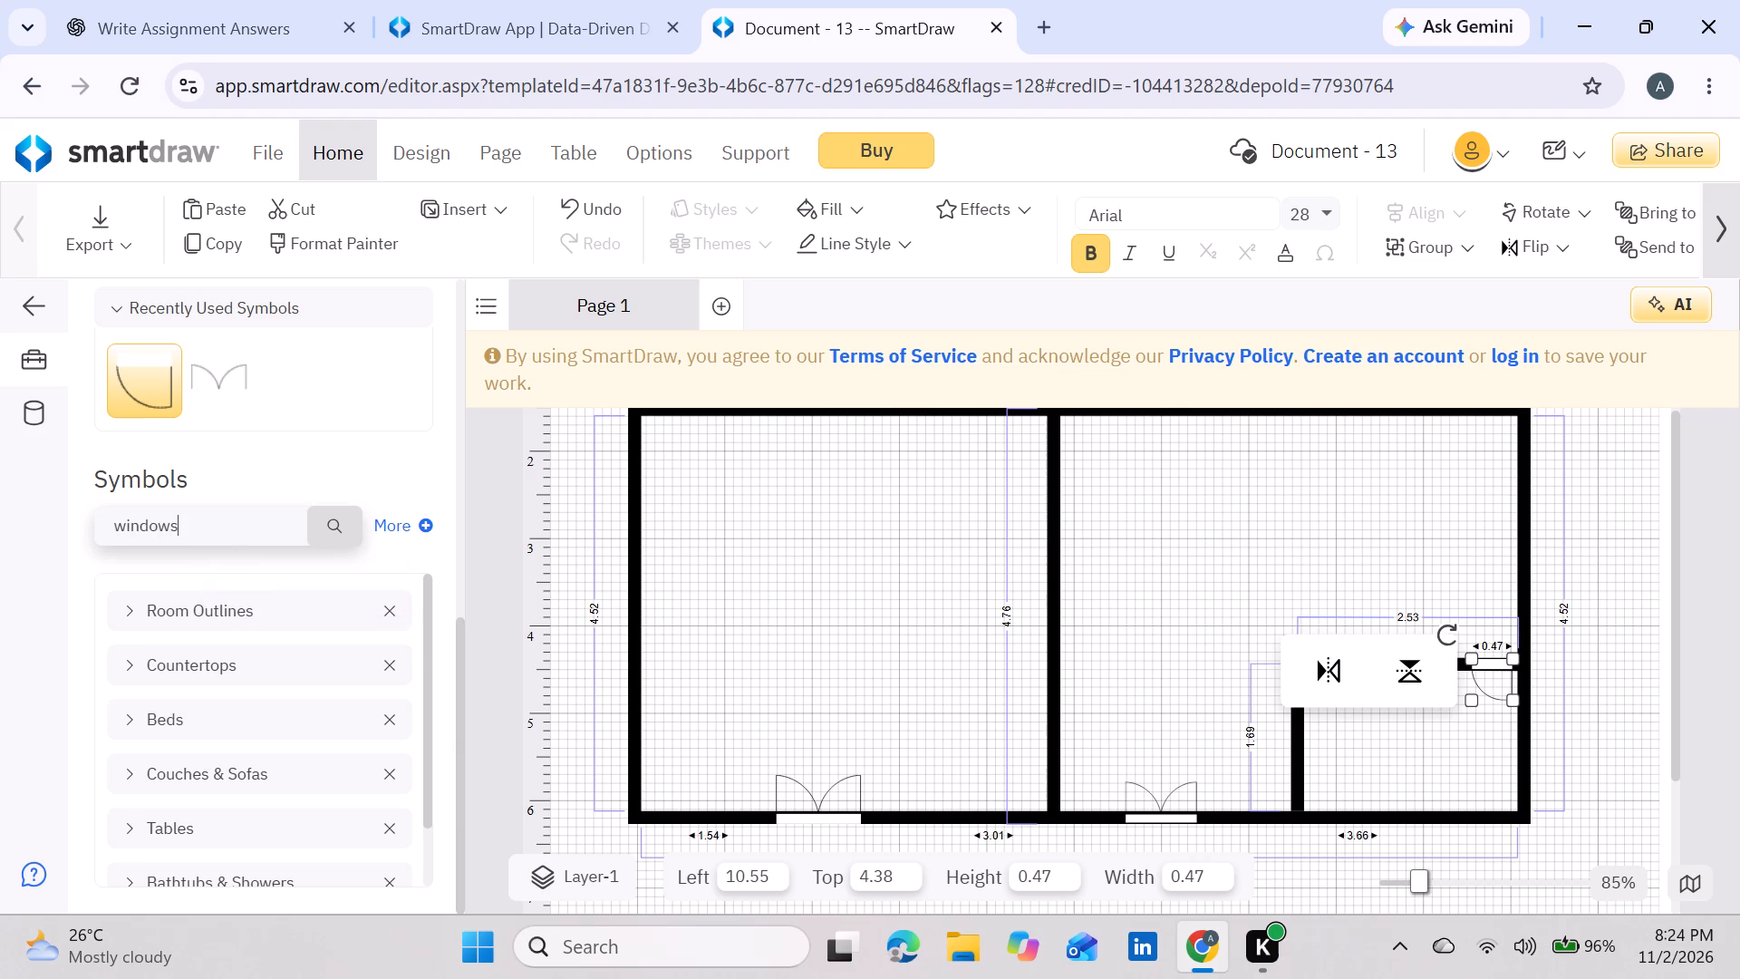
{"action": "key", "text": "Return"}
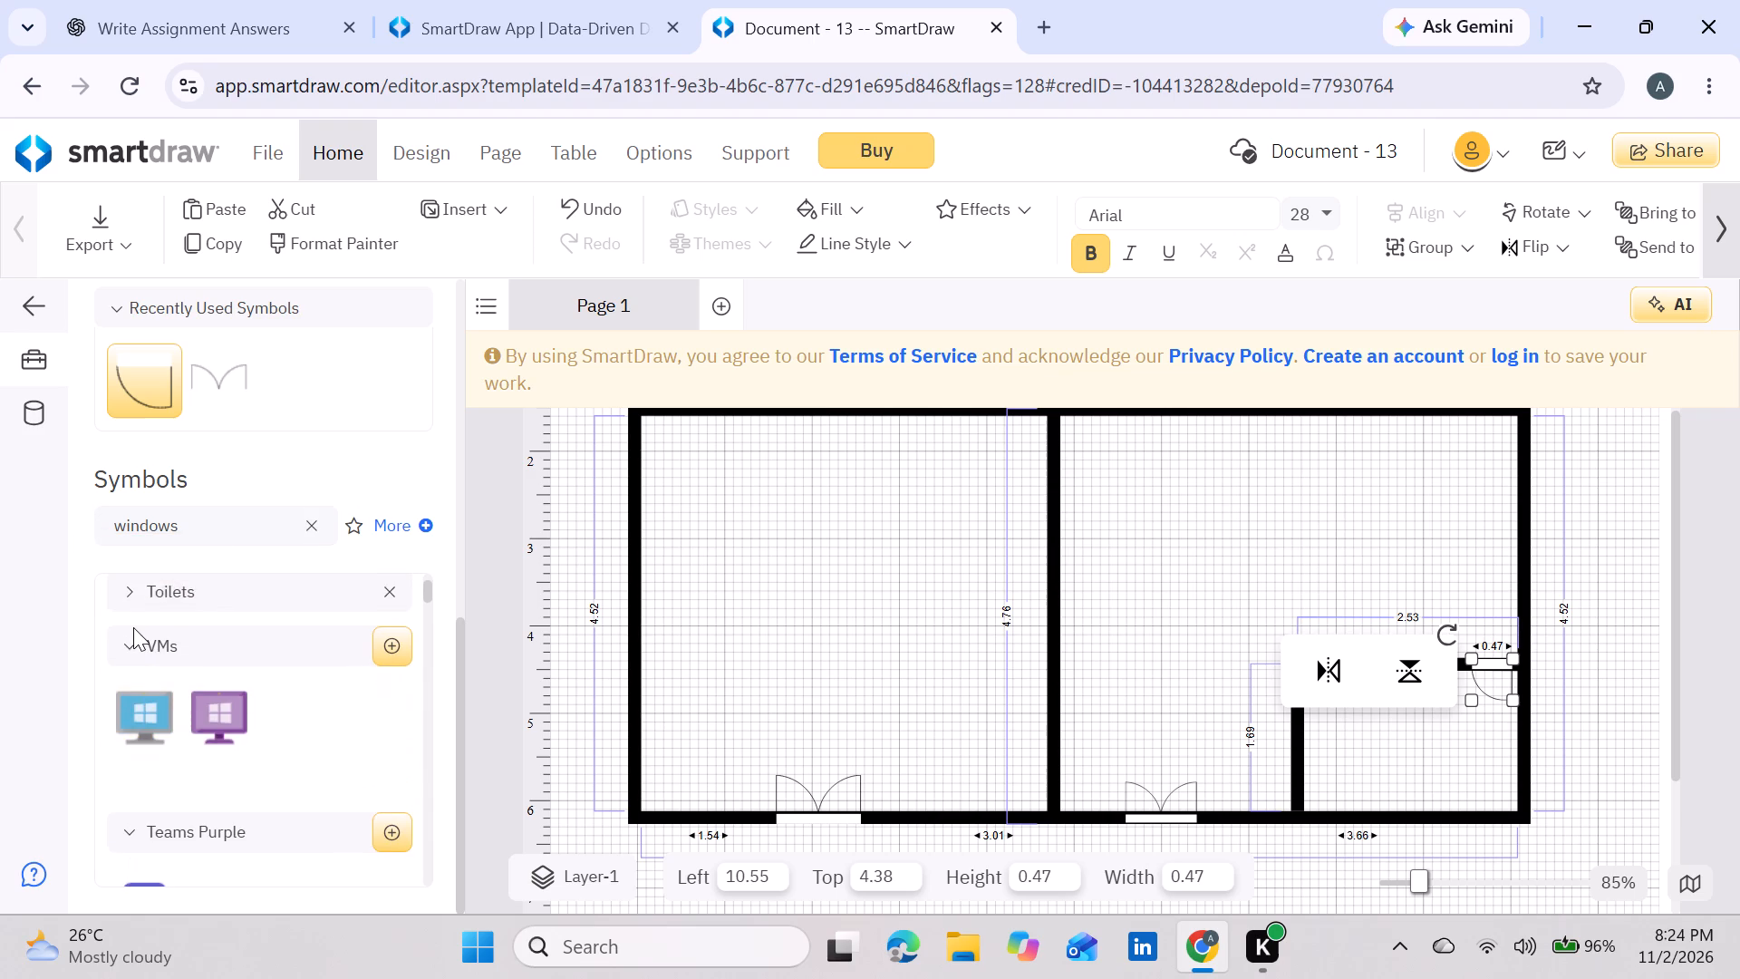
{"action": "scroll", "coordinate": [133, 627], "scroll_direction": "up", "scroll_amount": 1}
{"action": "scroll", "coordinate": [133, 627], "scroll_direction": "down", "scroll_amount": 3}
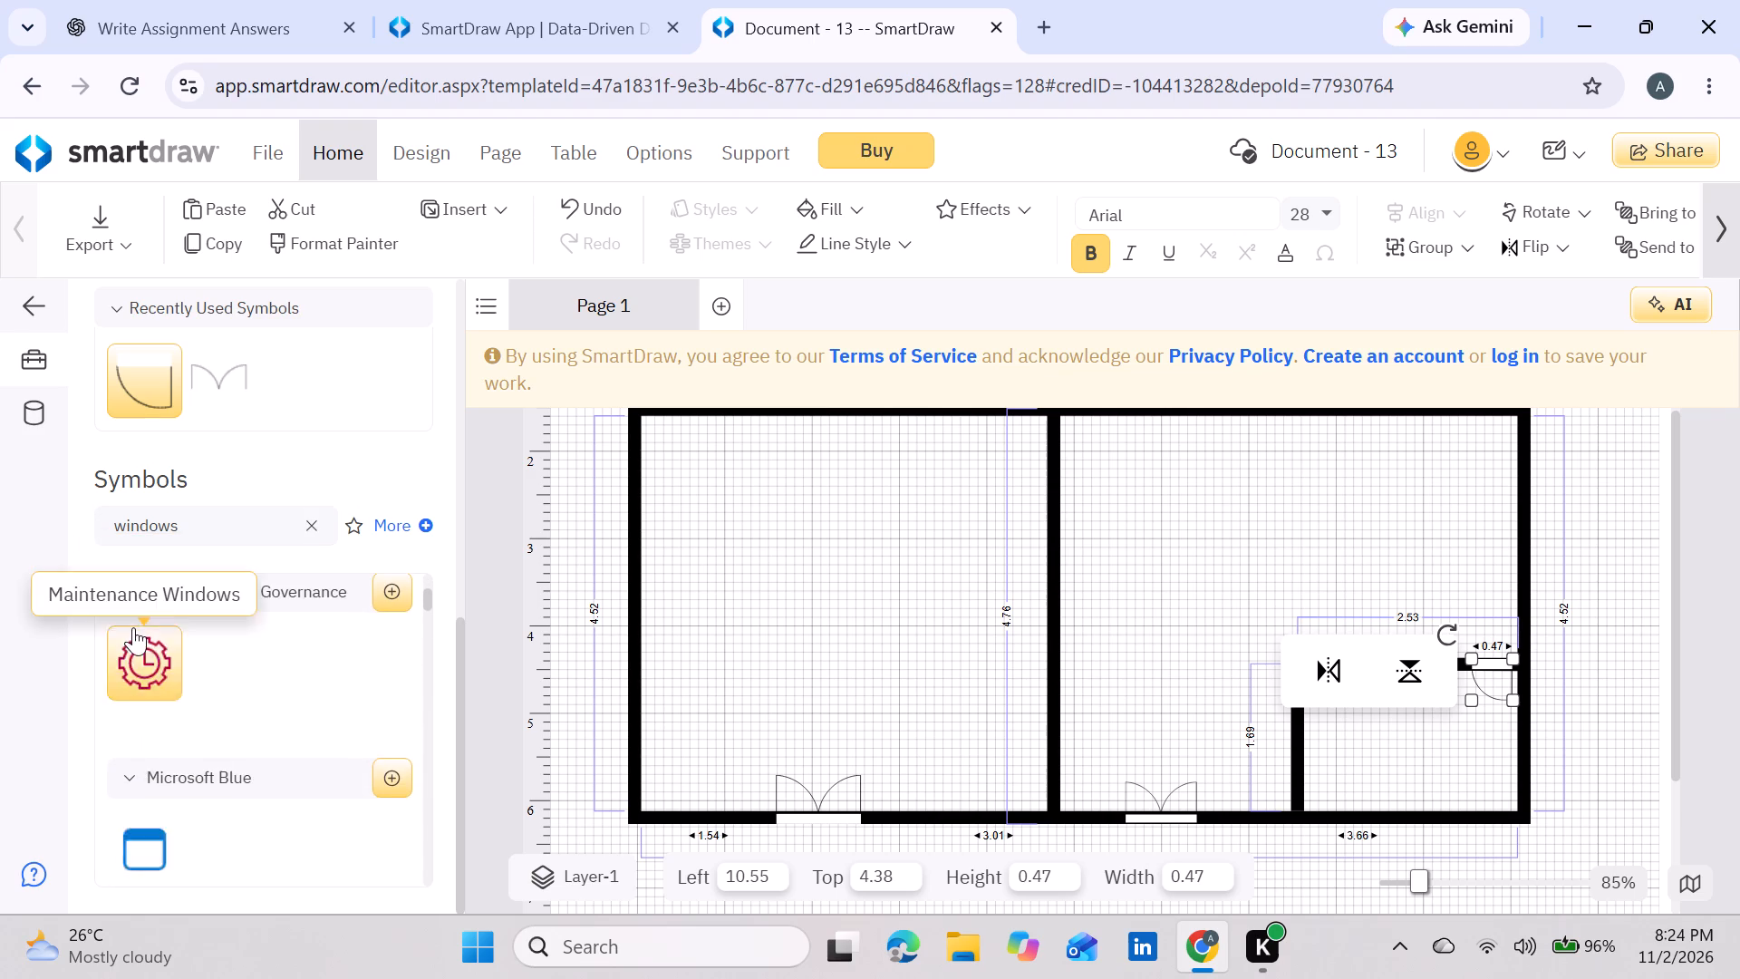
{"action": "scroll", "coordinate": [133, 627], "scroll_direction": "up", "scroll_amount": 4}
{"action": "scroll", "coordinate": [248, 719], "scroll_direction": "down", "scroll_amount": 2}
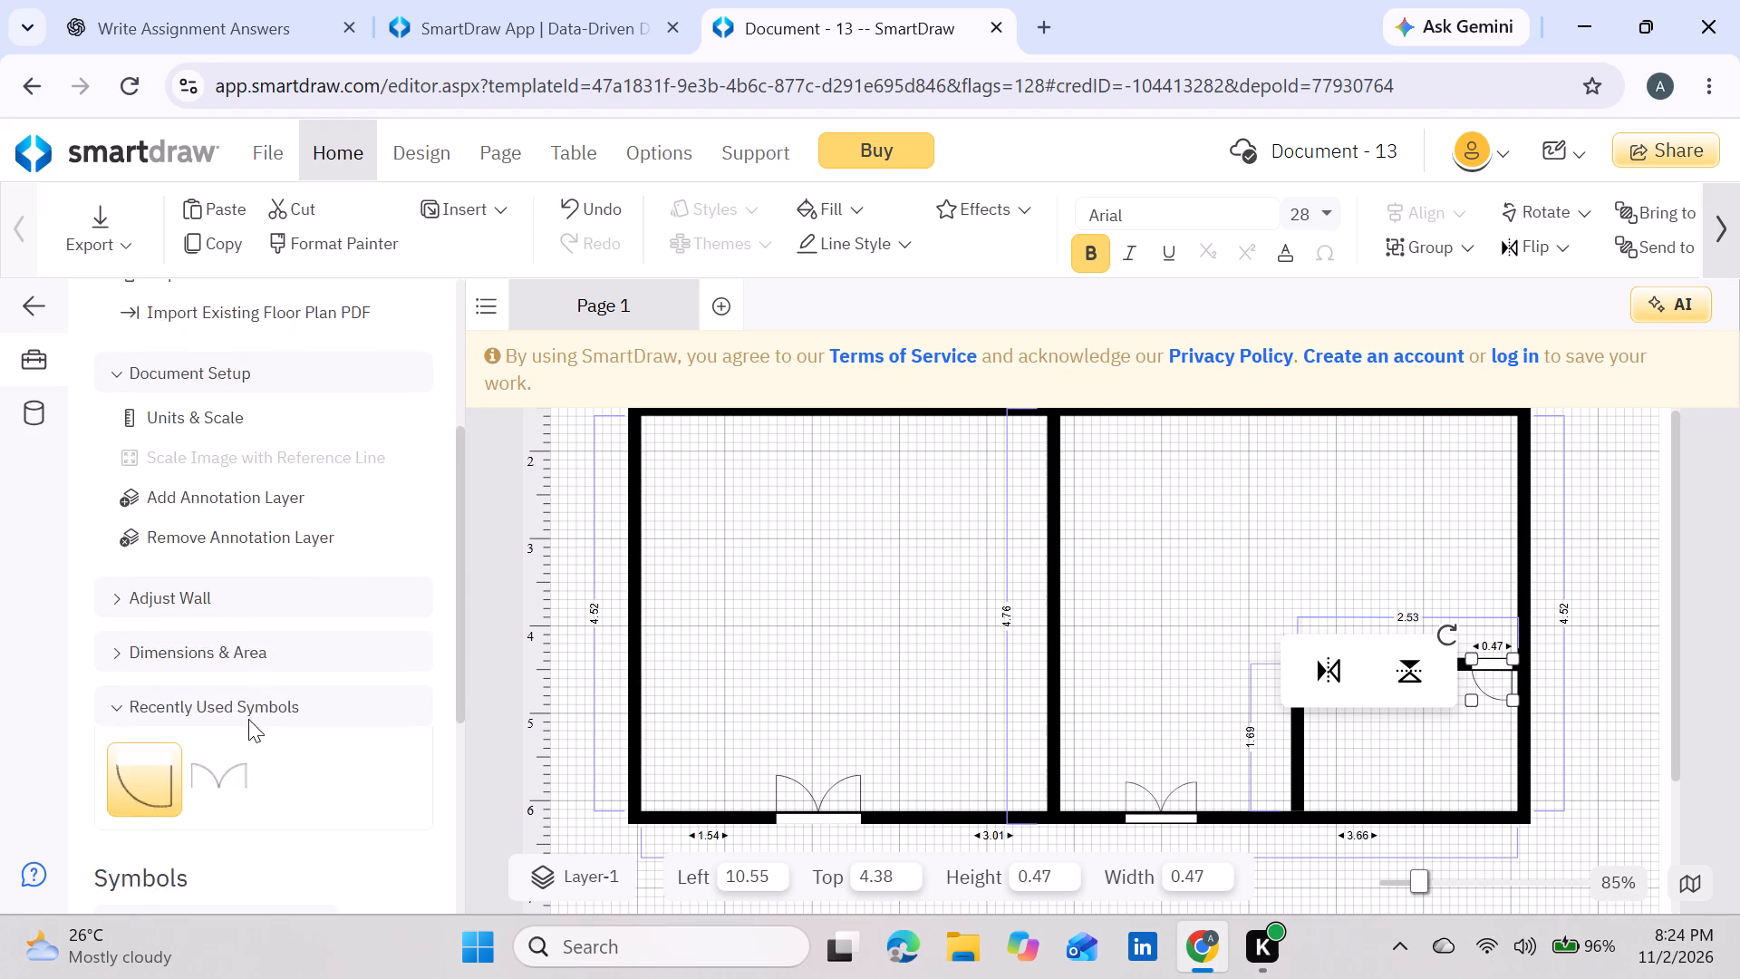
{"action": "scroll", "coordinate": [248, 719], "scroll_direction": "down", "scroll_amount": 1}
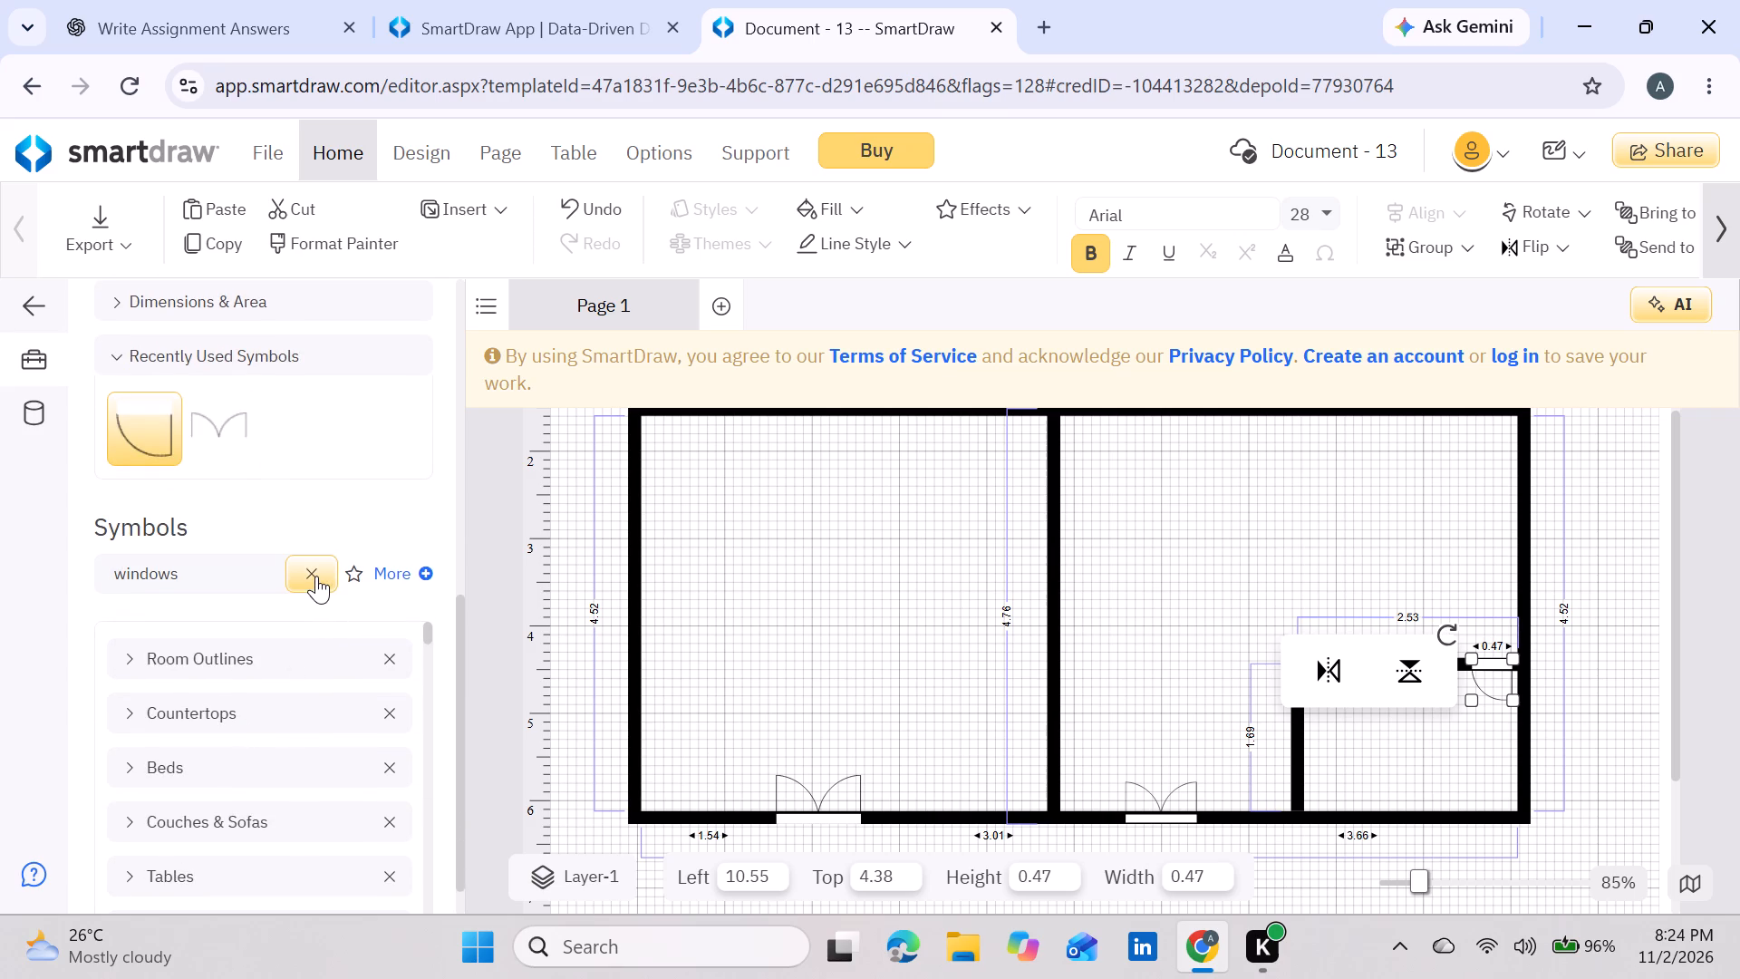
Search the symbol library for "doors" and place a Window (36") in the bottom exterior wall, between the left double door and the partition.
{"action": "left_click", "coordinate": [316, 576]}
{"action": "left_click", "coordinate": [274, 566]}
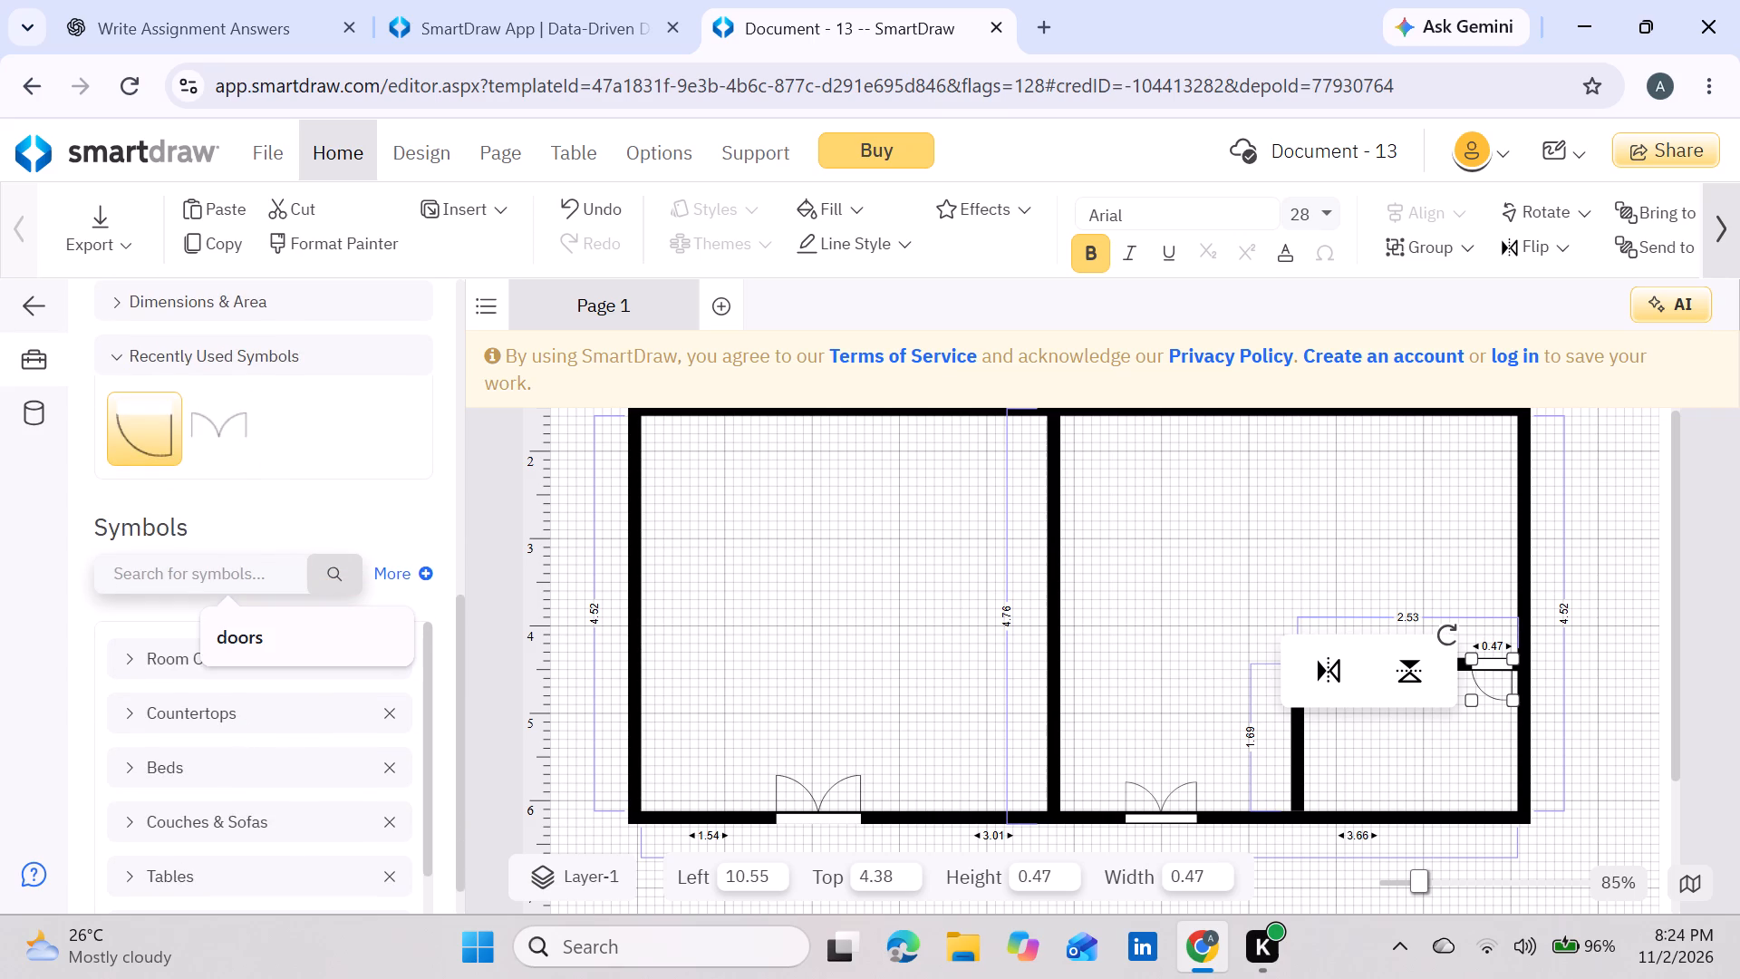
{"action": "left_click", "coordinate": [254, 645]}
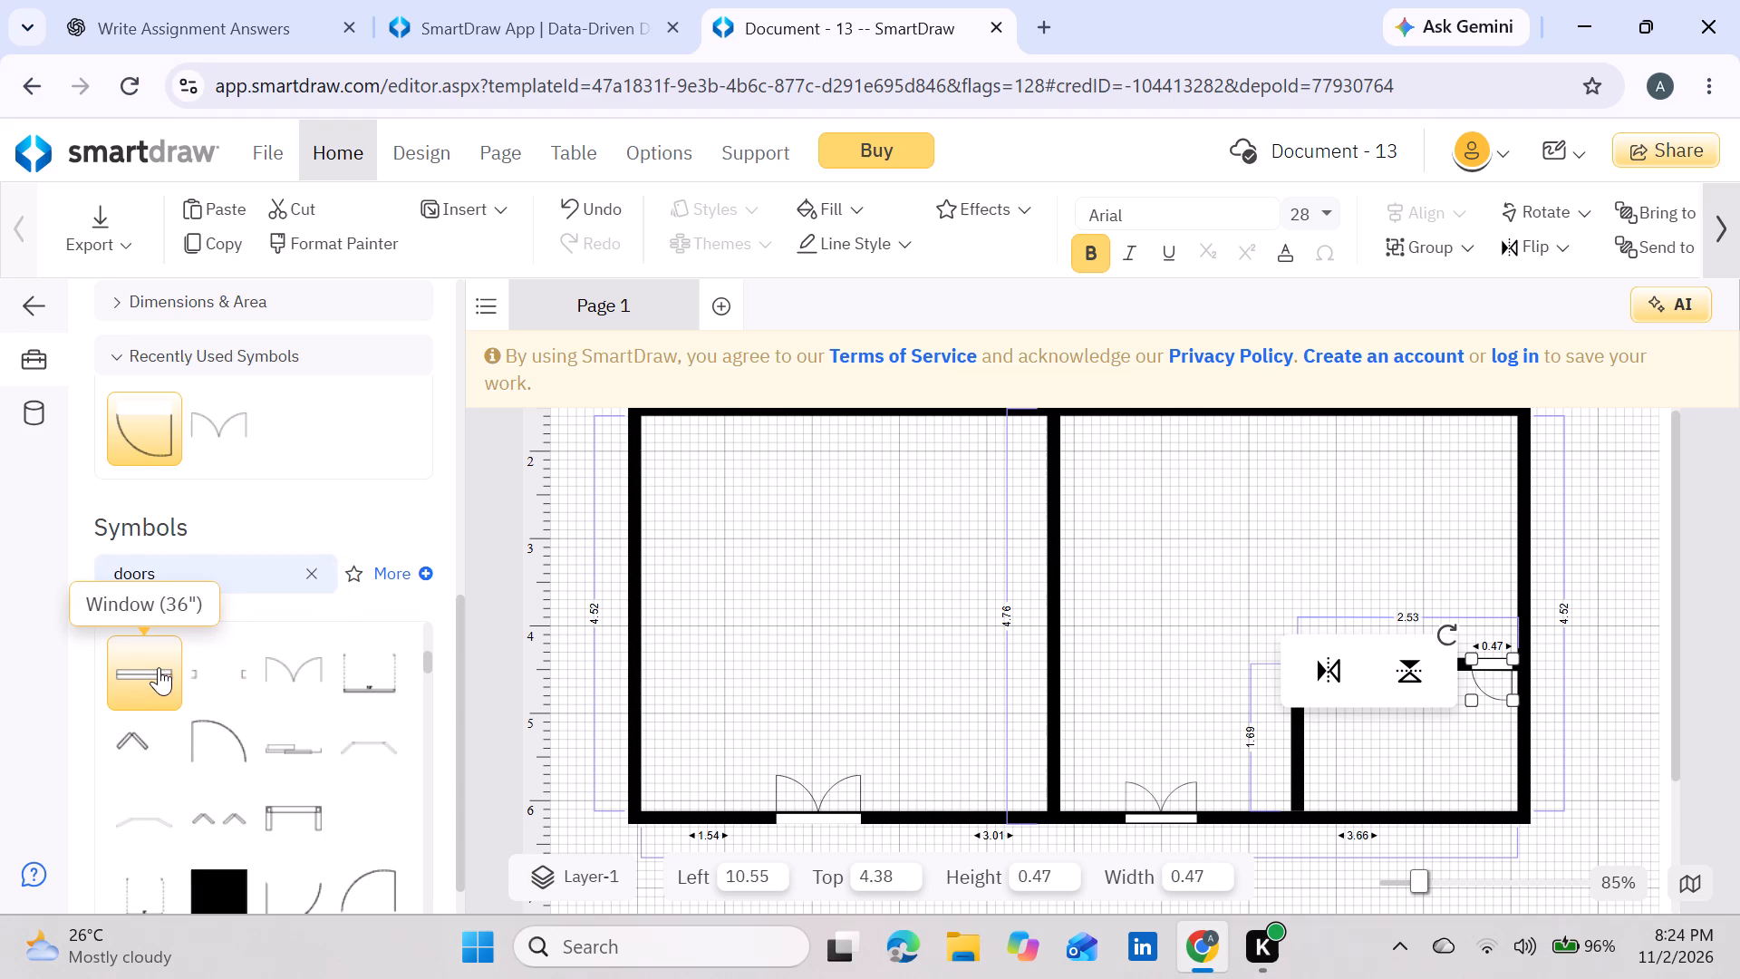
{"action": "left_click_drag", "start_coordinate": [158, 667], "coordinate": [755, 749]}
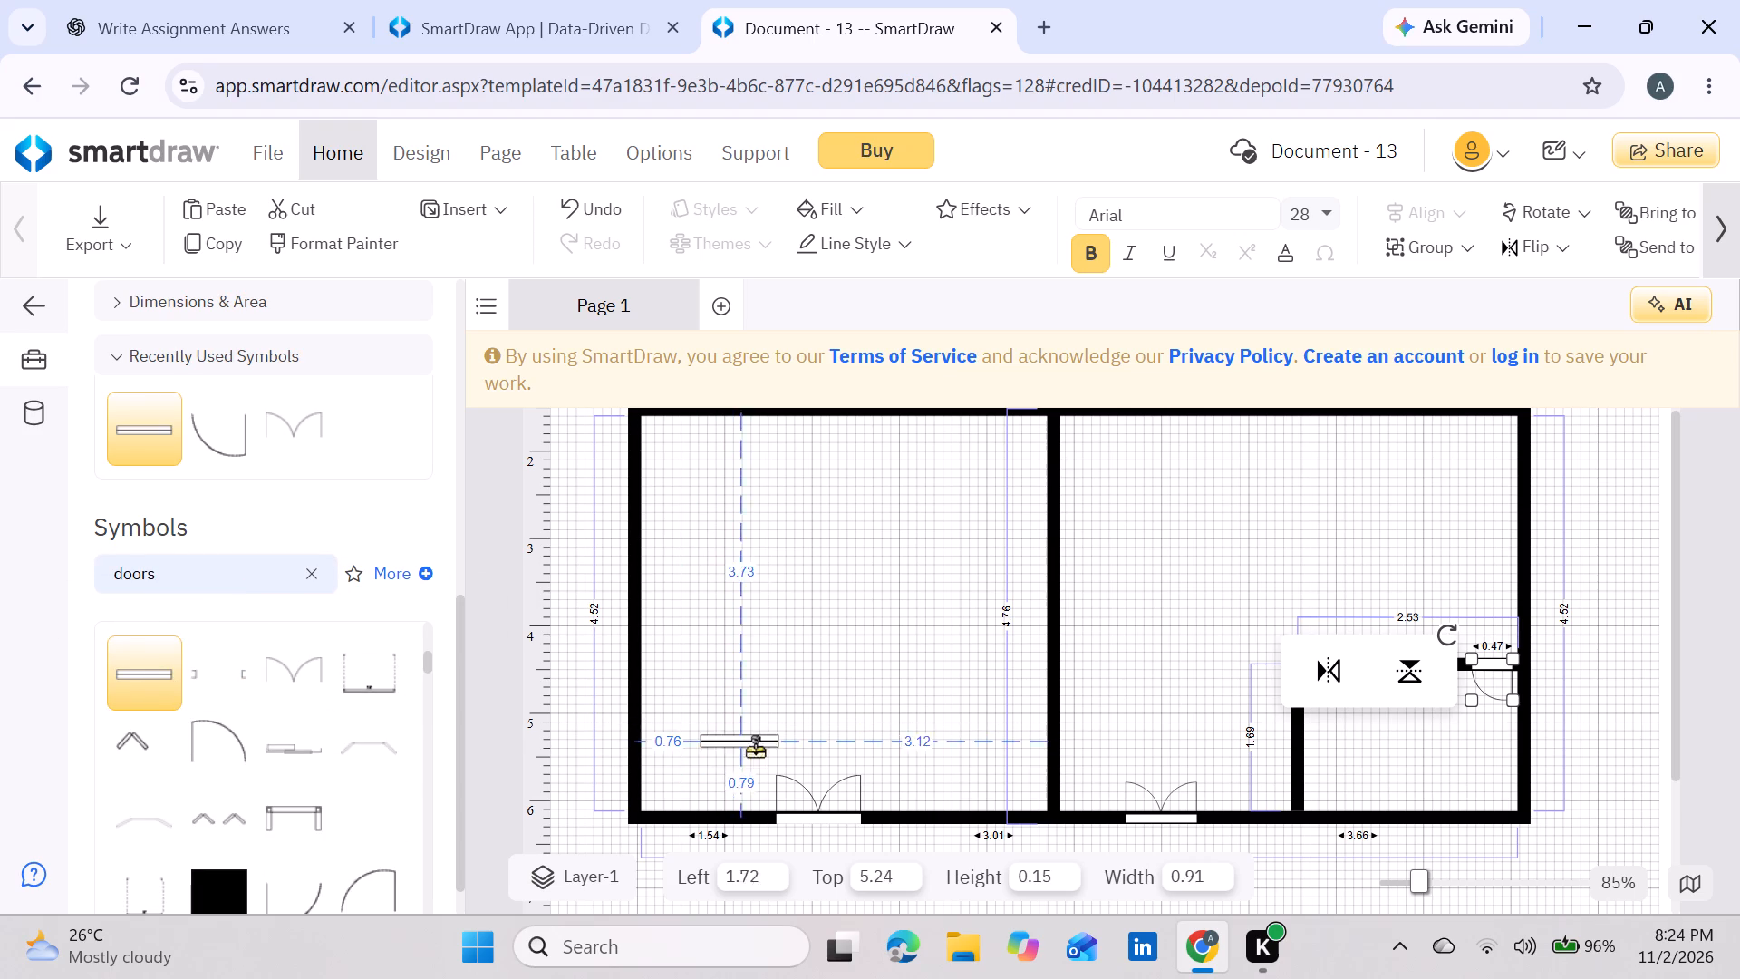
{"action": "left_click_drag", "start_coordinate": [755, 749], "coordinate": [965, 808]}
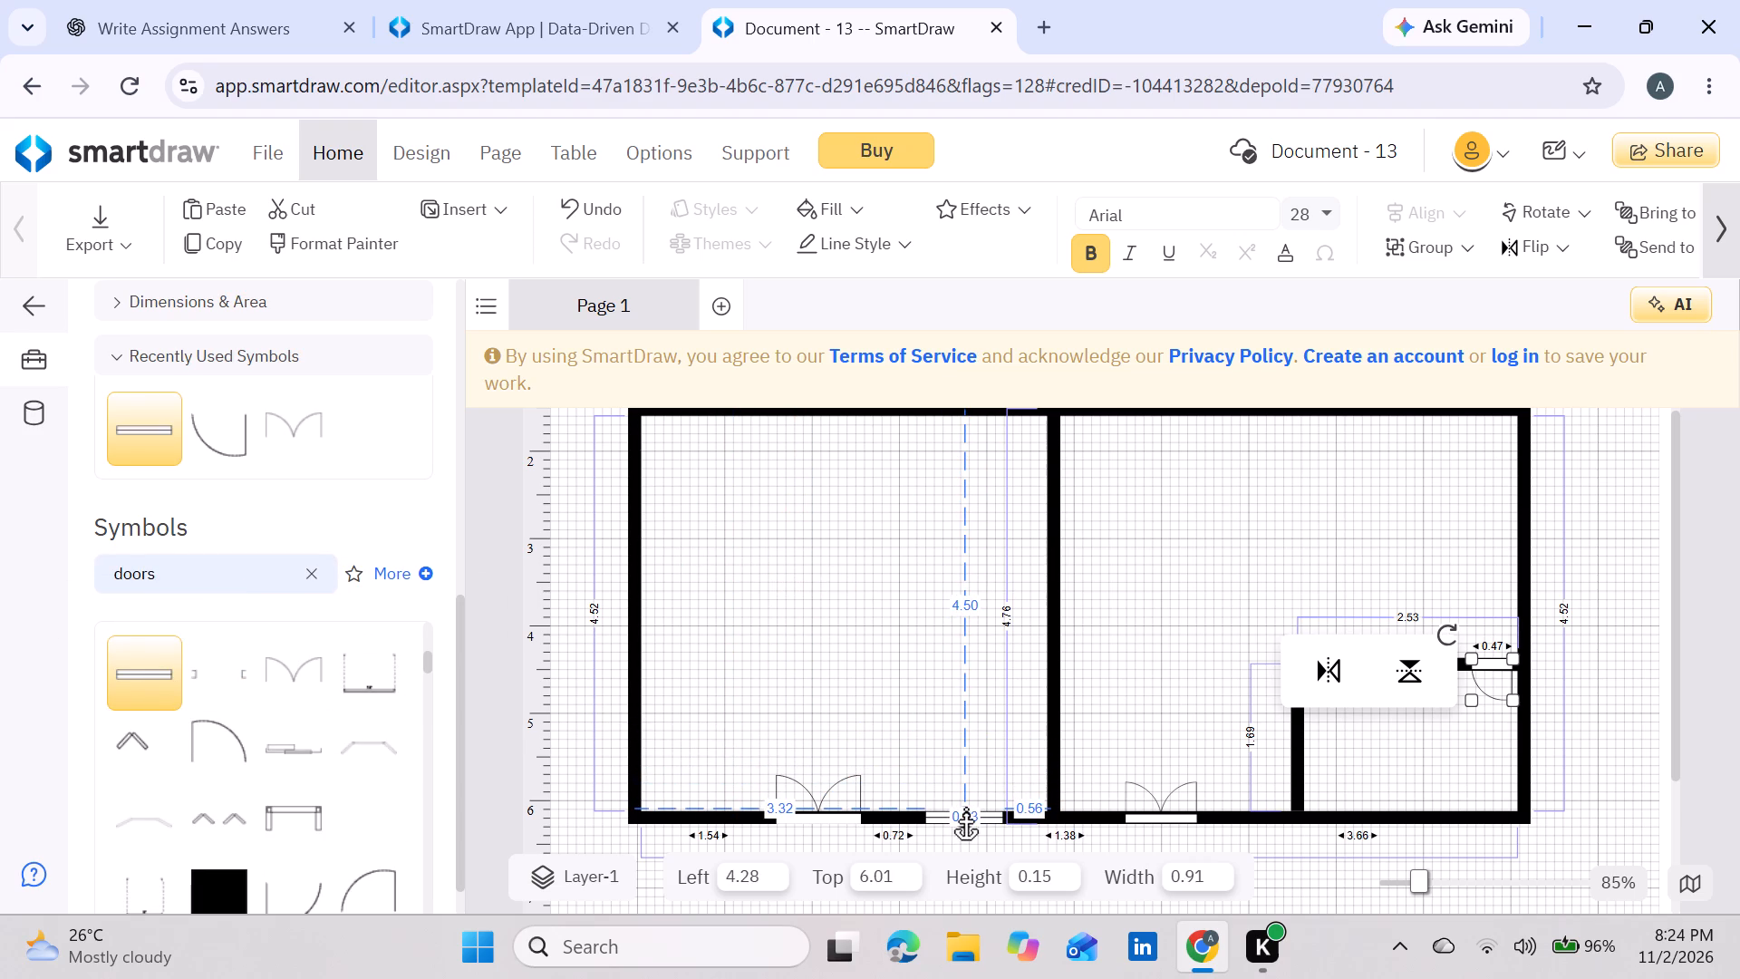
{"action": "left_click_drag", "start_coordinate": [965, 808], "coordinate": [975, 800]}
Duplicate the bottom-wall window and move the copy into the larger right room's top exterior wall, near the partition.
{"action": "left_click", "coordinate": [968, 814]}
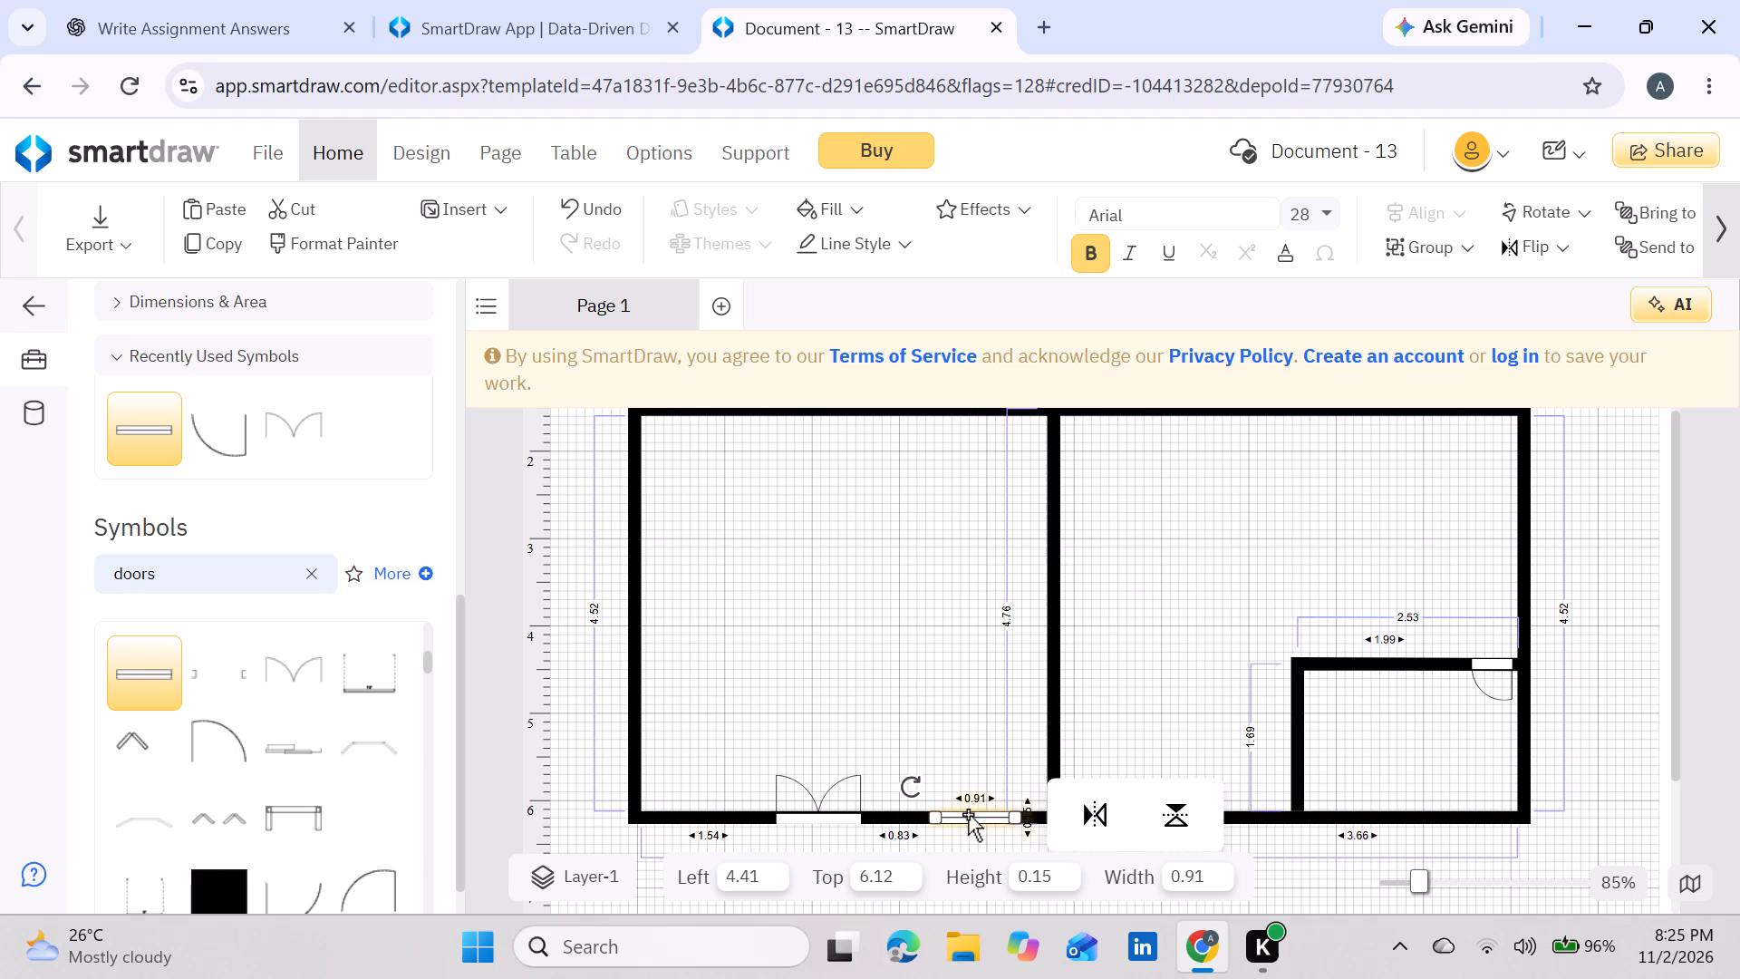
{"action": "key", "text": "ctrl+d"}
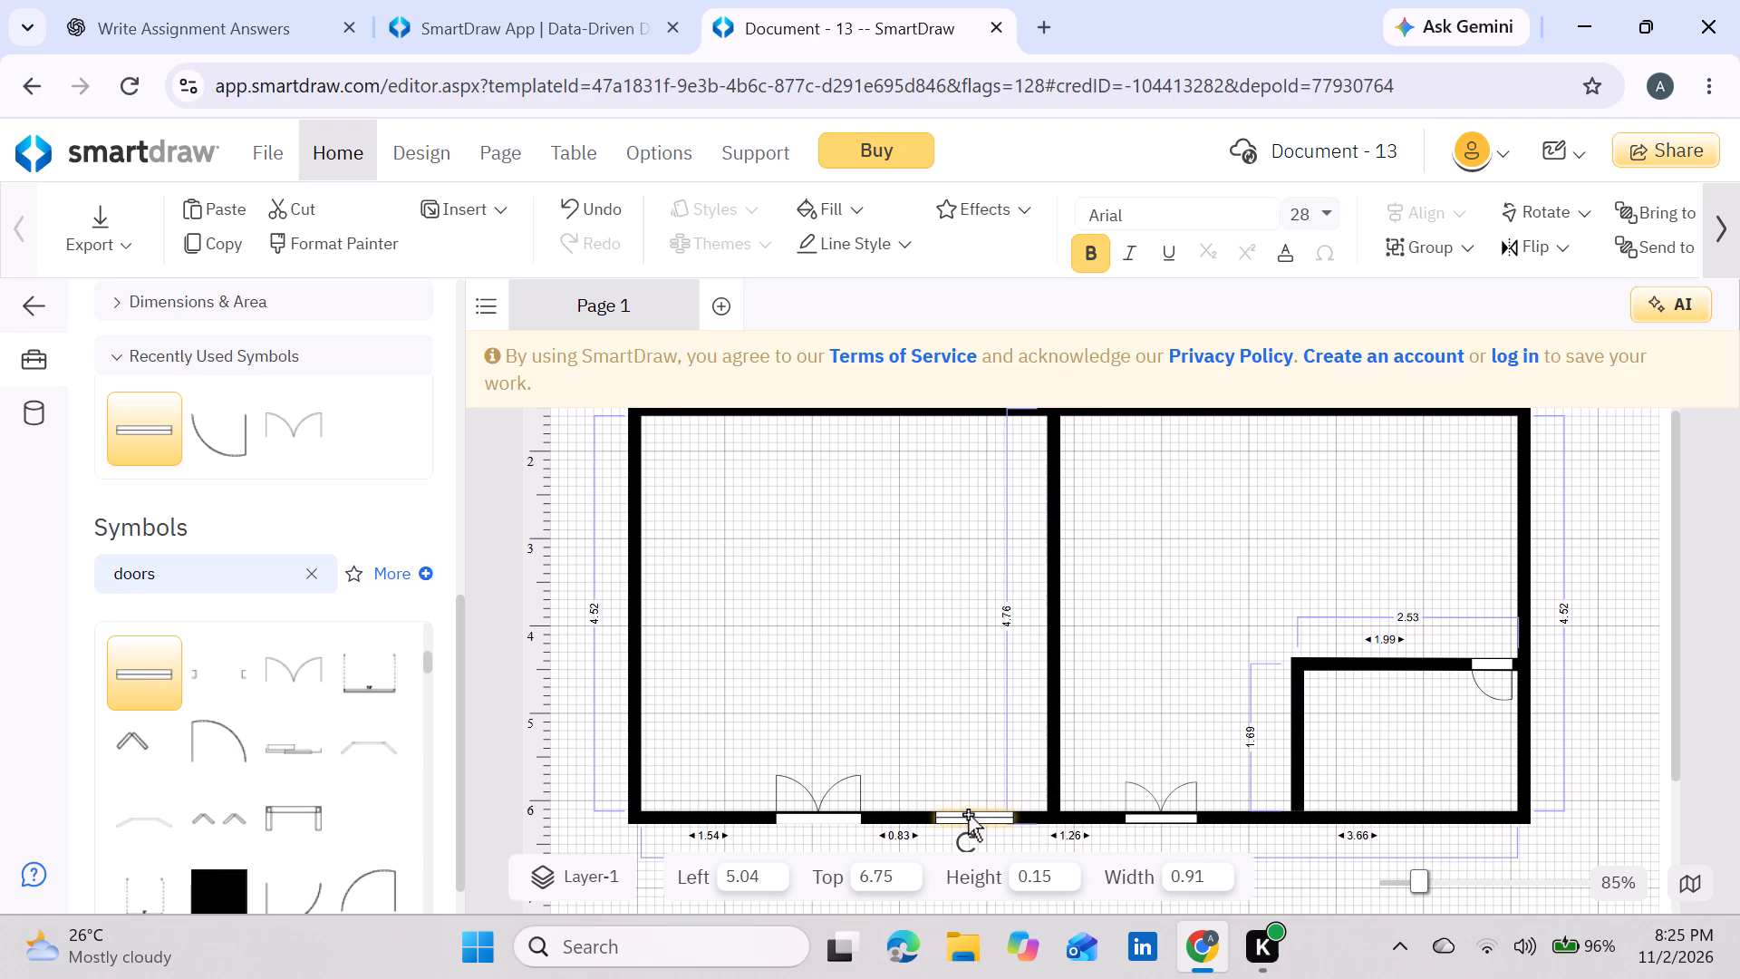
{"action": "scroll", "coordinate": [991, 852], "scroll_direction": "down", "scroll_amount": 1}
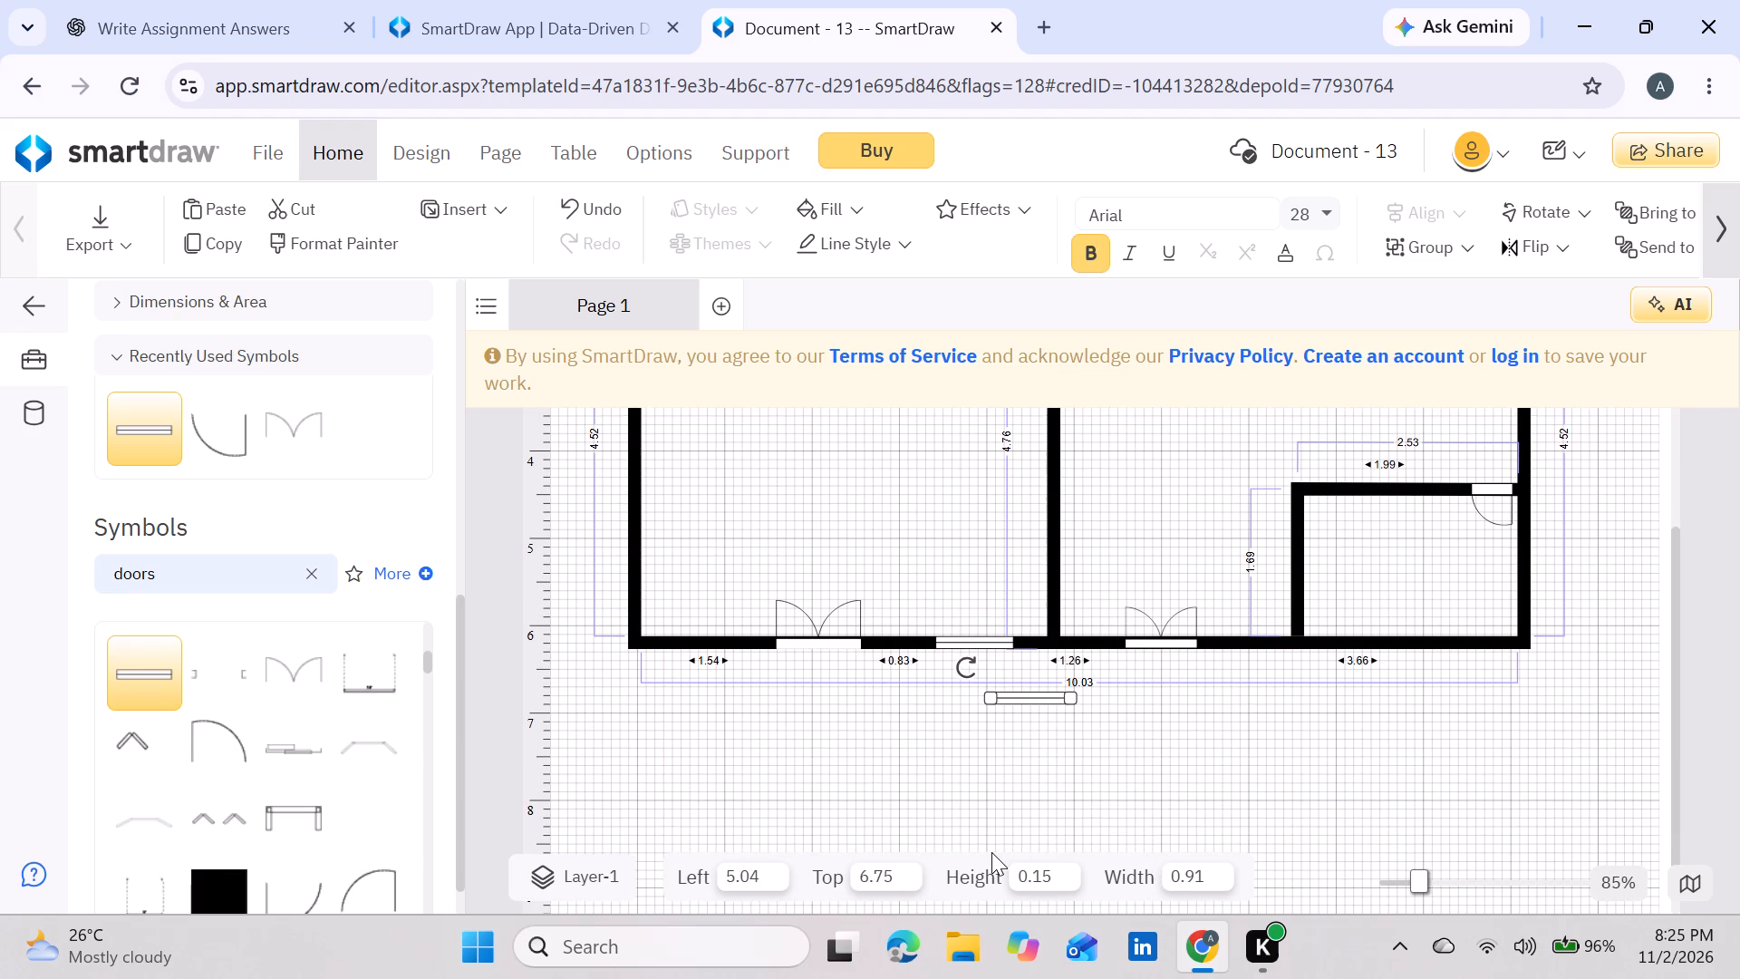
{"action": "left_click_drag", "start_coordinate": [1032, 699], "coordinate": [1174, 489]}
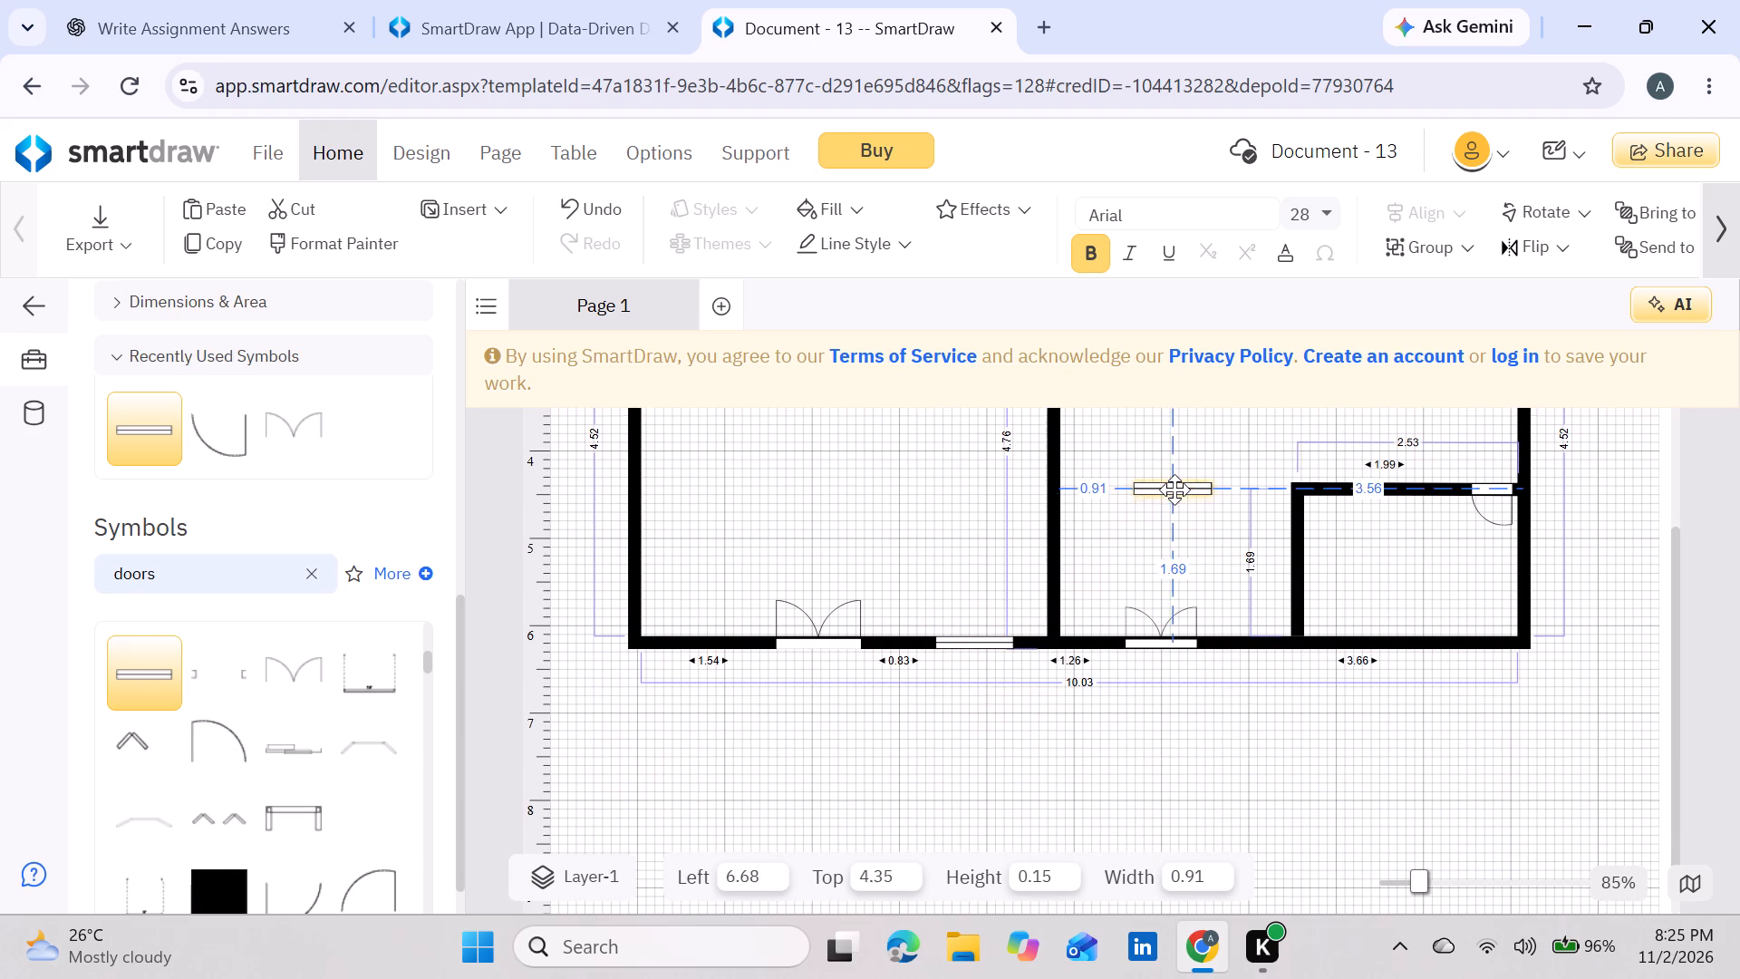
{"action": "left_click_drag", "start_coordinate": [1174, 489], "coordinate": [1170, 482]}
{"action": "scroll", "coordinate": [1170, 482], "scroll_direction": "up", "scroll_amount": 2}
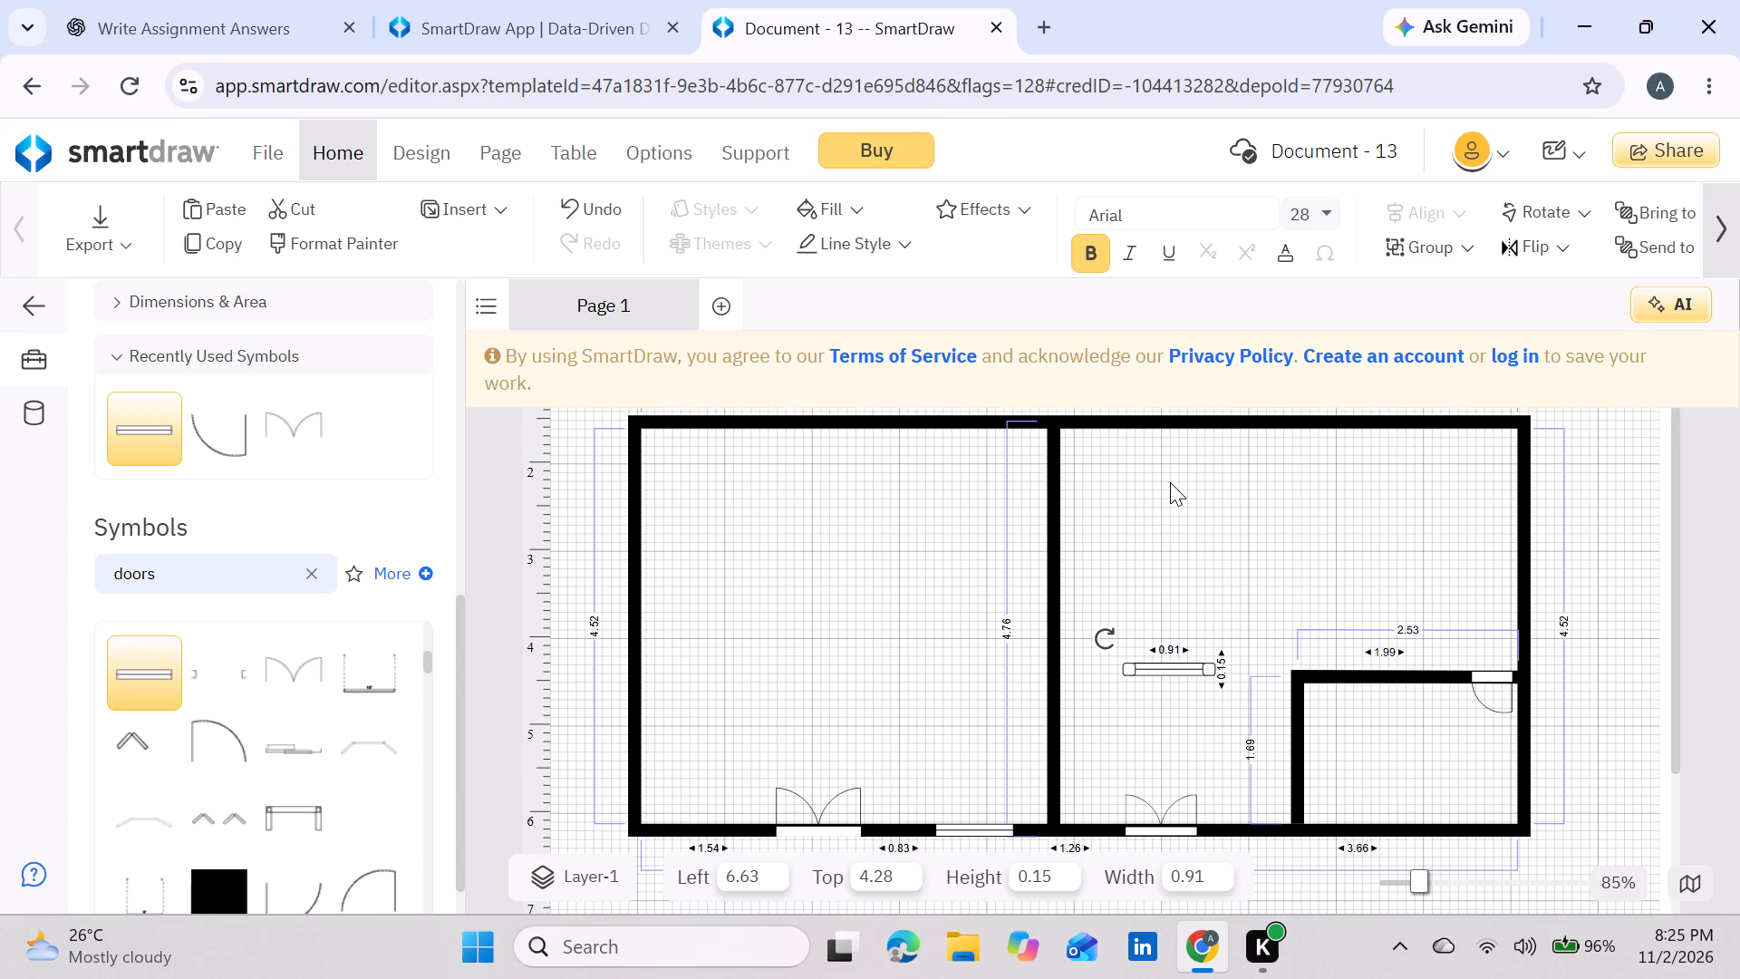
{"action": "left_click_drag", "start_coordinate": [1171, 666], "coordinate": [1213, 419]}
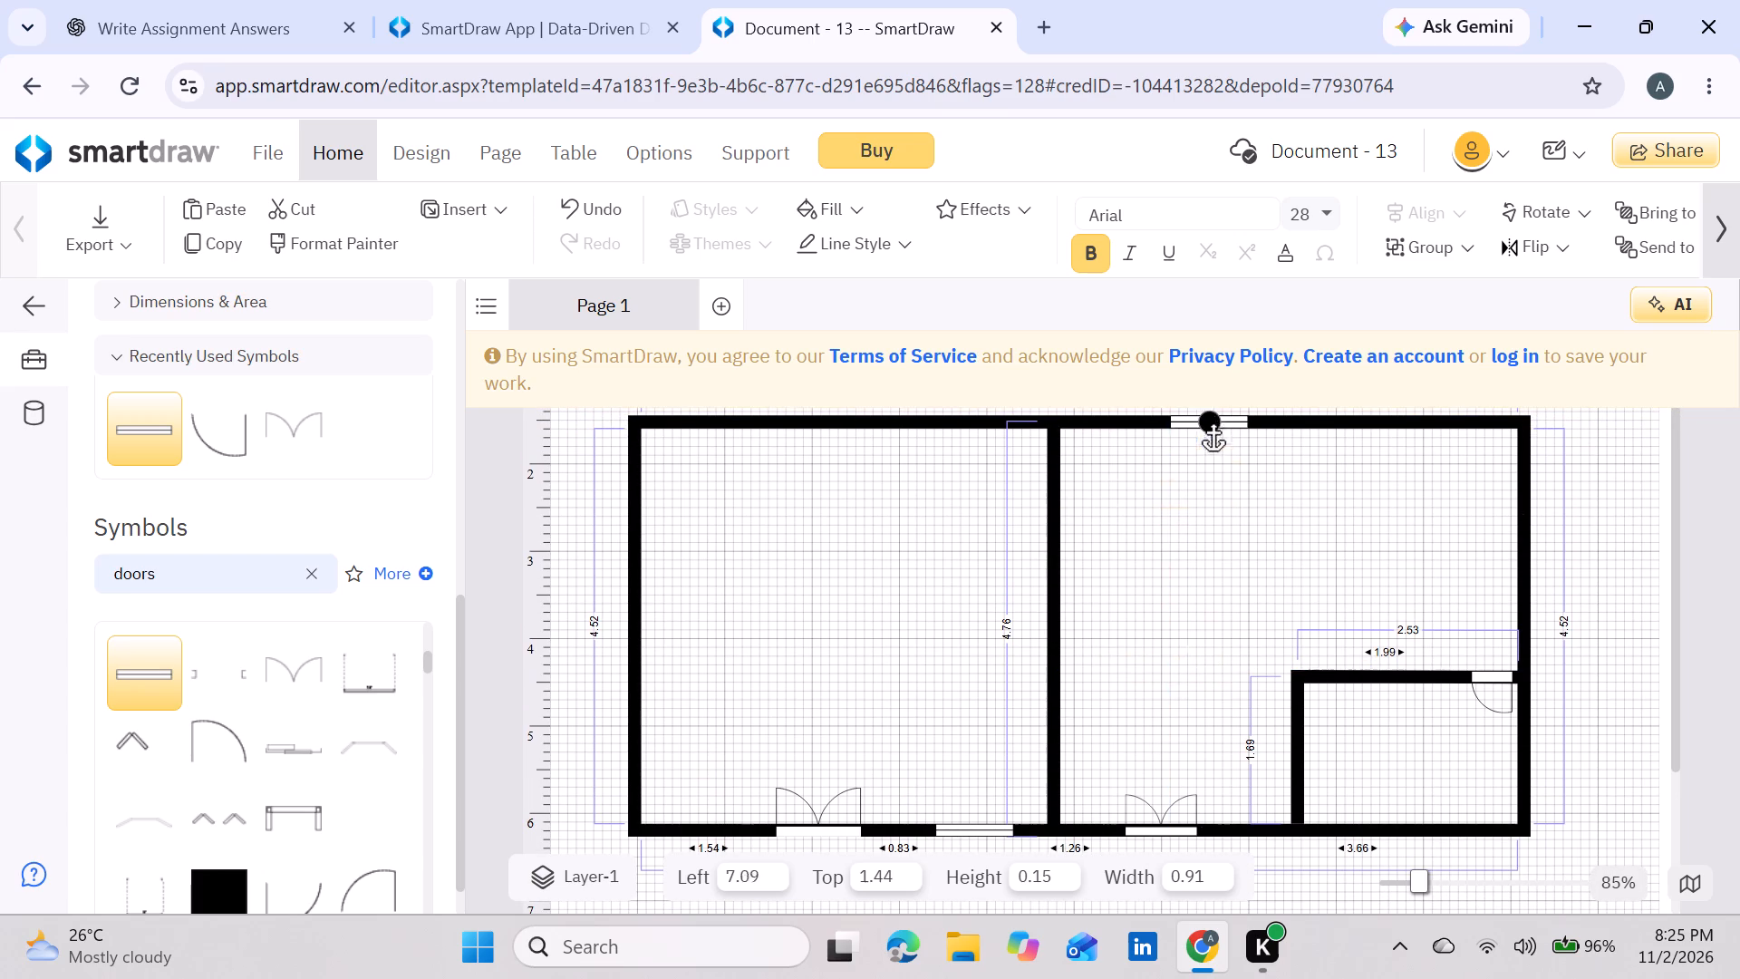
{"action": "left_click_drag", "start_coordinate": [1213, 419], "coordinate": [1142, 413]}
{"action": "scroll", "coordinate": [1142, 413], "scroll_direction": "up", "scroll_amount": 1}
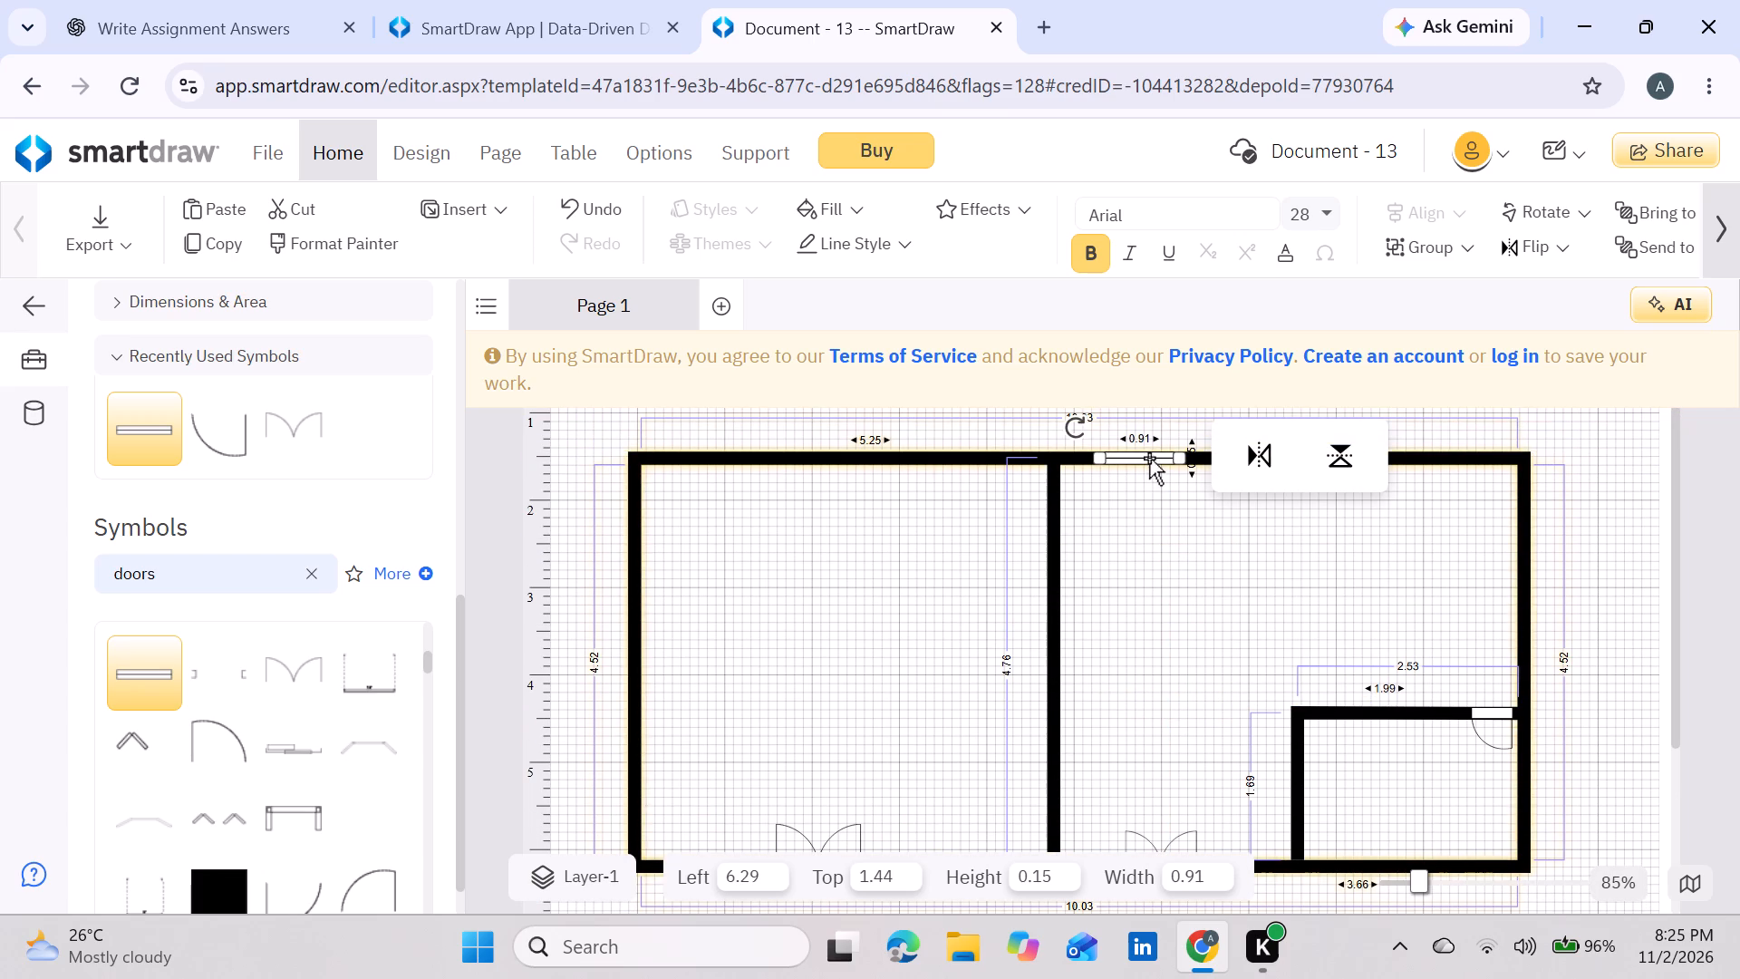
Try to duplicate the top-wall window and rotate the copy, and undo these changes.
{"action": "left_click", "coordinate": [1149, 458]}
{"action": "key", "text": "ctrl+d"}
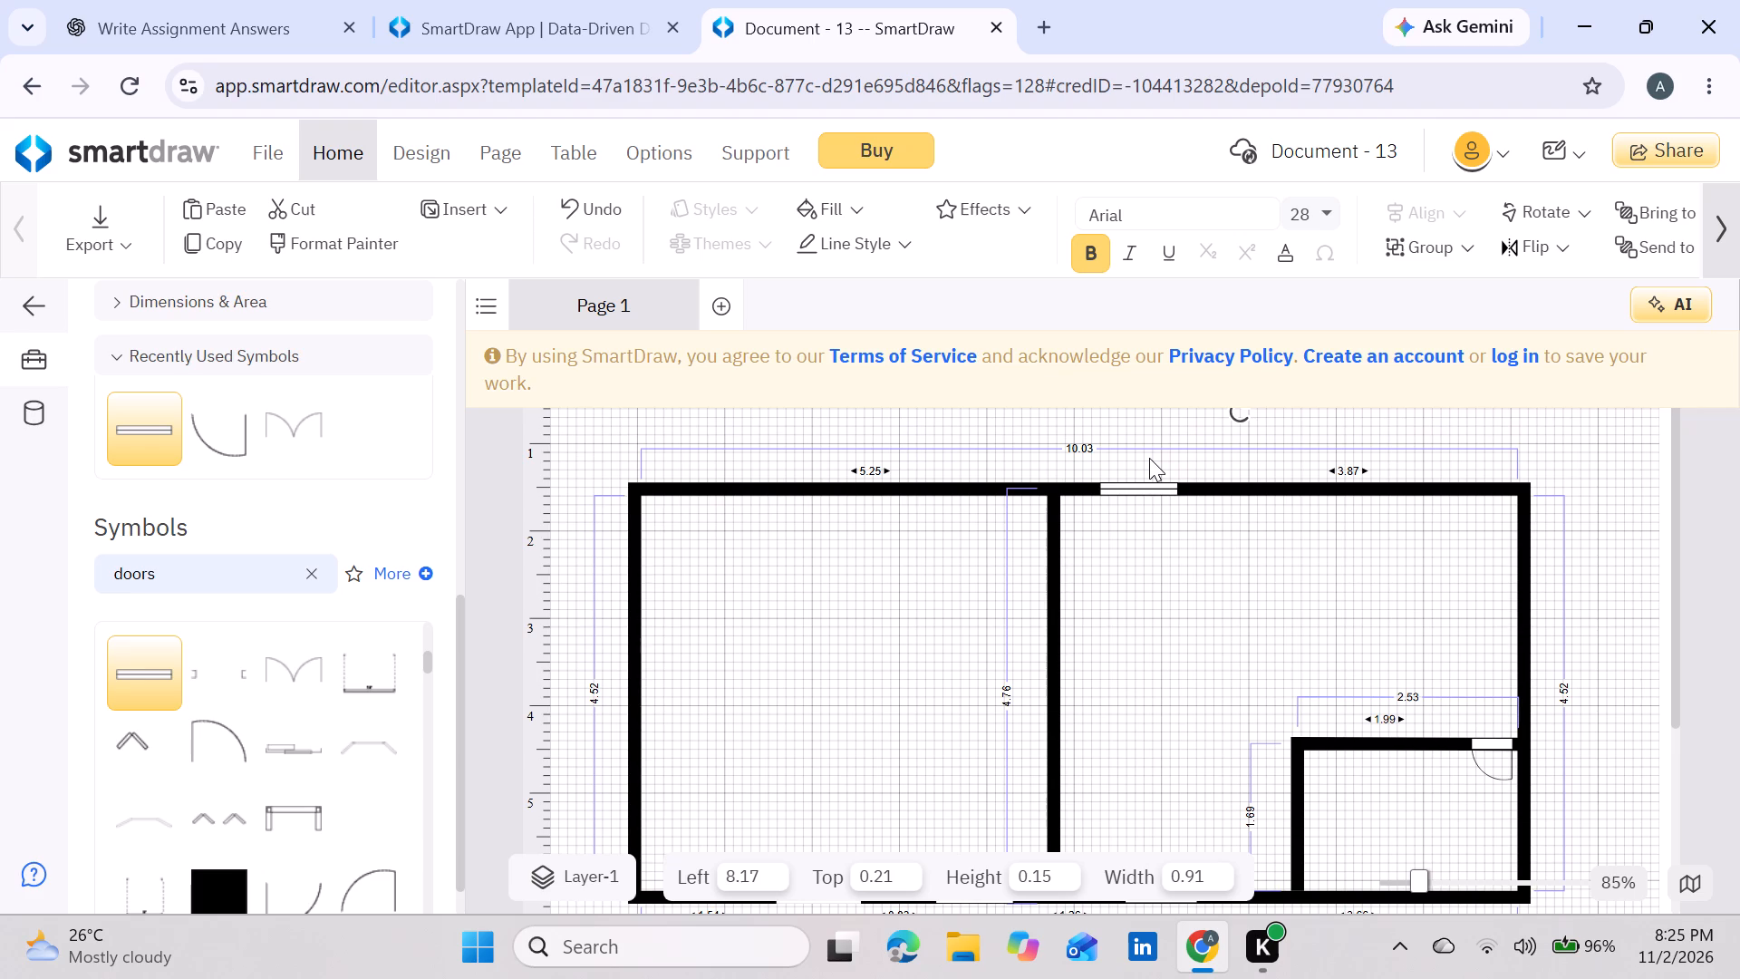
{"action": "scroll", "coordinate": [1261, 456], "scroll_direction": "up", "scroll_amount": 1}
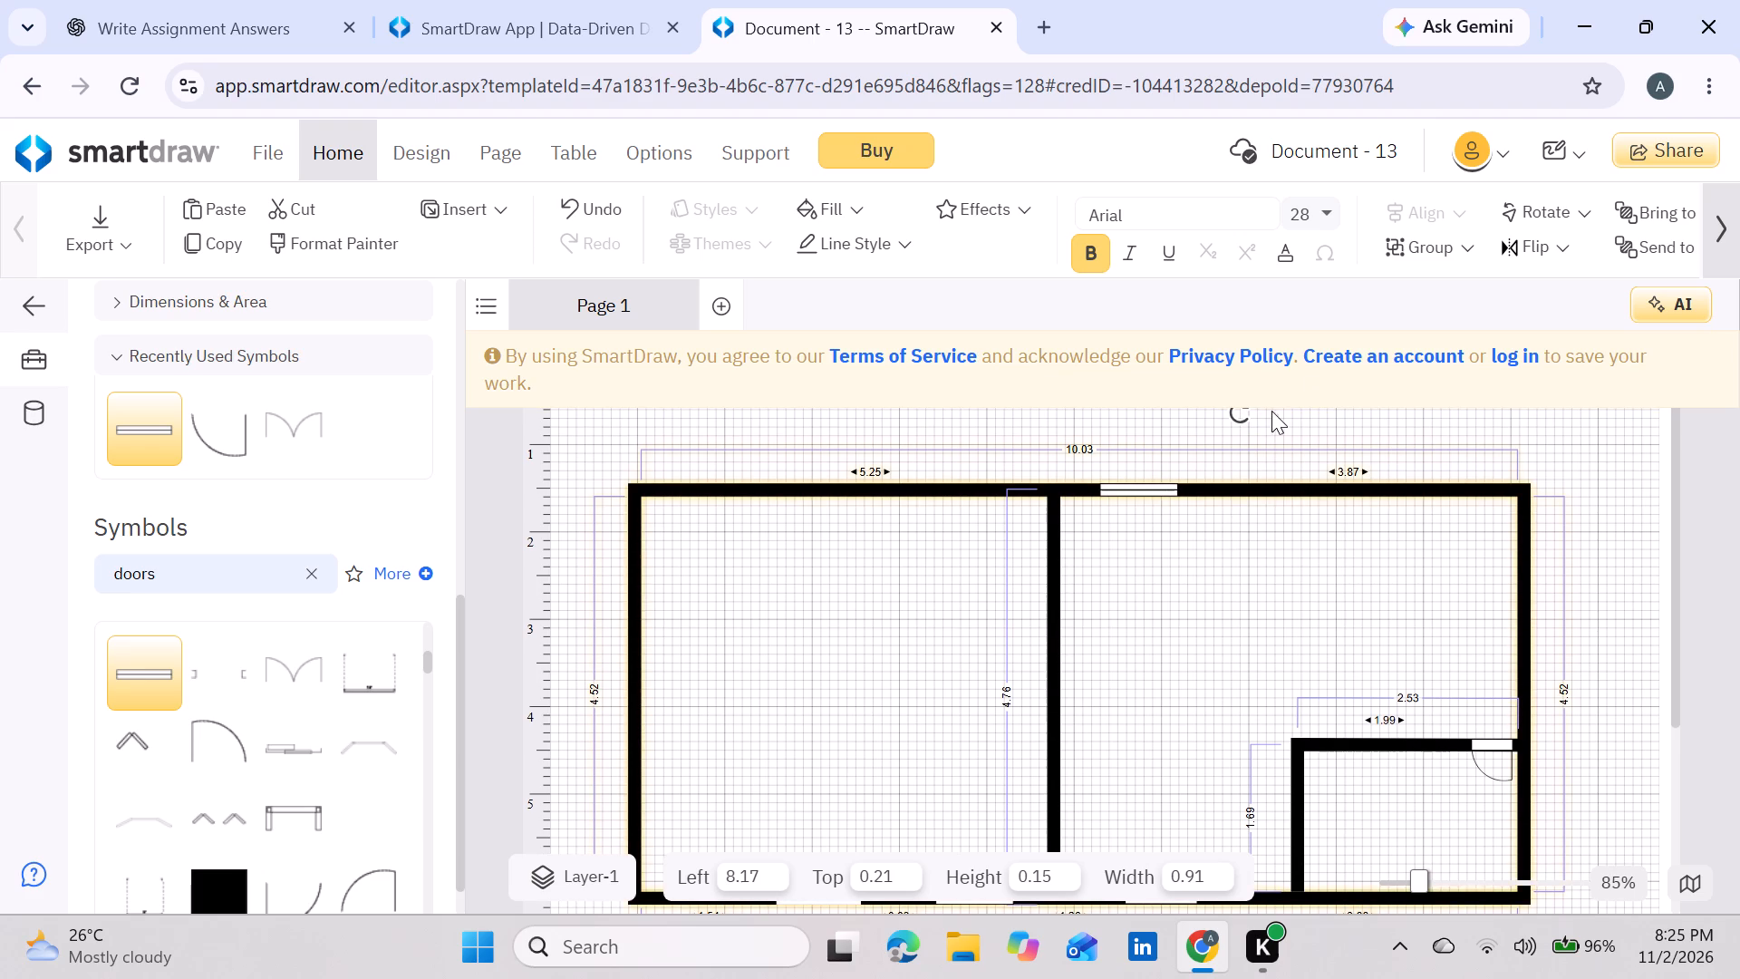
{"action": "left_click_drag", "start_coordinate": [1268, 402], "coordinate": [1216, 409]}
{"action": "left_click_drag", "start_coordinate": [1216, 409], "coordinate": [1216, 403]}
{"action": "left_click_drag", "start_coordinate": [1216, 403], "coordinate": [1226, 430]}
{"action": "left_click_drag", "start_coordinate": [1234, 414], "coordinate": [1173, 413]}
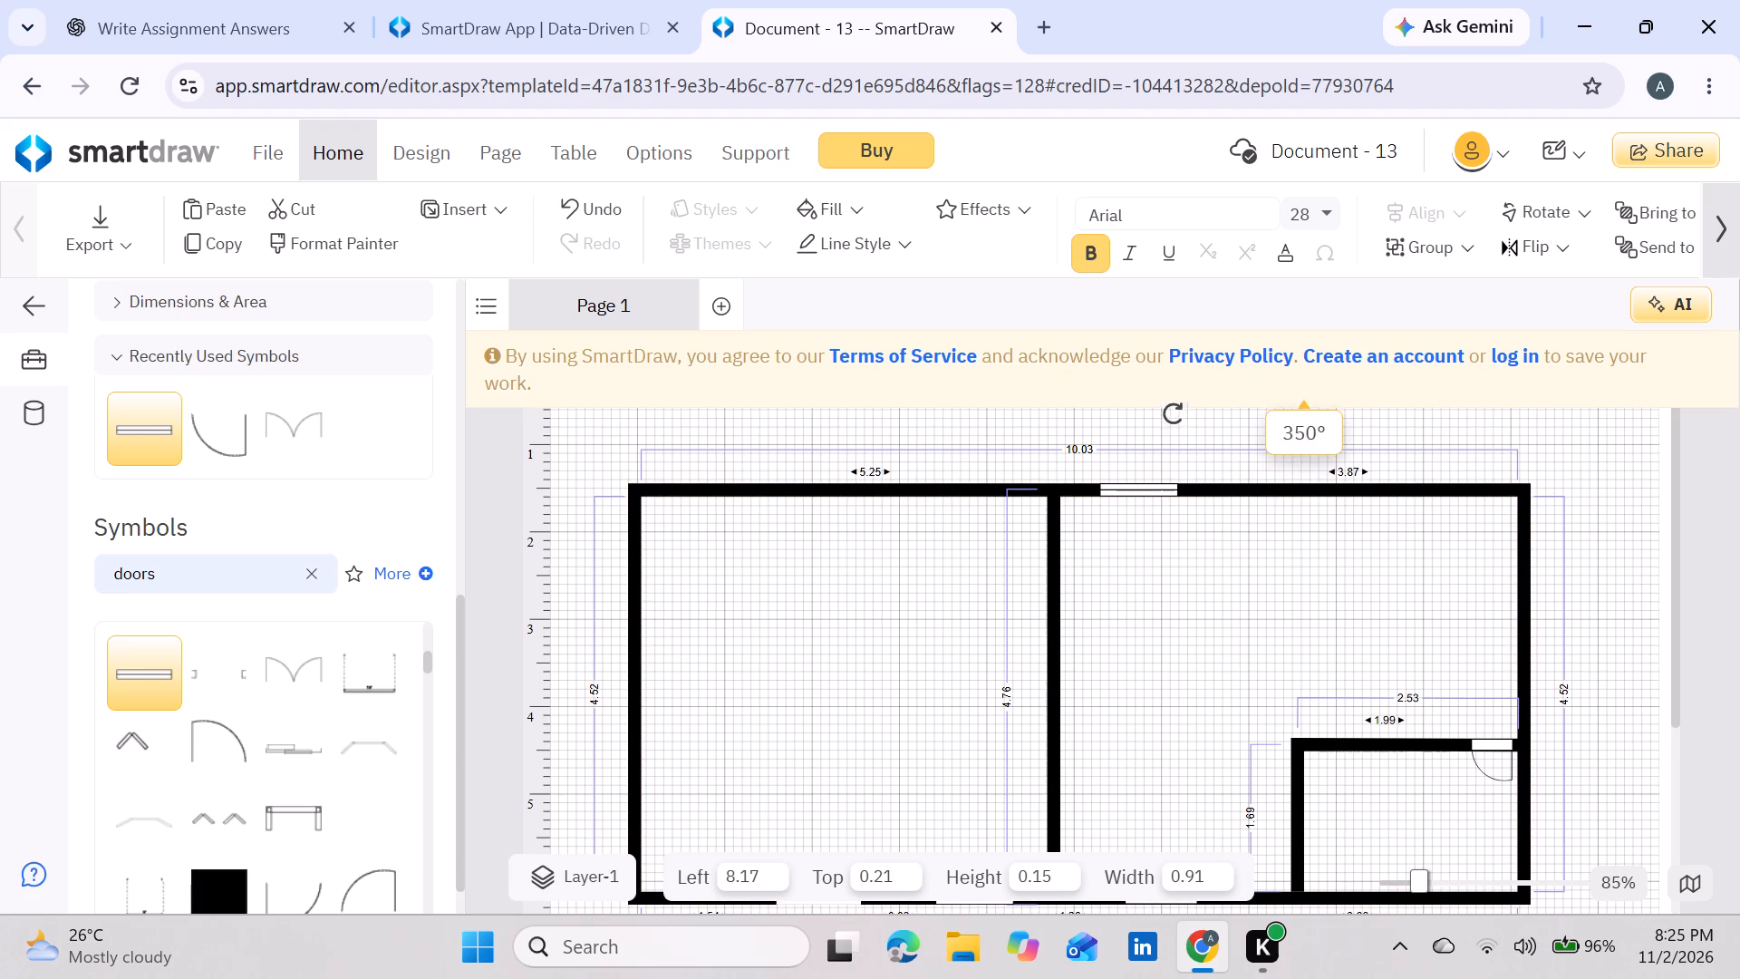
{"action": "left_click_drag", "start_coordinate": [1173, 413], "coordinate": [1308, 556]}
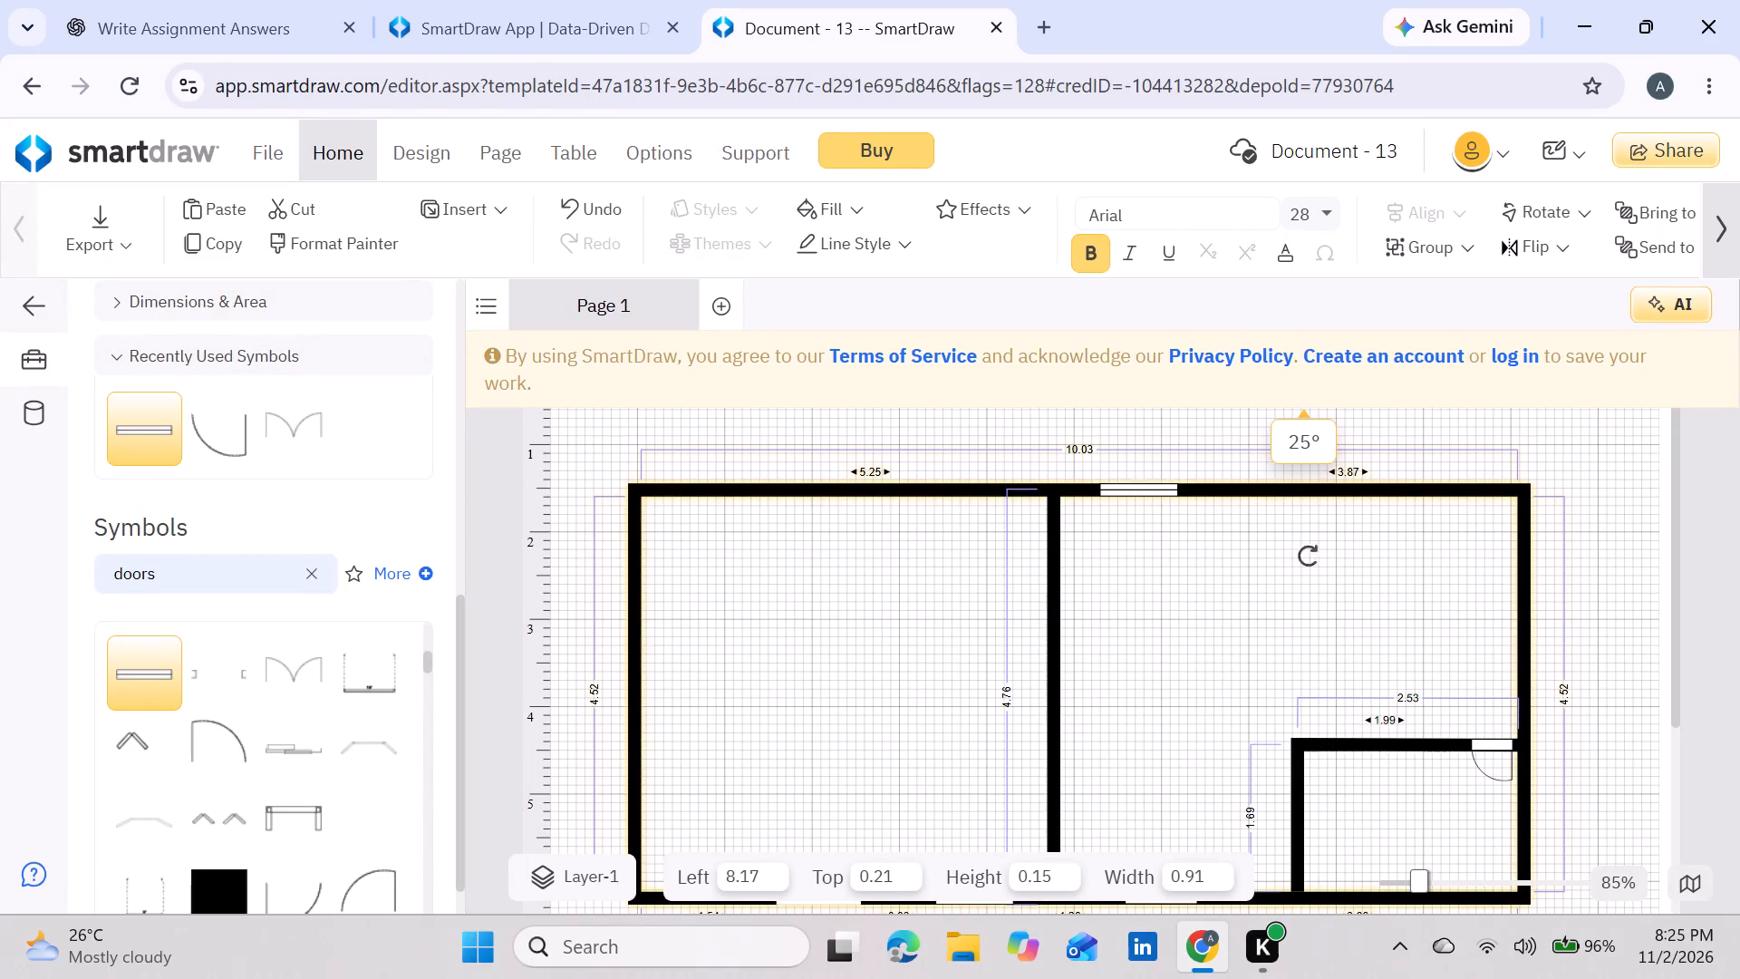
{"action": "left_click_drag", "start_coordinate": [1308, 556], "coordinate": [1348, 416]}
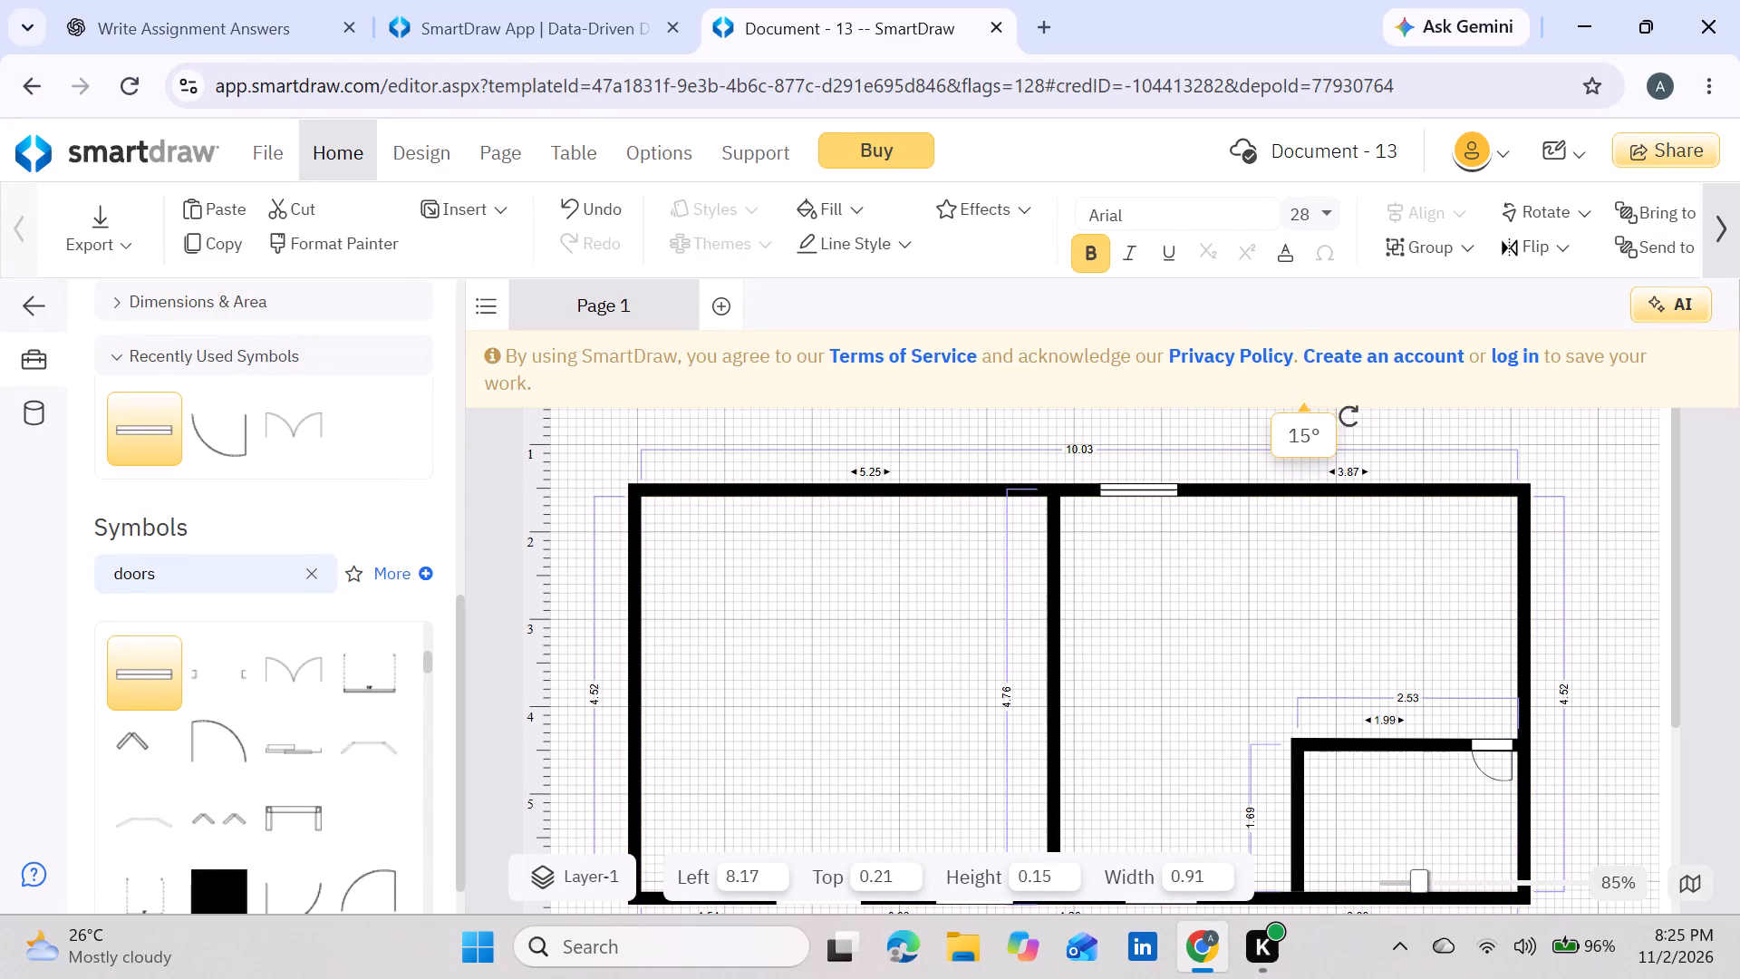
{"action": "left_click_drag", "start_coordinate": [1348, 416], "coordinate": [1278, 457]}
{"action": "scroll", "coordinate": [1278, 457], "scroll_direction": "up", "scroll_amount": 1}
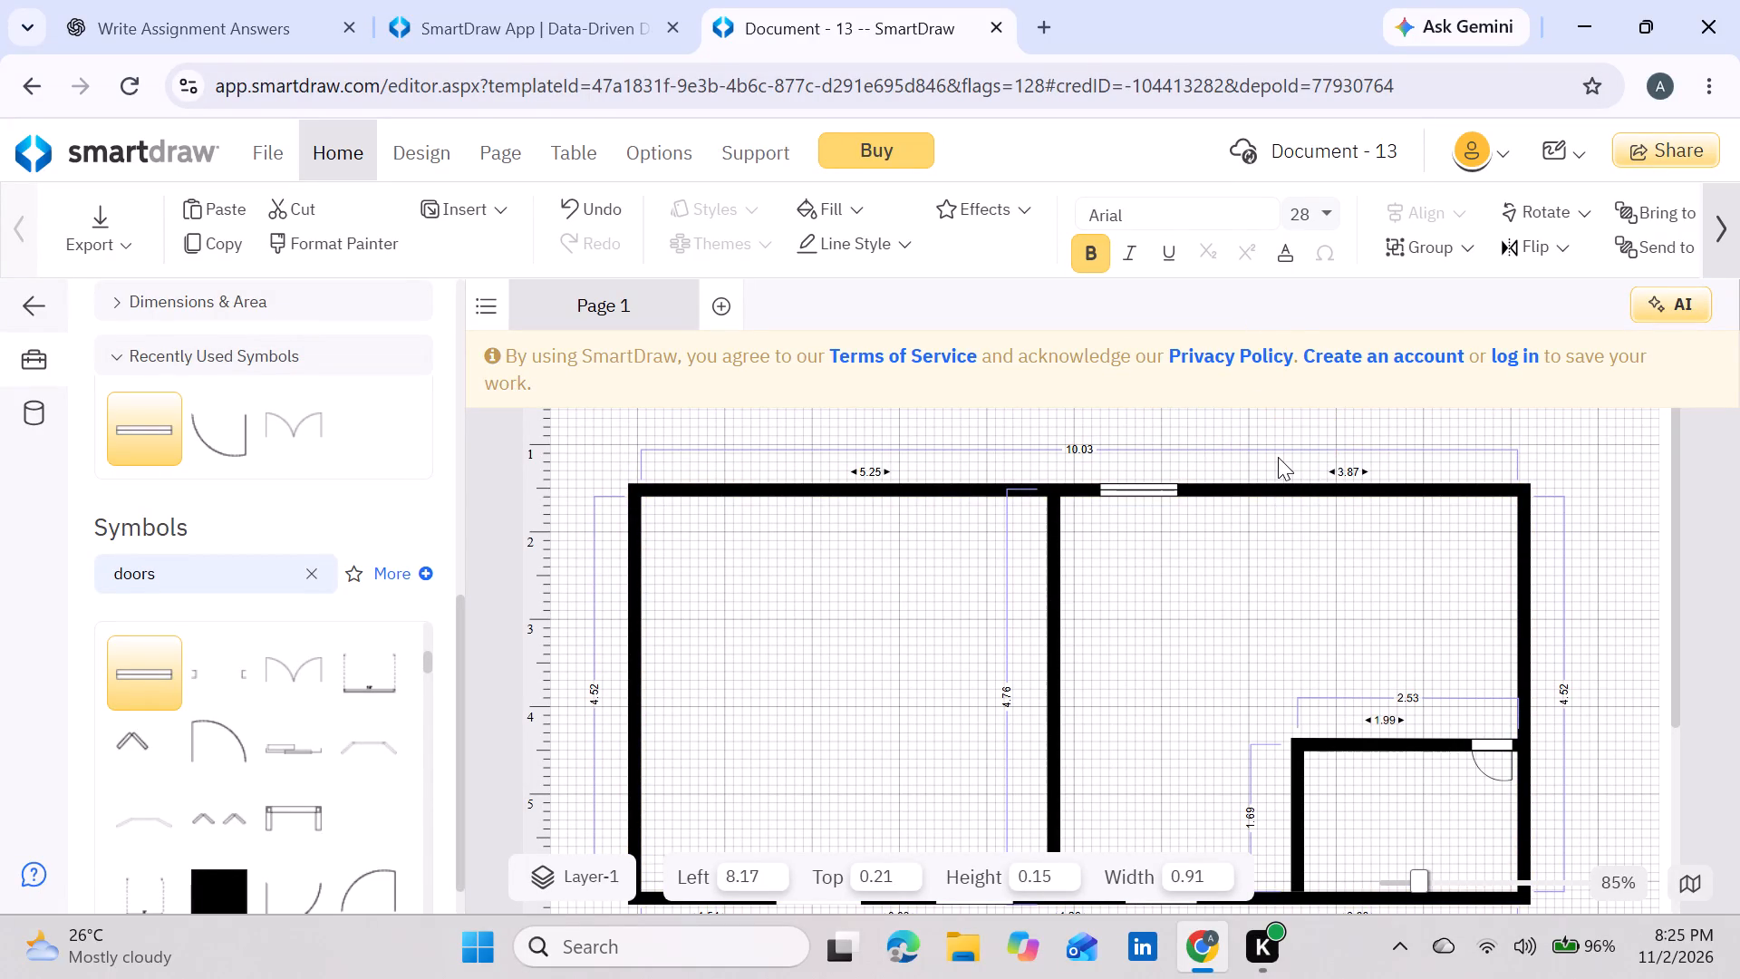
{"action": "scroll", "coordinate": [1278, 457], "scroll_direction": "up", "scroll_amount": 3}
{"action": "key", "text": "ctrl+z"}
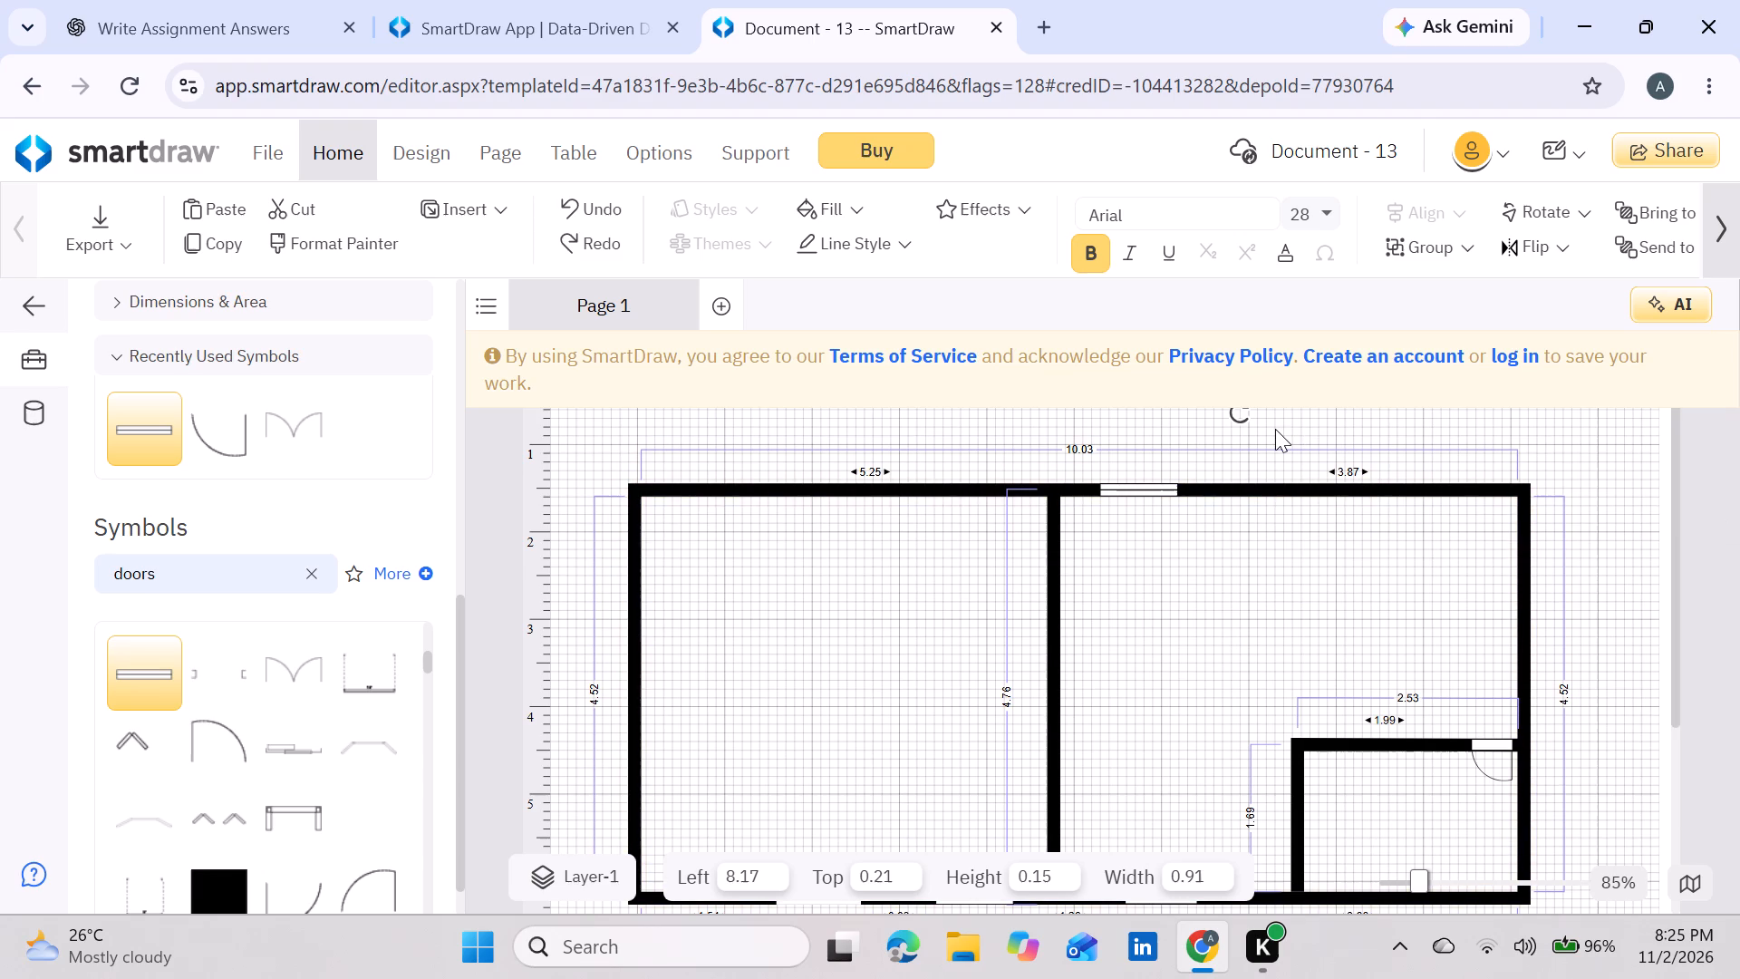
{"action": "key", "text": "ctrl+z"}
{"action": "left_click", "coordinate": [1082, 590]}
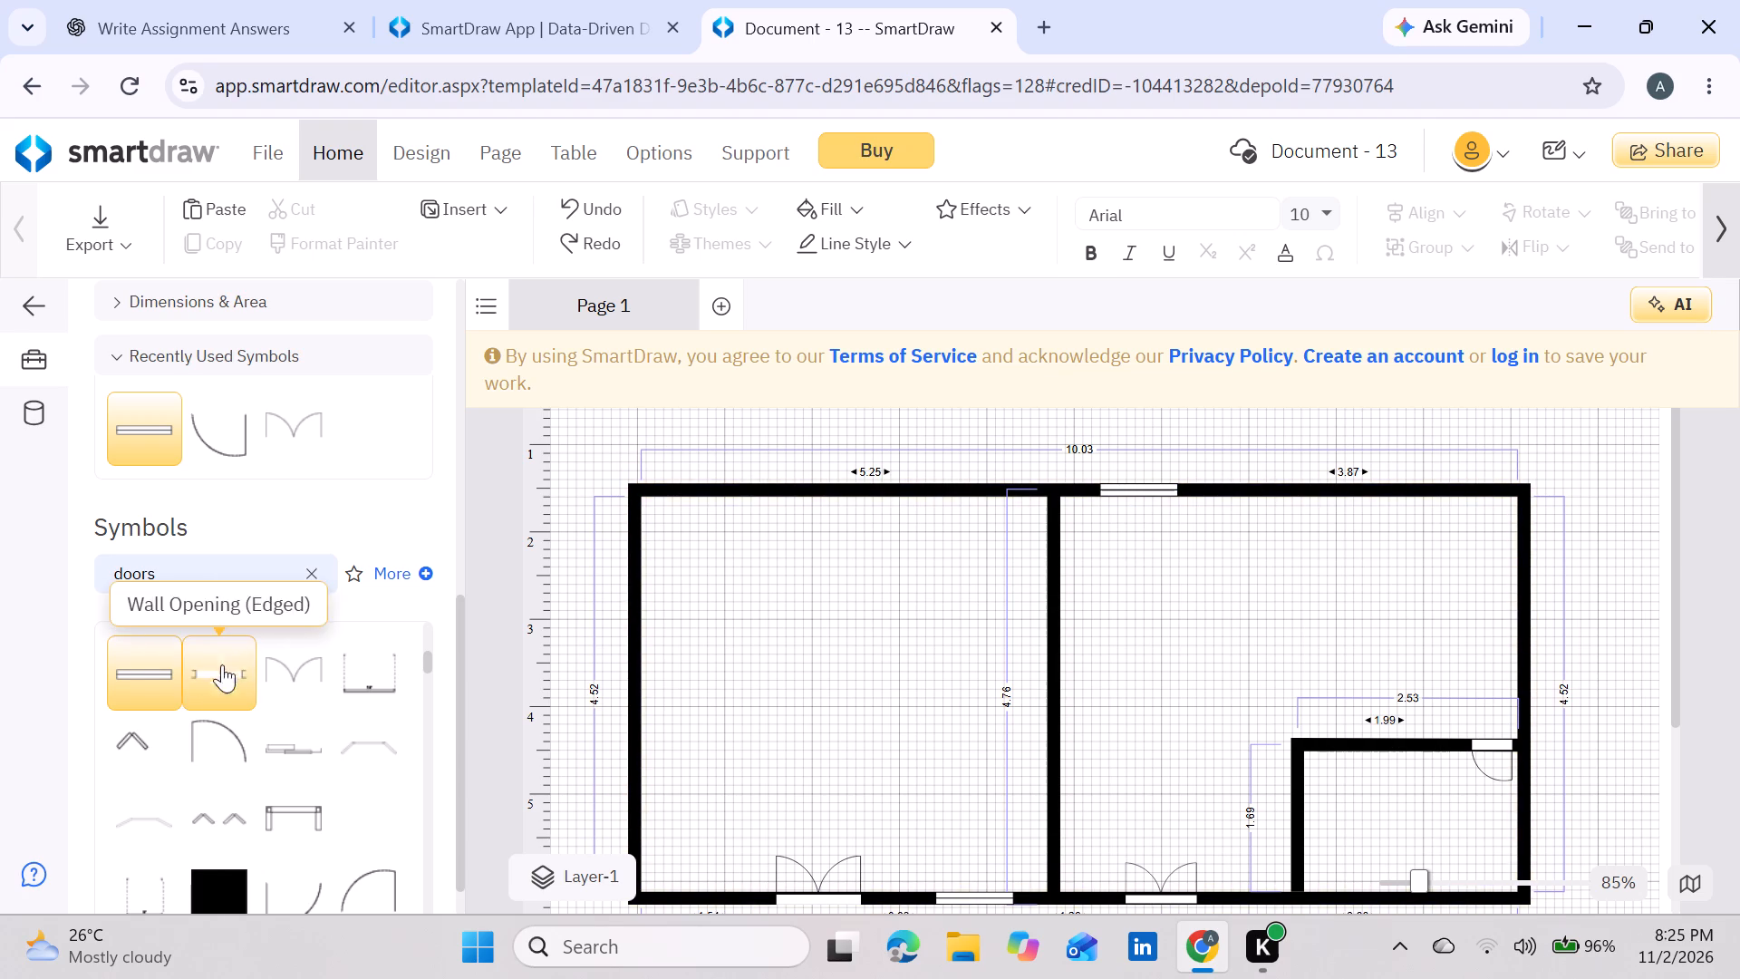
Place a vertically turned Window (36") in the right exterior wall above the small room, and shorten it to about 0.69.
{"action": "left_click_drag", "start_coordinate": [140, 661], "coordinate": [1302, 629]}
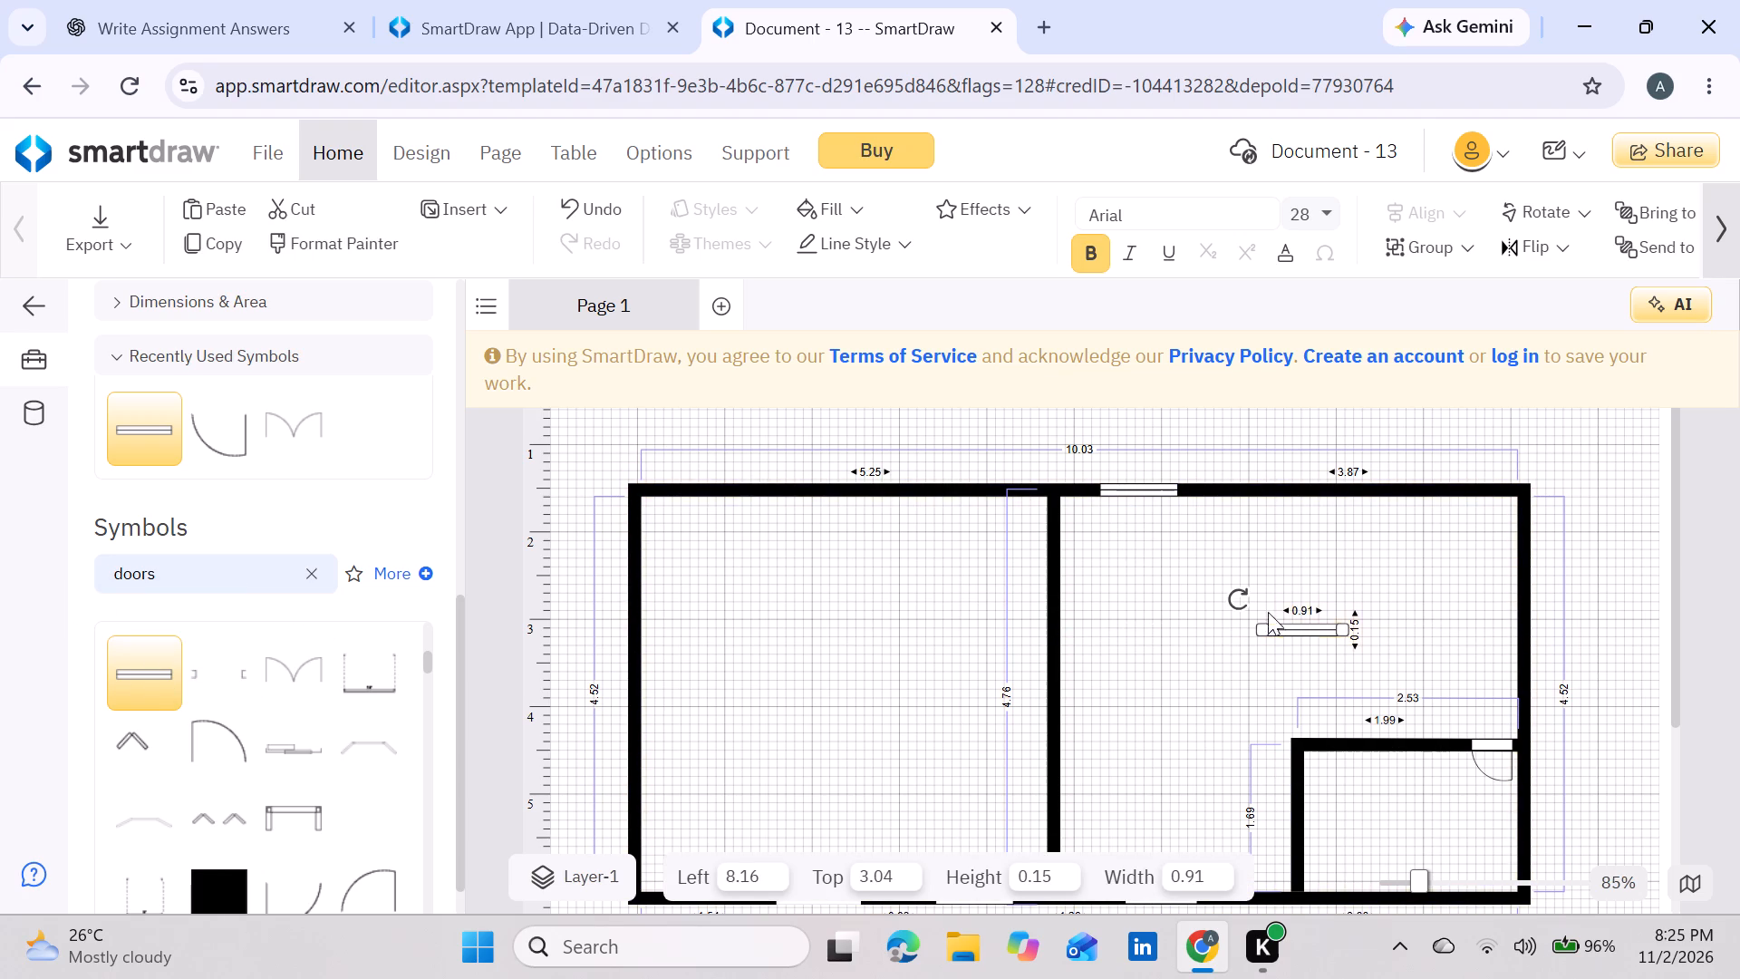
{"action": "left_click_drag", "start_coordinate": [1231, 602], "coordinate": [1273, 708]}
{"action": "left_click_drag", "start_coordinate": [1304, 648], "coordinate": [1617, 648]}
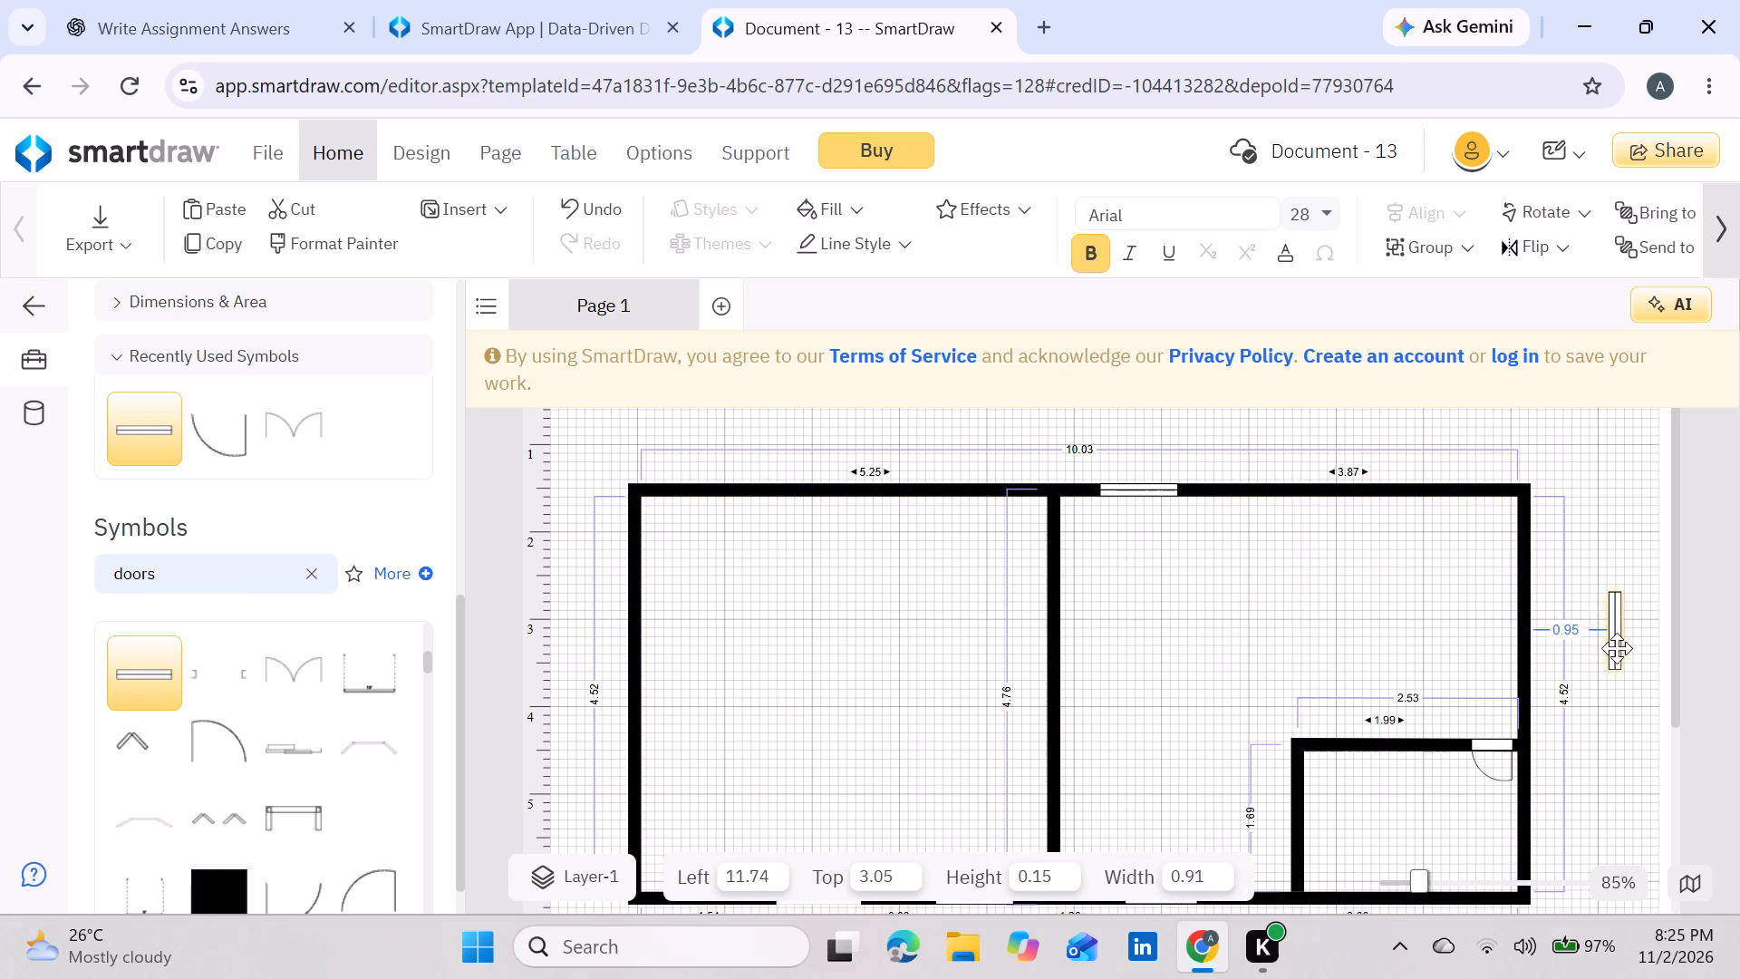
{"action": "left_click_drag", "start_coordinate": [1617, 648], "coordinate": [1532, 679]}
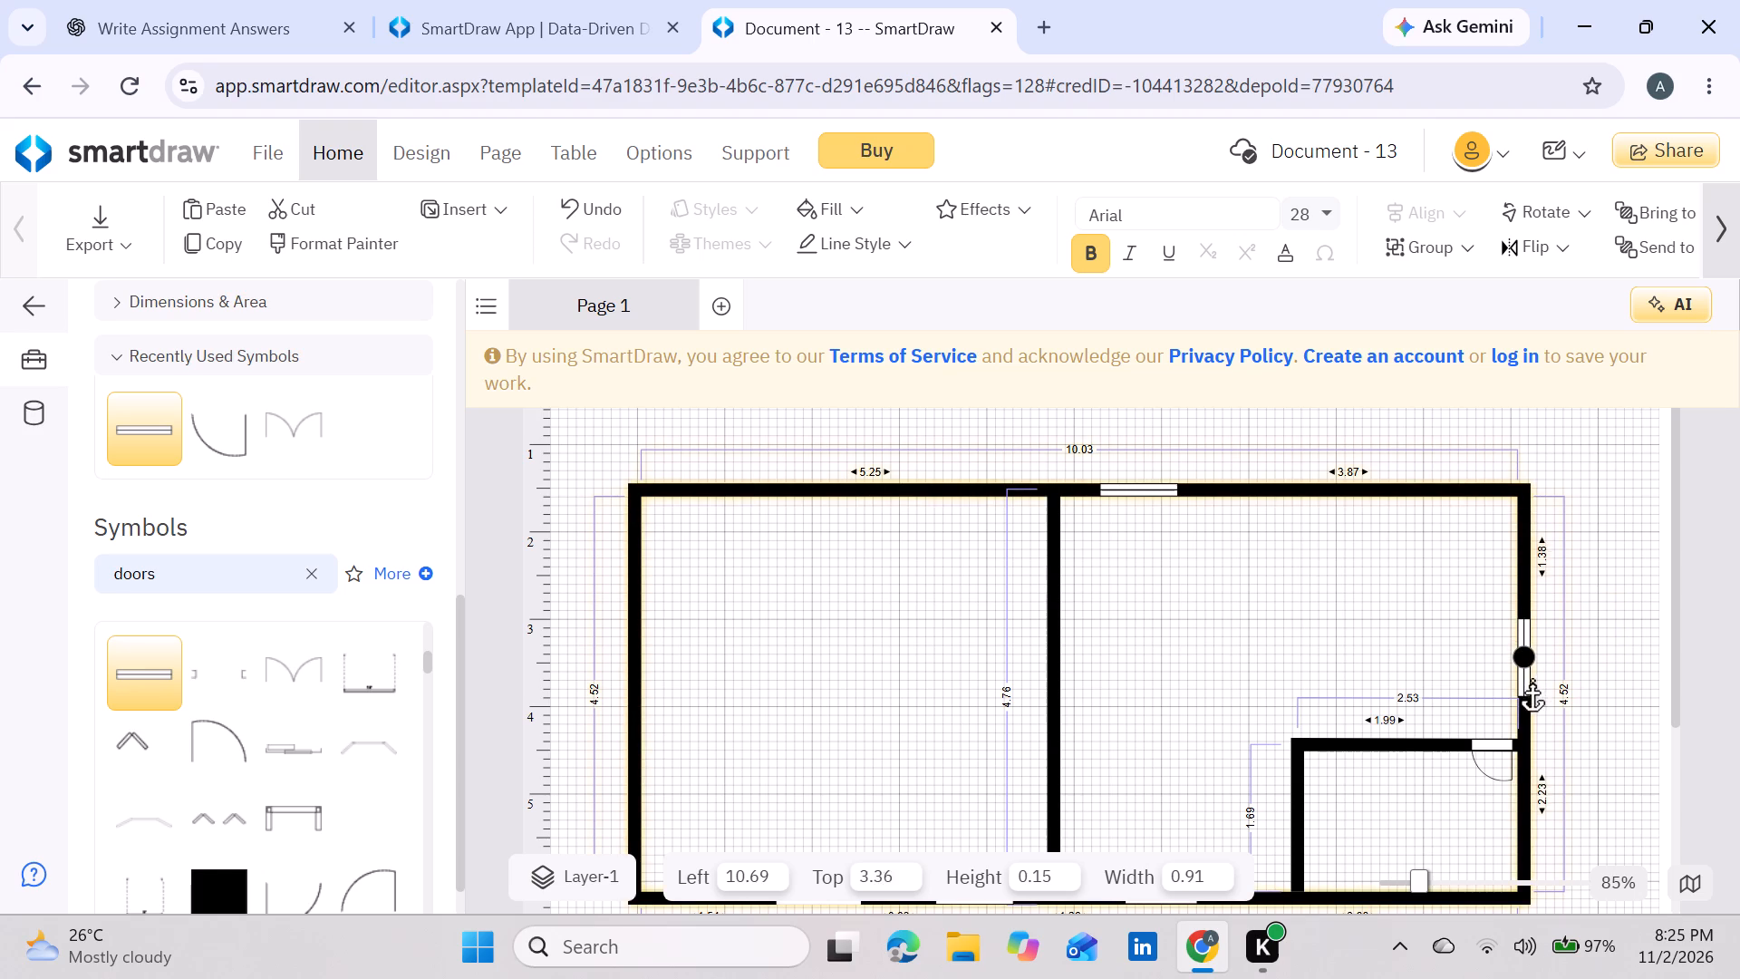
{"action": "left_click_drag", "start_coordinate": [1532, 679], "coordinate": [1525, 658]}
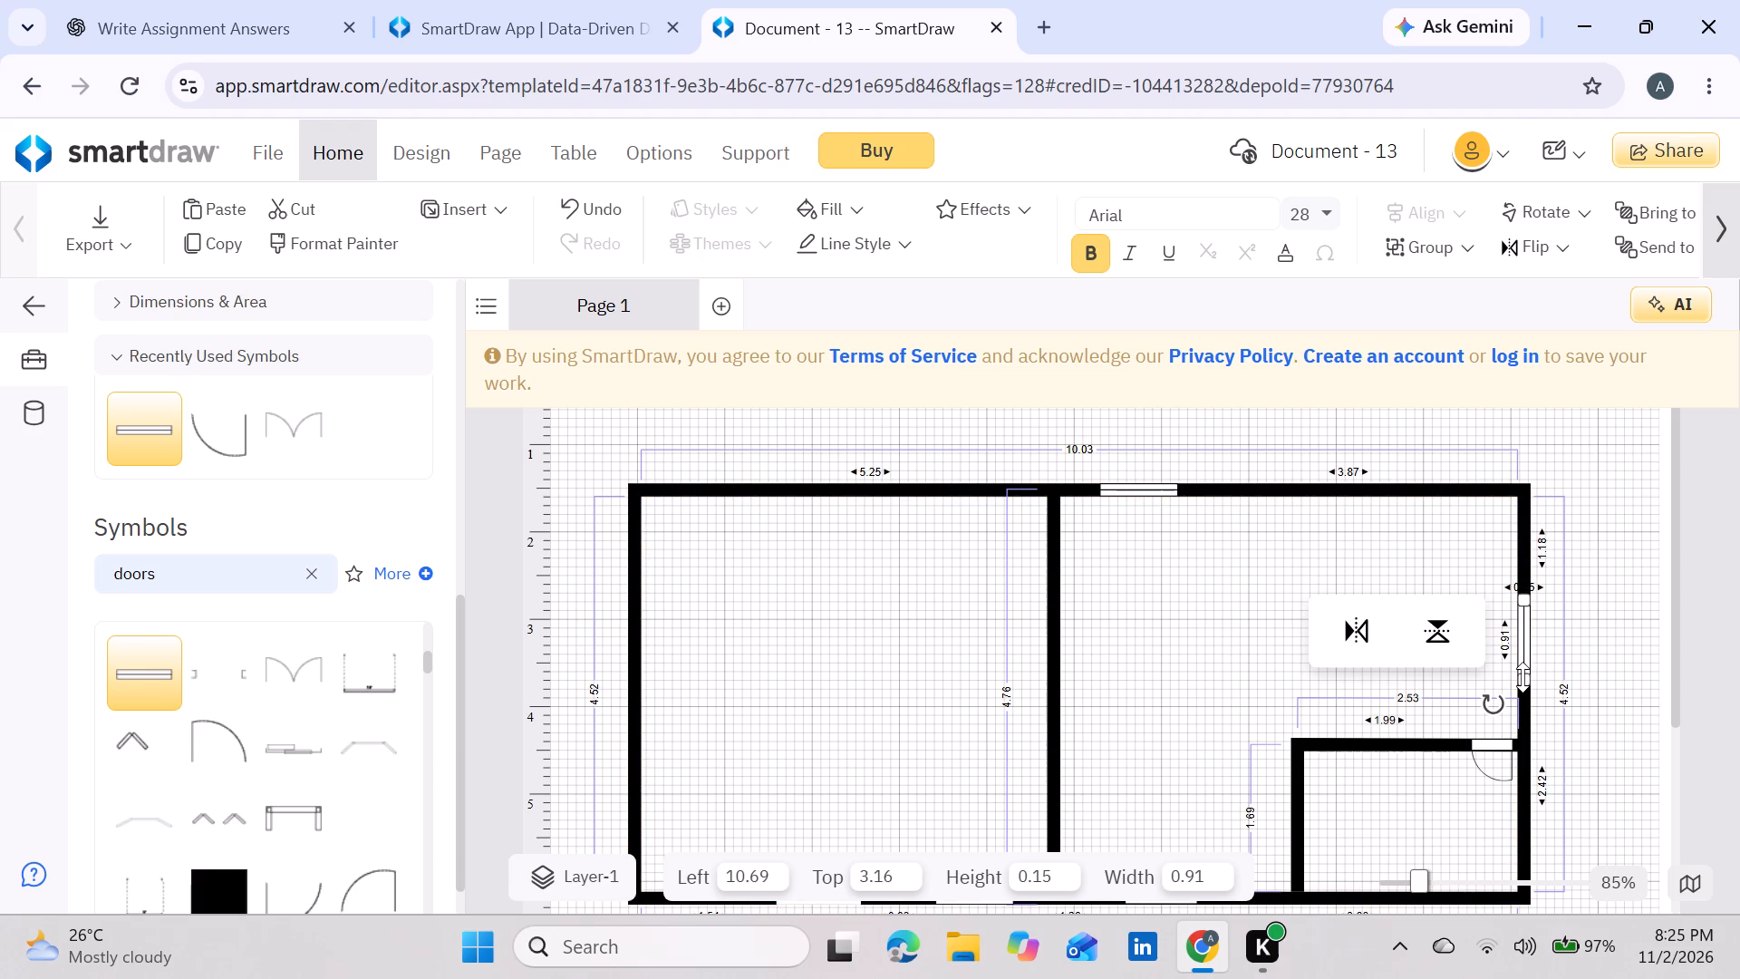
{"action": "left_click_drag", "start_coordinate": [1522, 678], "coordinate": [1521, 660]}
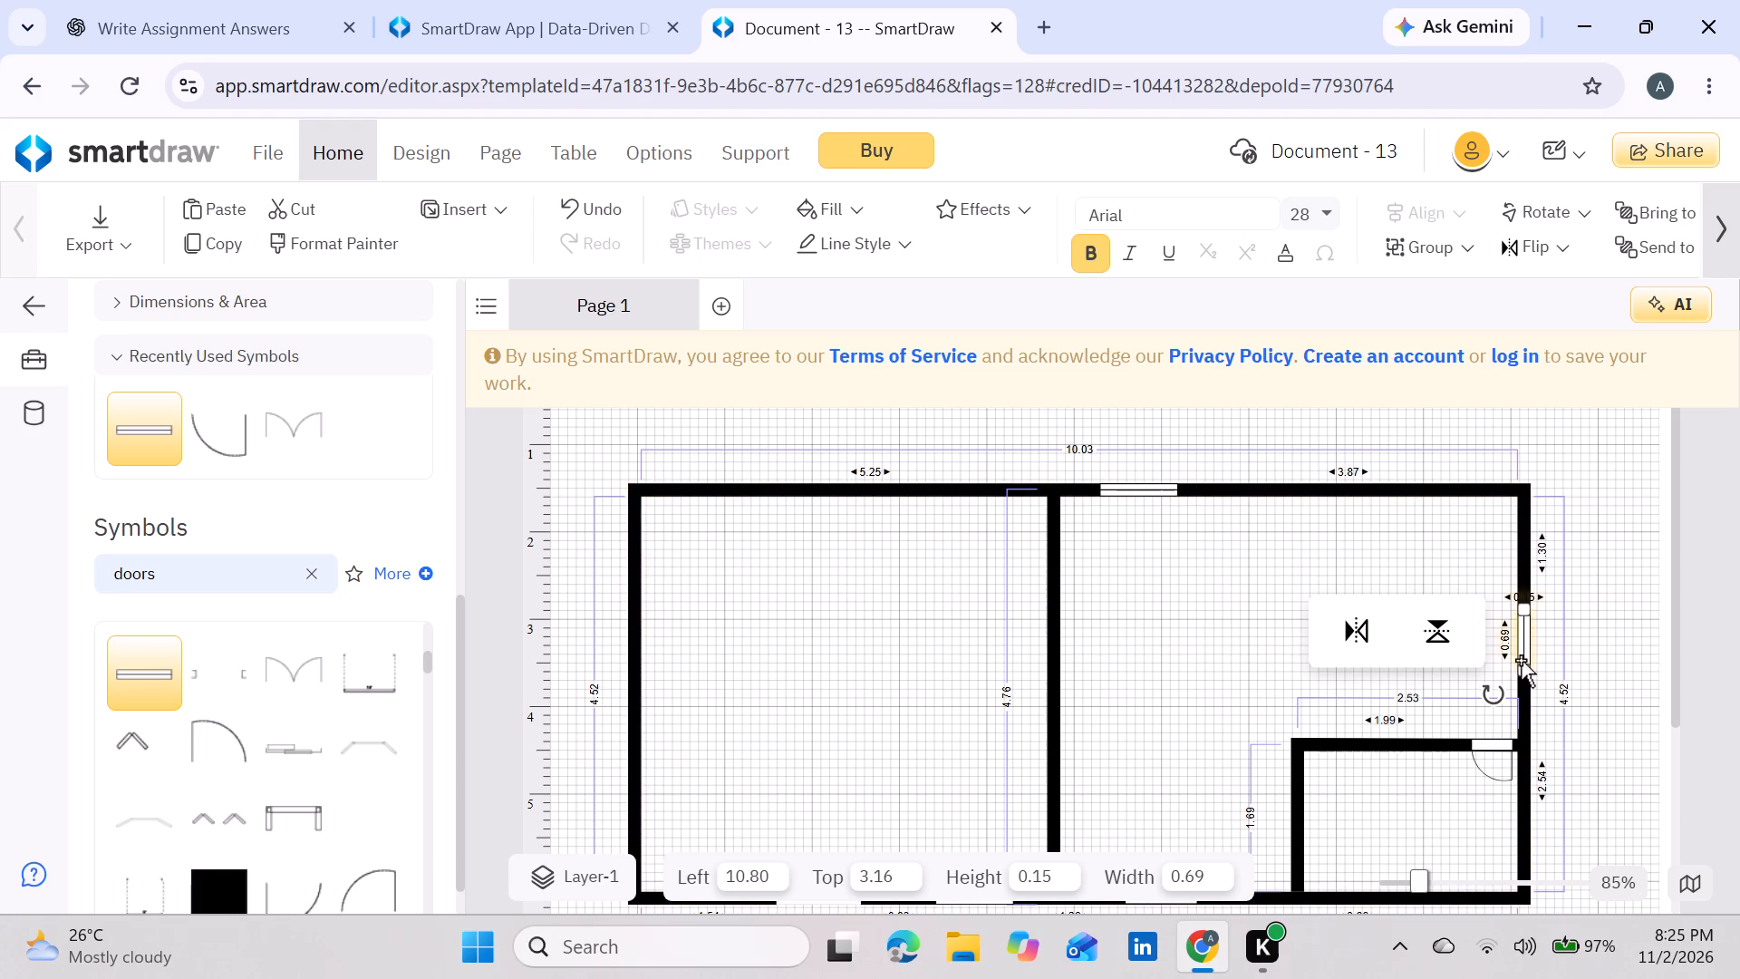
{"action": "left_click", "coordinate": [1174, 597]}
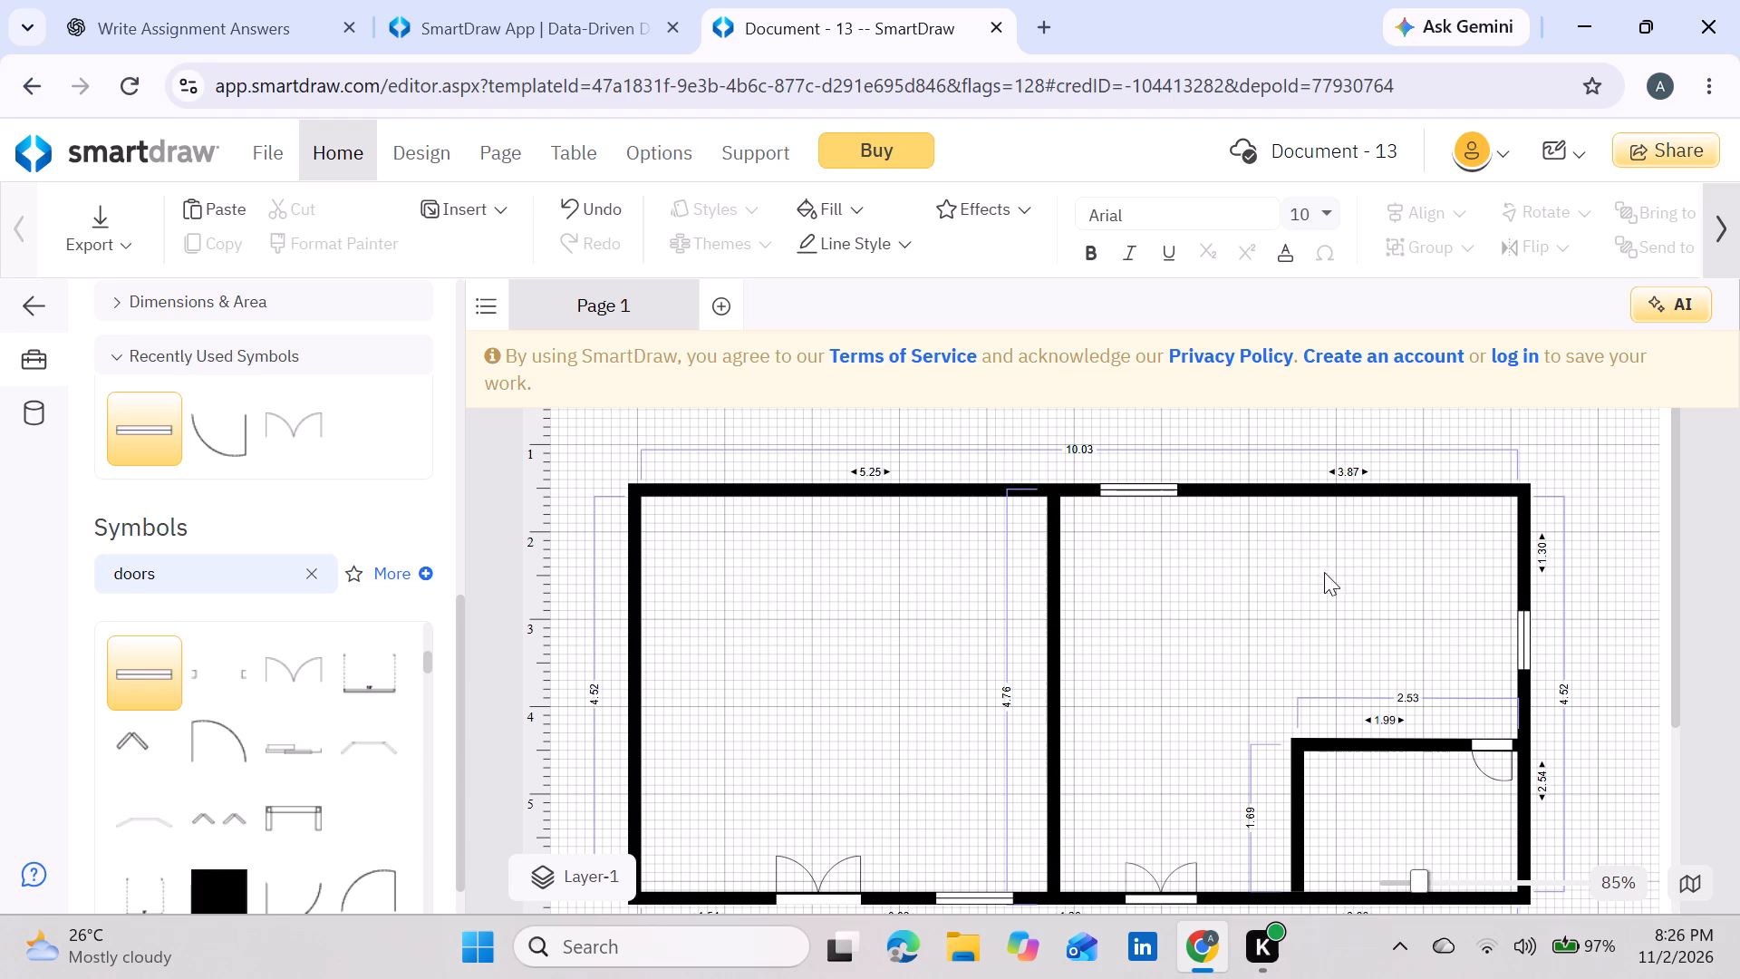
Place a Window (36") turned 90° in the left exterior wall, shortened to about 0.76 and about 2.38 below the wall's upper end.
{"action": "scroll", "coordinate": [956, 614], "scroll_direction": "down", "scroll_amount": 1}
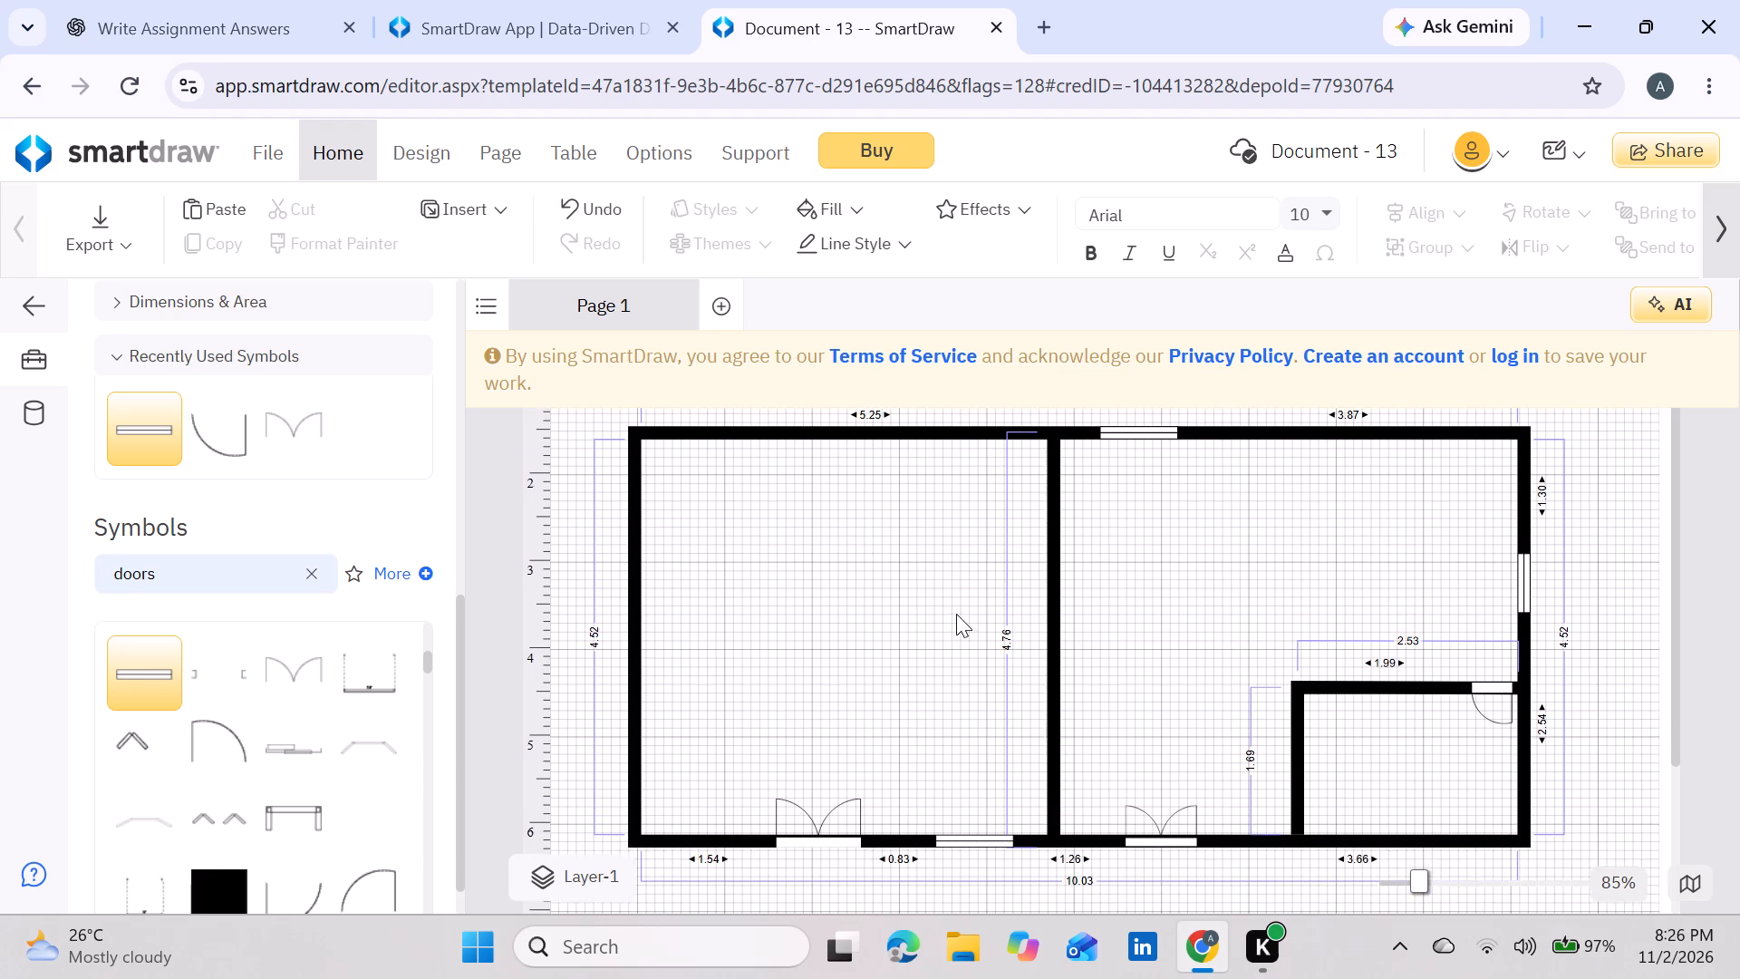
{"action": "scroll", "coordinate": [956, 614], "scroll_direction": "down", "scroll_amount": 1}
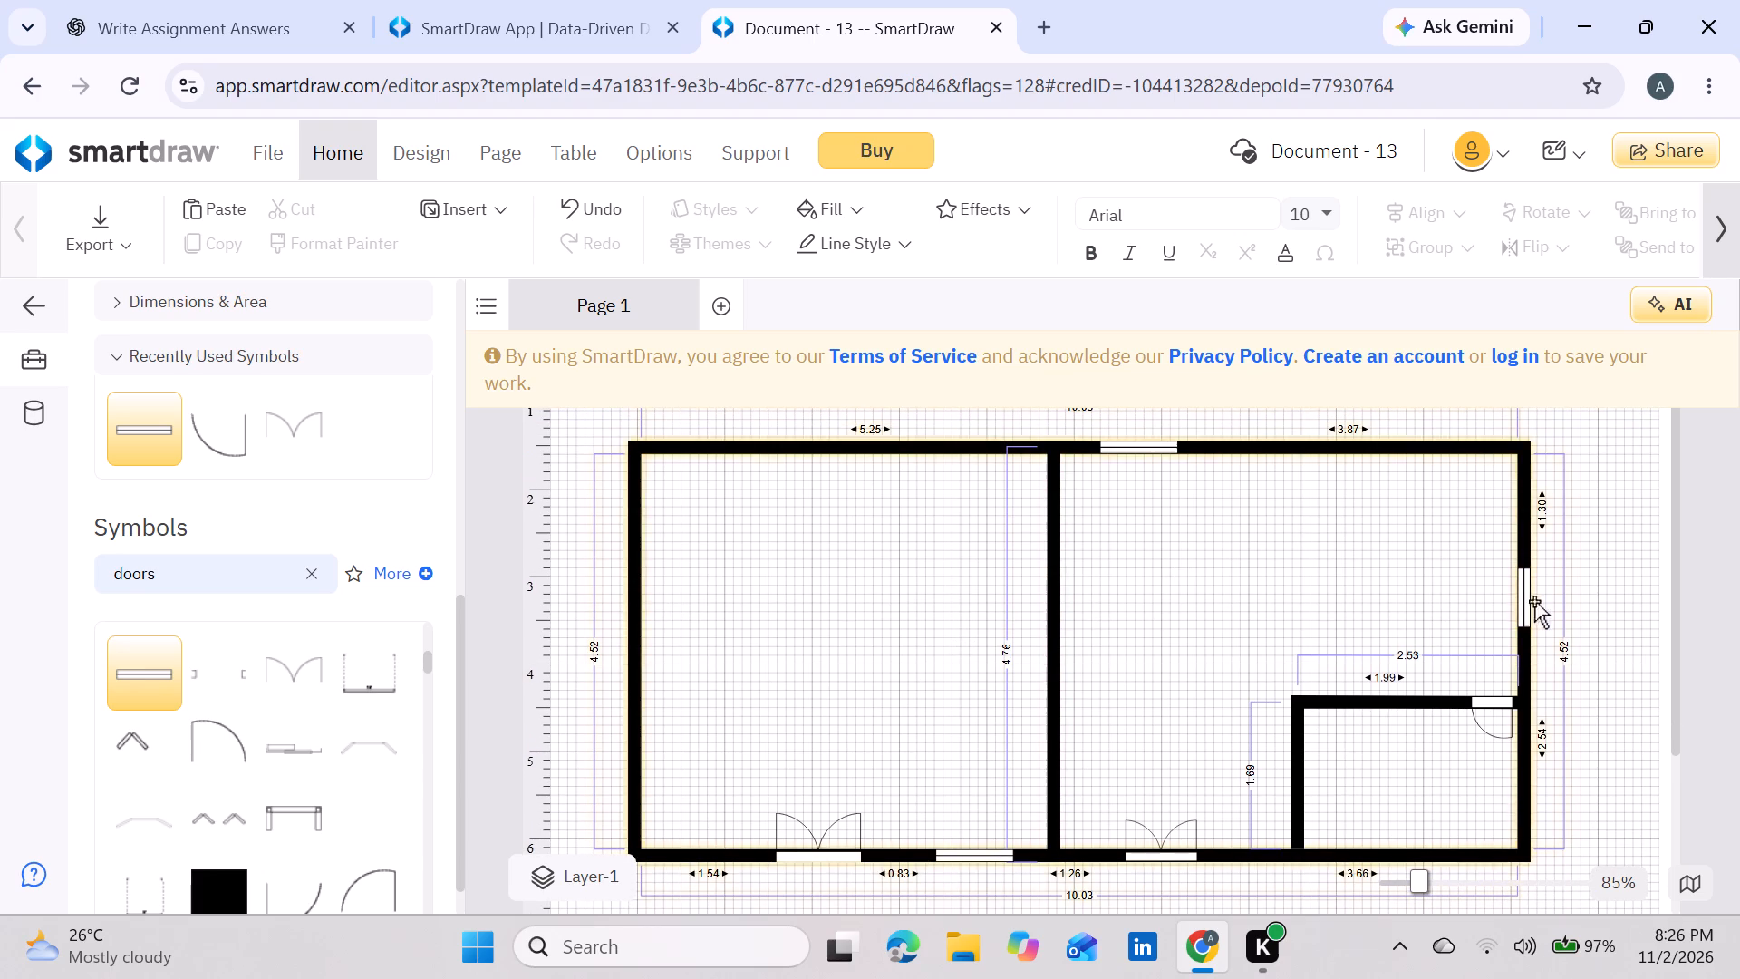
{"action": "left_click_drag", "start_coordinate": [169, 669], "coordinate": [786, 600]}
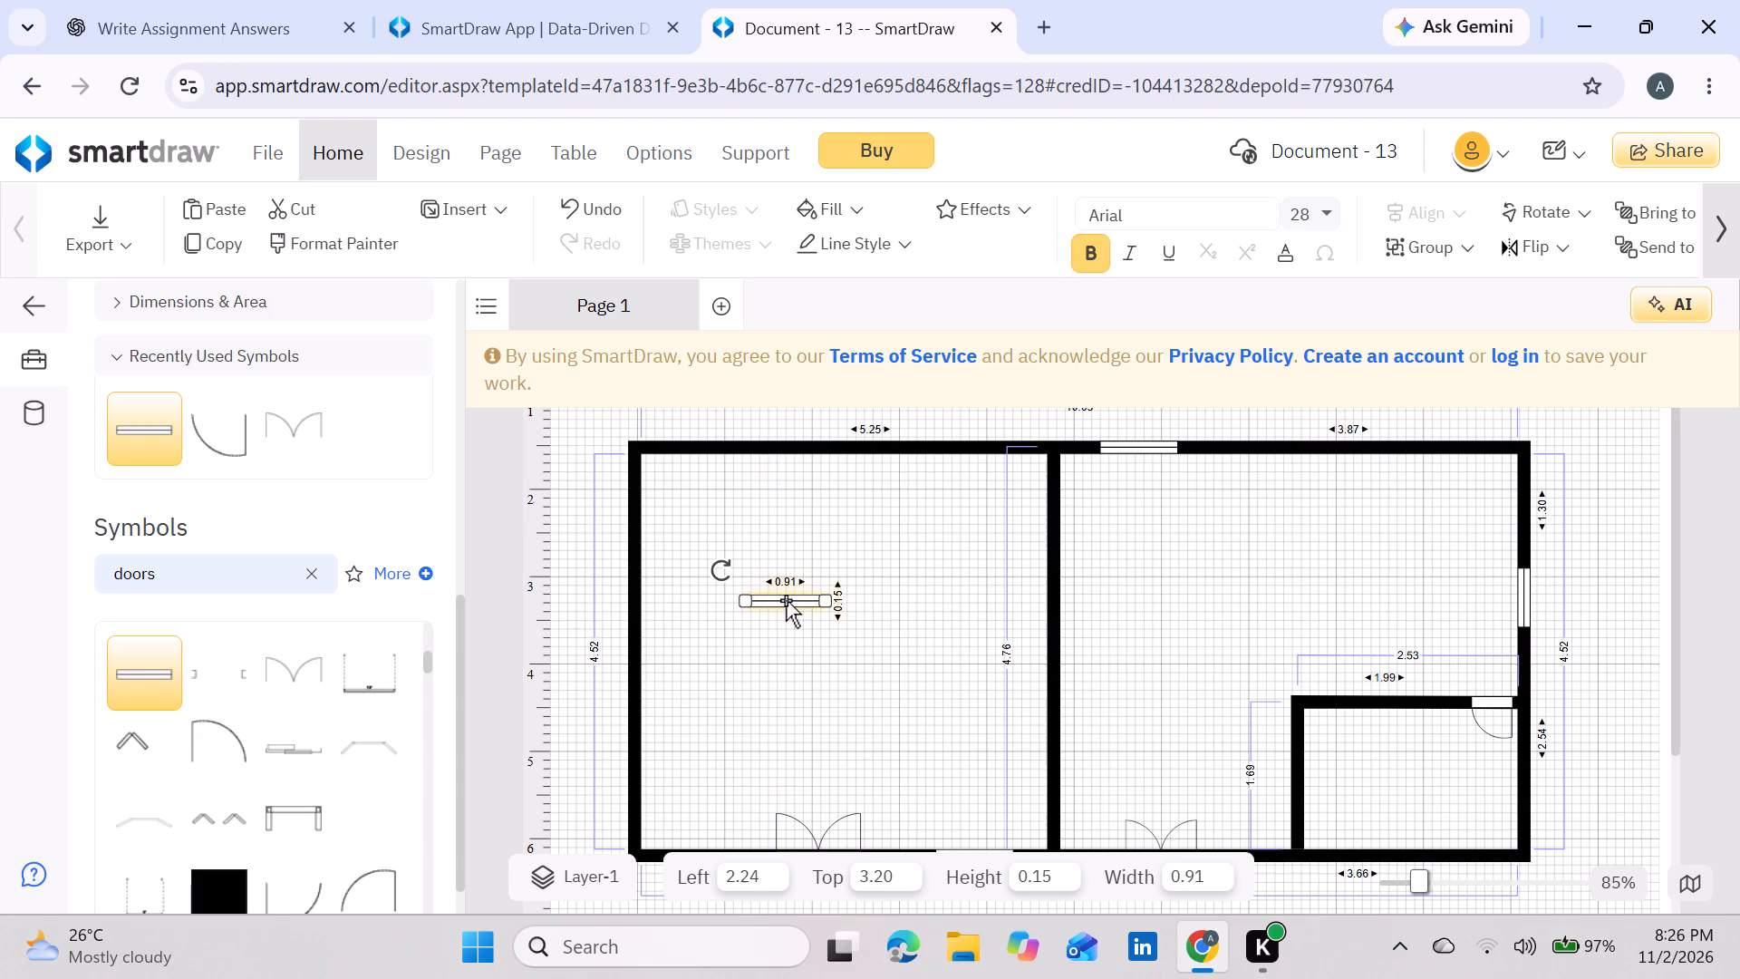
{"action": "left_click_drag", "start_coordinate": [745, 598], "coordinate": [756, 599]}
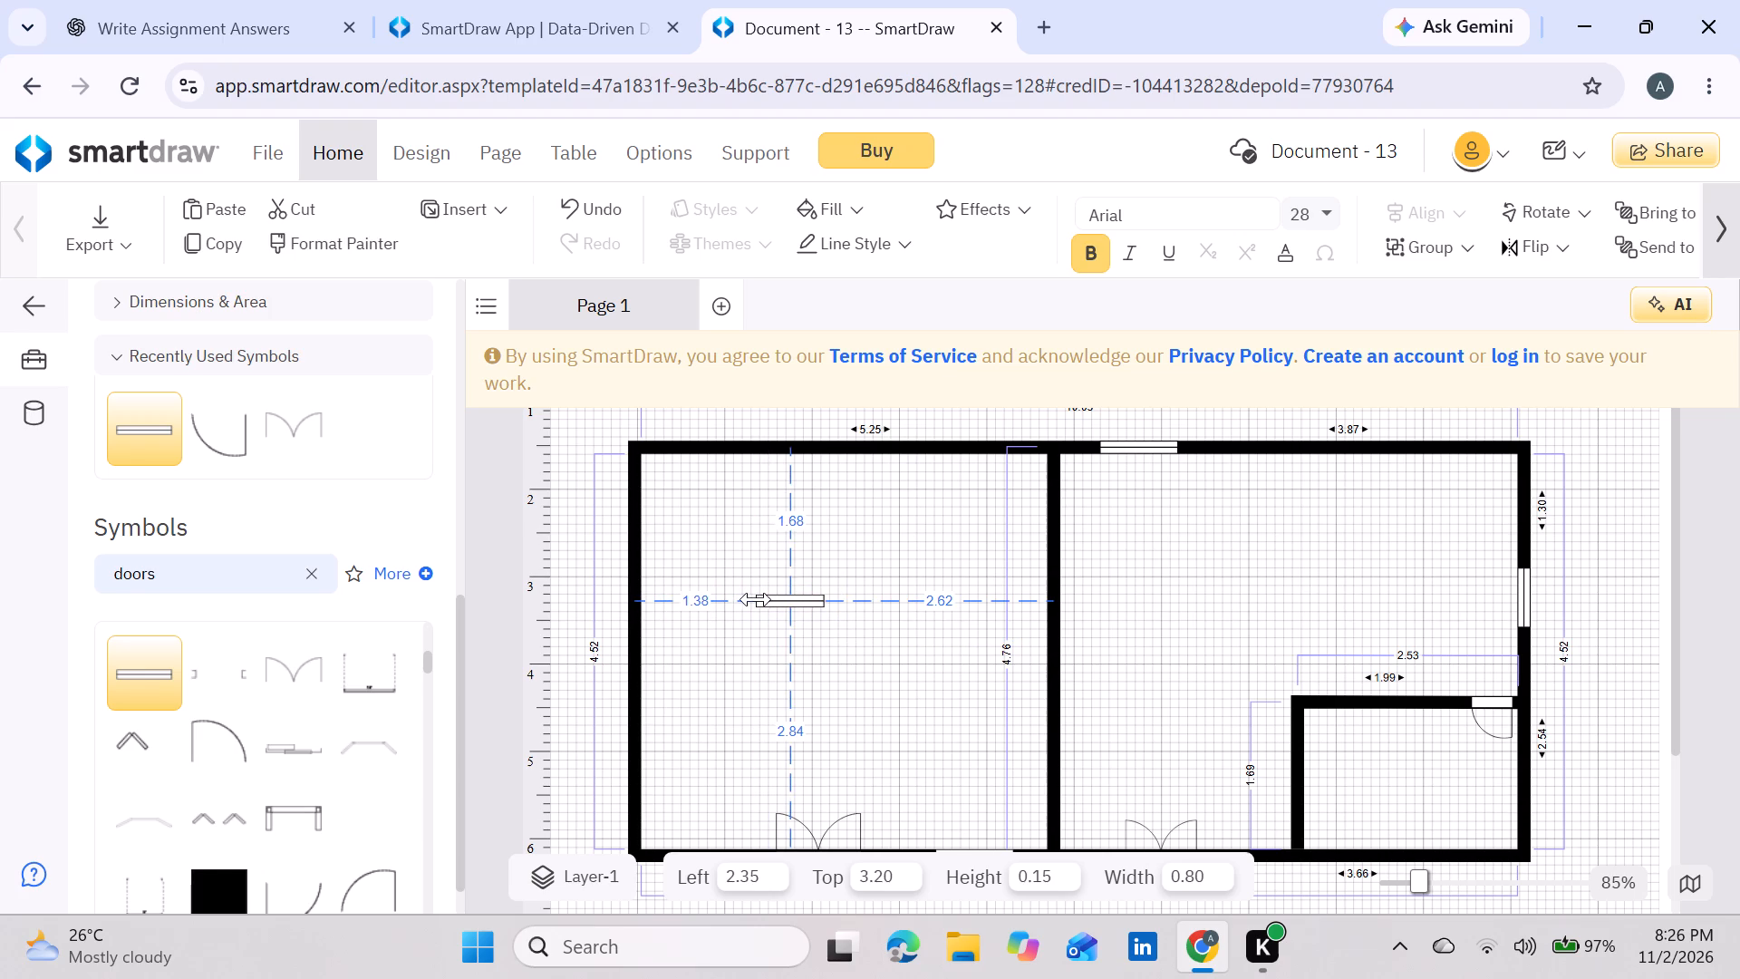
{"action": "left_click_drag", "start_coordinate": [756, 599], "coordinate": [759, 600]}
{"action": "left_click_drag", "start_coordinate": [739, 571], "coordinate": [732, 646]}
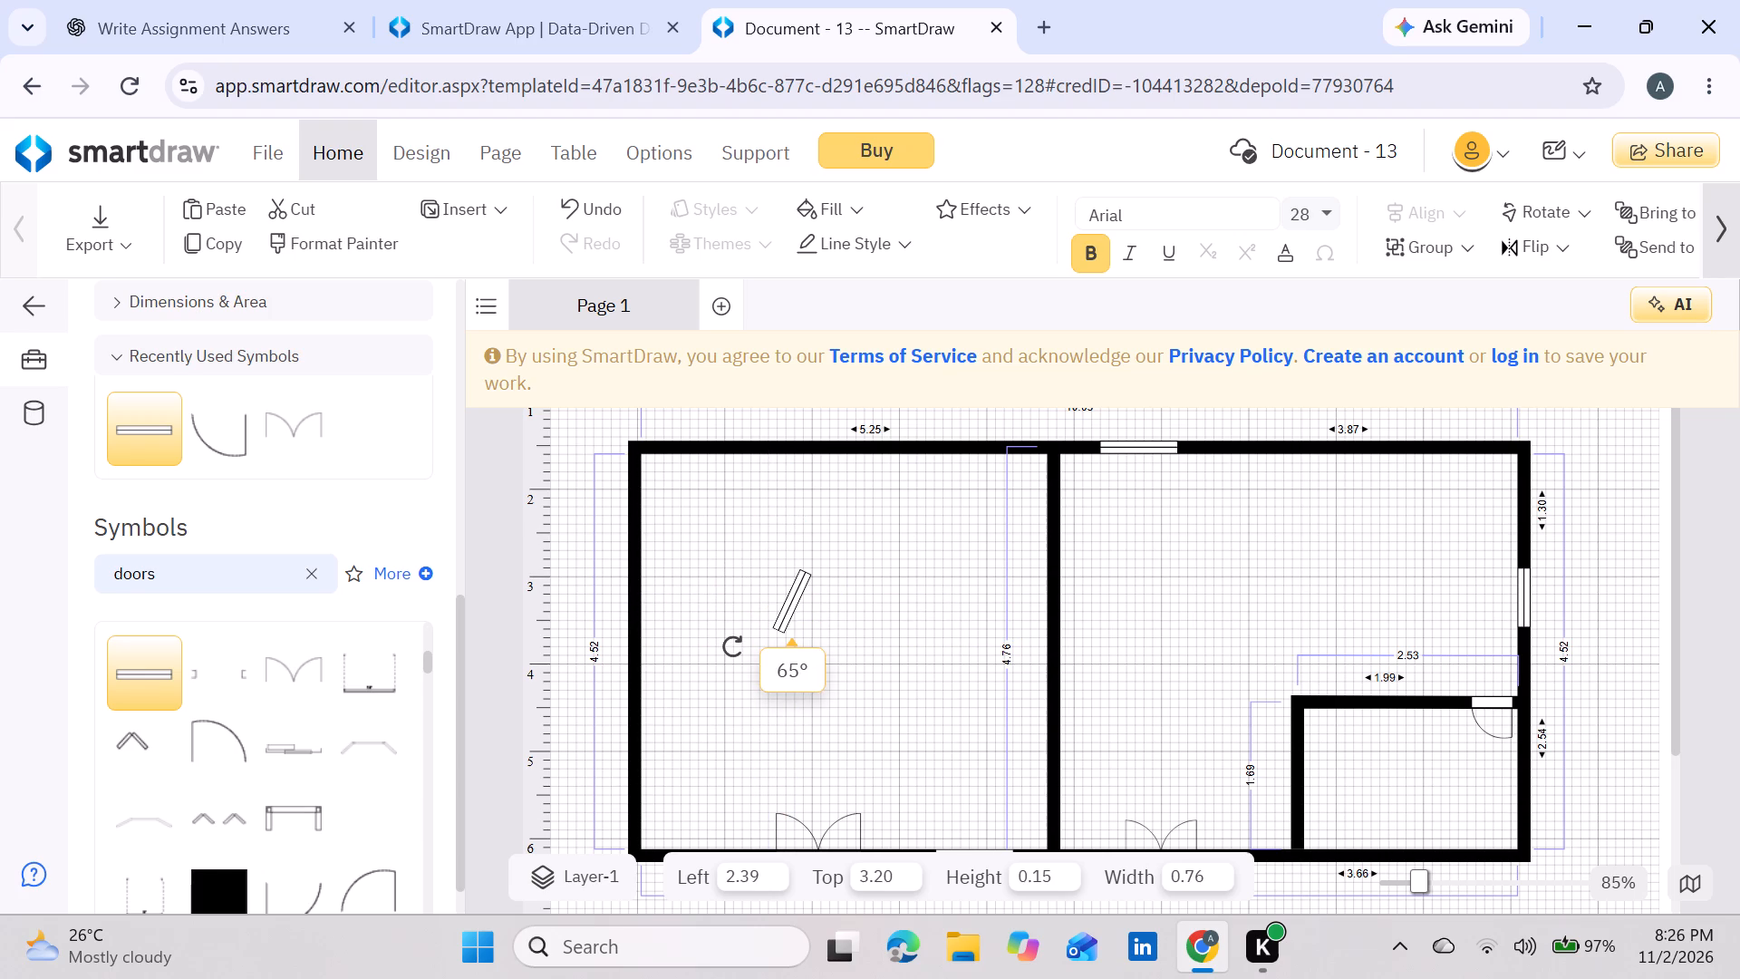
{"action": "left_click_drag", "start_coordinate": [732, 646], "coordinate": [761, 654]}
{"action": "left_click_drag", "start_coordinate": [761, 654], "coordinate": [763, 654]}
{"action": "left_click_drag", "start_coordinate": [795, 598], "coordinate": [650, 599]}
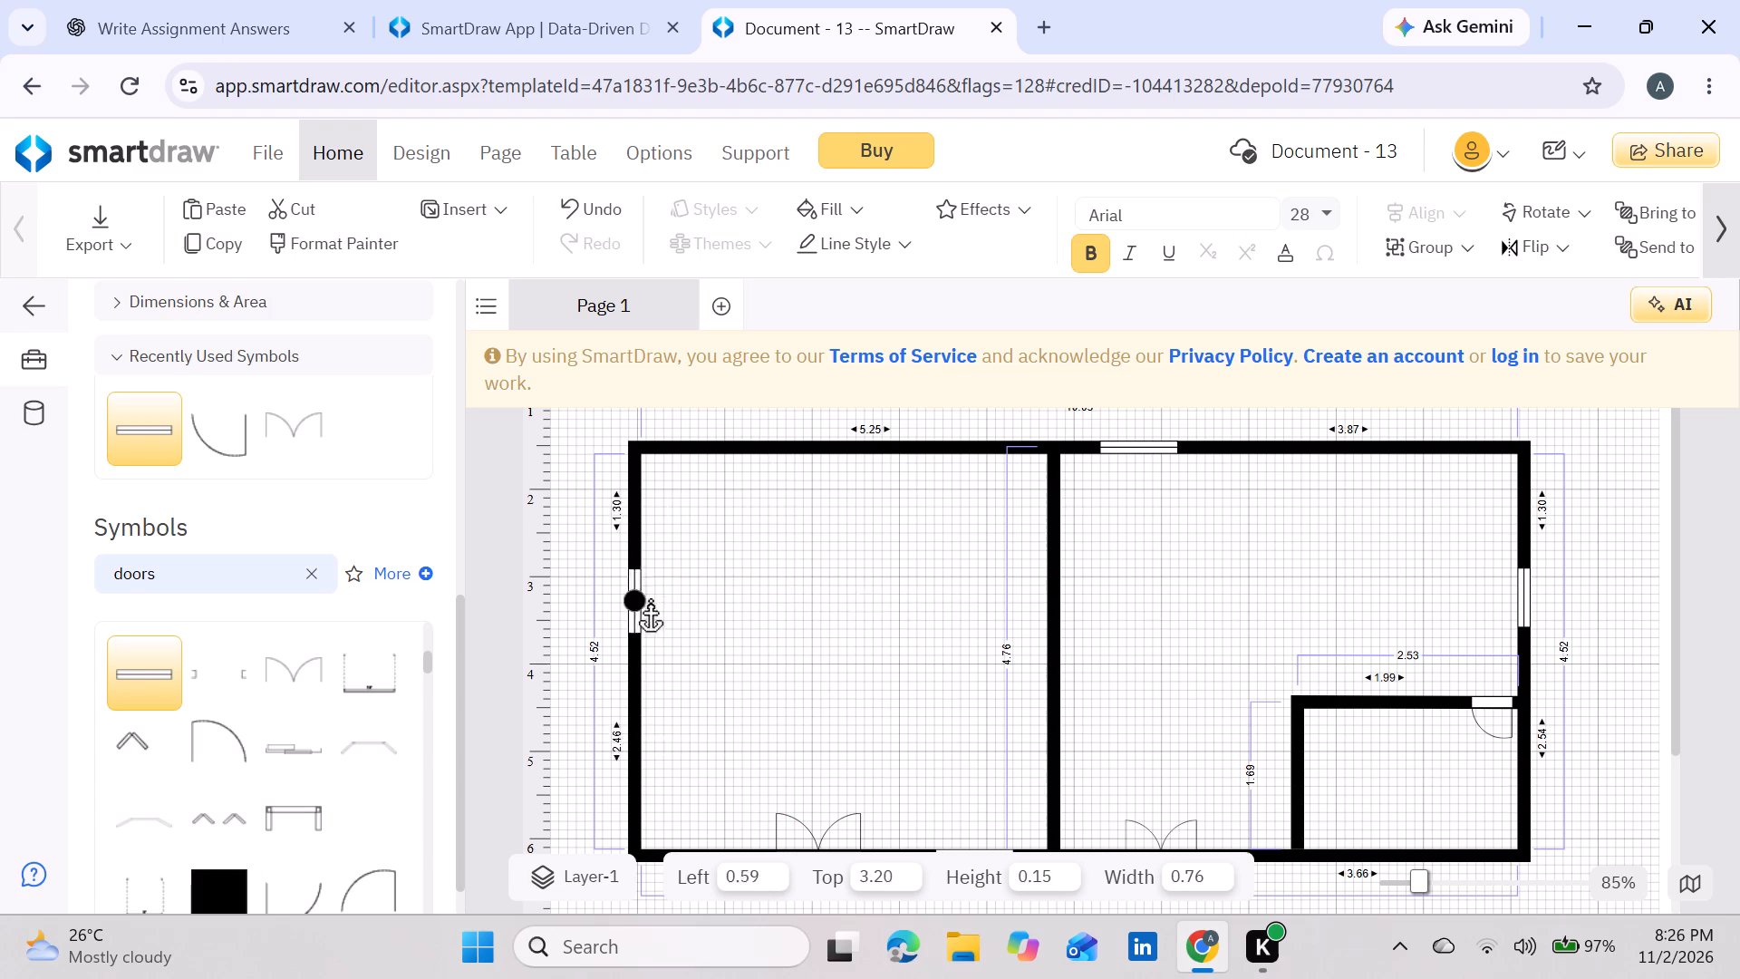
{"action": "left_click_drag", "start_coordinate": [650, 599], "coordinate": [641, 656]}
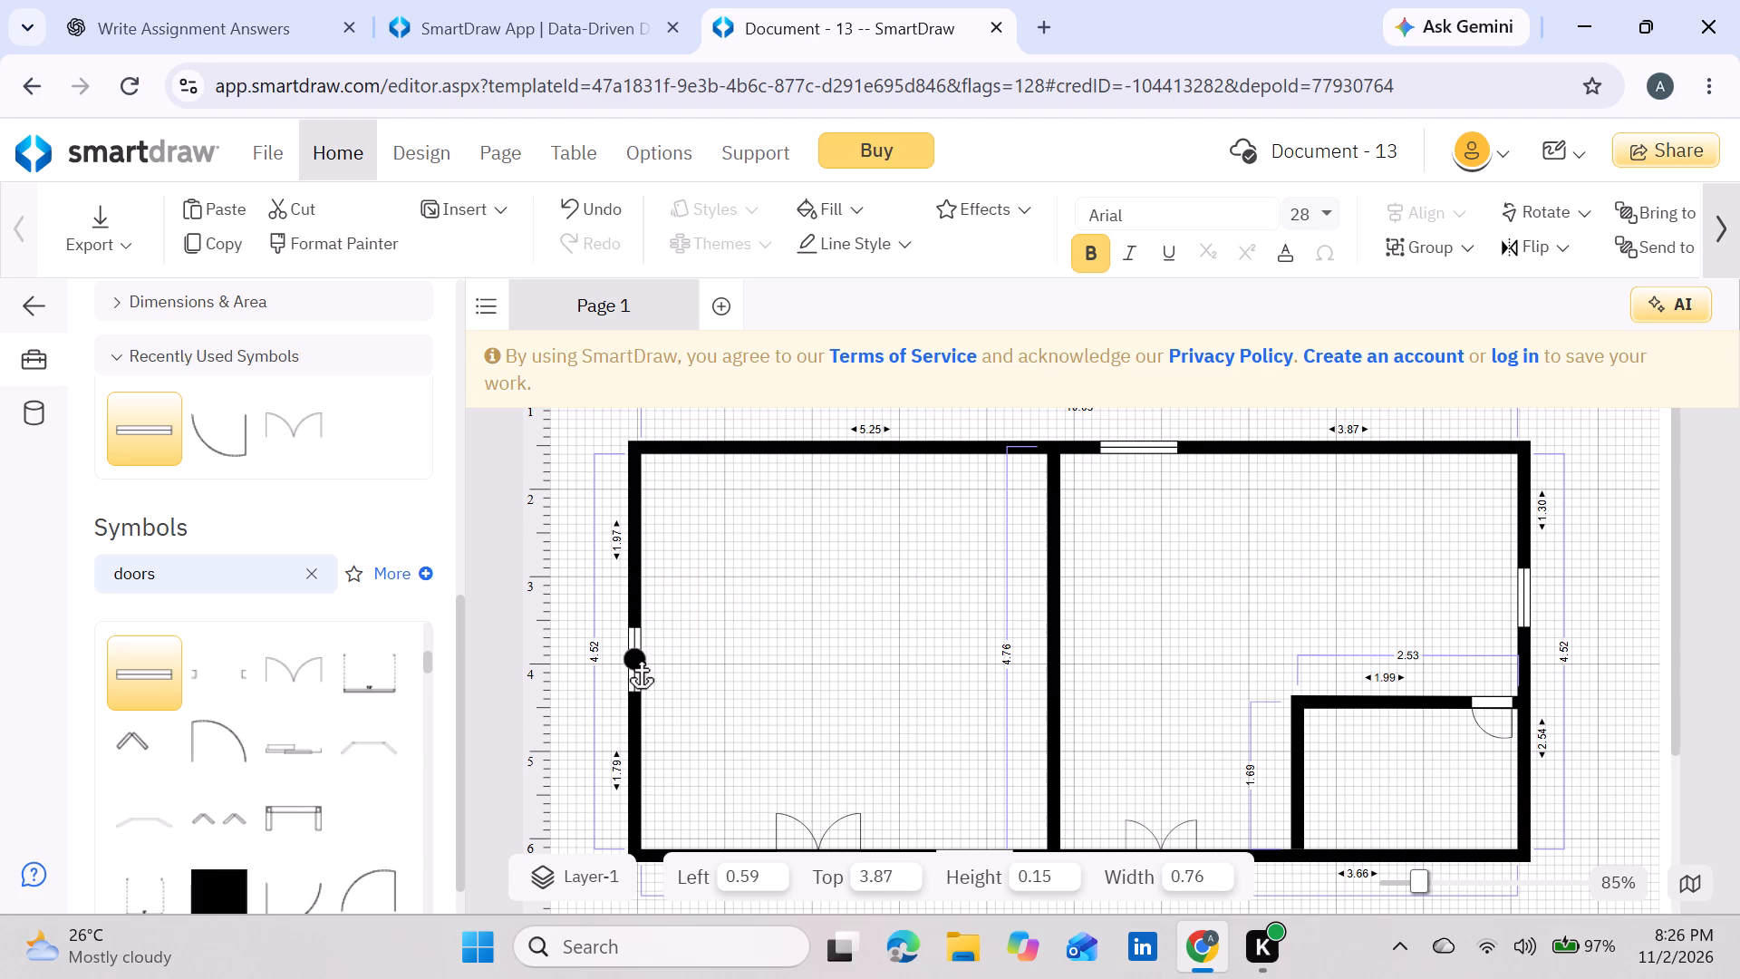
{"action": "left_click_drag", "start_coordinate": [641, 656], "coordinate": [633, 693]}
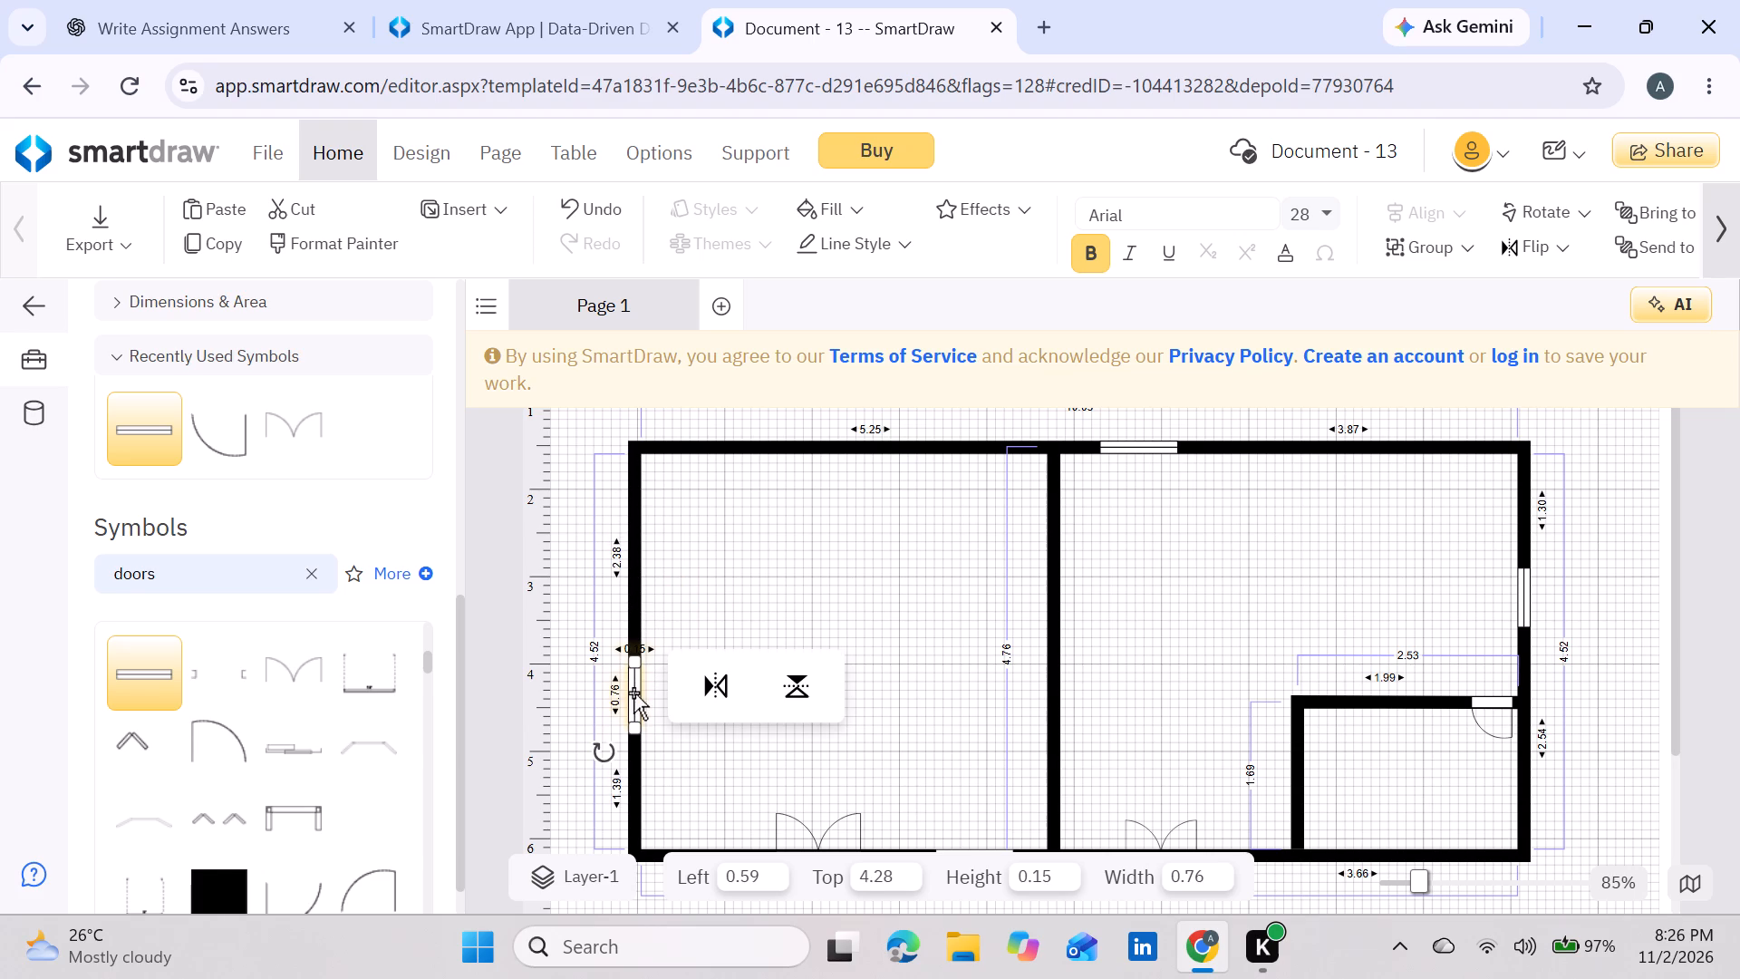
{"action": "left_click", "coordinate": [955, 527]}
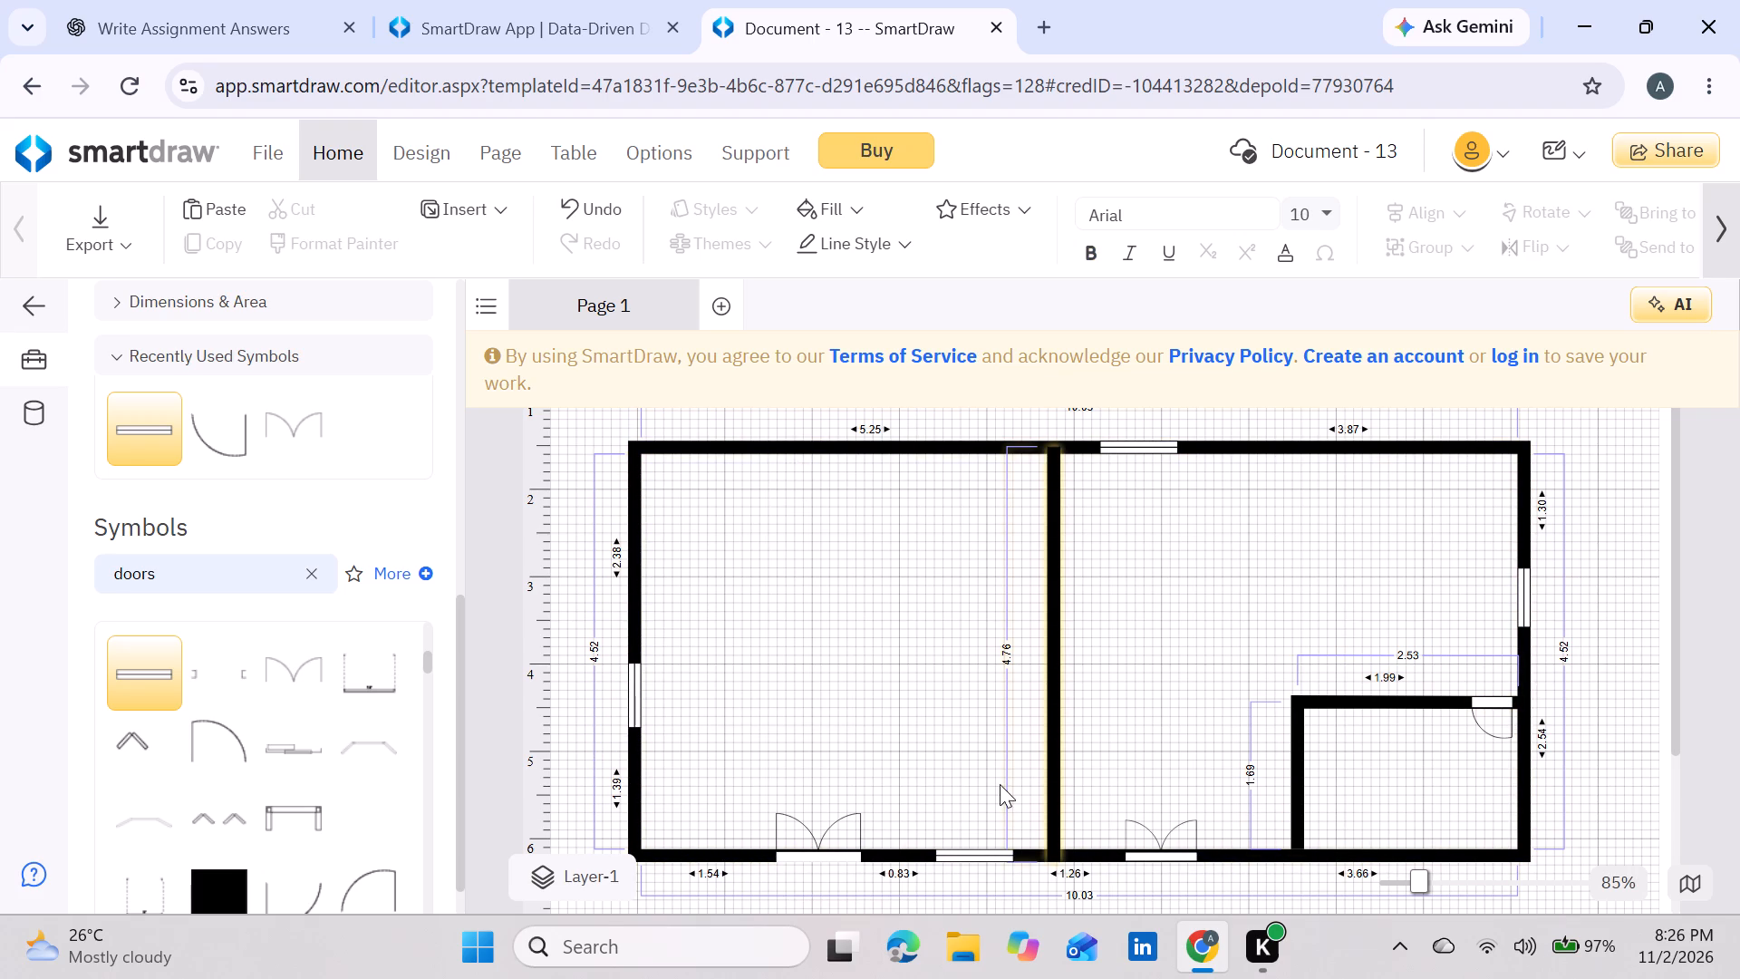
Search the symbol library for "toilets", place a toilet in the larger right room, and rotate it so its back faces the right exterior wall.
{"action": "left_click", "coordinate": [315, 582]}
{"action": "left_click", "coordinate": [234, 579]}
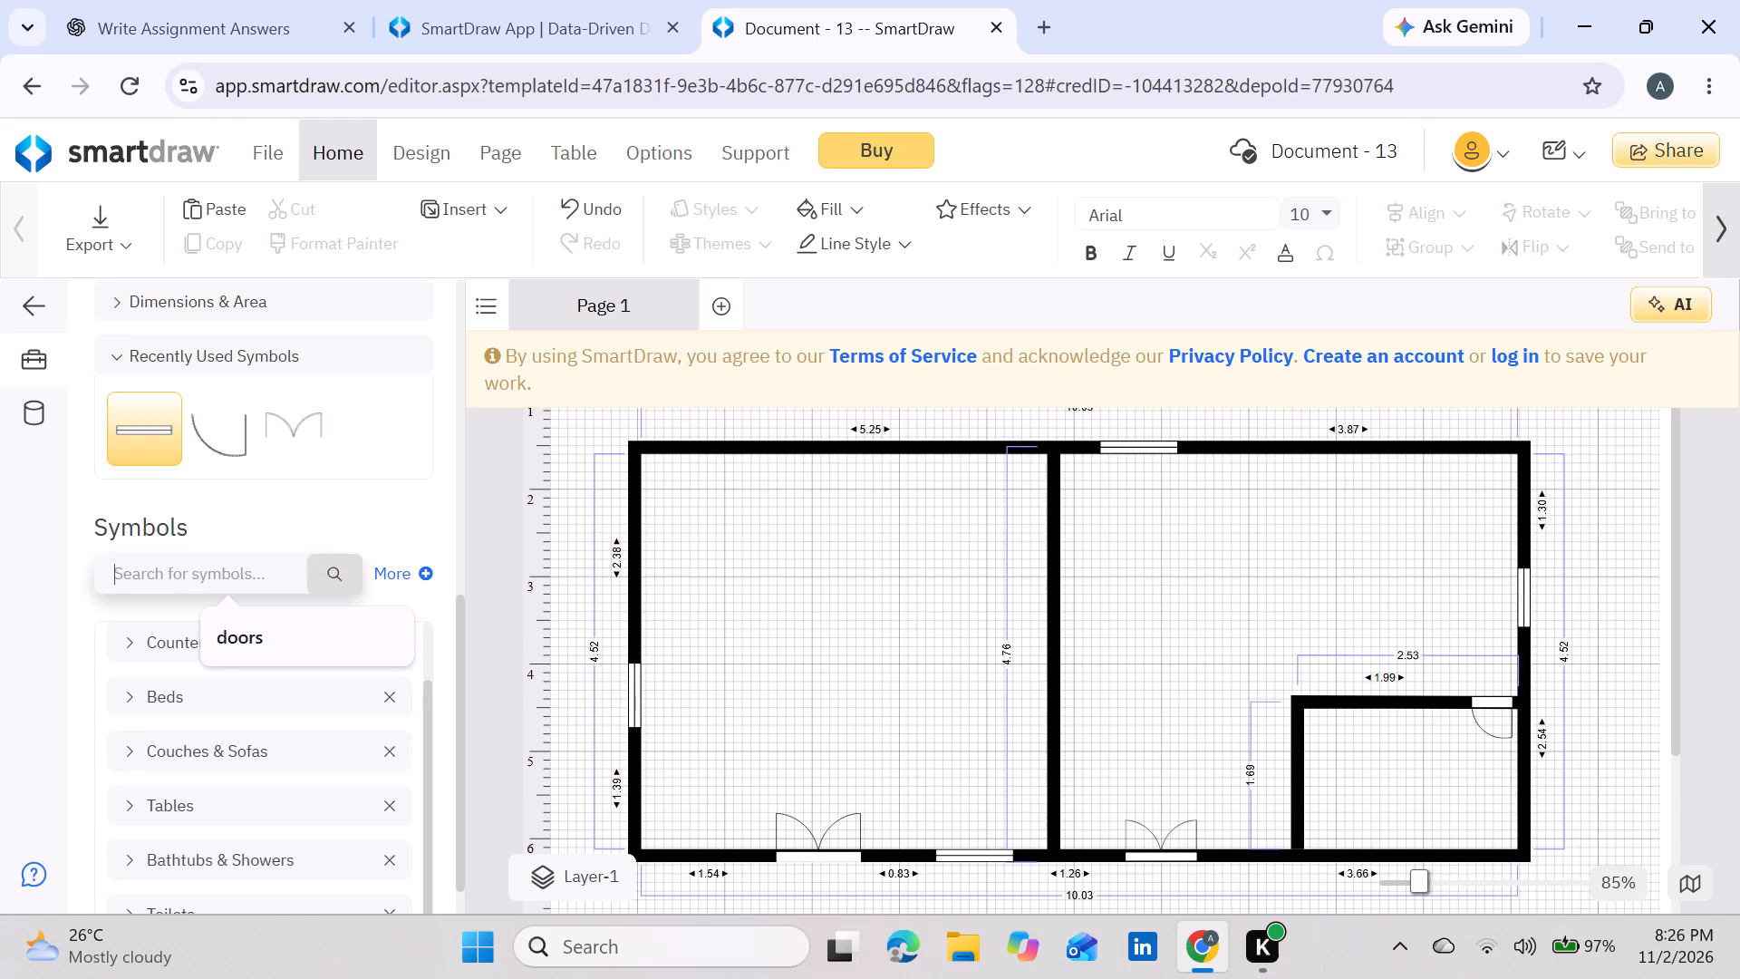
{"action": "type", "text": "toilets"}
{"action": "key", "text": "Return"}
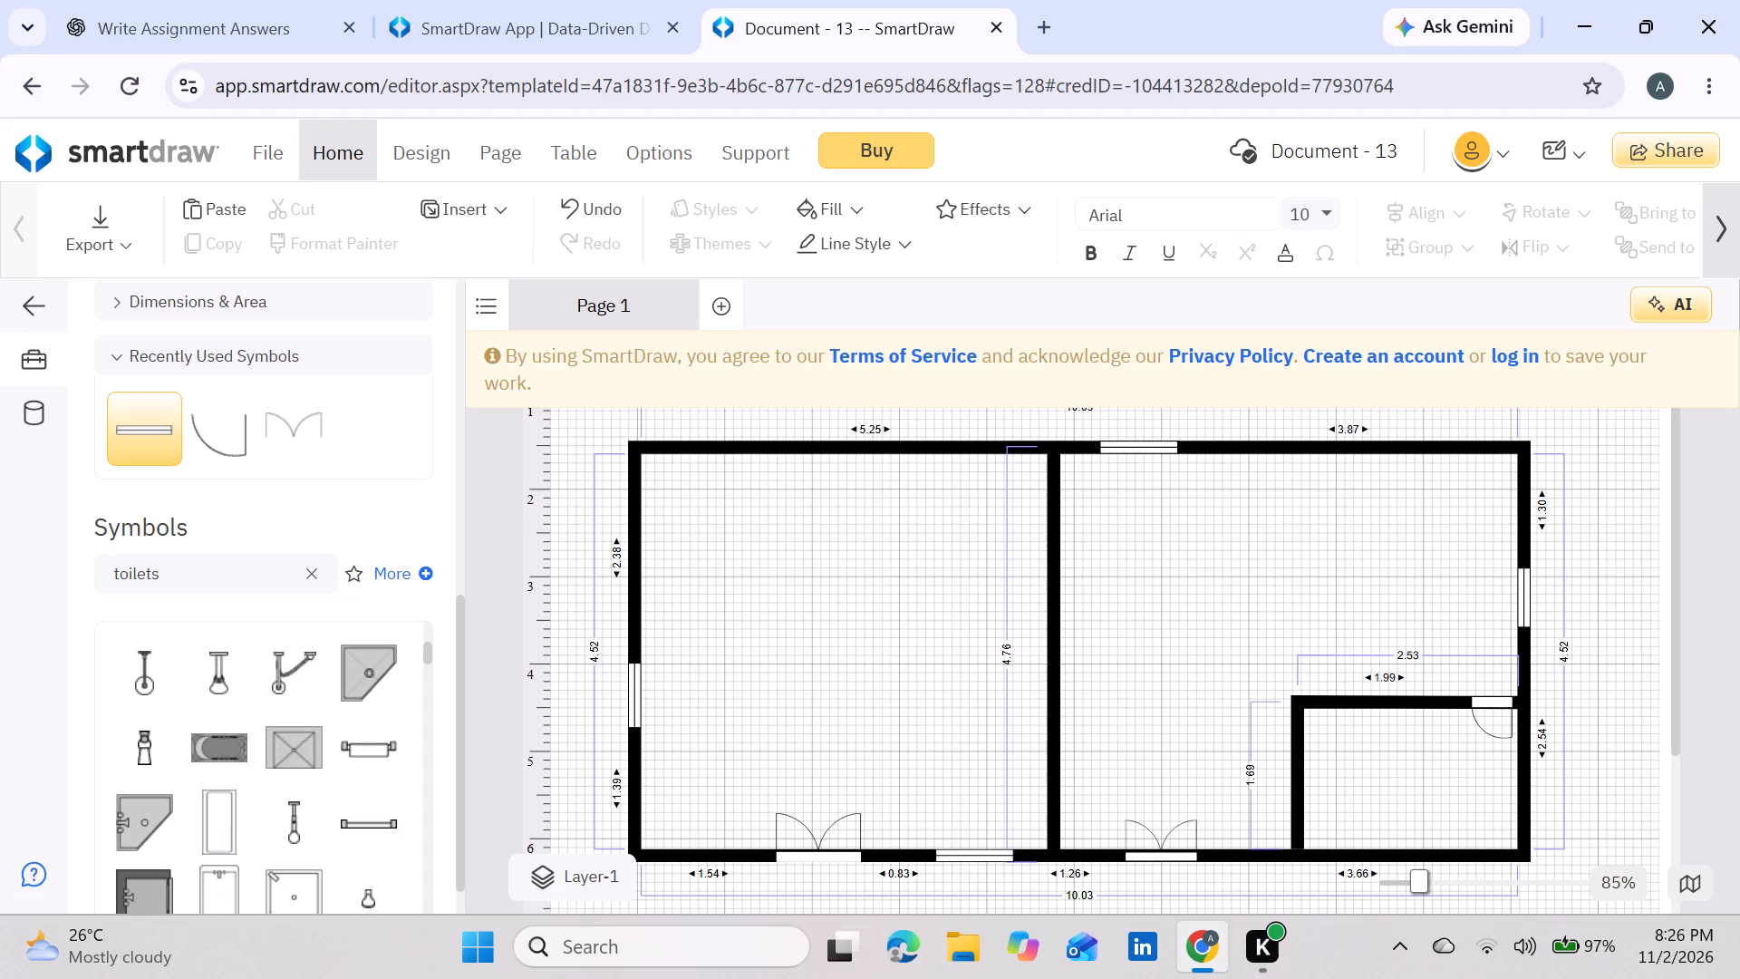
{"action": "scroll", "coordinate": [302, 665], "scroll_direction": "down", "scroll_amount": 1}
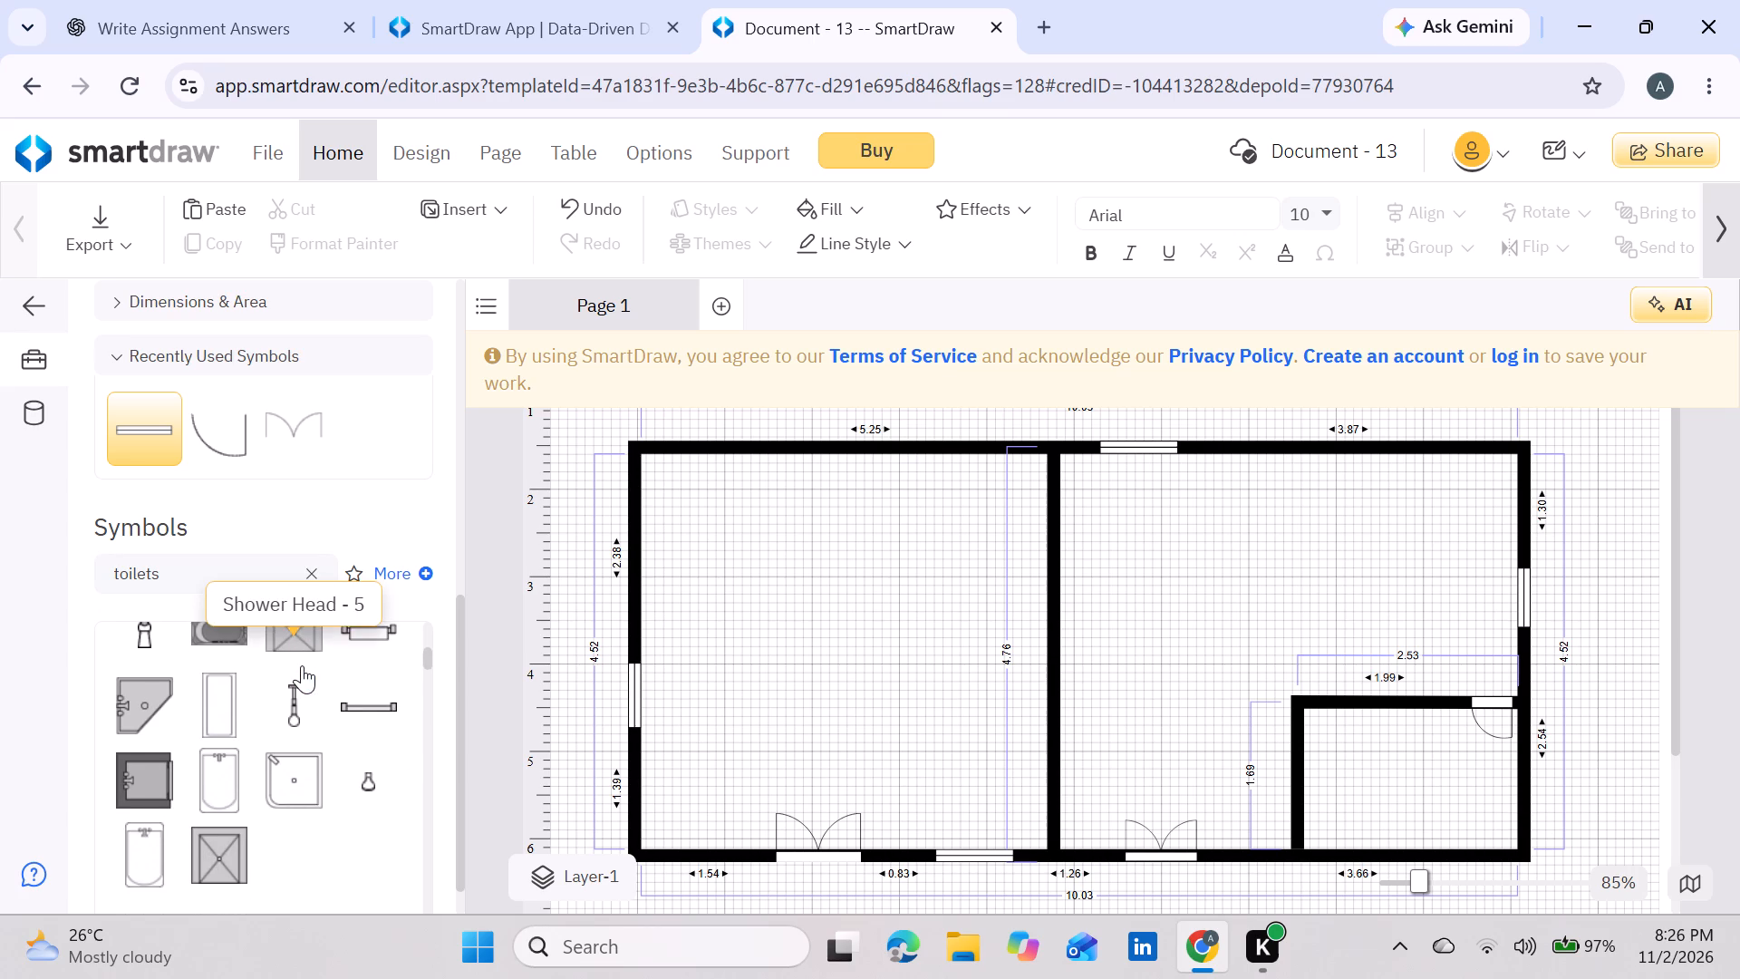
{"action": "scroll", "coordinate": [302, 665], "scroll_direction": "down", "scroll_amount": 2}
{"action": "scroll", "coordinate": [302, 665], "scroll_direction": "up", "scroll_amount": 1}
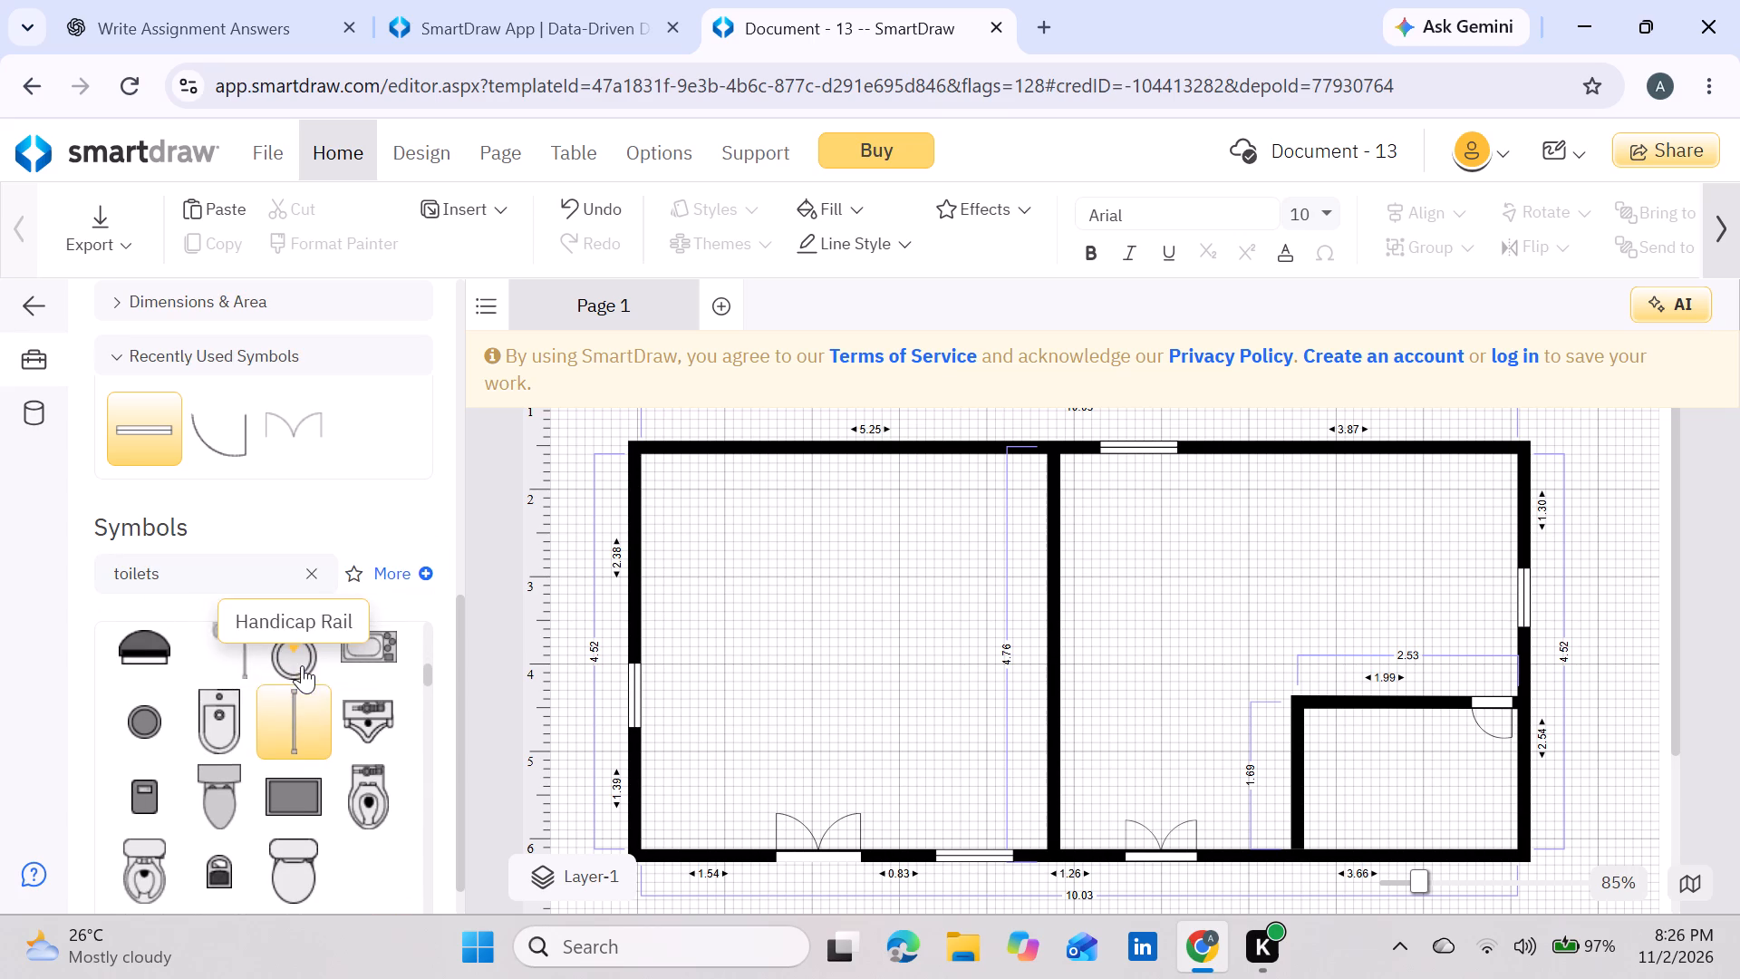
{"action": "scroll", "coordinate": [302, 665], "scroll_direction": "up", "scroll_amount": 1}
{"action": "left_click_drag", "start_coordinate": [206, 722], "coordinate": [1027, 674]}
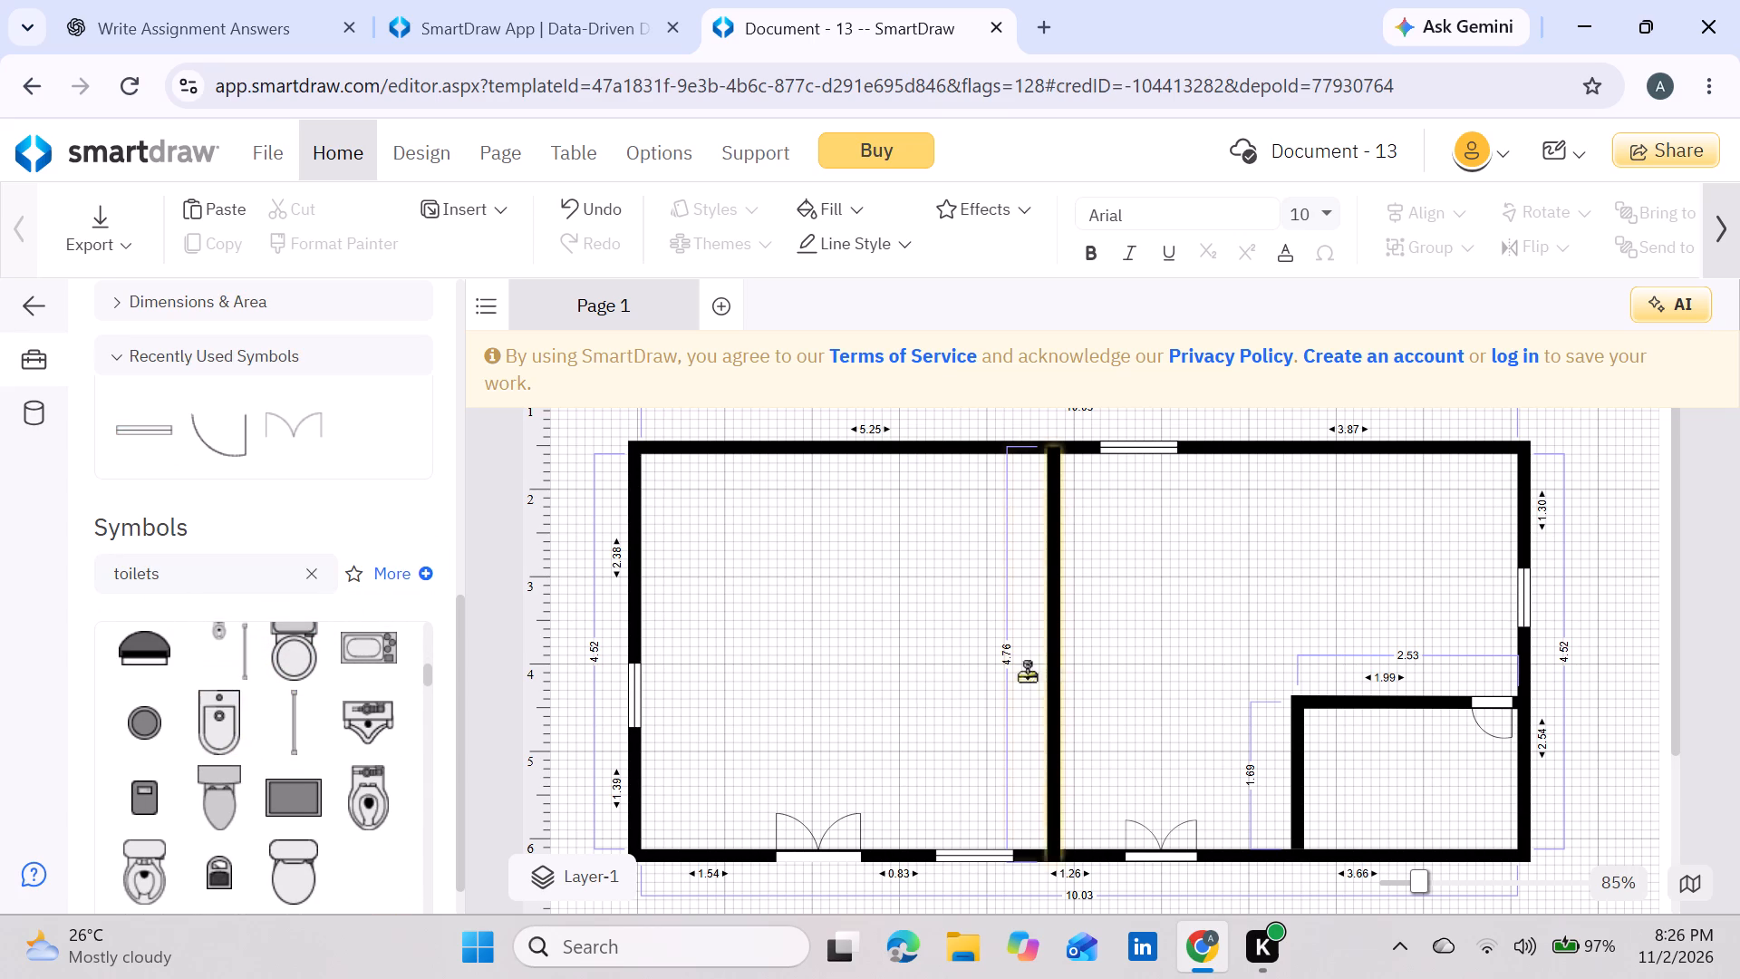
{"action": "left_click_drag", "start_coordinate": [1027, 674], "coordinate": [1176, 575]}
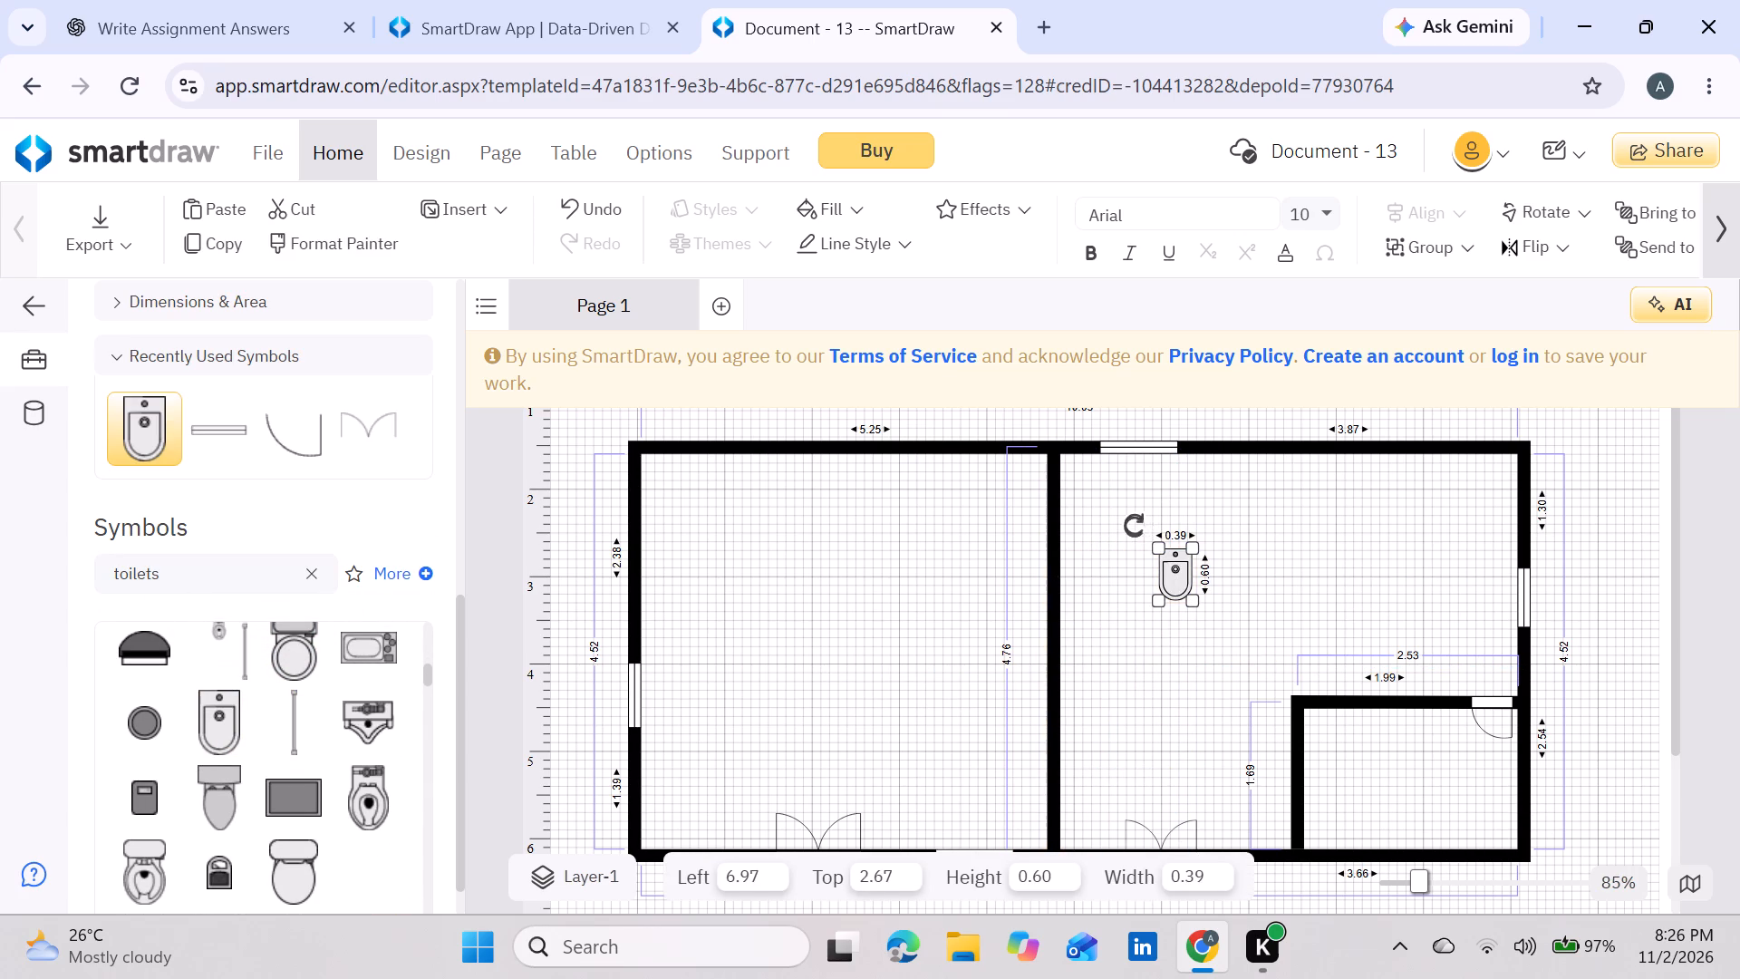
{"action": "left_click_drag", "start_coordinate": [1133, 525], "coordinate": [1219, 531]}
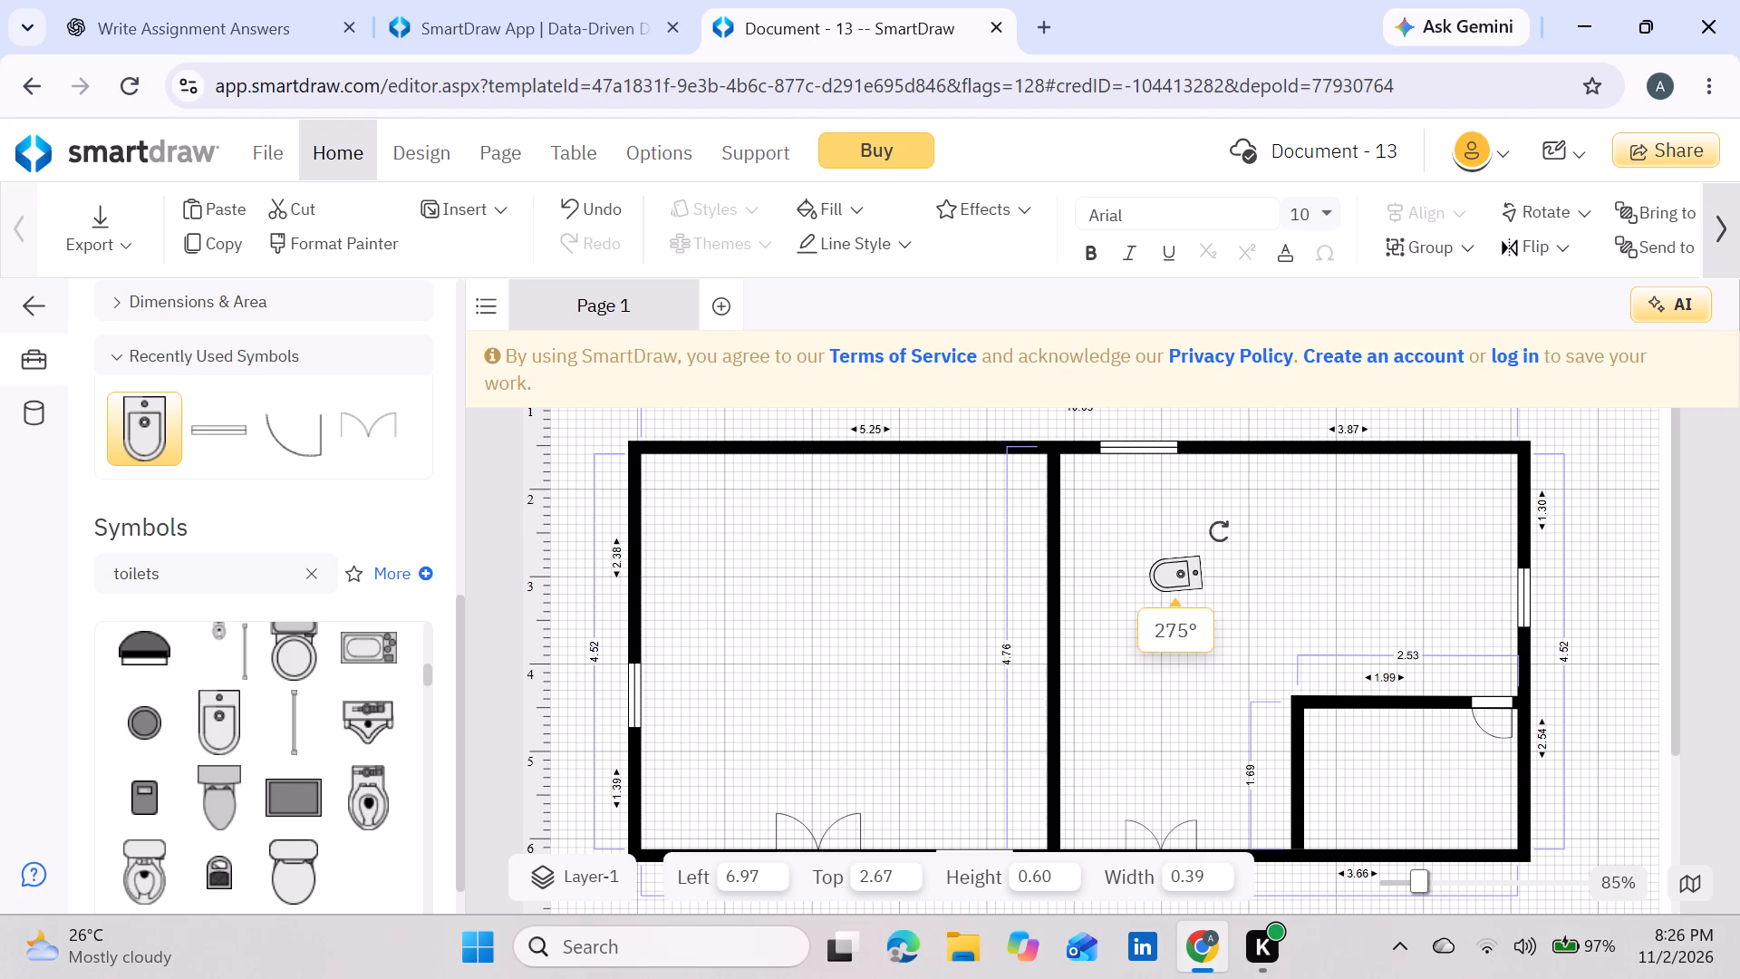
{"action": "left_click_drag", "start_coordinate": [1219, 531], "coordinate": [1229, 531]}
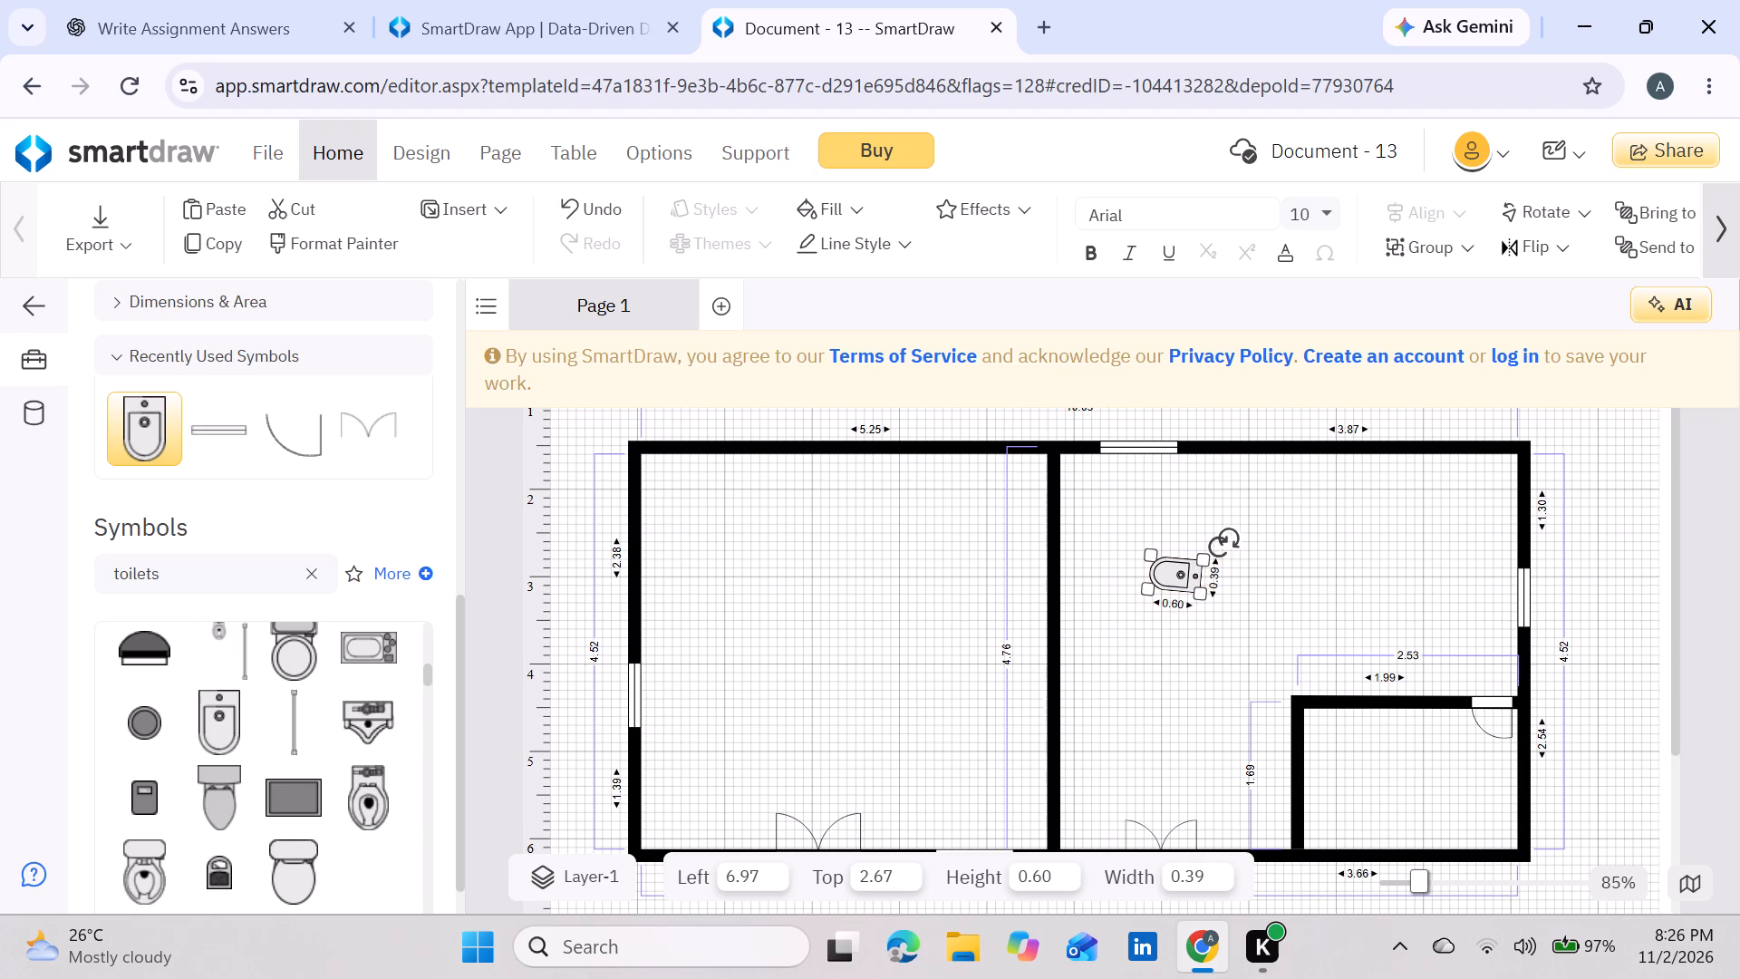
{"action": "left_click", "coordinate": [1227, 545]}
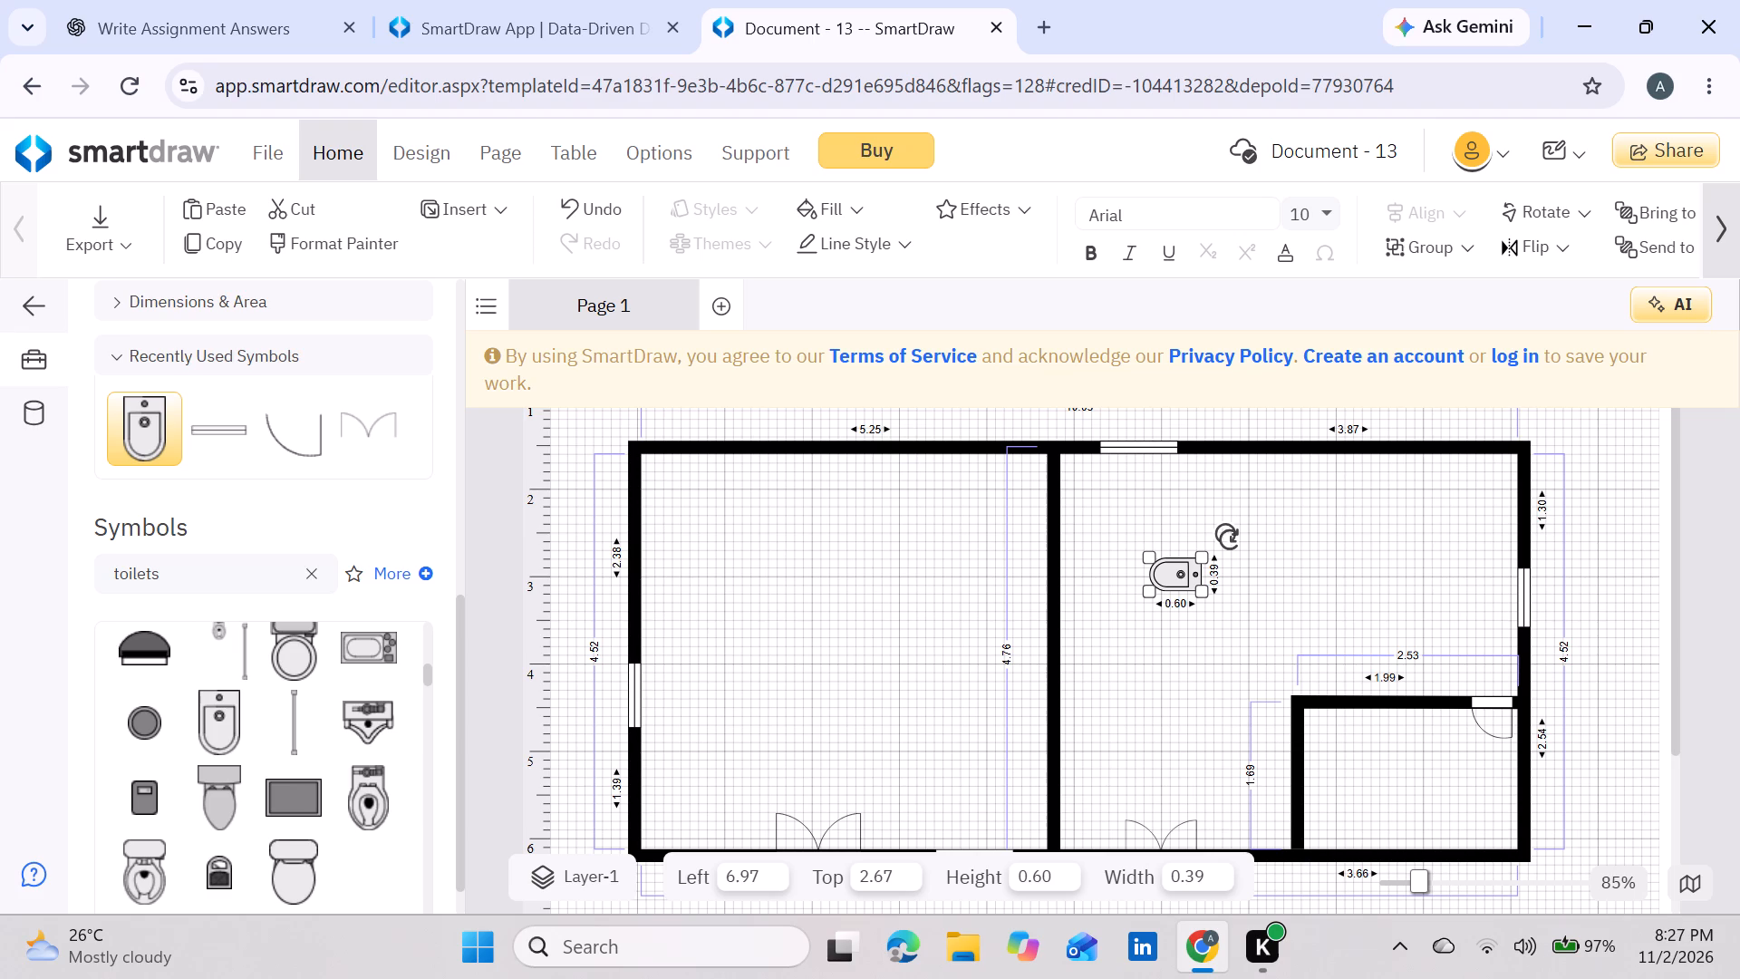
Move the toilet into the small room's lower right corner, with its back near the right exterior wall.
{"action": "left_click_drag", "start_coordinate": [1172, 579], "coordinate": [1426, 800]}
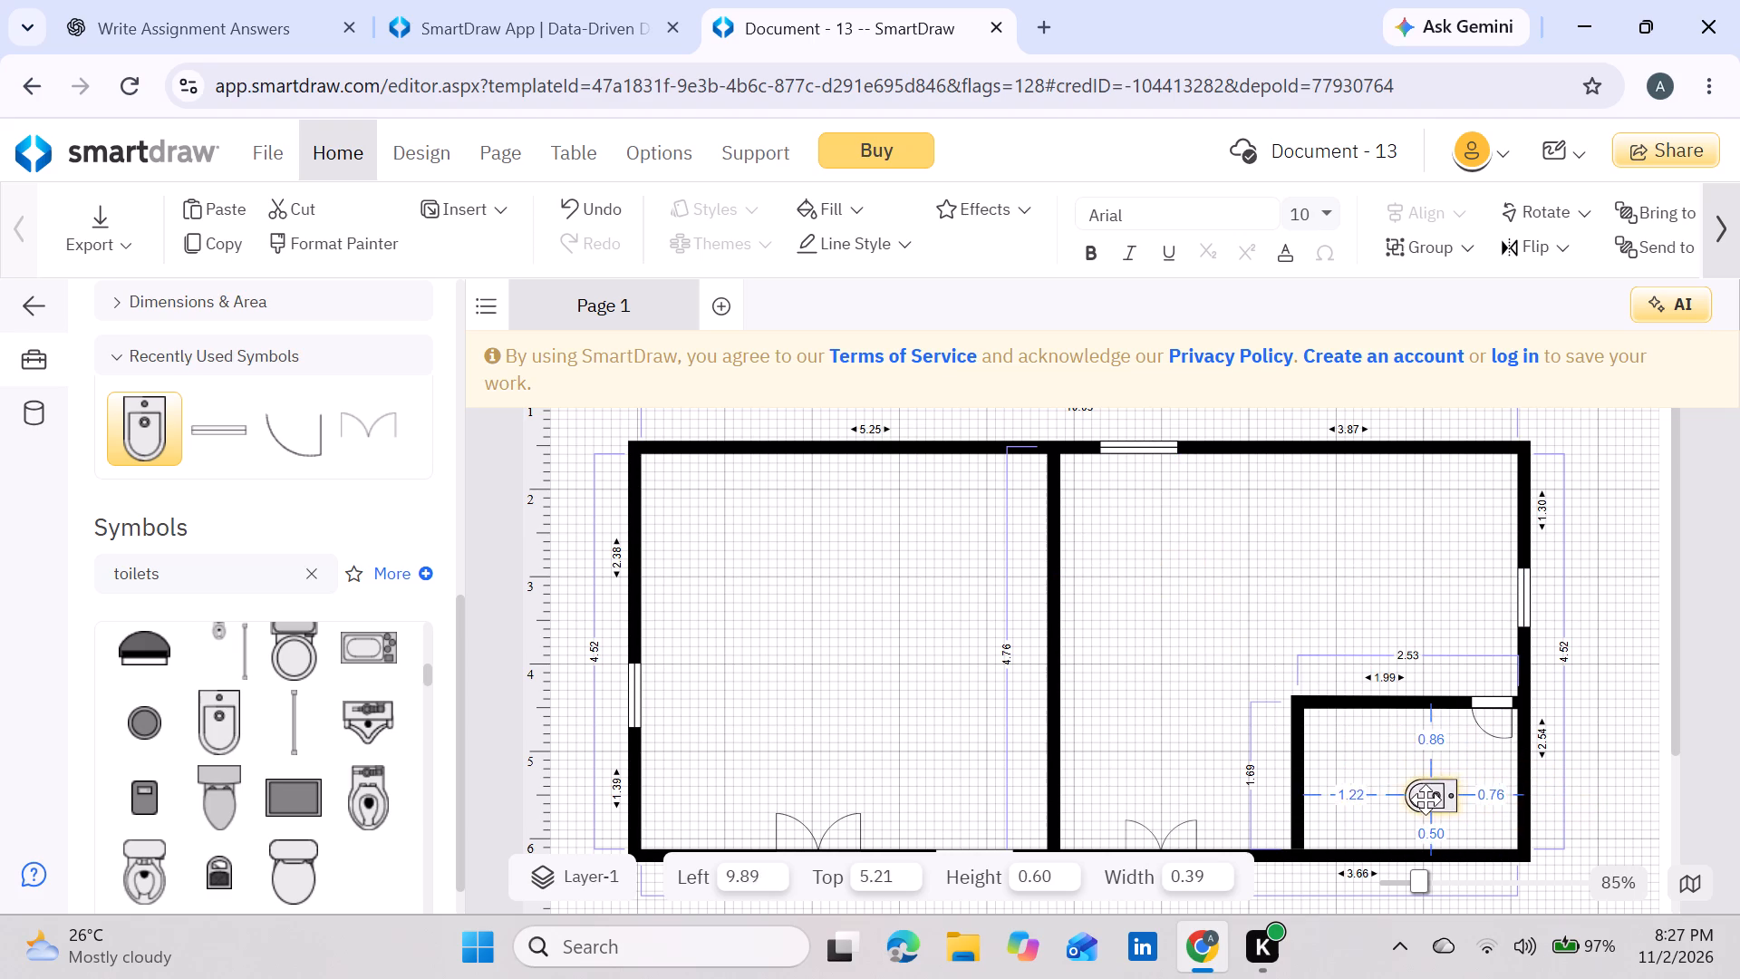
{"action": "left_click_drag", "start_coordinate": [1426, 800], "coordinate": [1420, 802]}
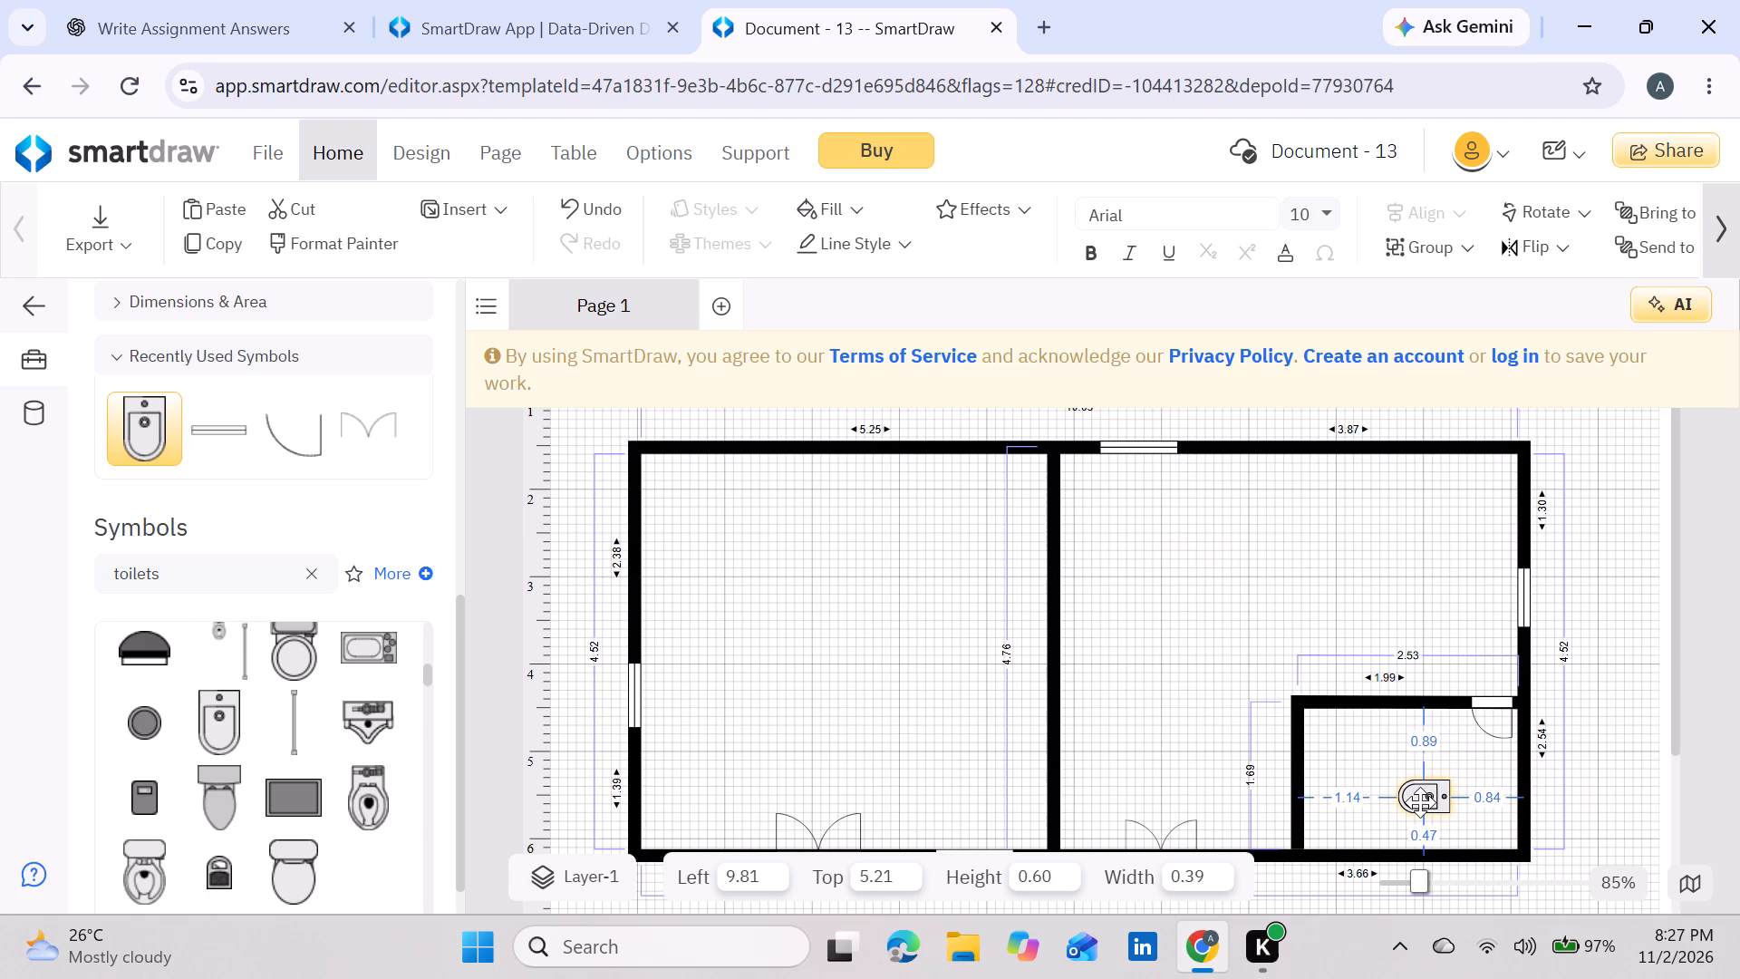
{"action": "left_click_drag", "start_coordinate": [1420, 802], "coordinate": [1486, 820]}
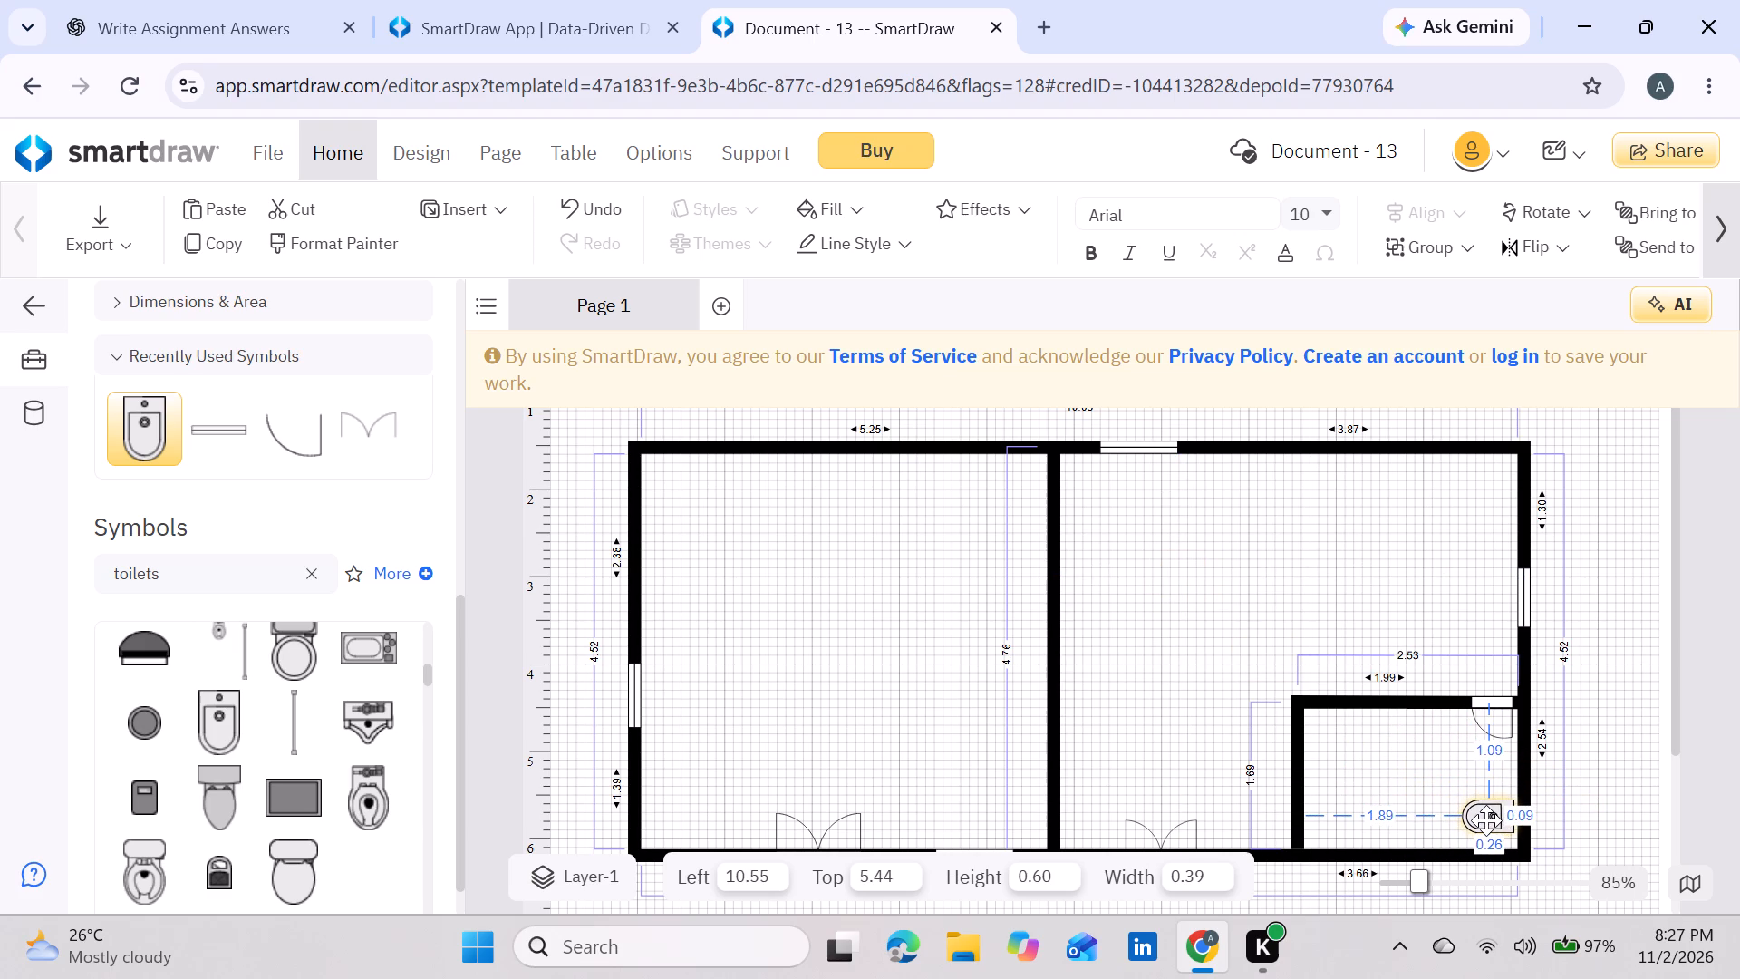
{"action": "left_click_drag", "start_coordinate": [1486, 820], "coordinate": [1416, 803]}
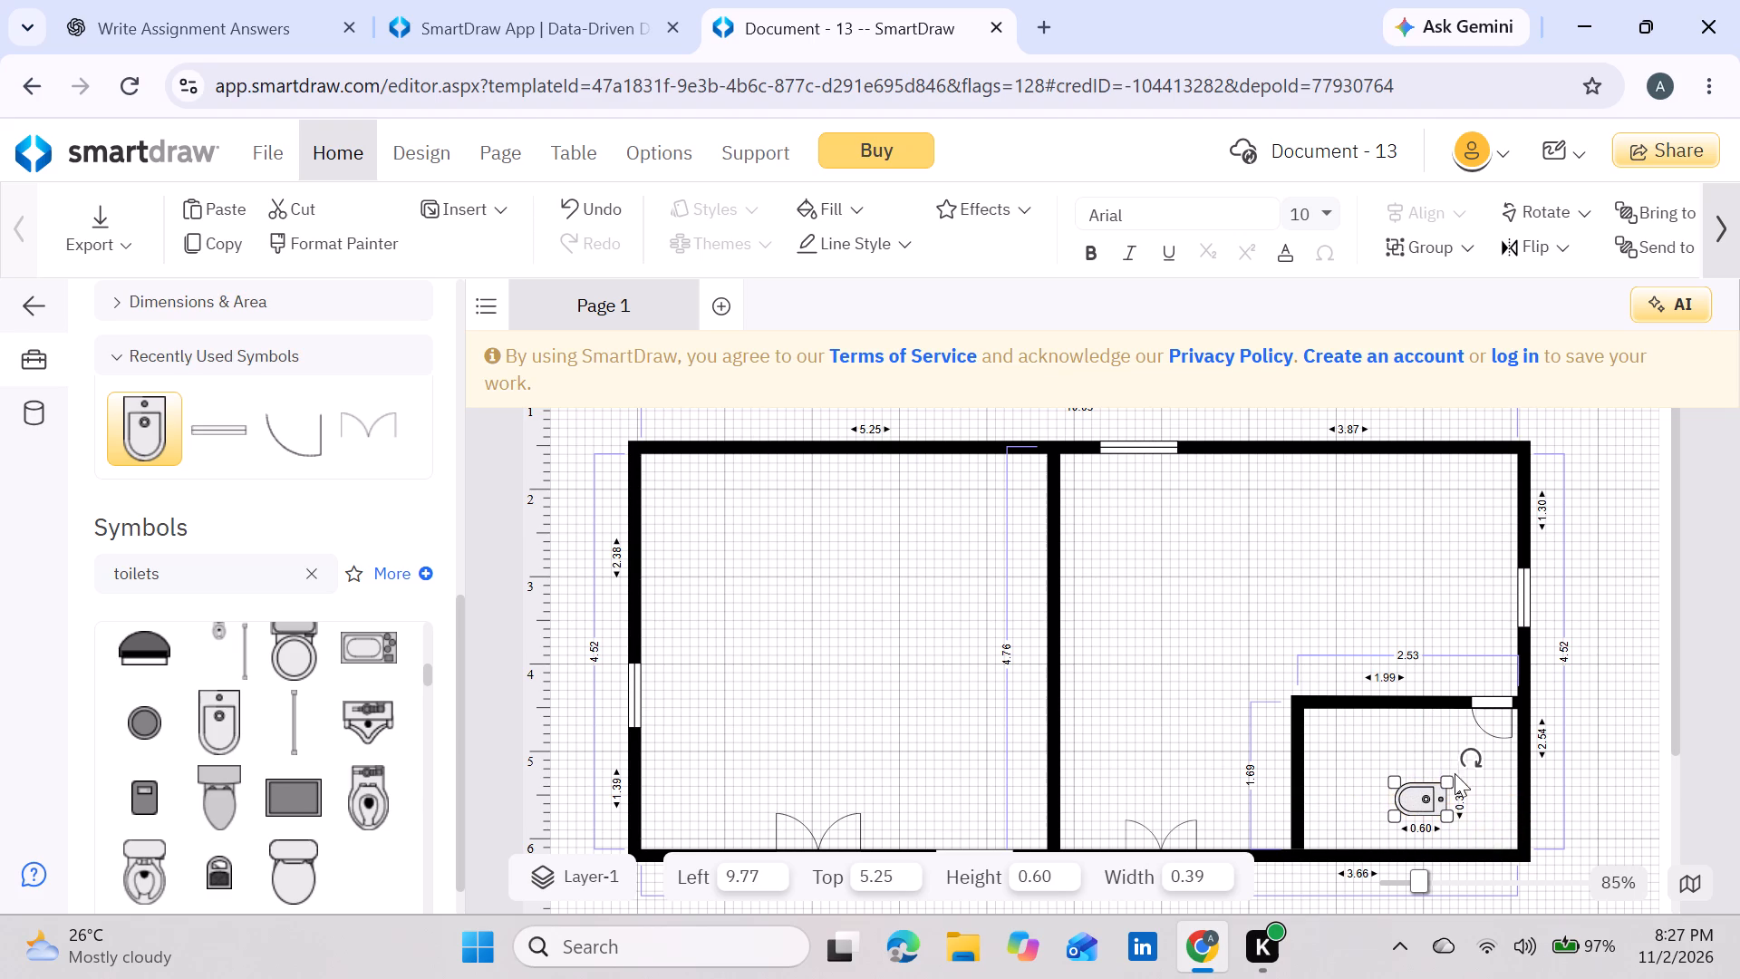
{"action": "left_click", "coordinate": [1466, 761]}
{"action": "left_click_drag", "start_coordinate": [1424, 795], "coordinate": [1551, 801]}
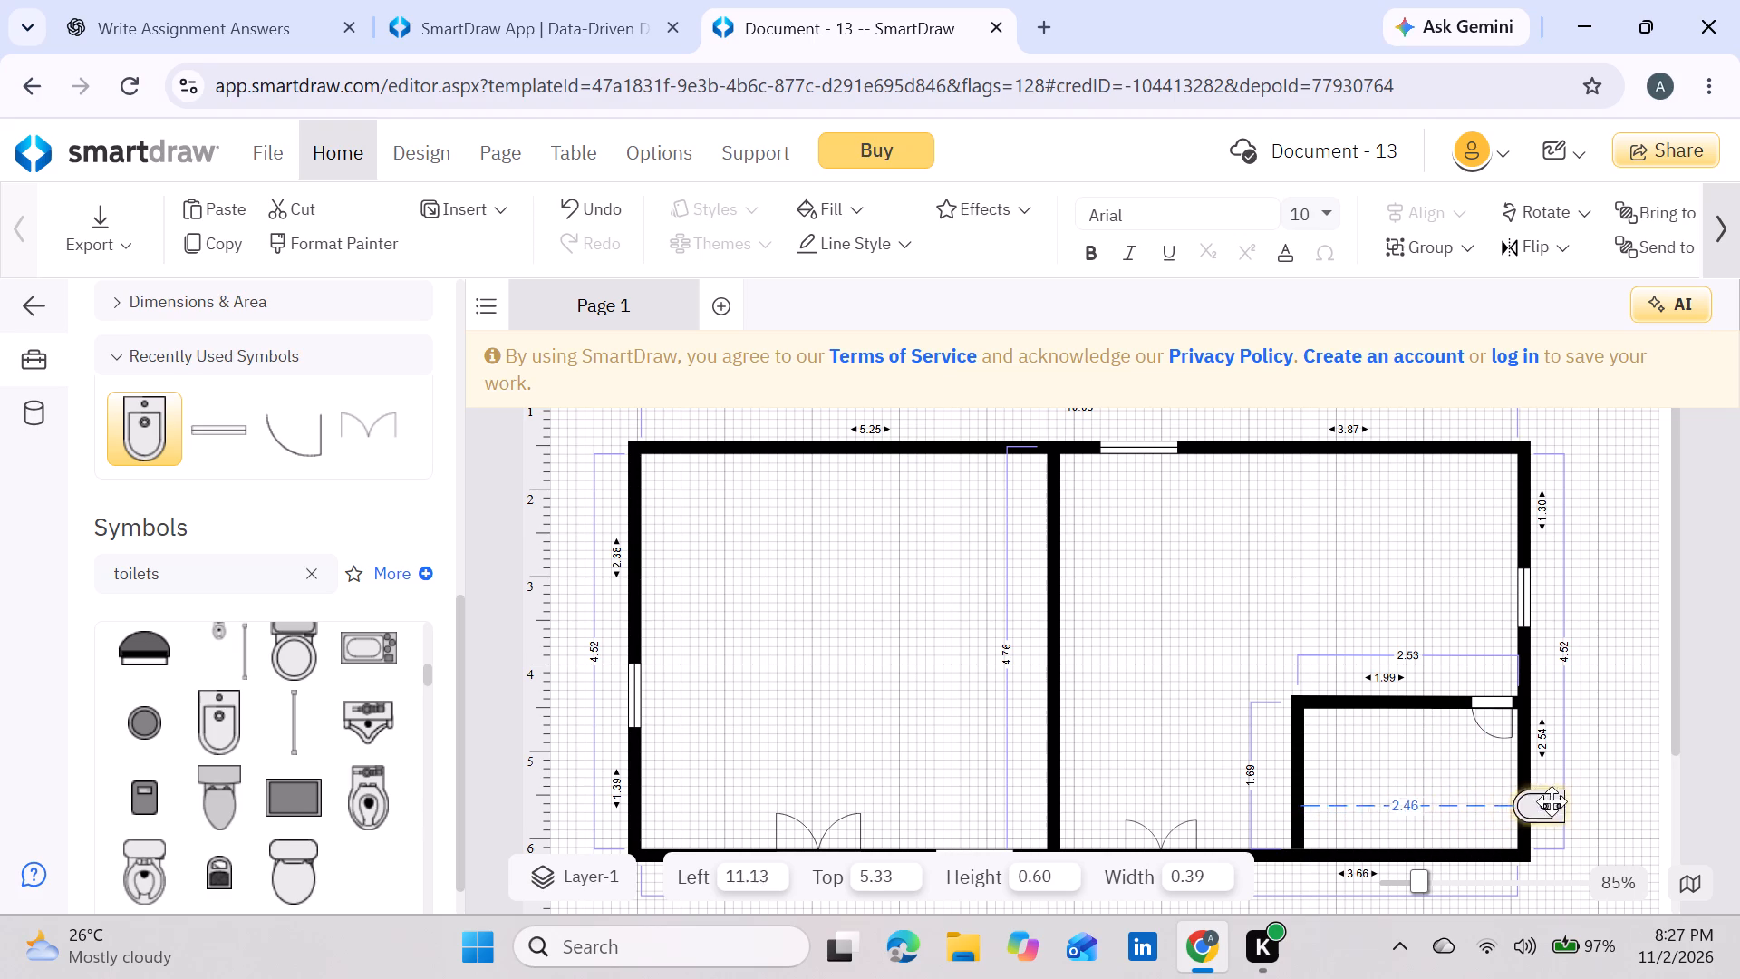
{"action": "left_click_drag", "start_coordinate": [1551, 801], "coordinate": [1498, 809]}
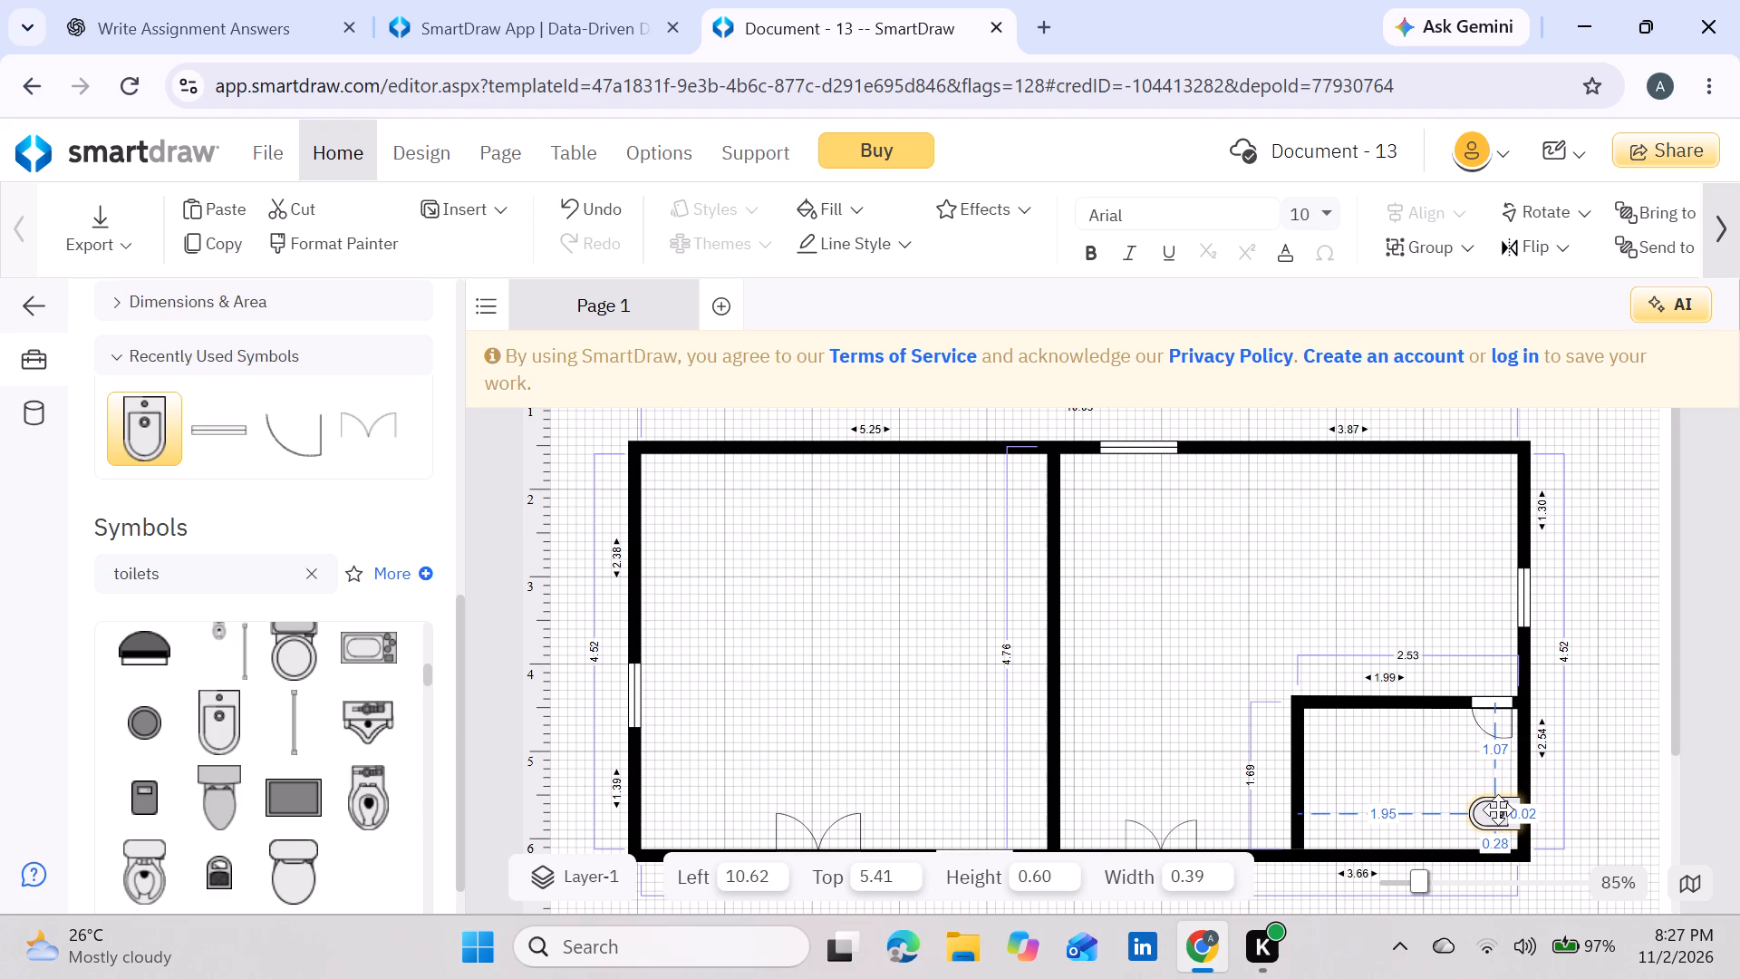
{"action": "left_click_drag", "start_coordinate": [1498, 809], "coordinate": [1497, 809]}
Move the small room's door along its top wall to about 0.64 from the wall's left end.
{"action": "left_click_drag", "start_coordinate": [1489, 710], "coordinate": [1371, 708]}
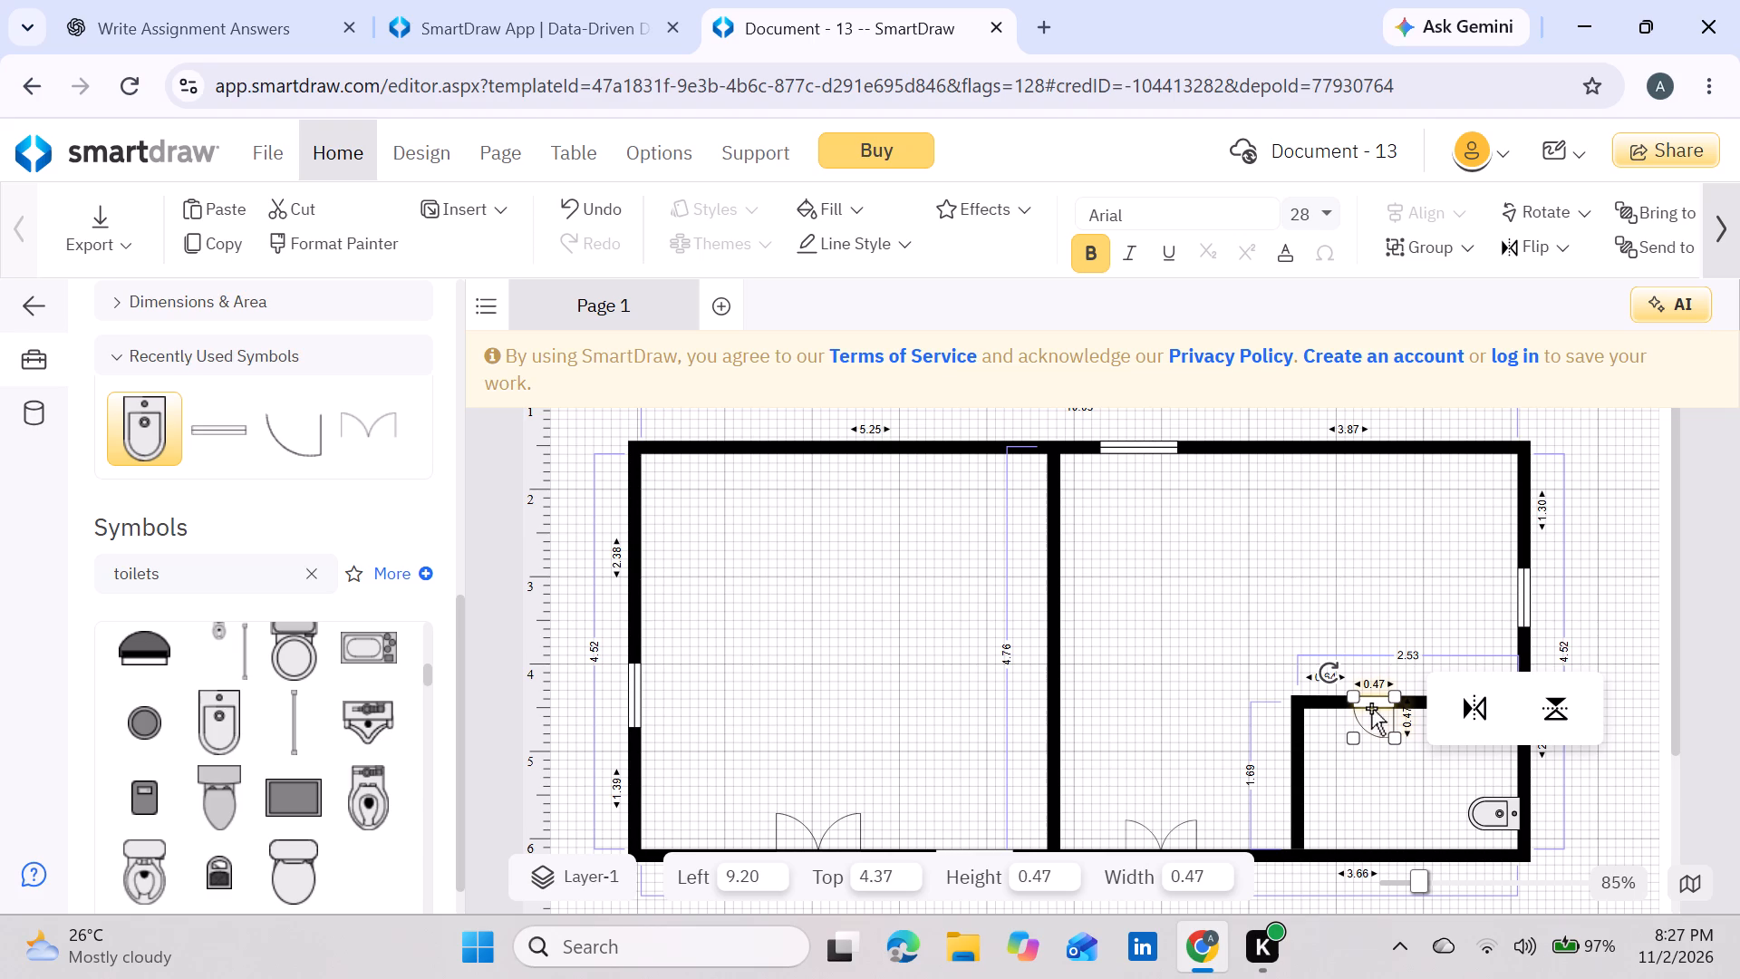
{"action": "left_click", "coordinate": [1393, 771]}
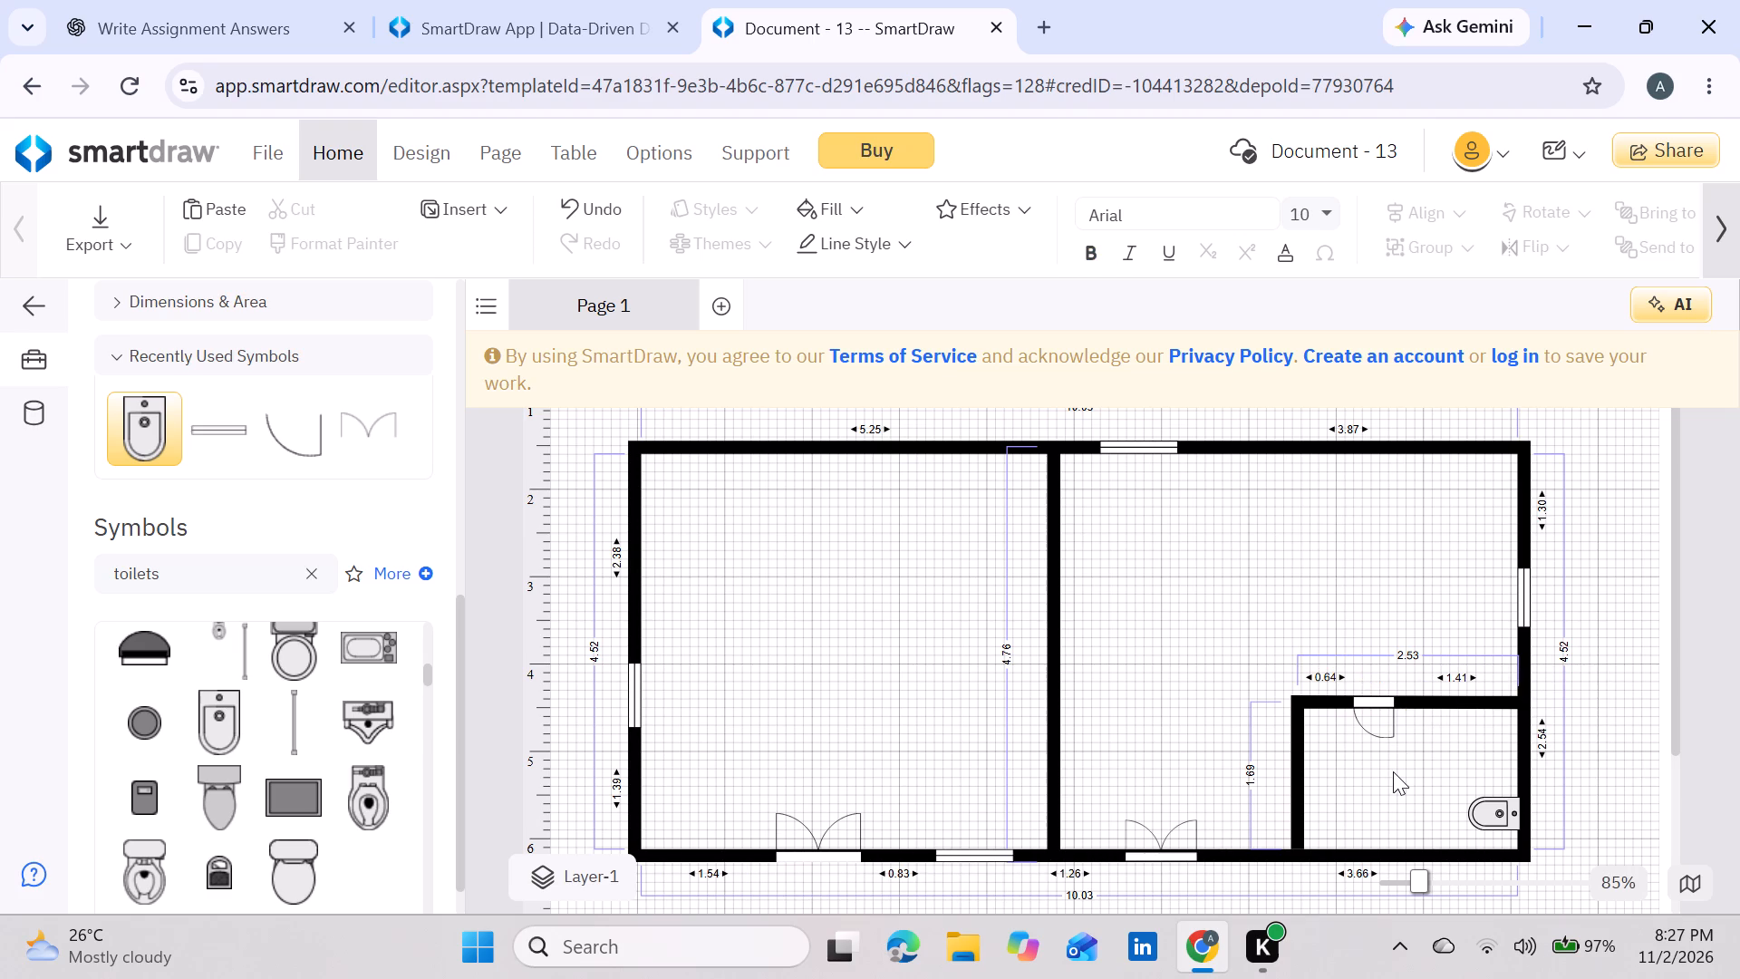
Move the toilet up along the right exterior wall, about 0.49 below the small room's top wall, with its back against the wall.
{"action": "left_click_drag", "start_coordinate": [1492, 817], "coordinate": [1496, 766]}
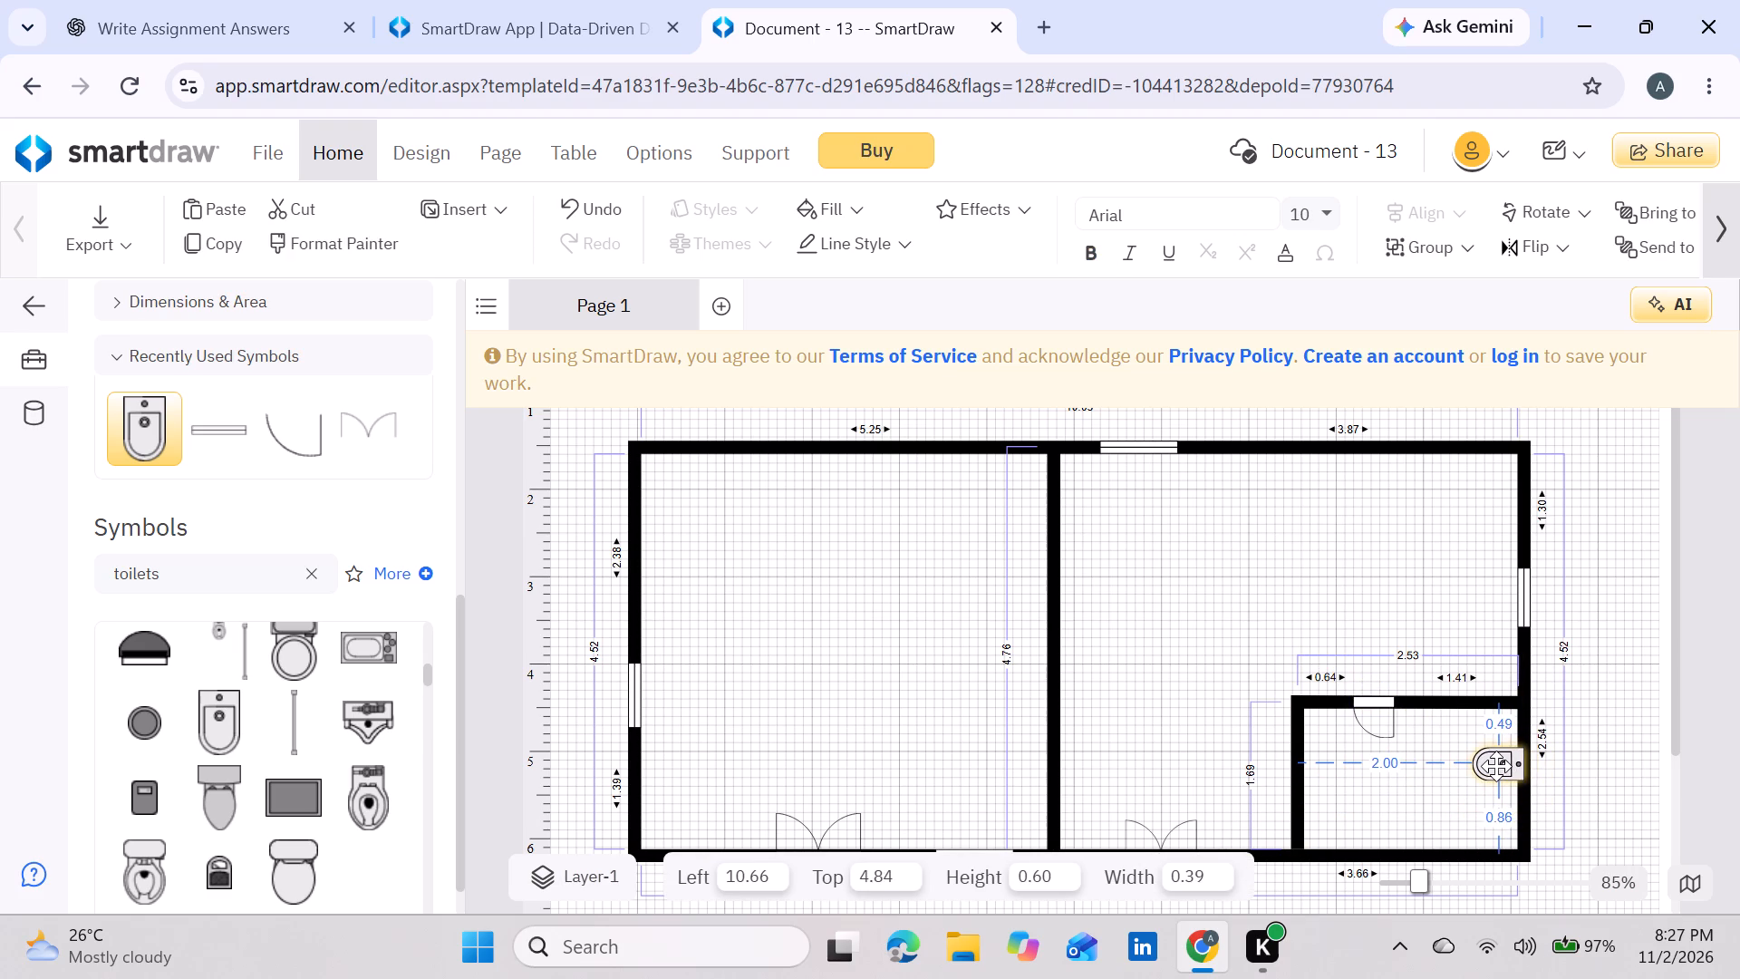
{"action": "left_click_drag", "start_coordinate": [1496, 766], "coordinate": [1494, 764]}
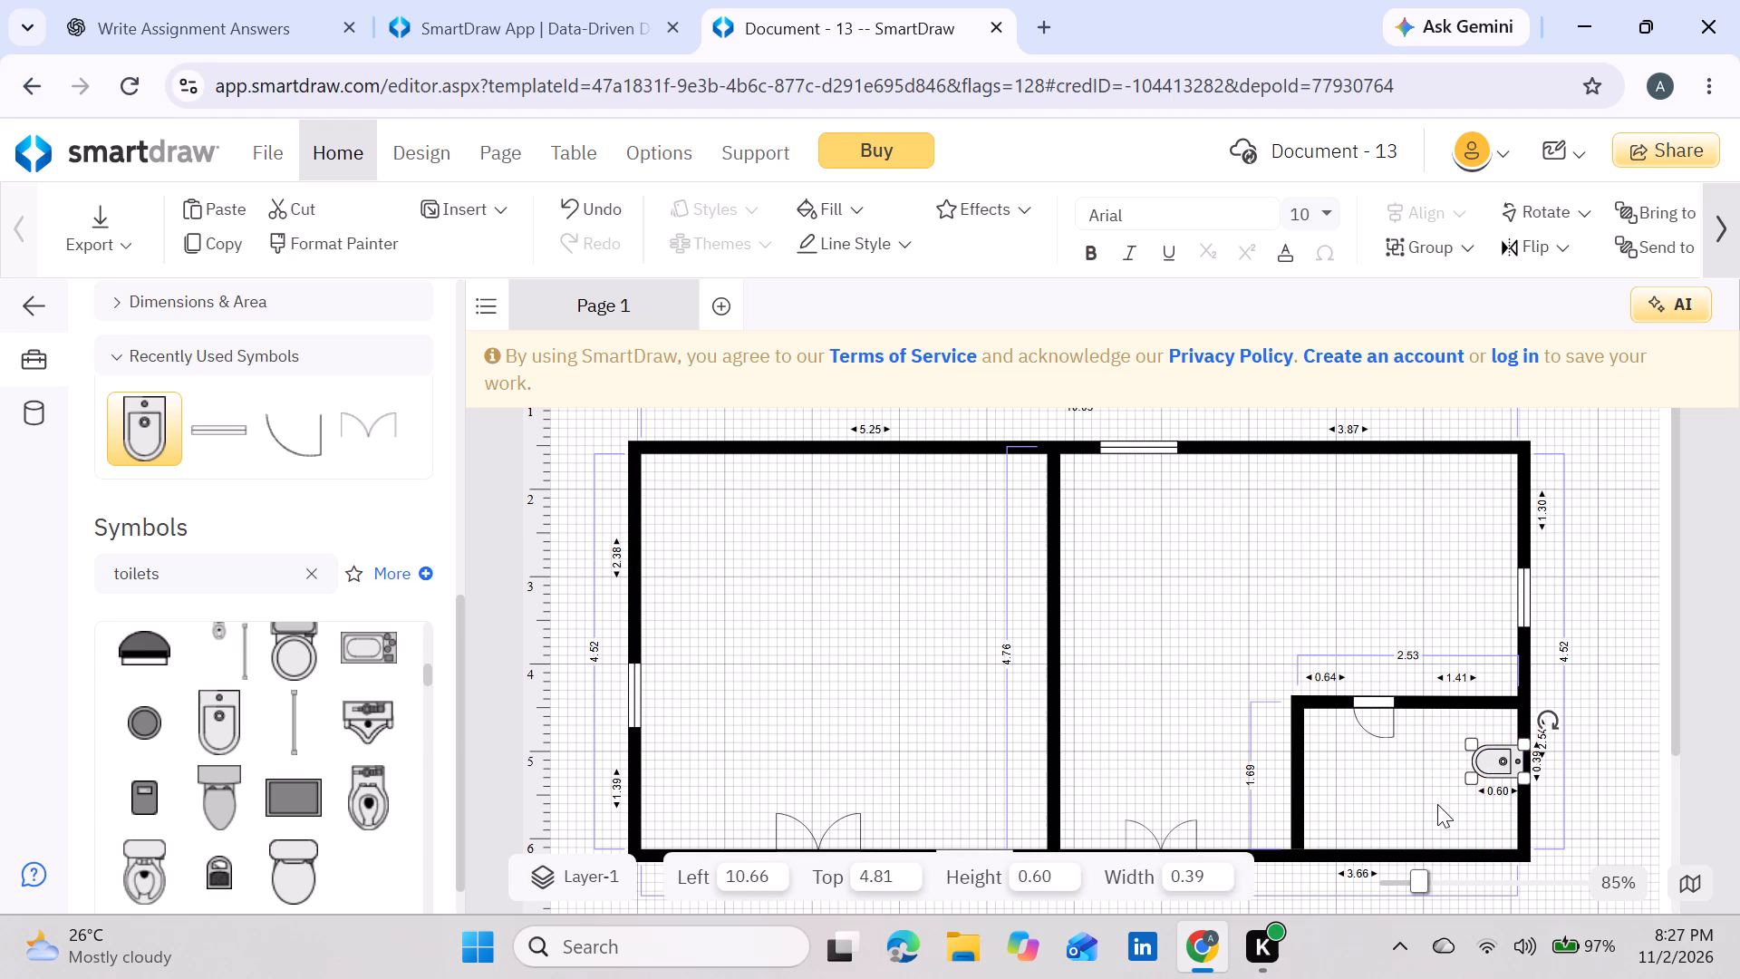
{"action": "left_click", "coordinate": [1437, 804]}
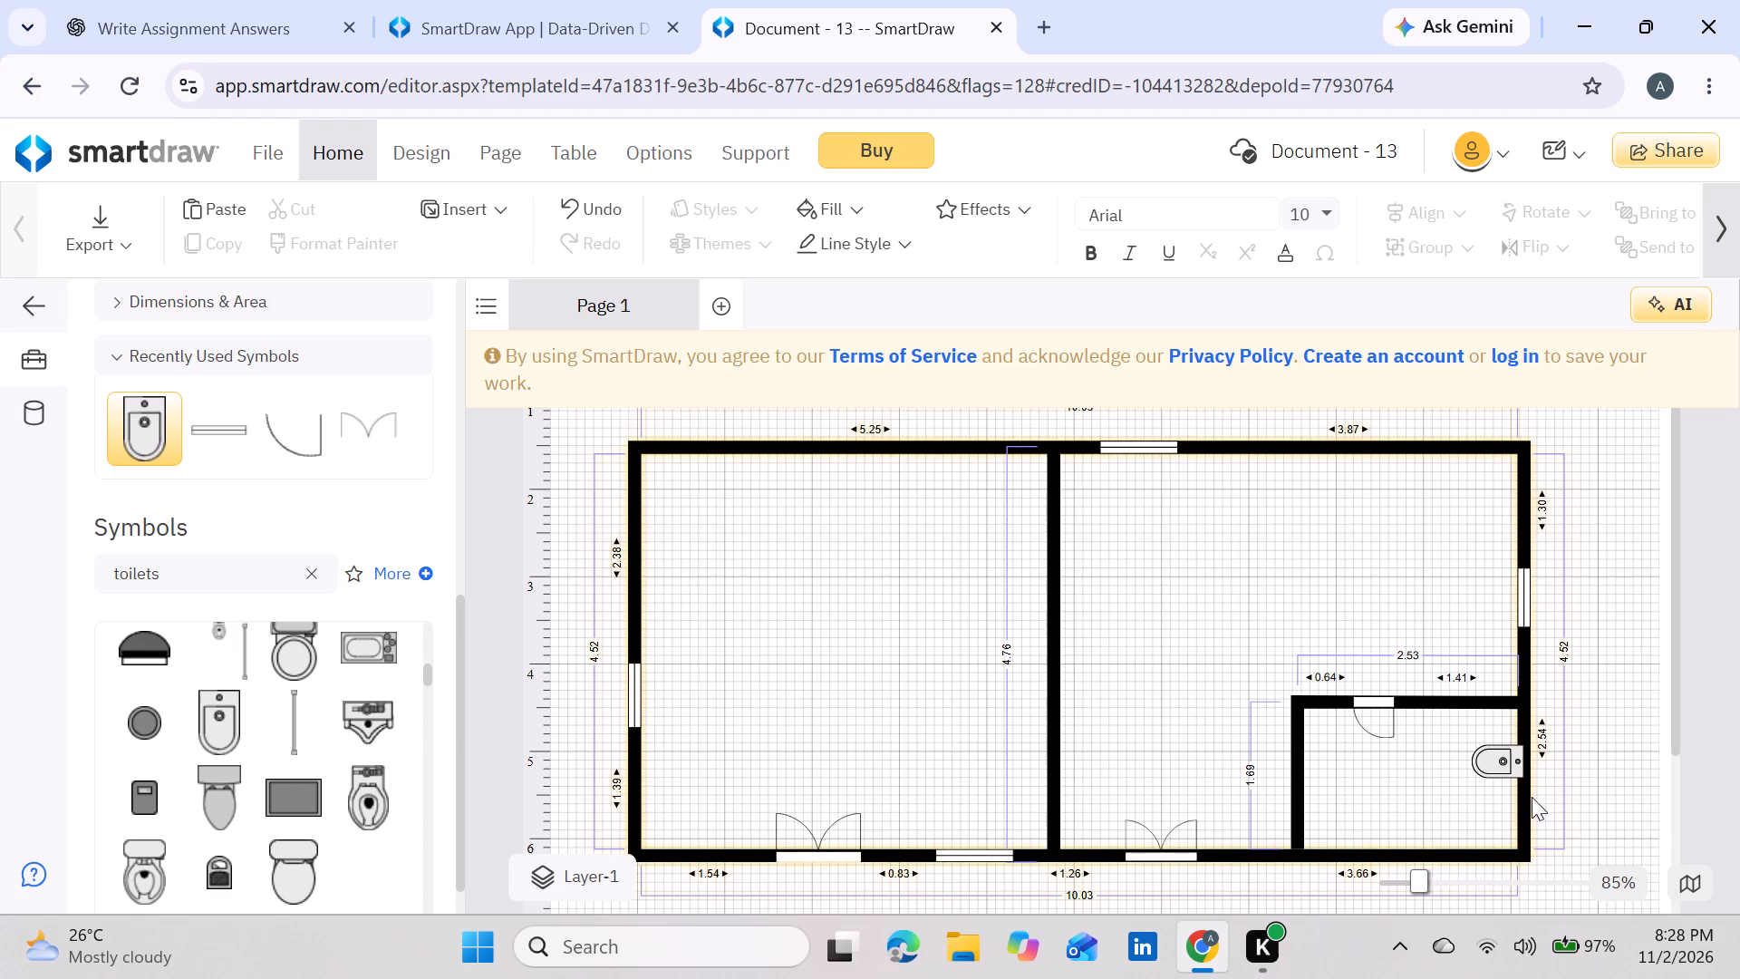
{"action": "left_click", "coordinate": [1499, 768]}
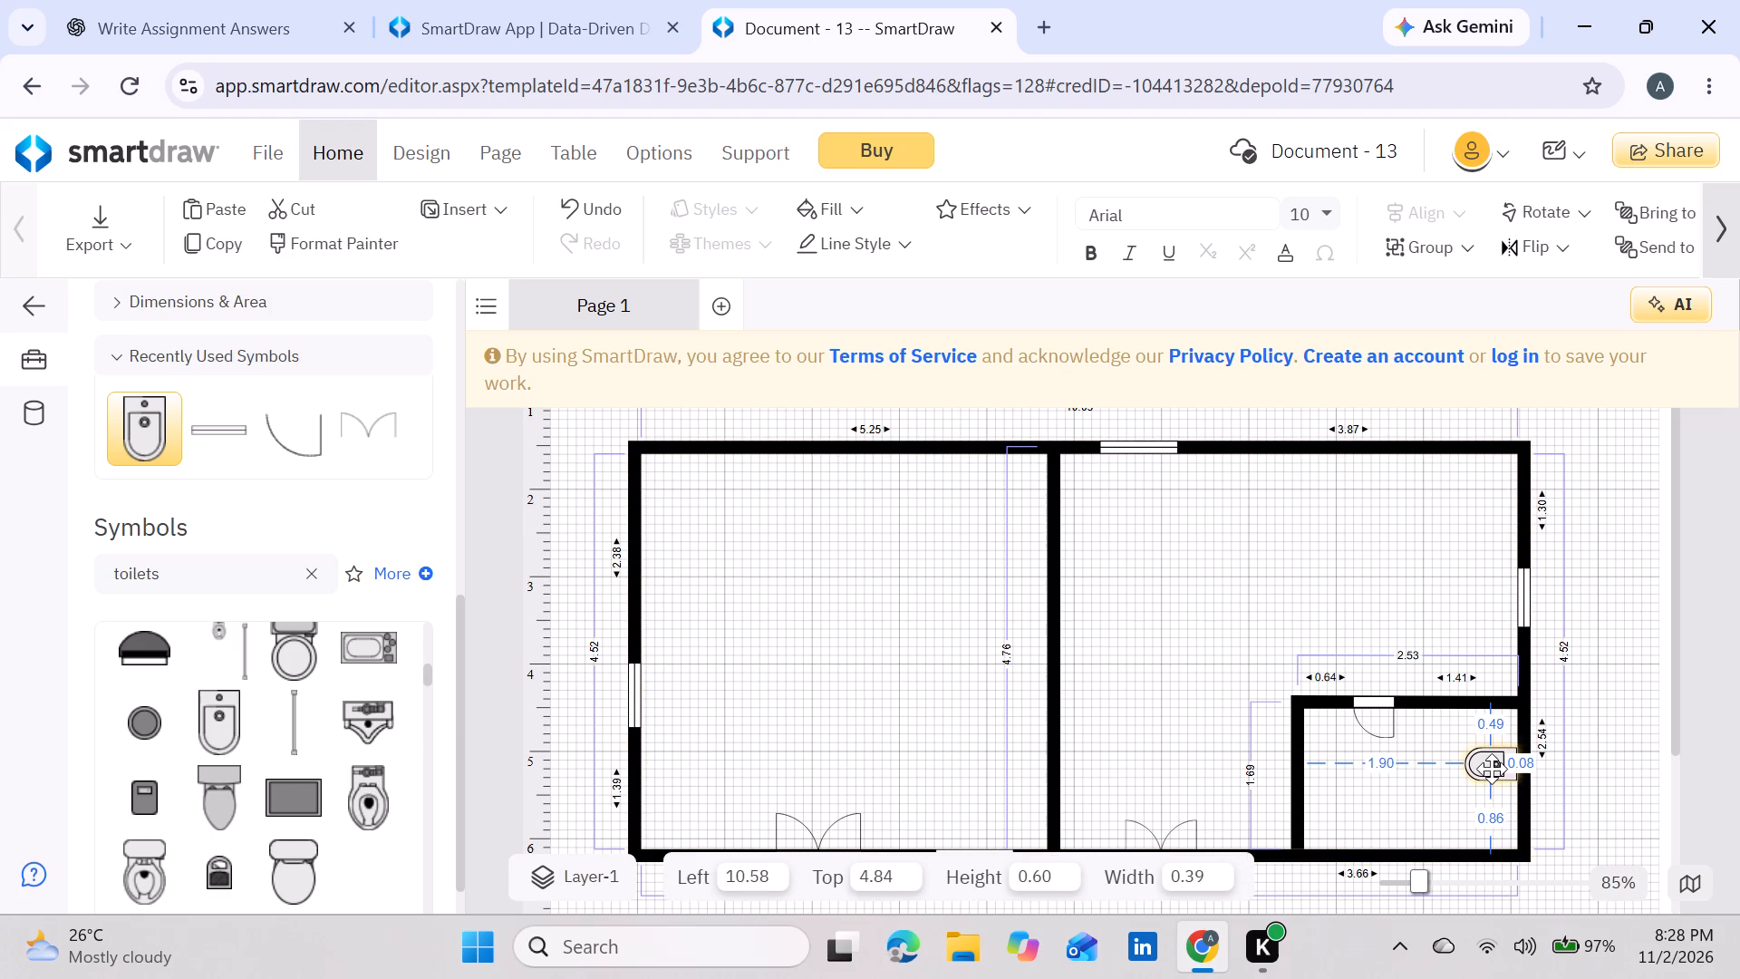
{"action": "left_click", "coordinate": [1407, 791]}
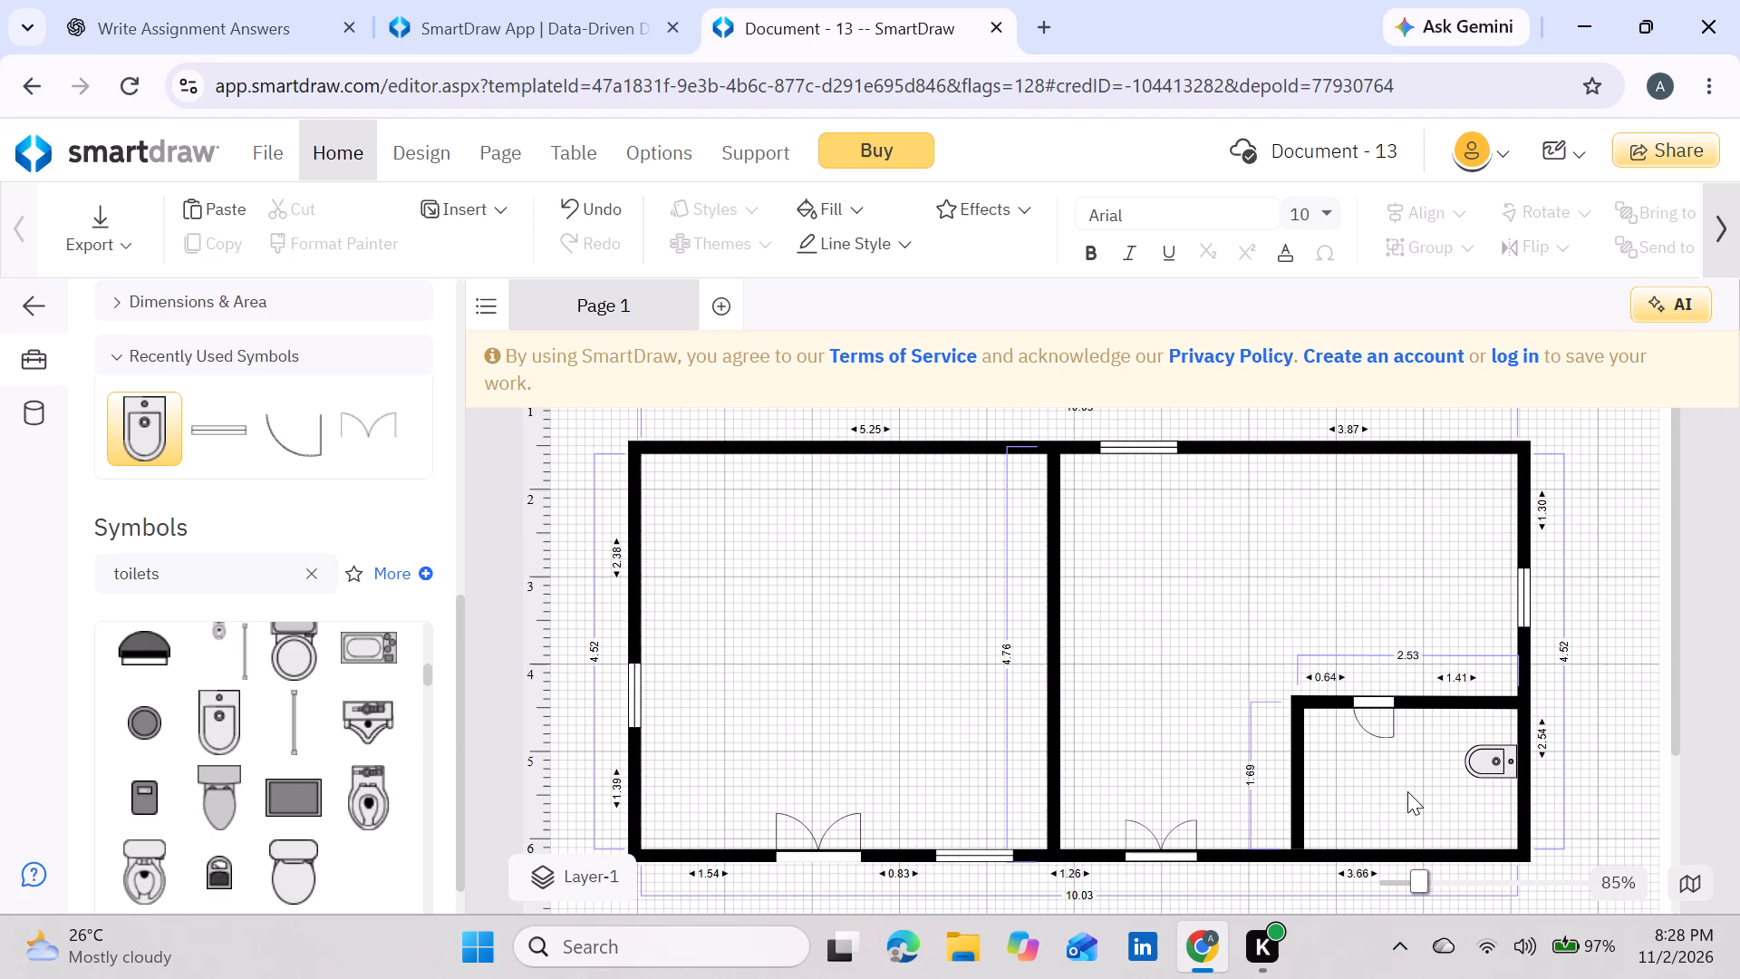
Shift the small room's door slightly farther left along its top wall, to a left position of about 9.08.
{"action": "left_click_drag", "start_coordinate": [1377, 712], "coordinate": [1371, 712]}
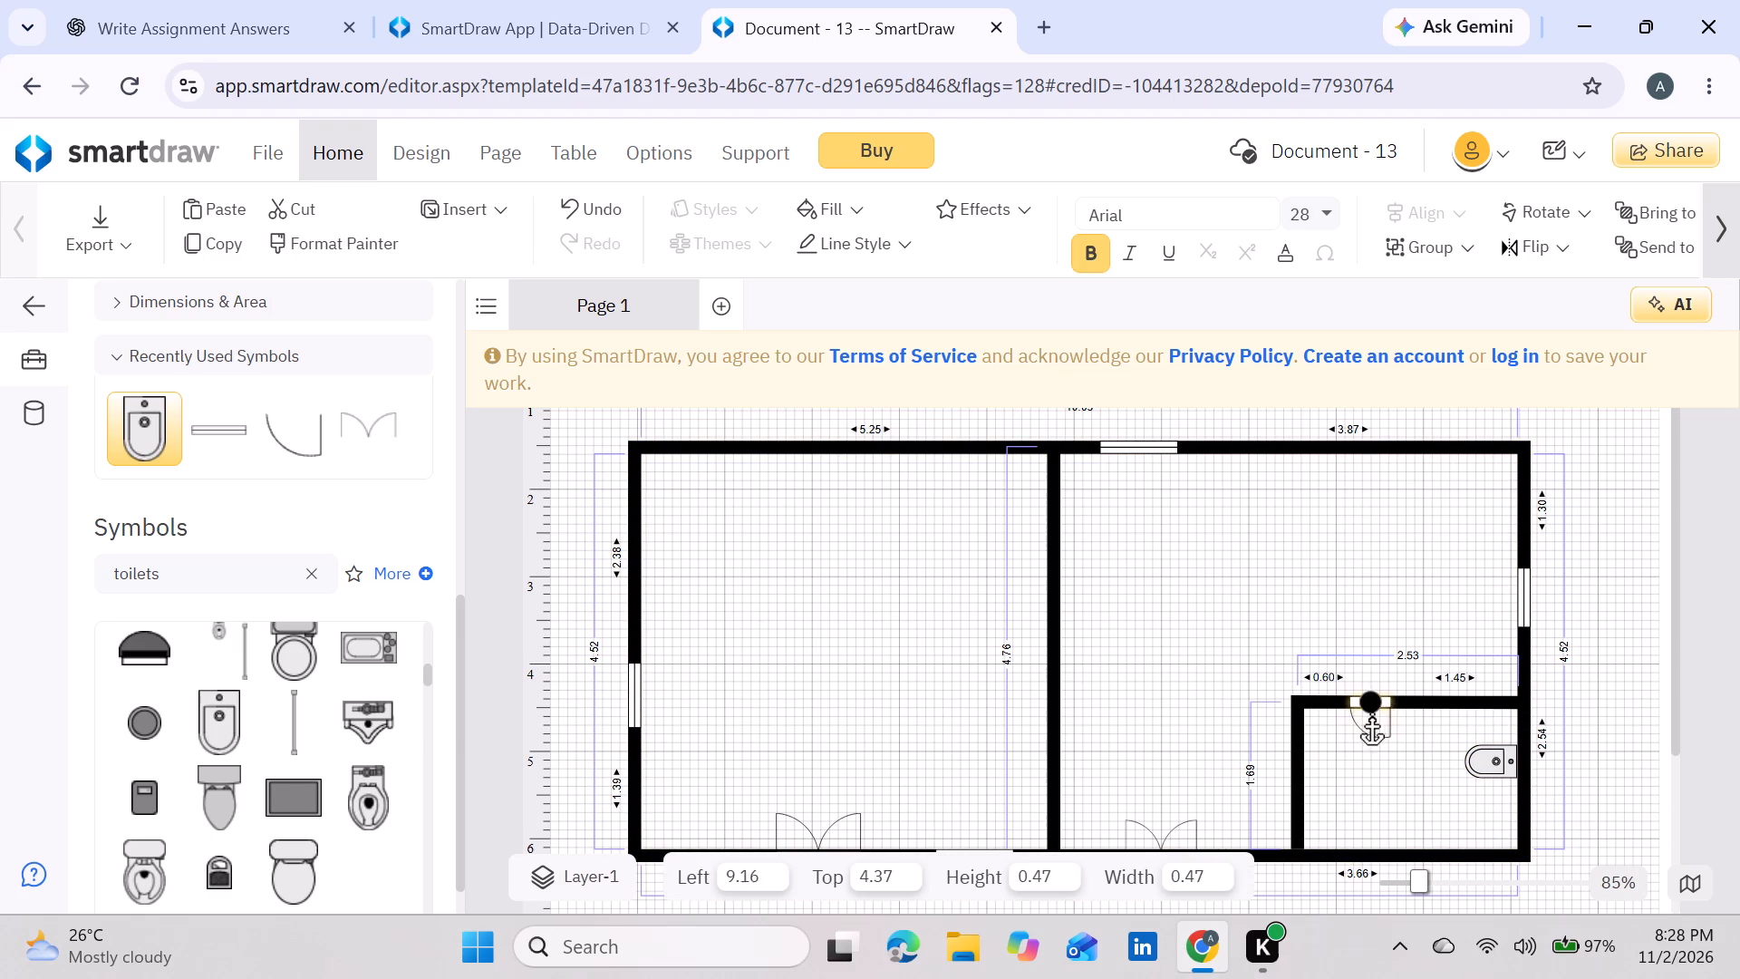
{"action": "left_click_drag", "start_coordinate": [1371, 712], "coordinate": [1366, 713]}
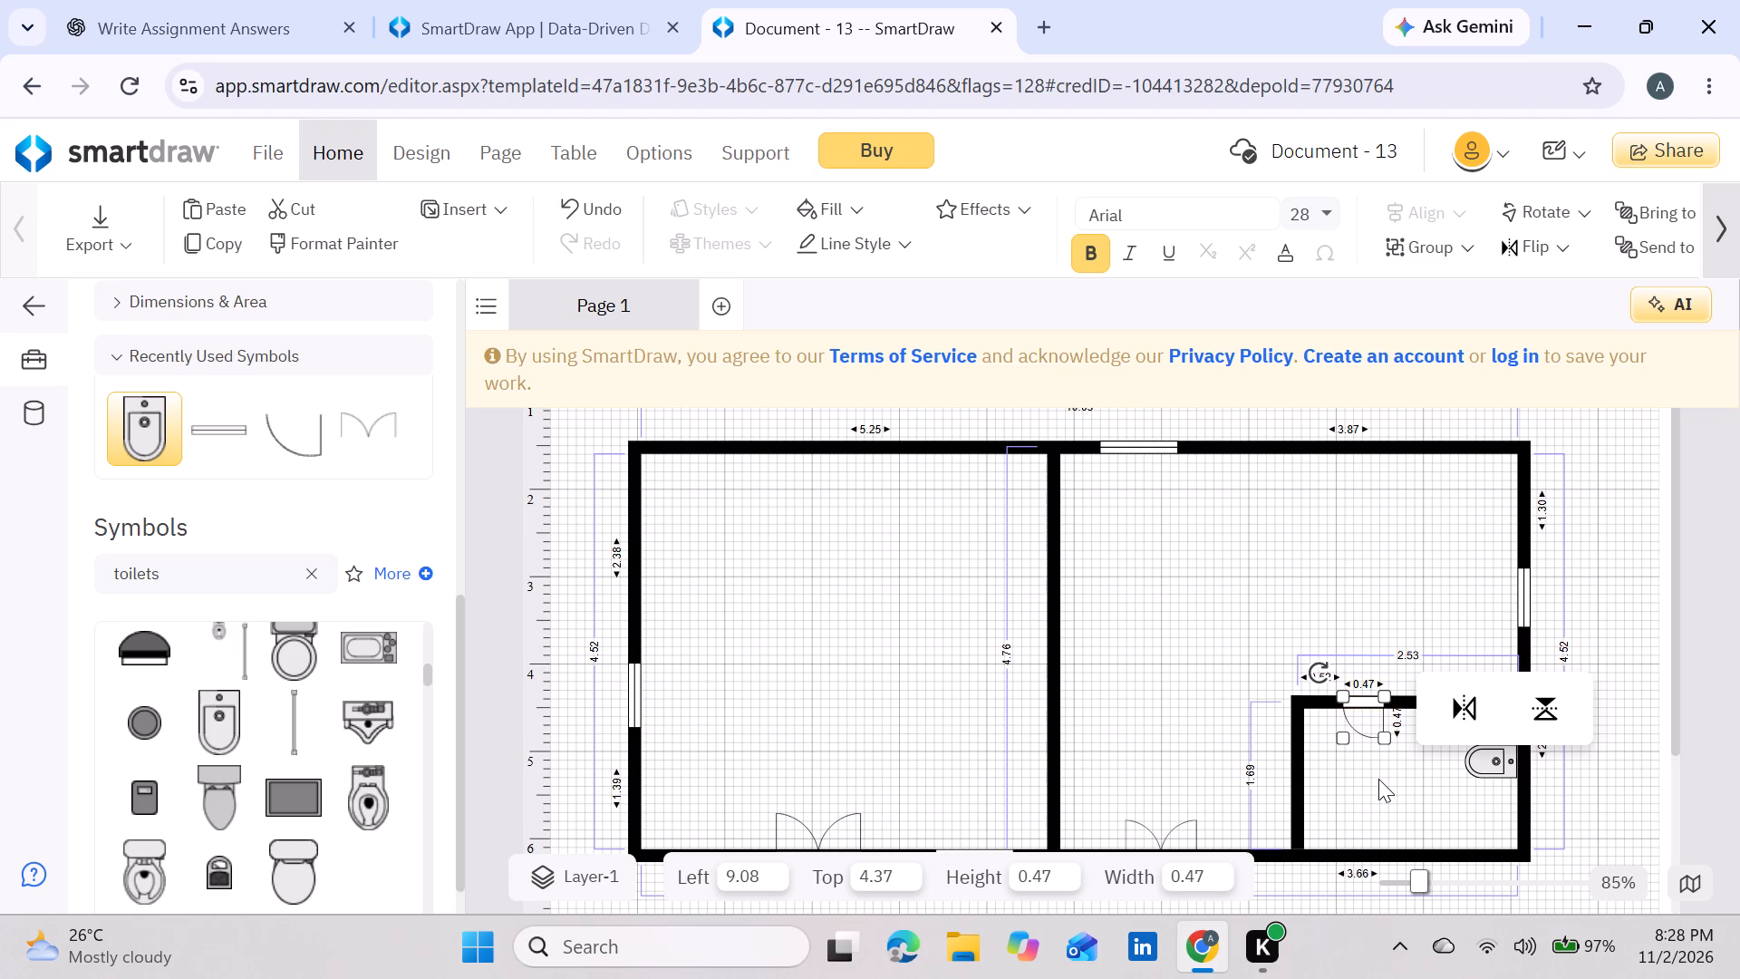
Nudge the toilet slightly up along the right exterior wall, to a top position of about 4.69.
{"action": "left_click", "coordinate": [1378, 779]}
{"action": "left_click_drag", "start_coordinate": [1474, 761], "coordinate": [1471, 750]}
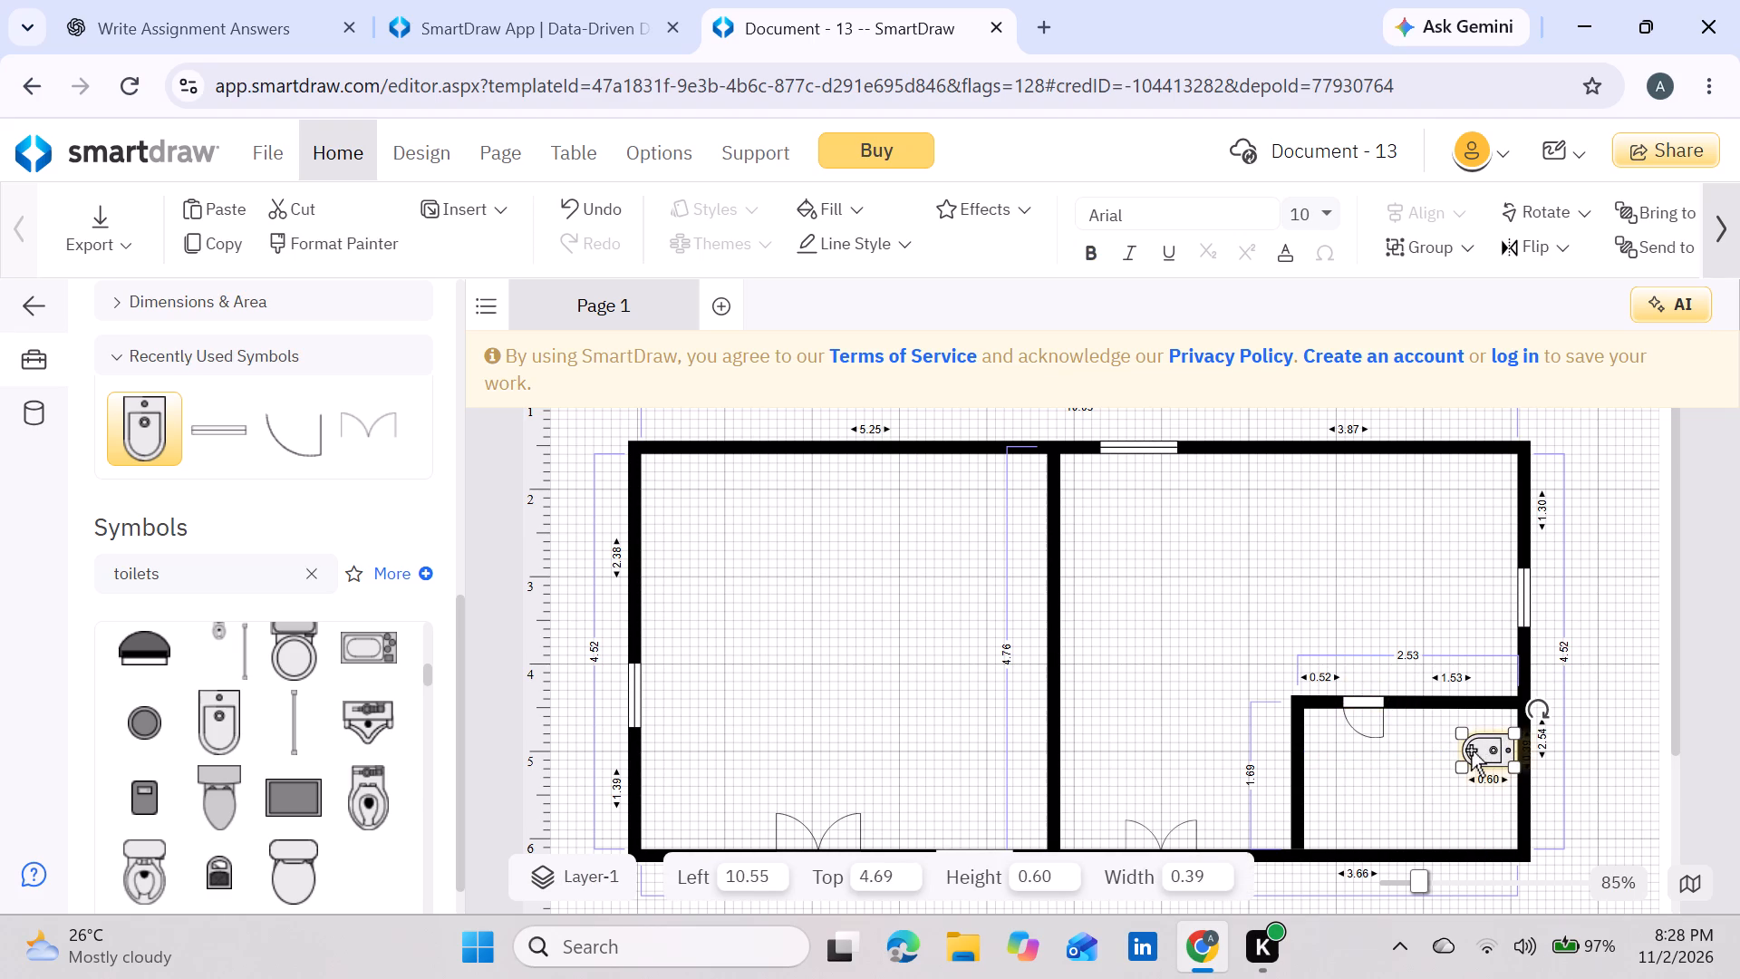
{"action": "left_click", "coordinate": [1398, 802]}
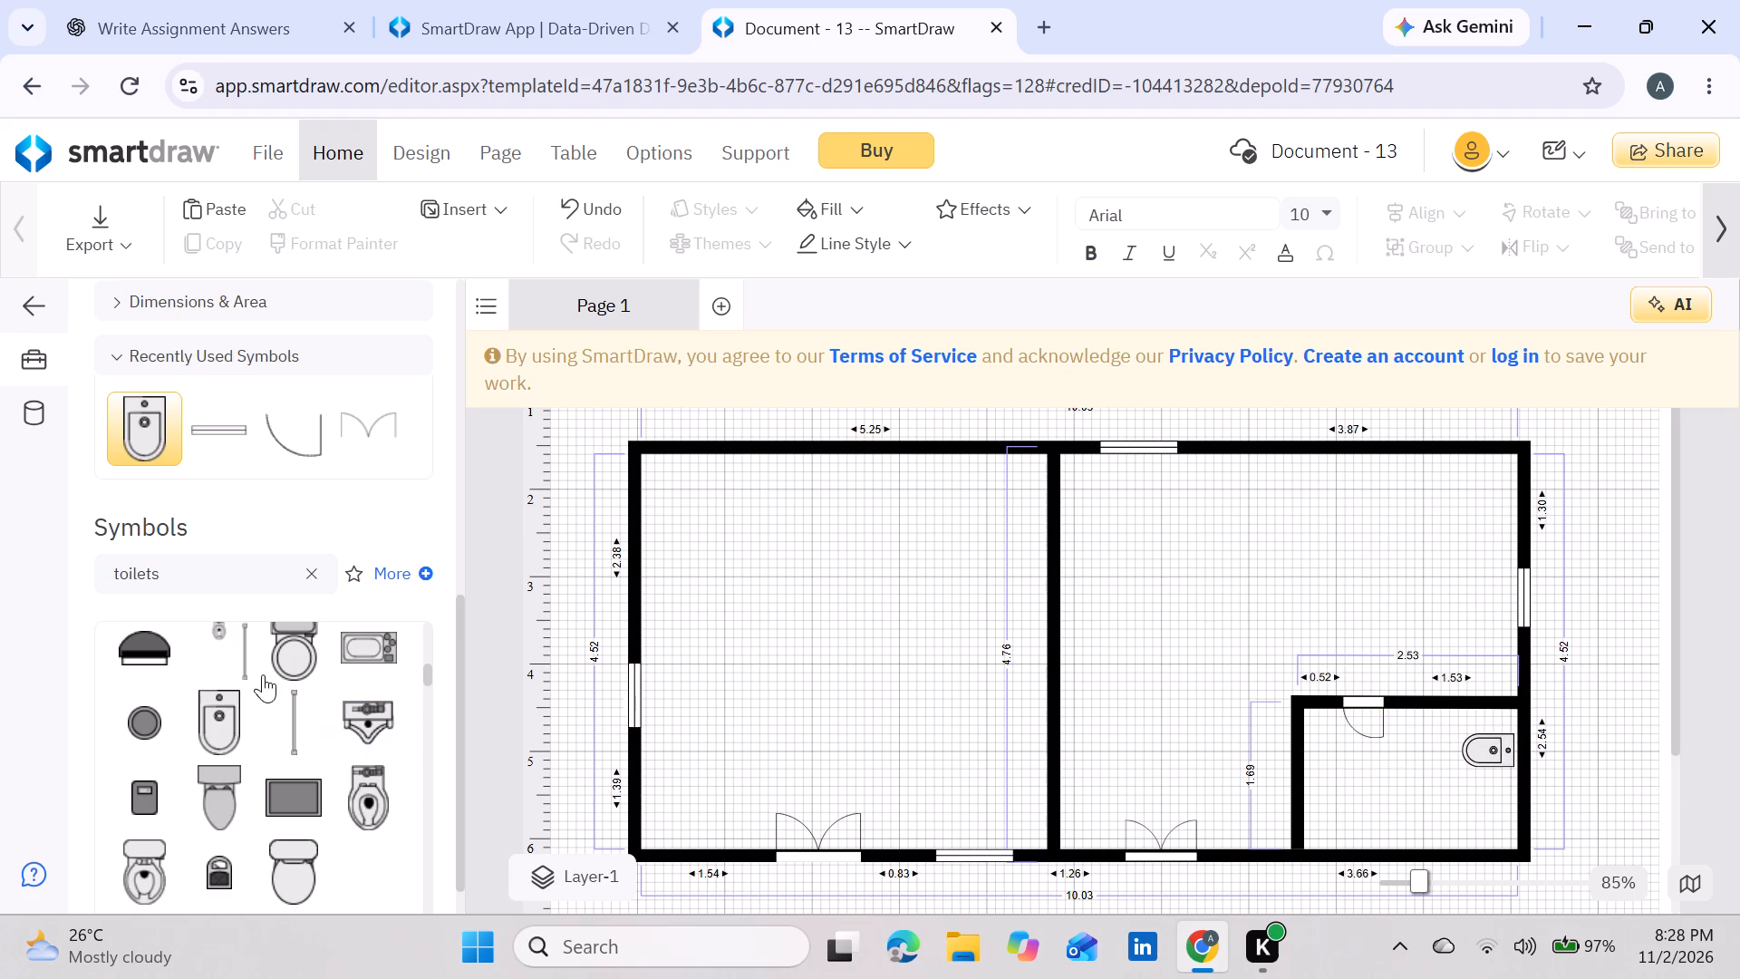
Search the symbols for "shower" and place Shower Head - 4 in the left part of the small room, below the door.
{"action": "left_click", "coordinate": [312, 574]}
{"action": "type", "text": "shower"}
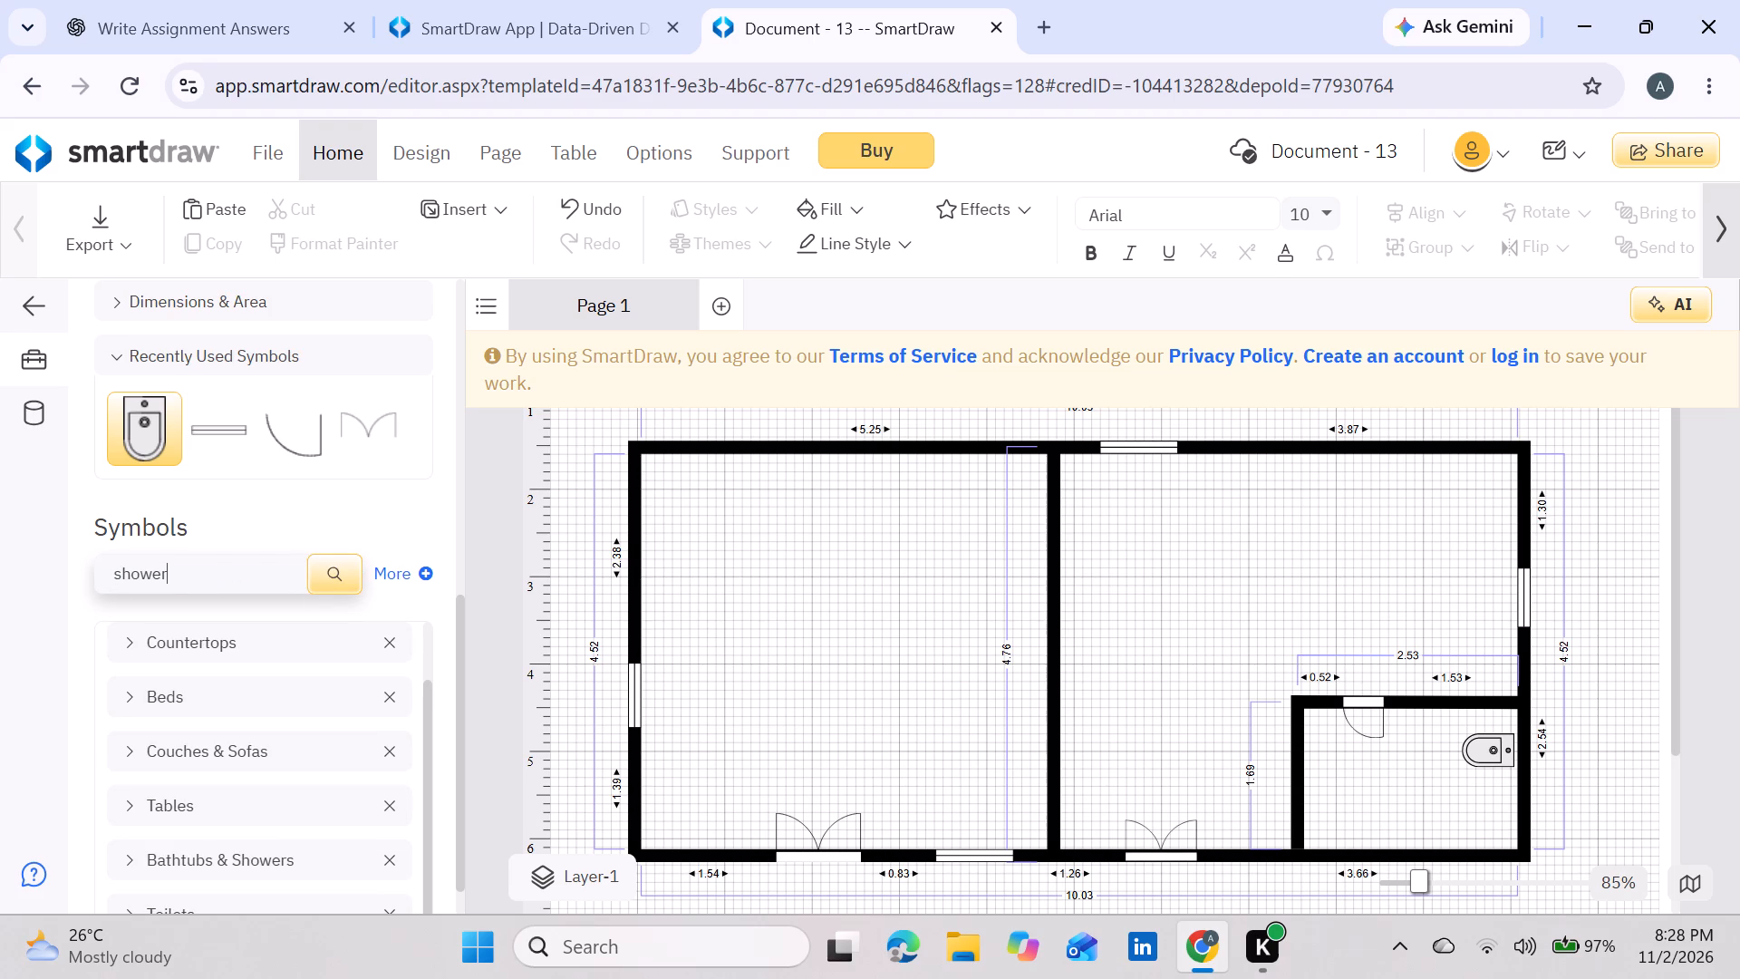
{"action": "key", "text": "Return"}
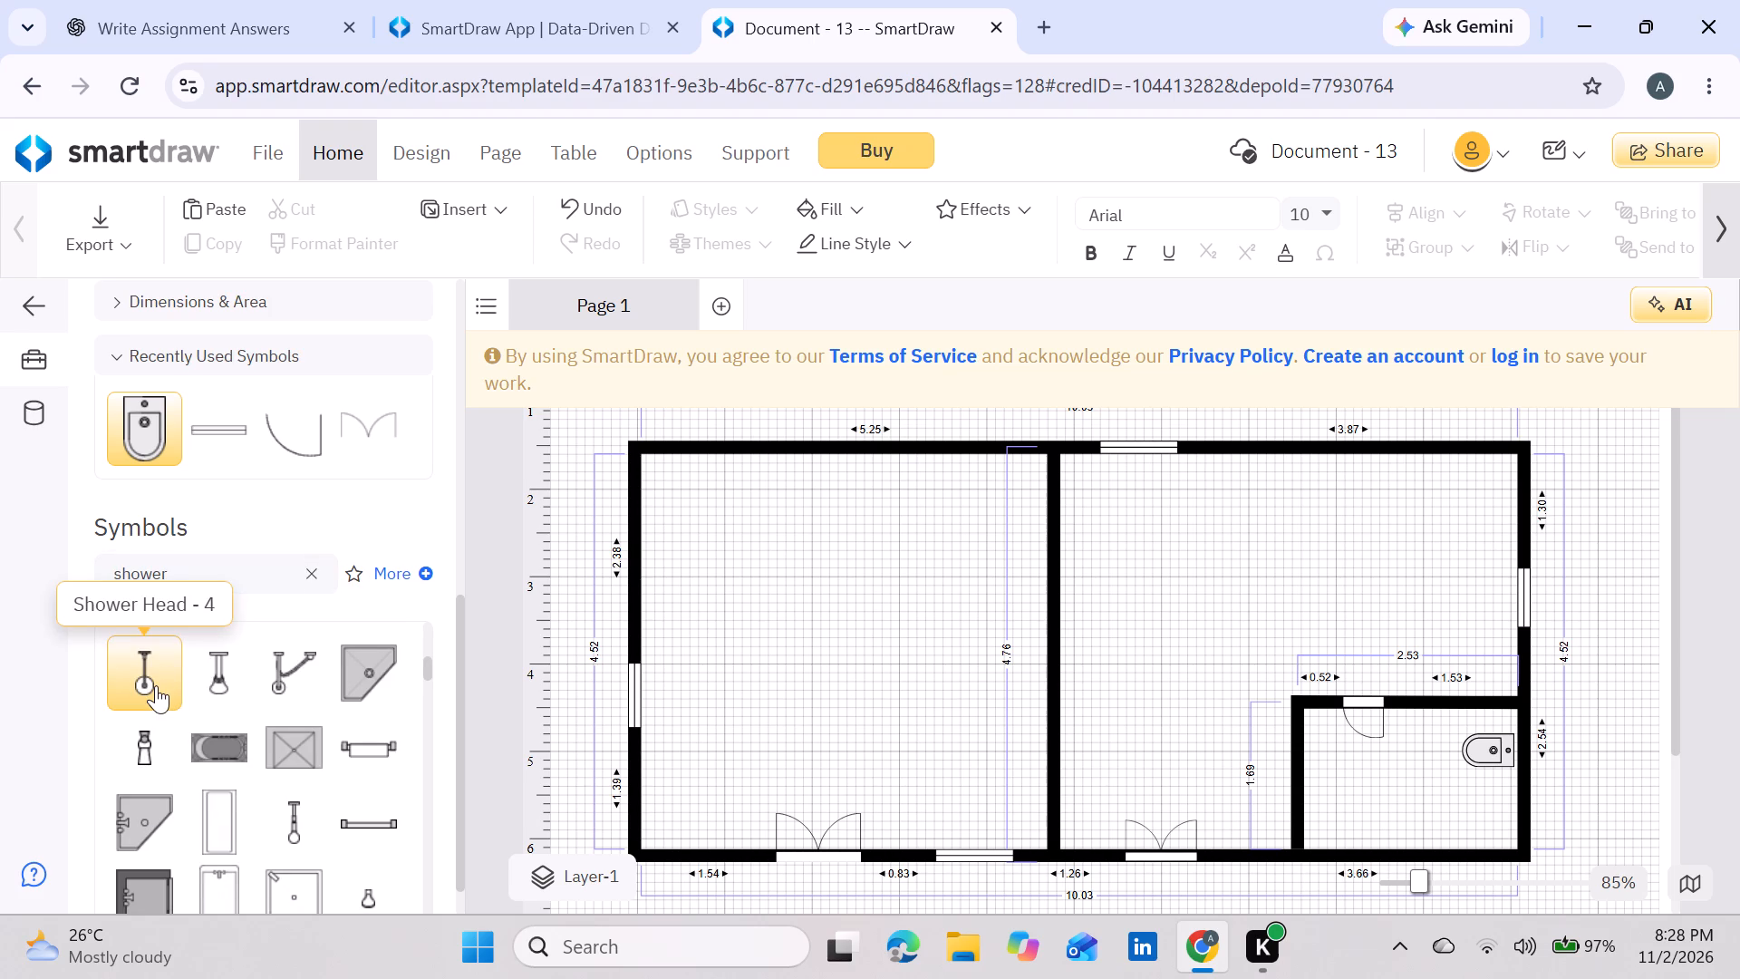
{"action": "left_click_drag", "start_coordinate": [156, 685], "coordinate": [1150, 752]}
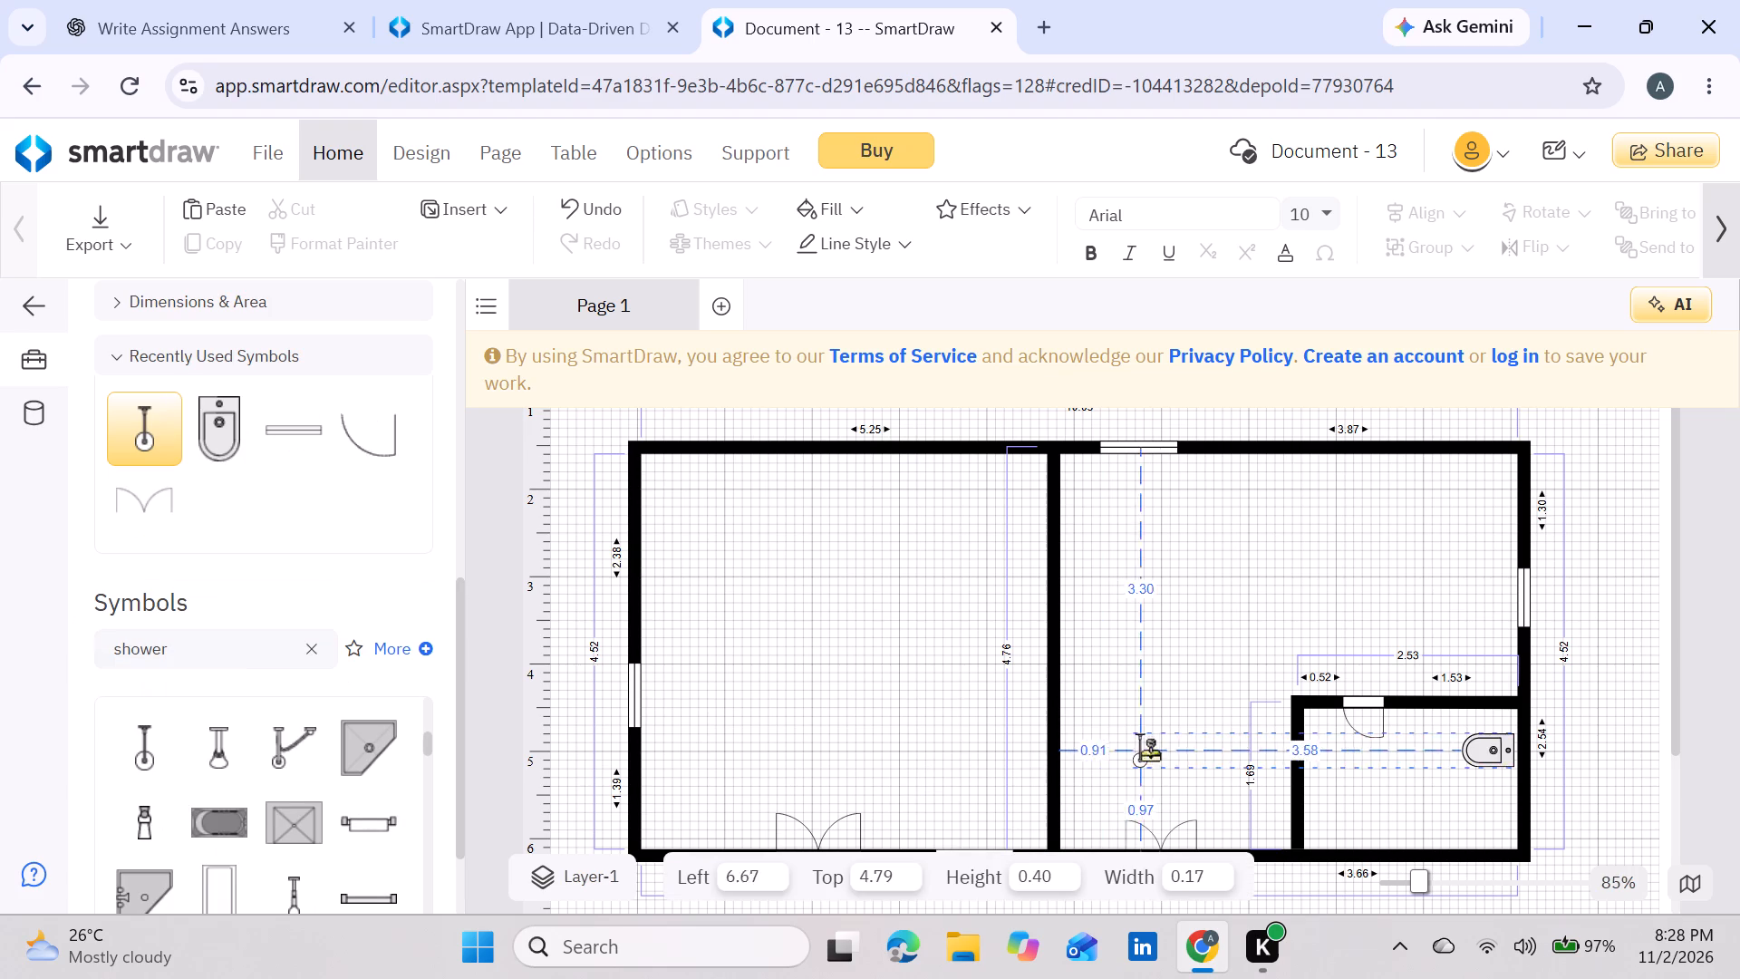
{"action": "left_click_drag", "start_coordinate": [1150, 752], "coordinate": [1341, 794]}
Rotate the shower head upside down so its round end points up, and narrow it to about 0.12 wide.
{"action": "left_click_drag", "start_coordinate": [1313, 756], "coordinate": [1329, 853]}
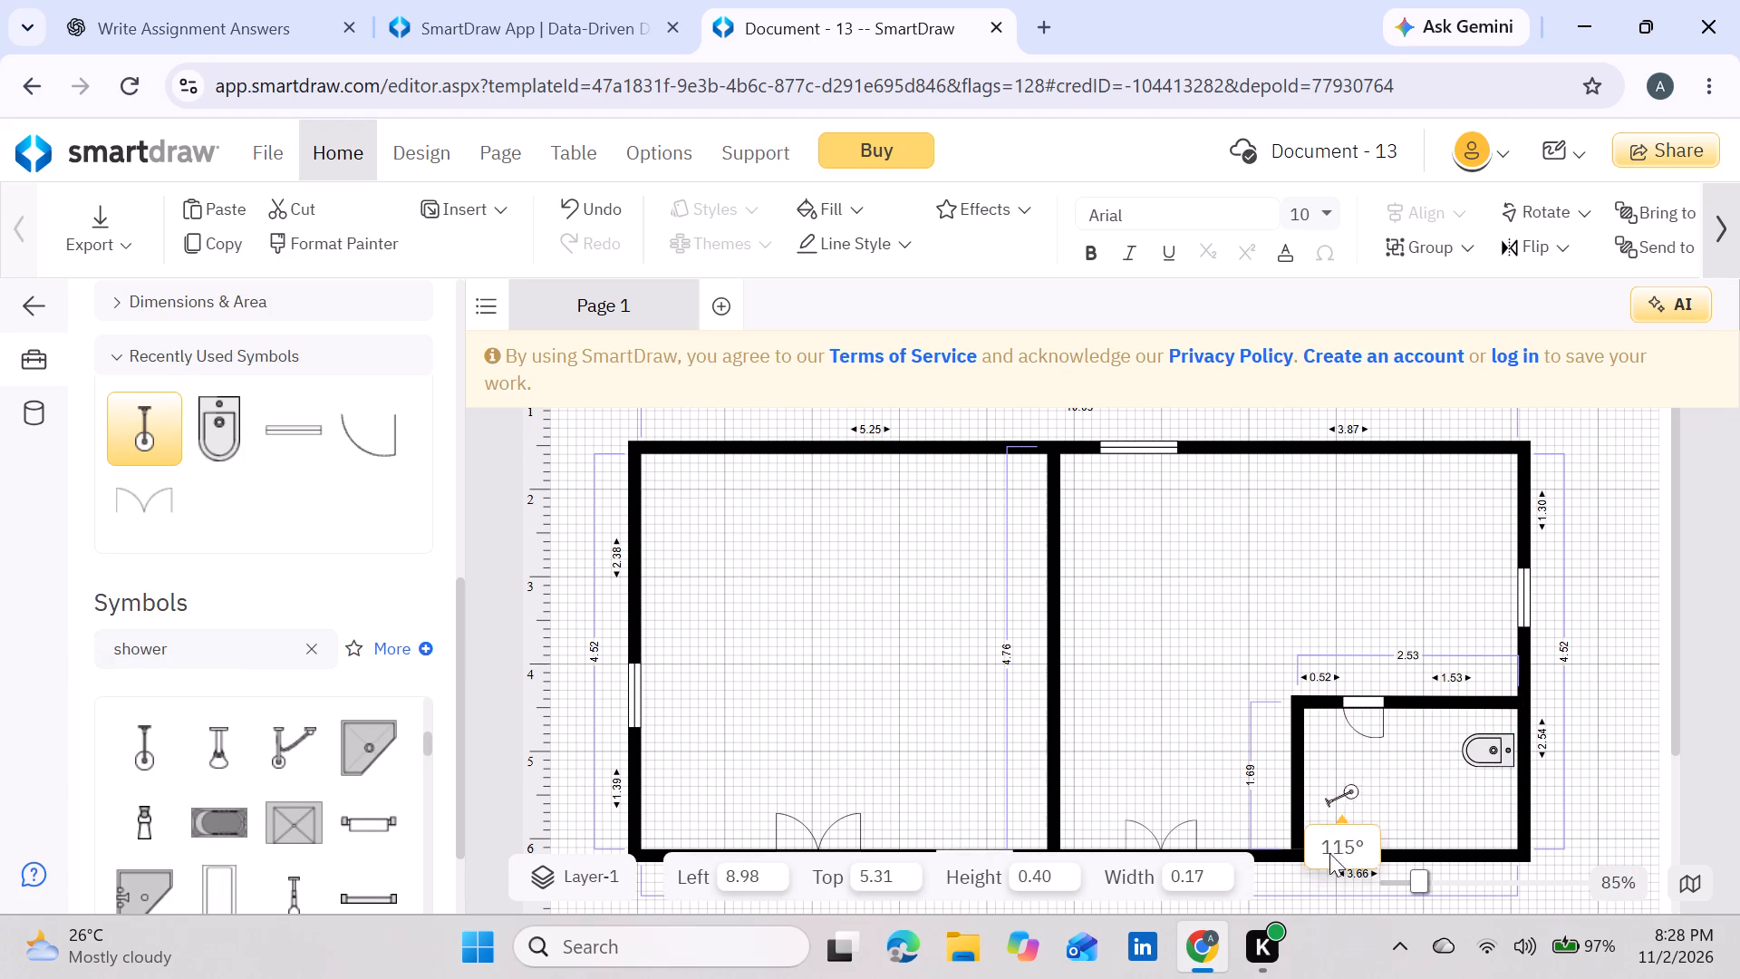
{"action": "left_click_drag", "start_coordinate": [1329, 853], "coordinate": [1386, 854]}
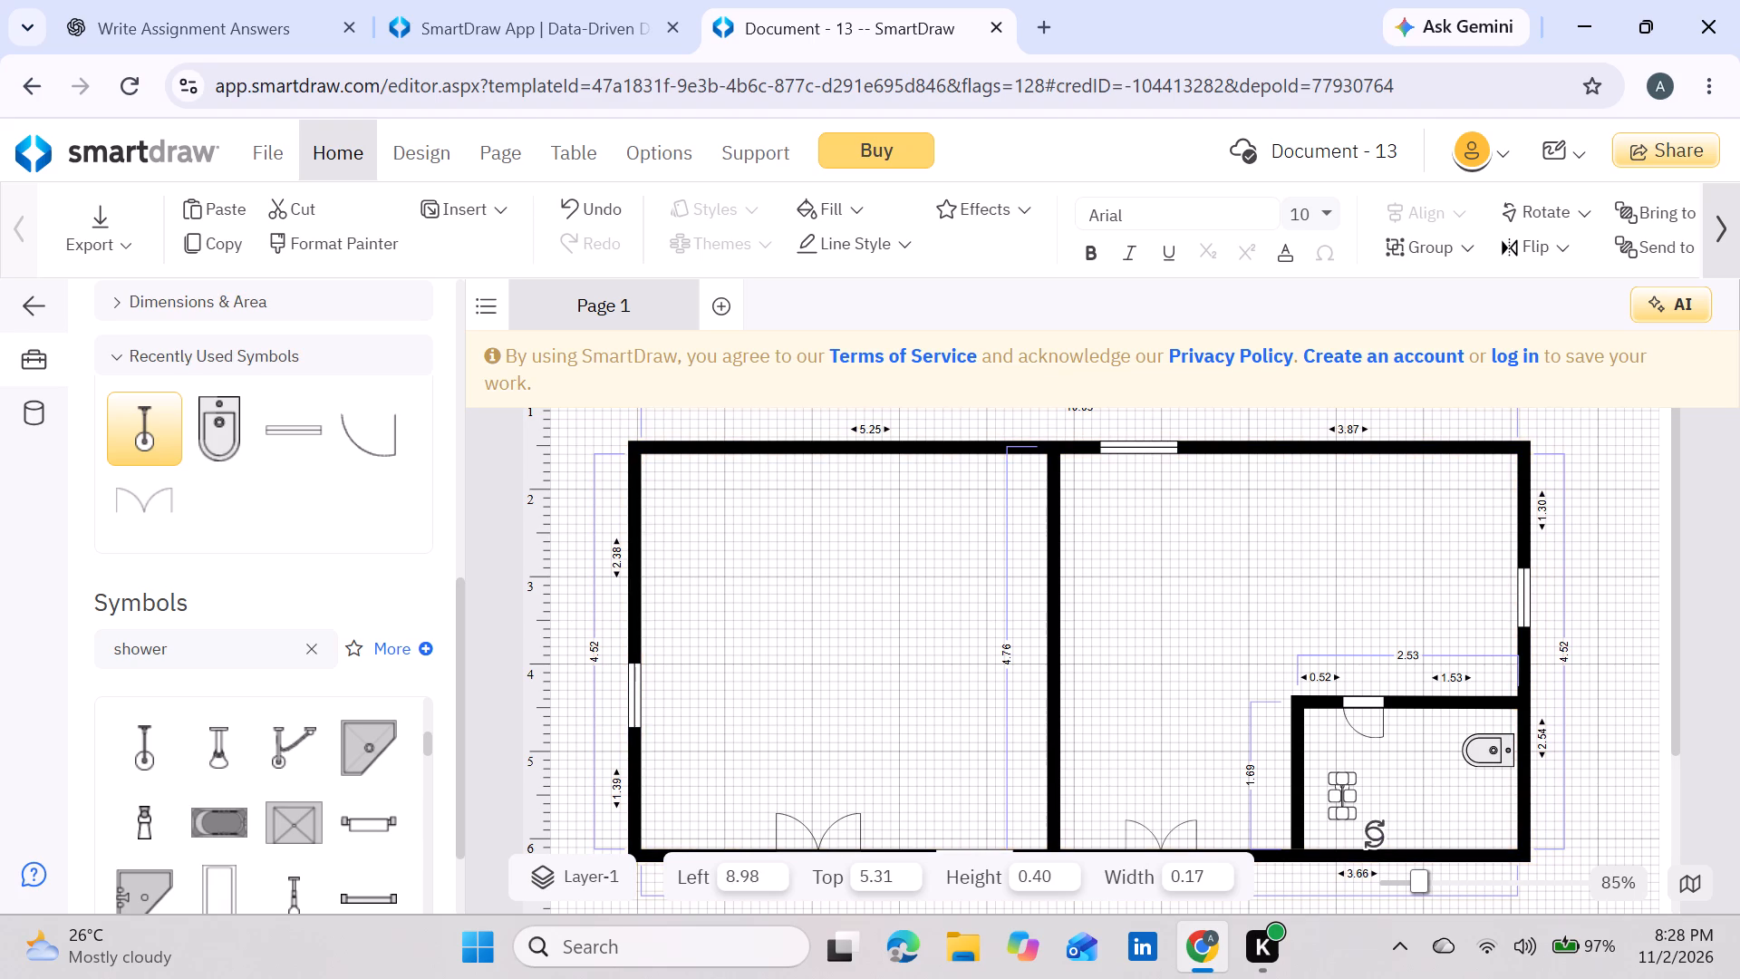
{"action": "left_click", "coordinate": [1340, 790]}
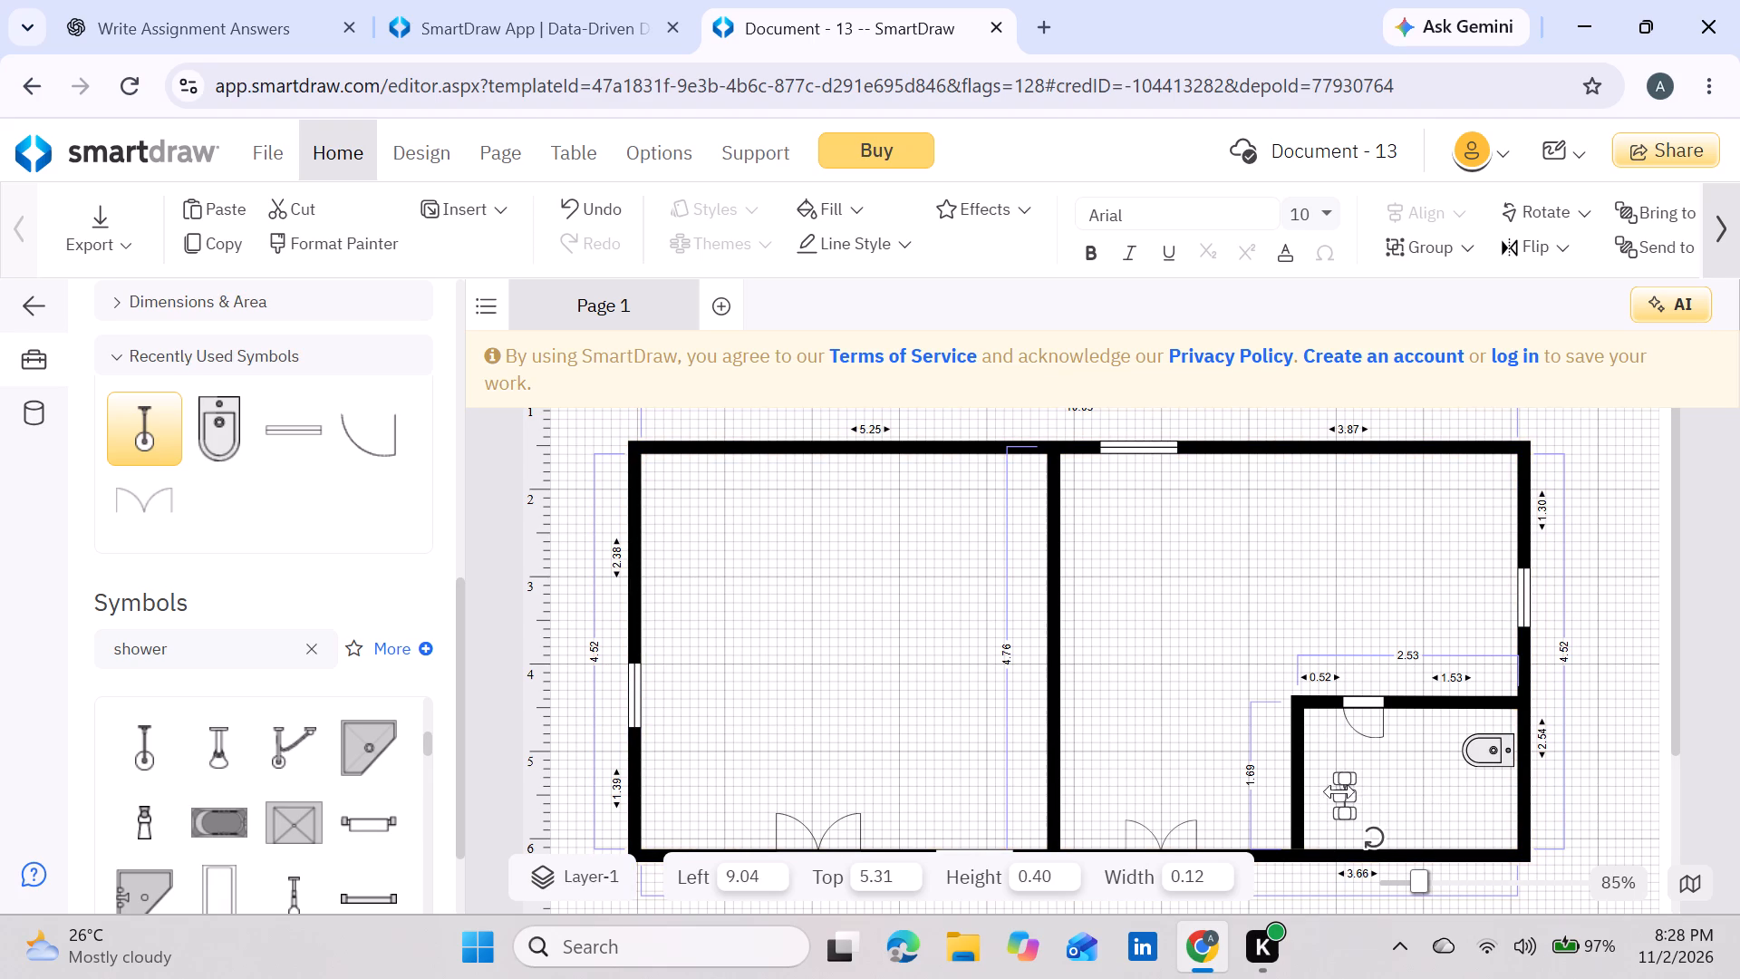
{"action": "left_click", "coordinate": [1351, 809]}
Move the shower head against the small room's bottom wall, to about left 9.99 and top 5.75.
{"action": "left_click_drag", "start_coordinate": [1348, 786], "coordinate": [1386, 802]}
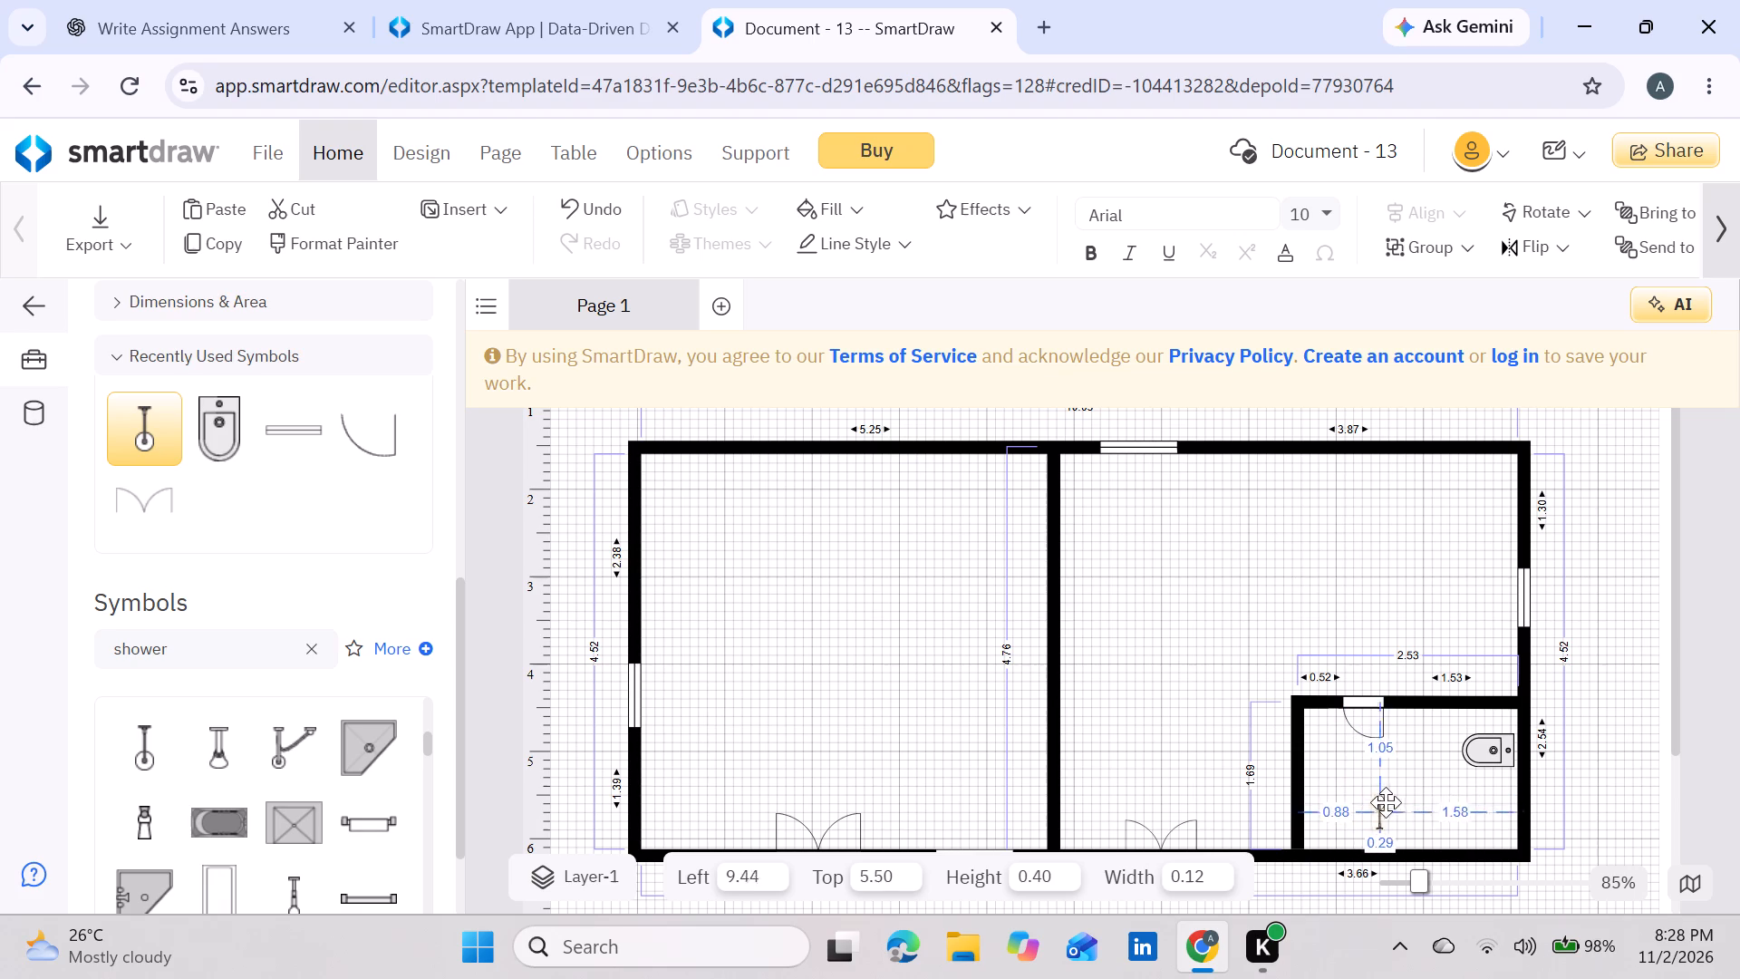
{"action": "left_click_drag", "start_coordinate": [1386, 802], "coordinate": [1455, 803]}
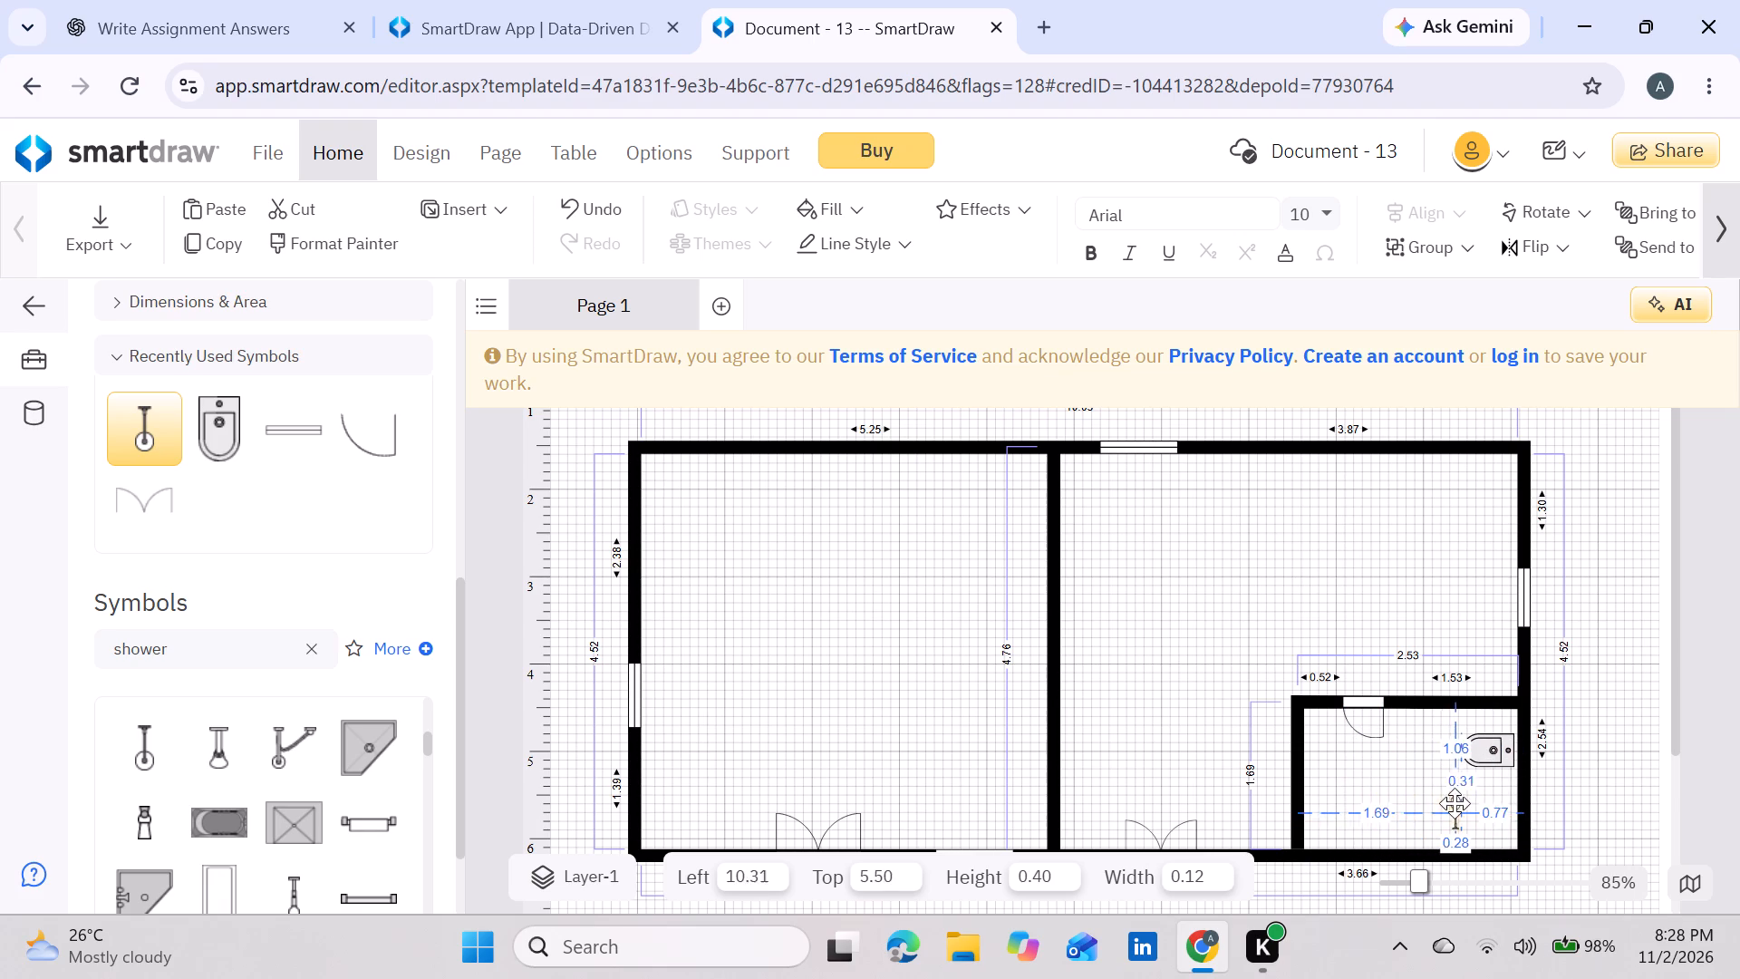
{"action": "left_click_drag", "start_coordinate": [1455, 803], "coordinate": [1431, 792]}
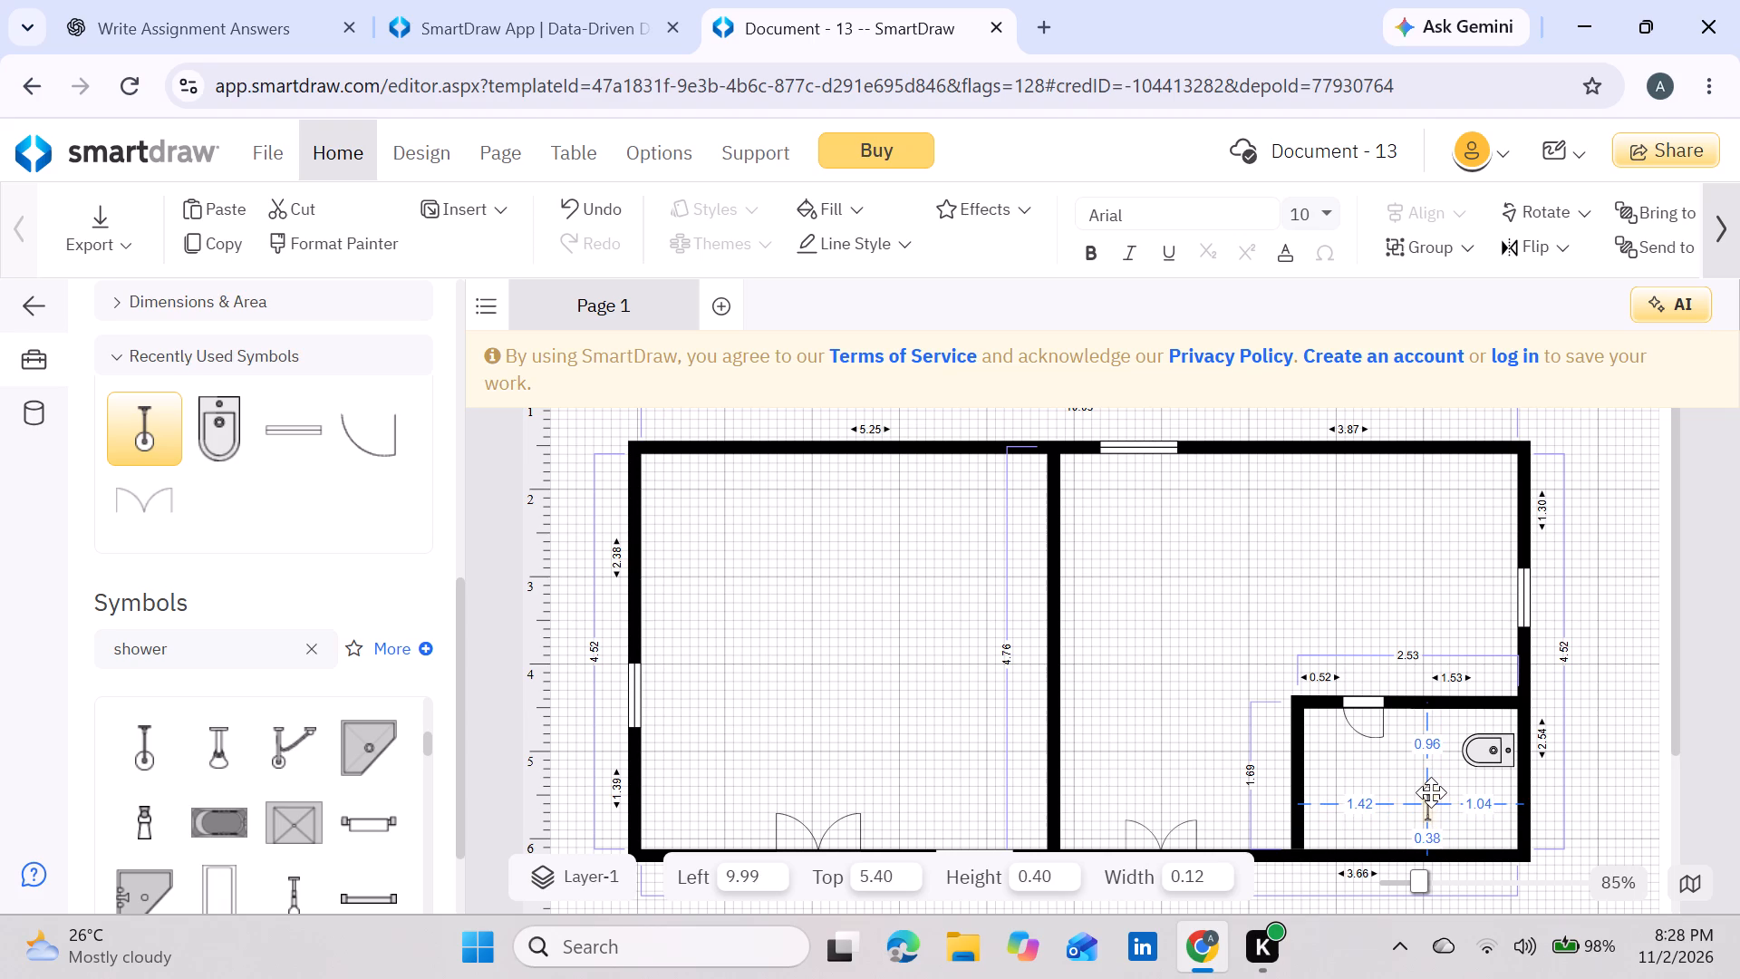
{"action": "left_click_drag", "start_coordinate": [1431, 792], "coordinate": [1435, 807]}
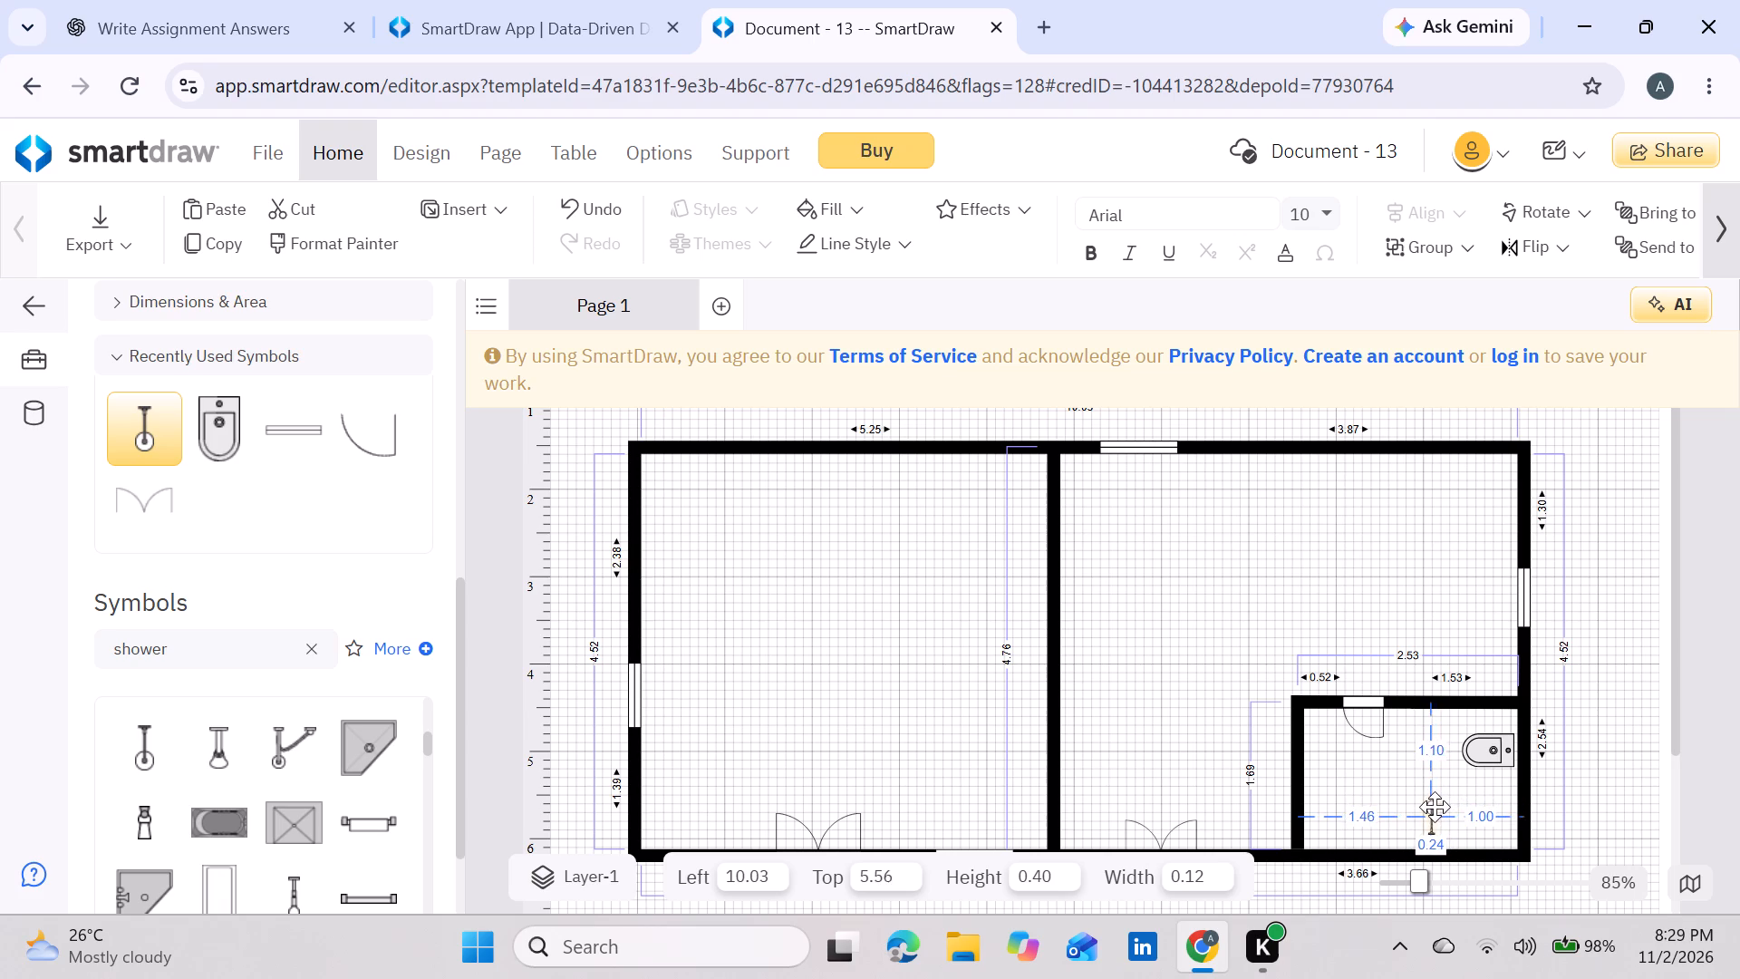
{"action": "left_click_drag", "start_coordinate": [1435, 807], "coordinate": [1430, 816]}
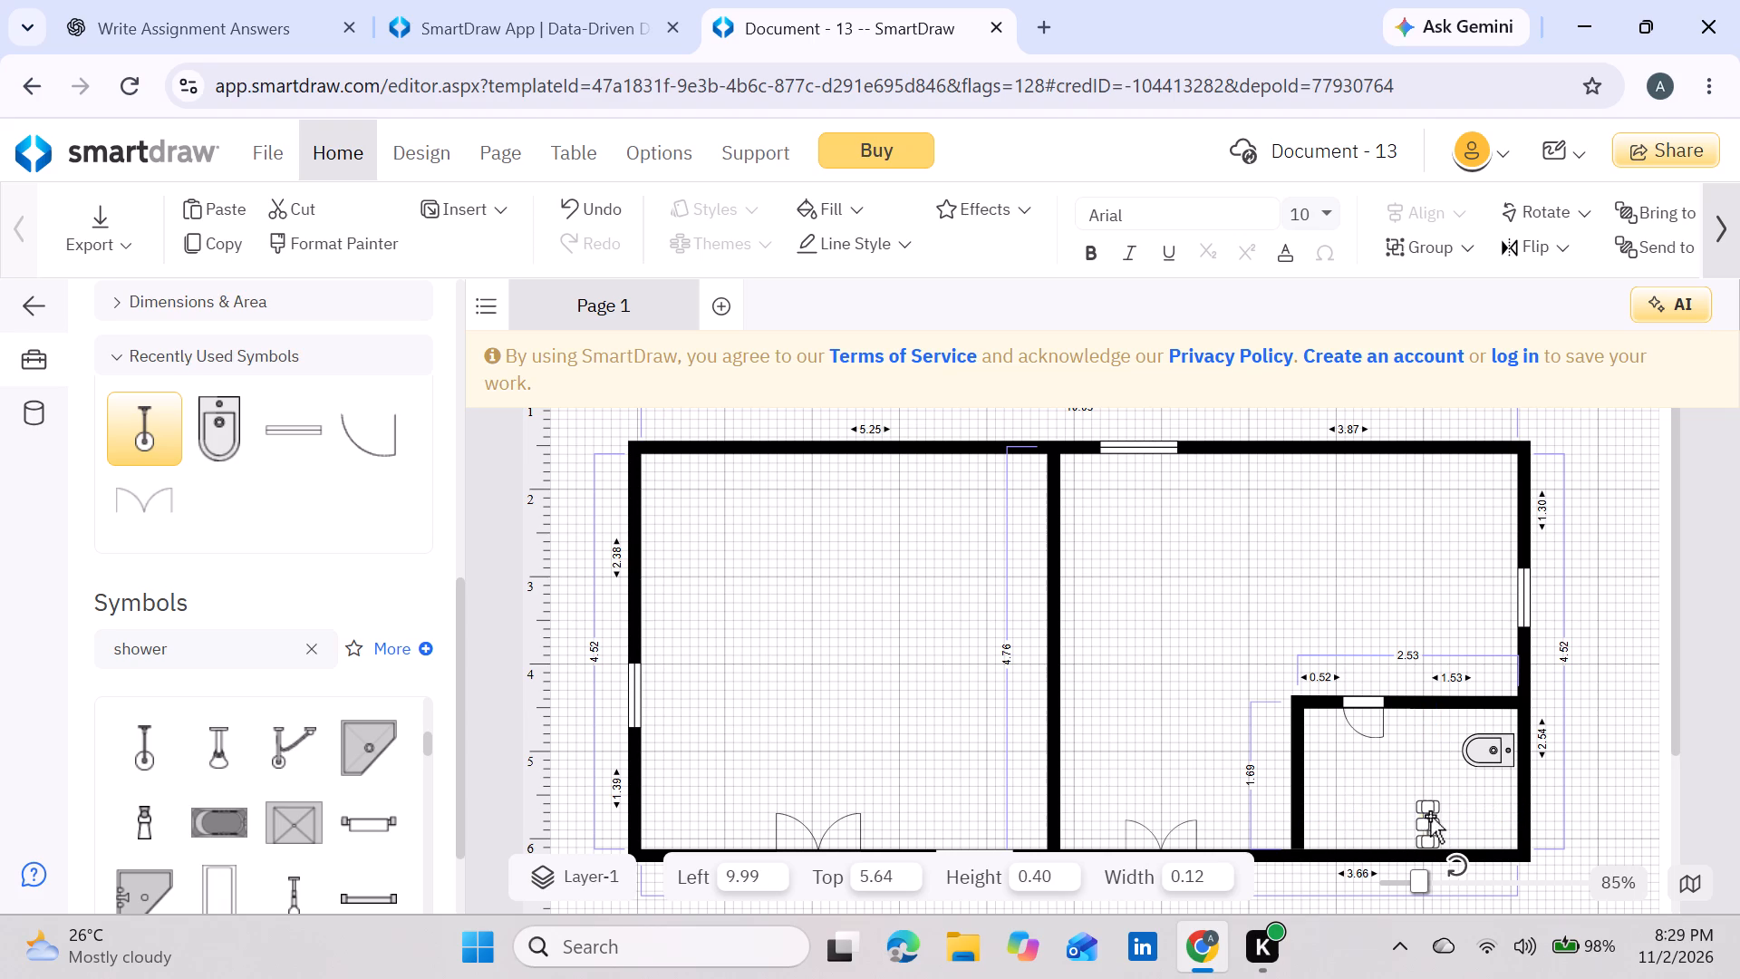
{"action": "left_click", "coordinate": [1360, 789]}
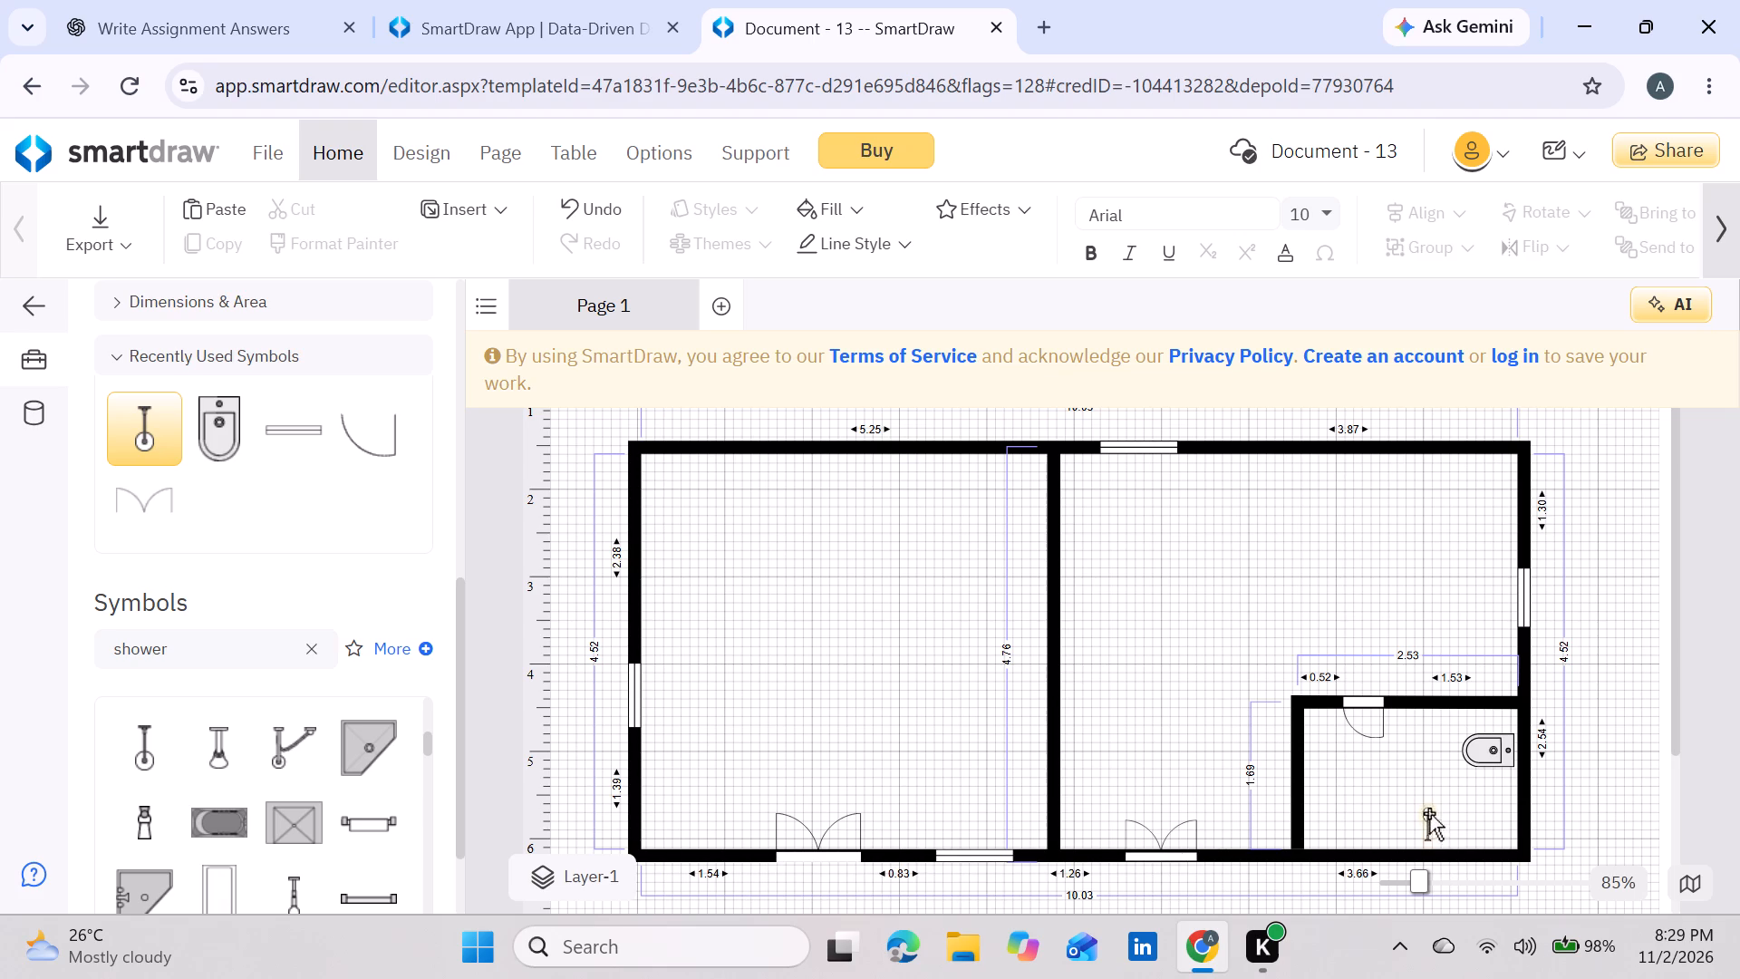
{"action": "left_click_drag", "start_coordinate": [1426, 820], "coordinate": [1426, 830]}
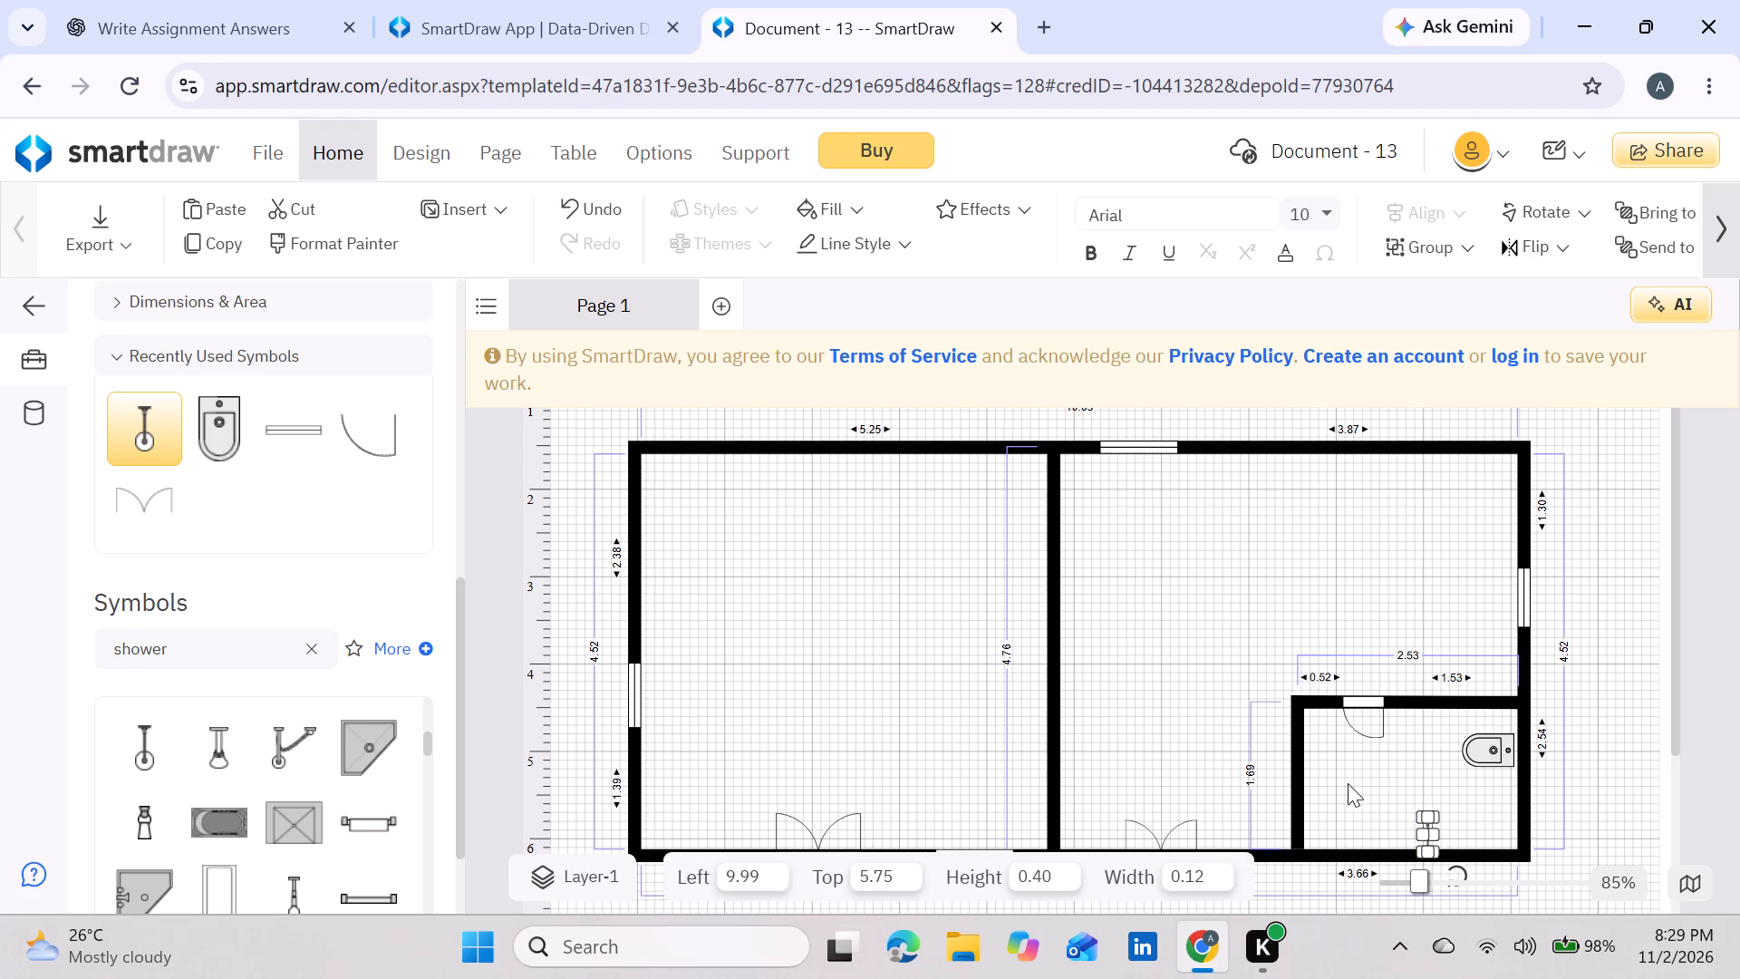
{"action": "left_click", "coordinate": [1346, 782]}
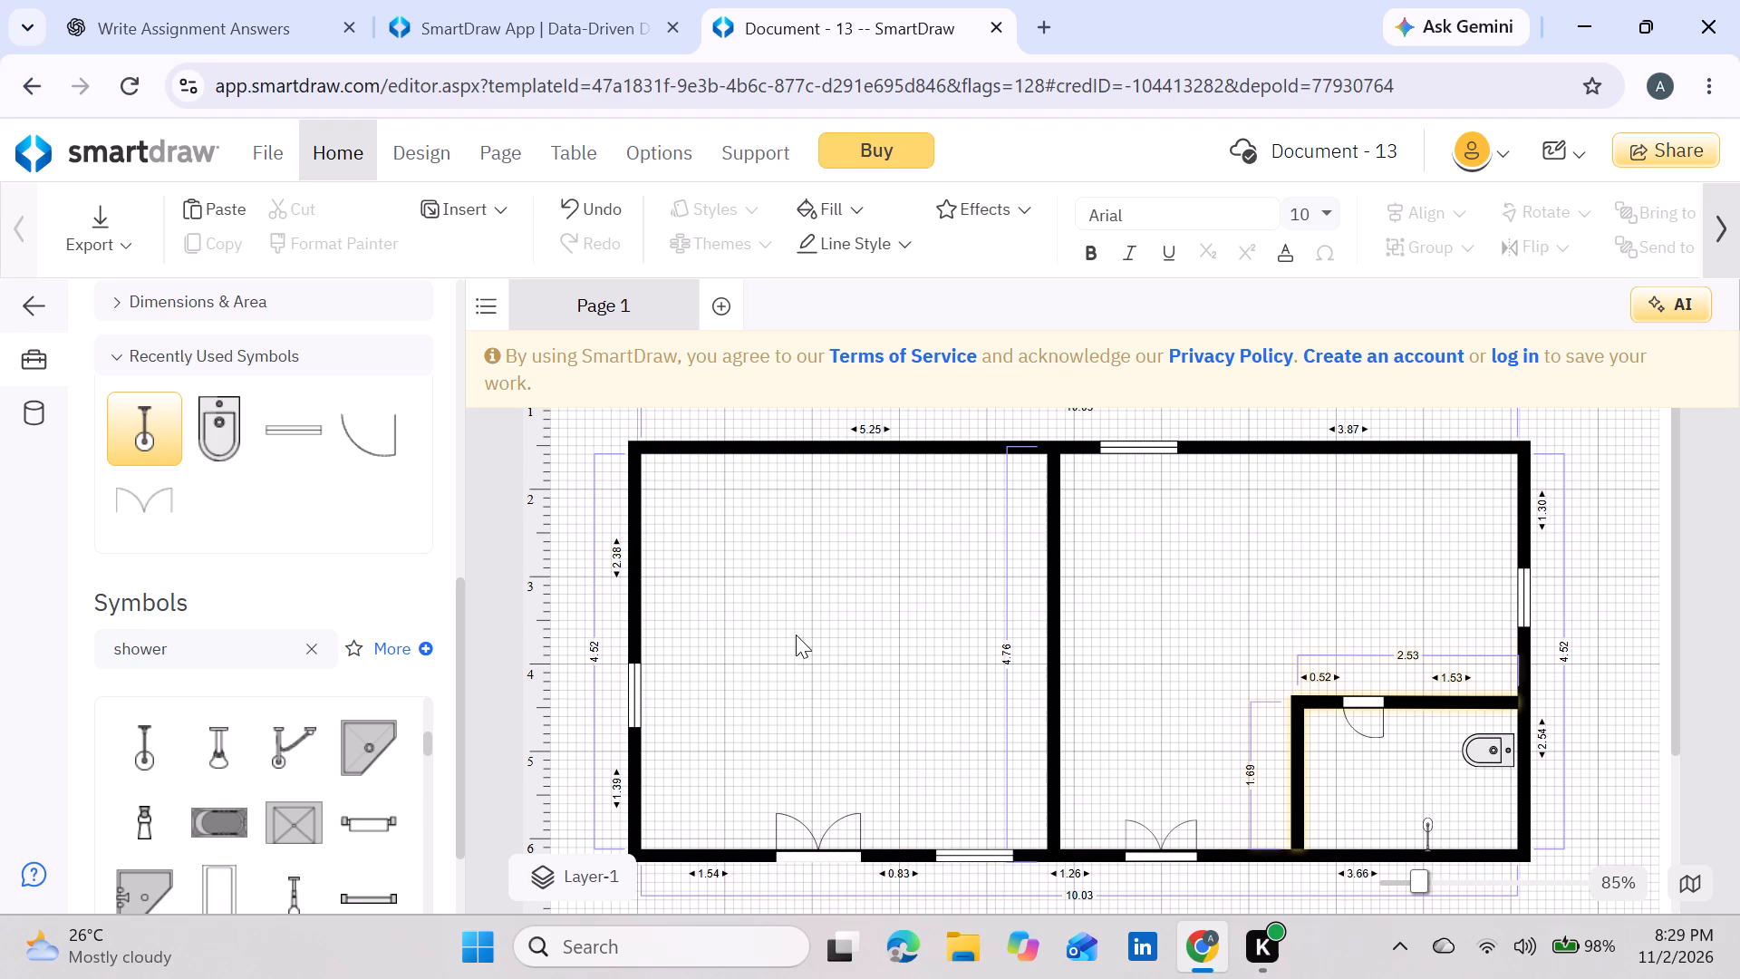
Search the symbols for "kitchen" and place Single Compartment Sink - Wide in the large left room, above the double door.
{"action": "left_click", "coordinate": [309, 645]}
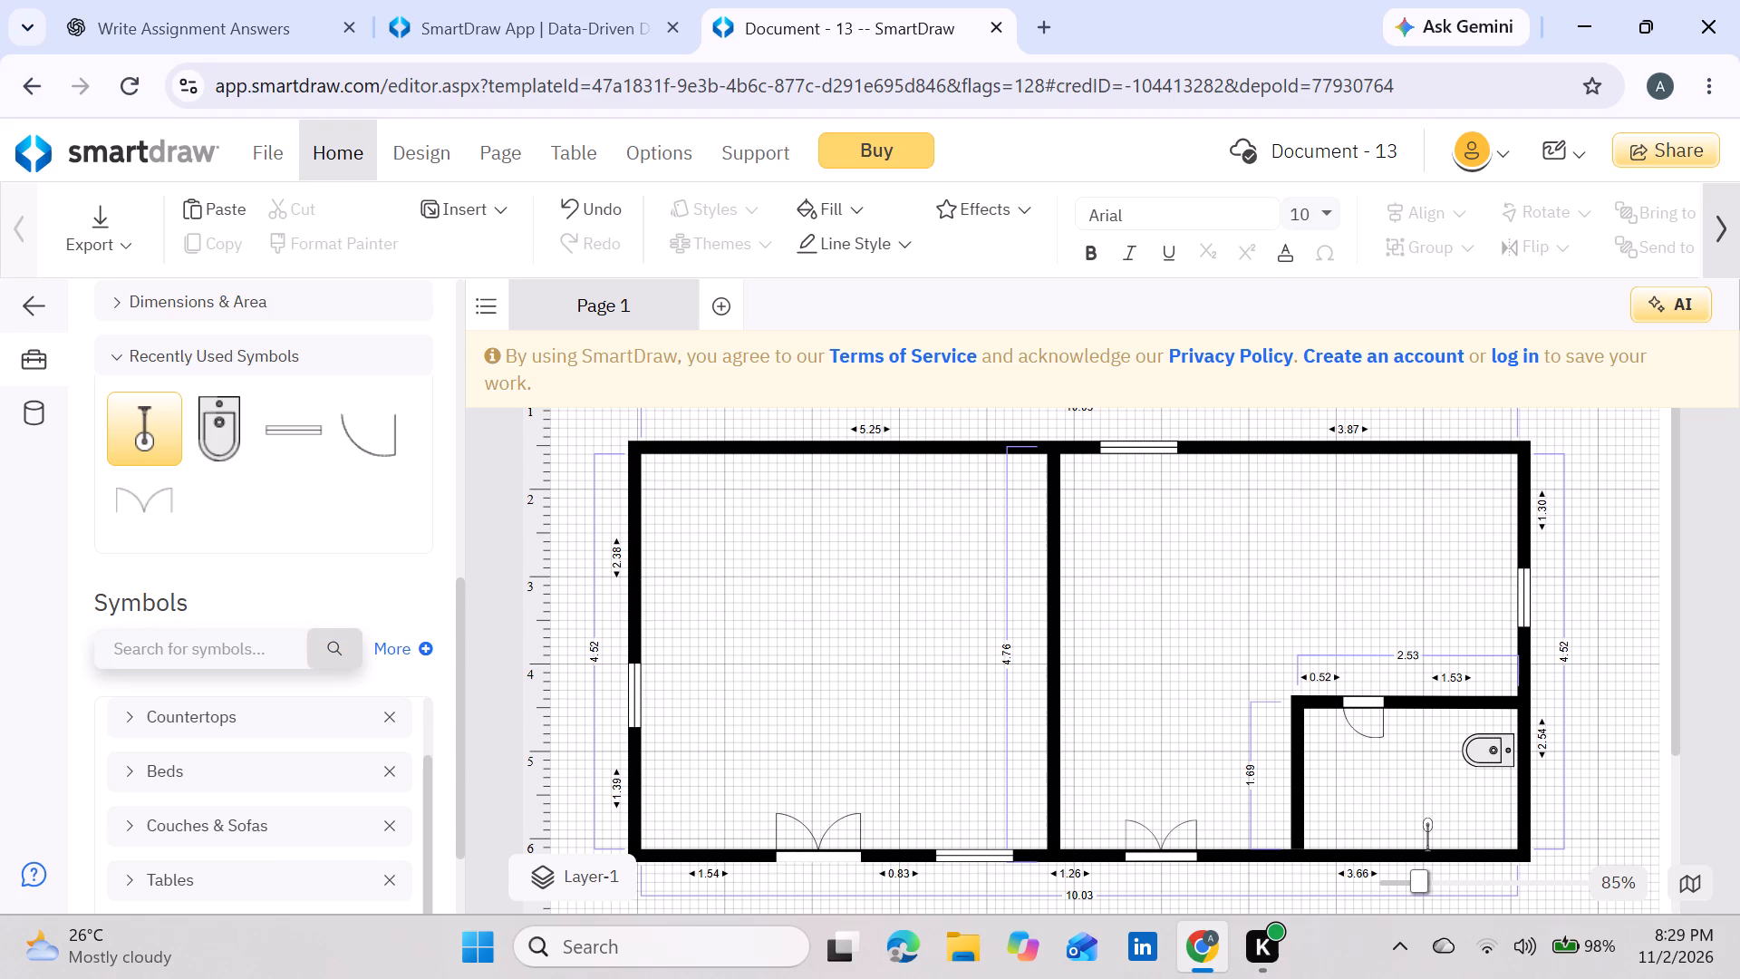
{"action": "type", "text": "kitchen"}
{"action": "key", "text": "Return"}
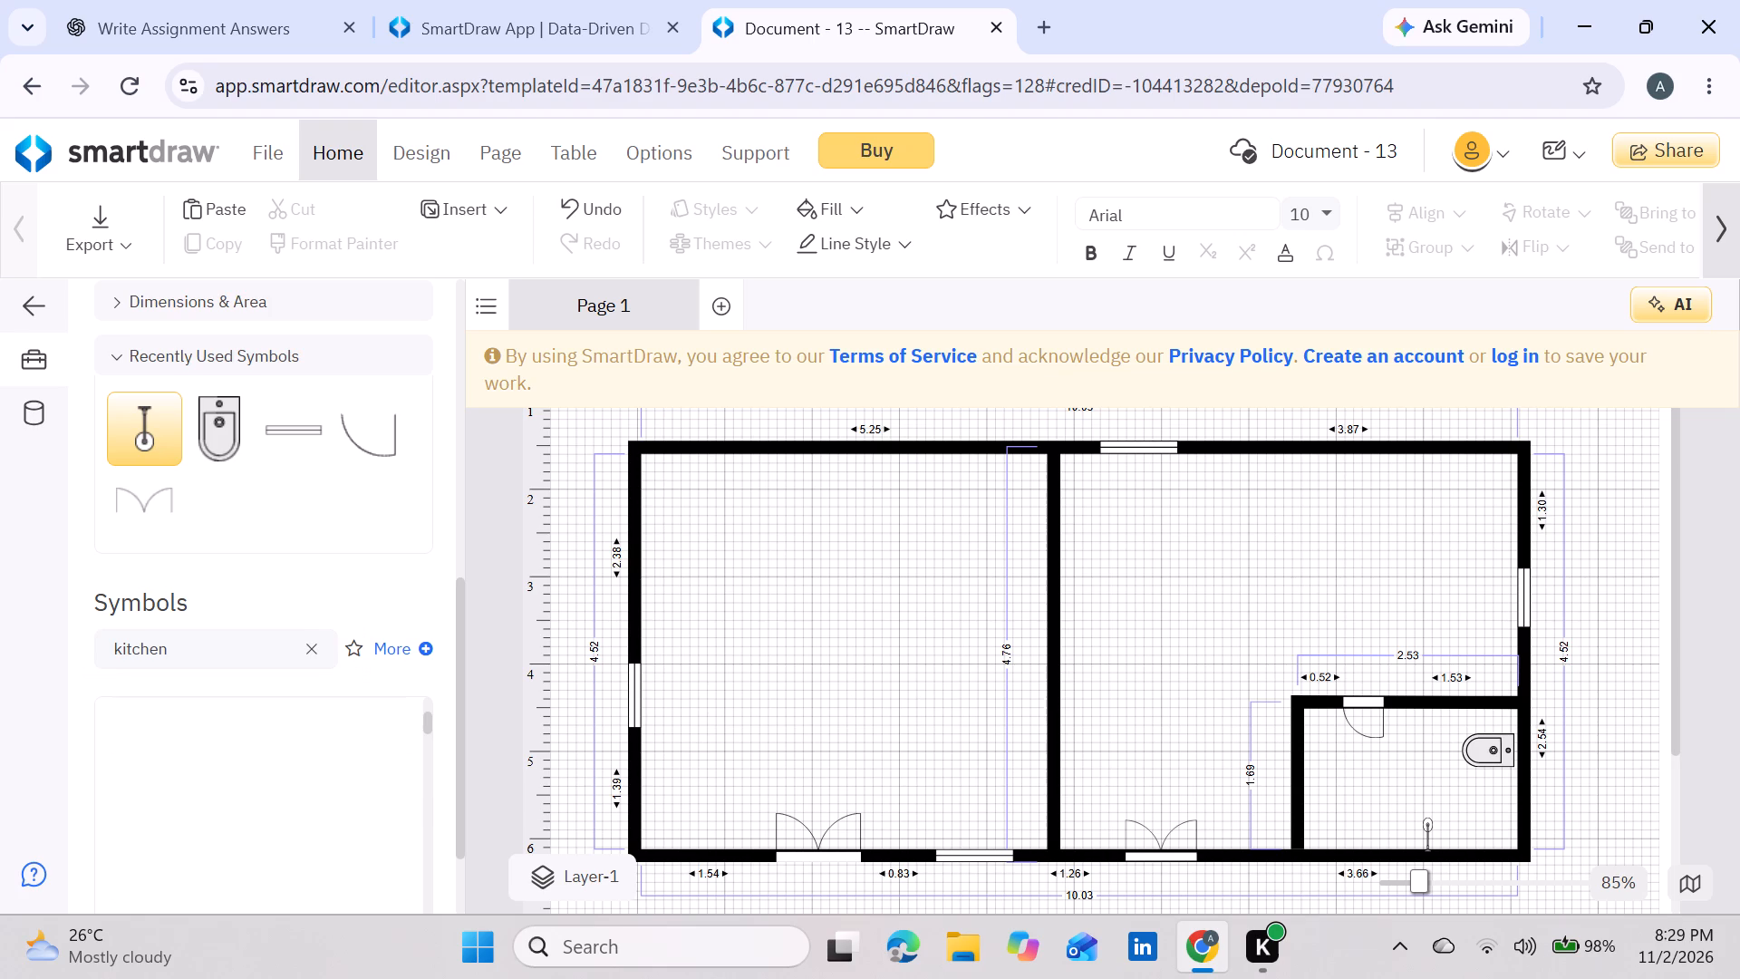
{"action": "scroll", "coordinate": [193, 666], "scroll_direction": "down", "scroll_amount": 1}
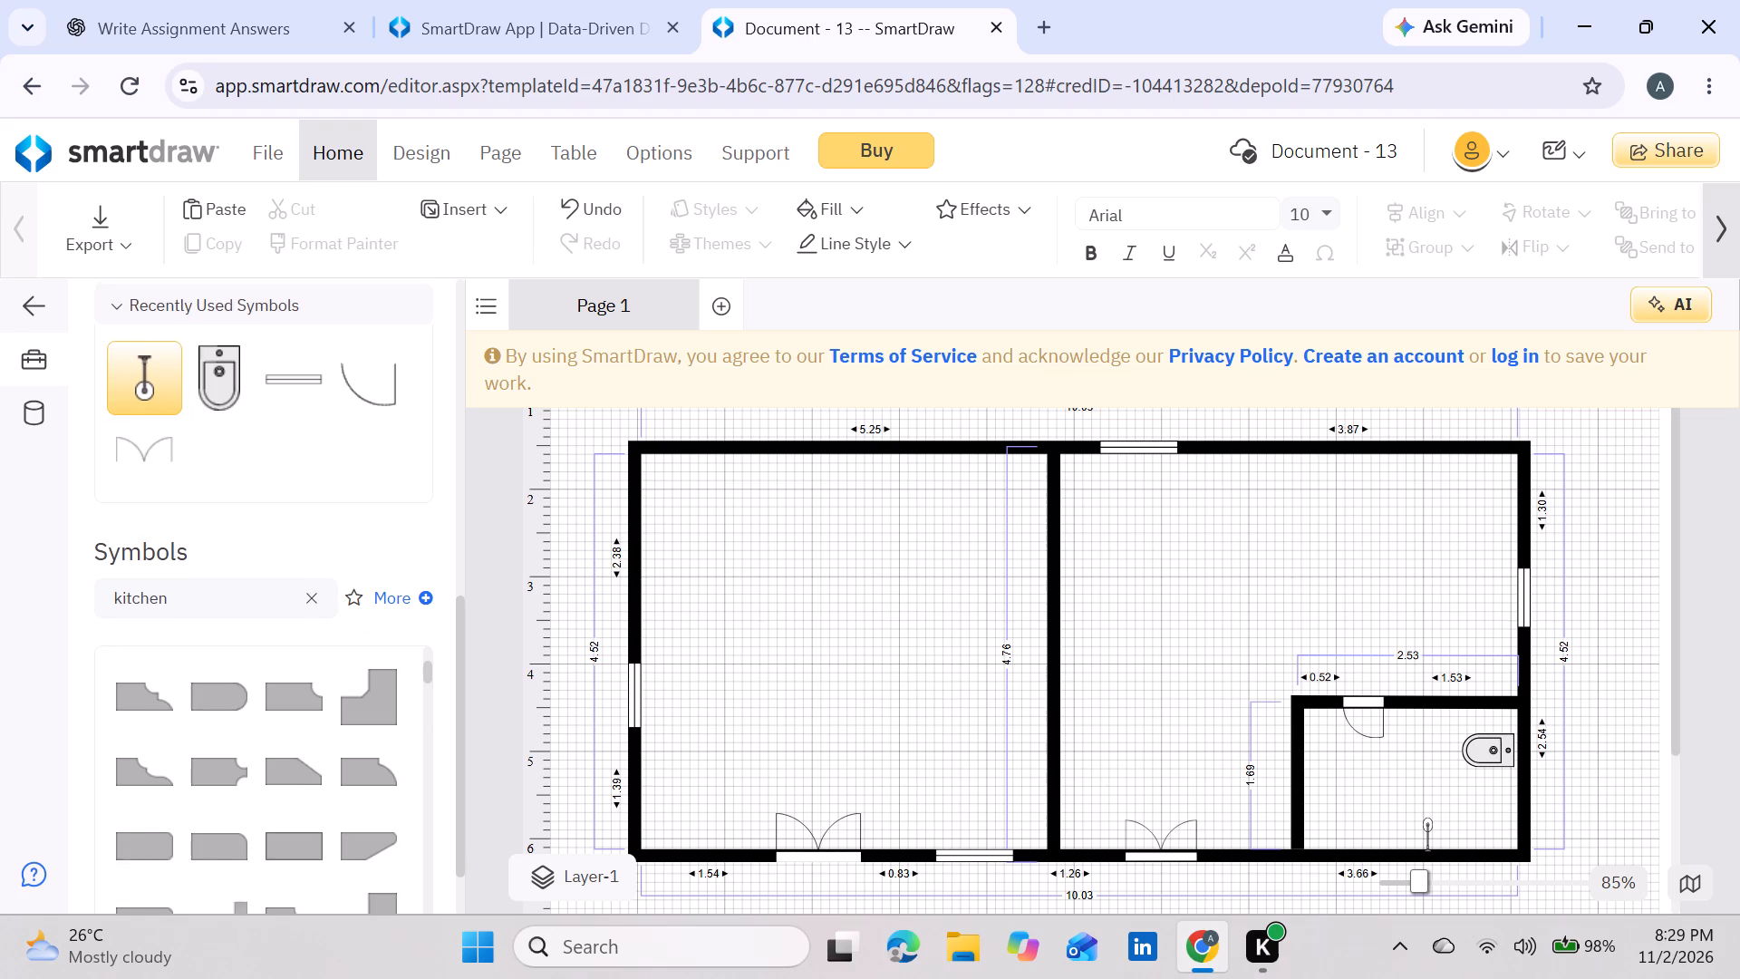
{"action": "scroll", "coordinate": [193, 666], "scroll_direction": "down", "scroll_amount": 5}
{"action": "scroll", "coordinate": [193, 666], "scroll_direction": "up", "scroll_amount": 1}
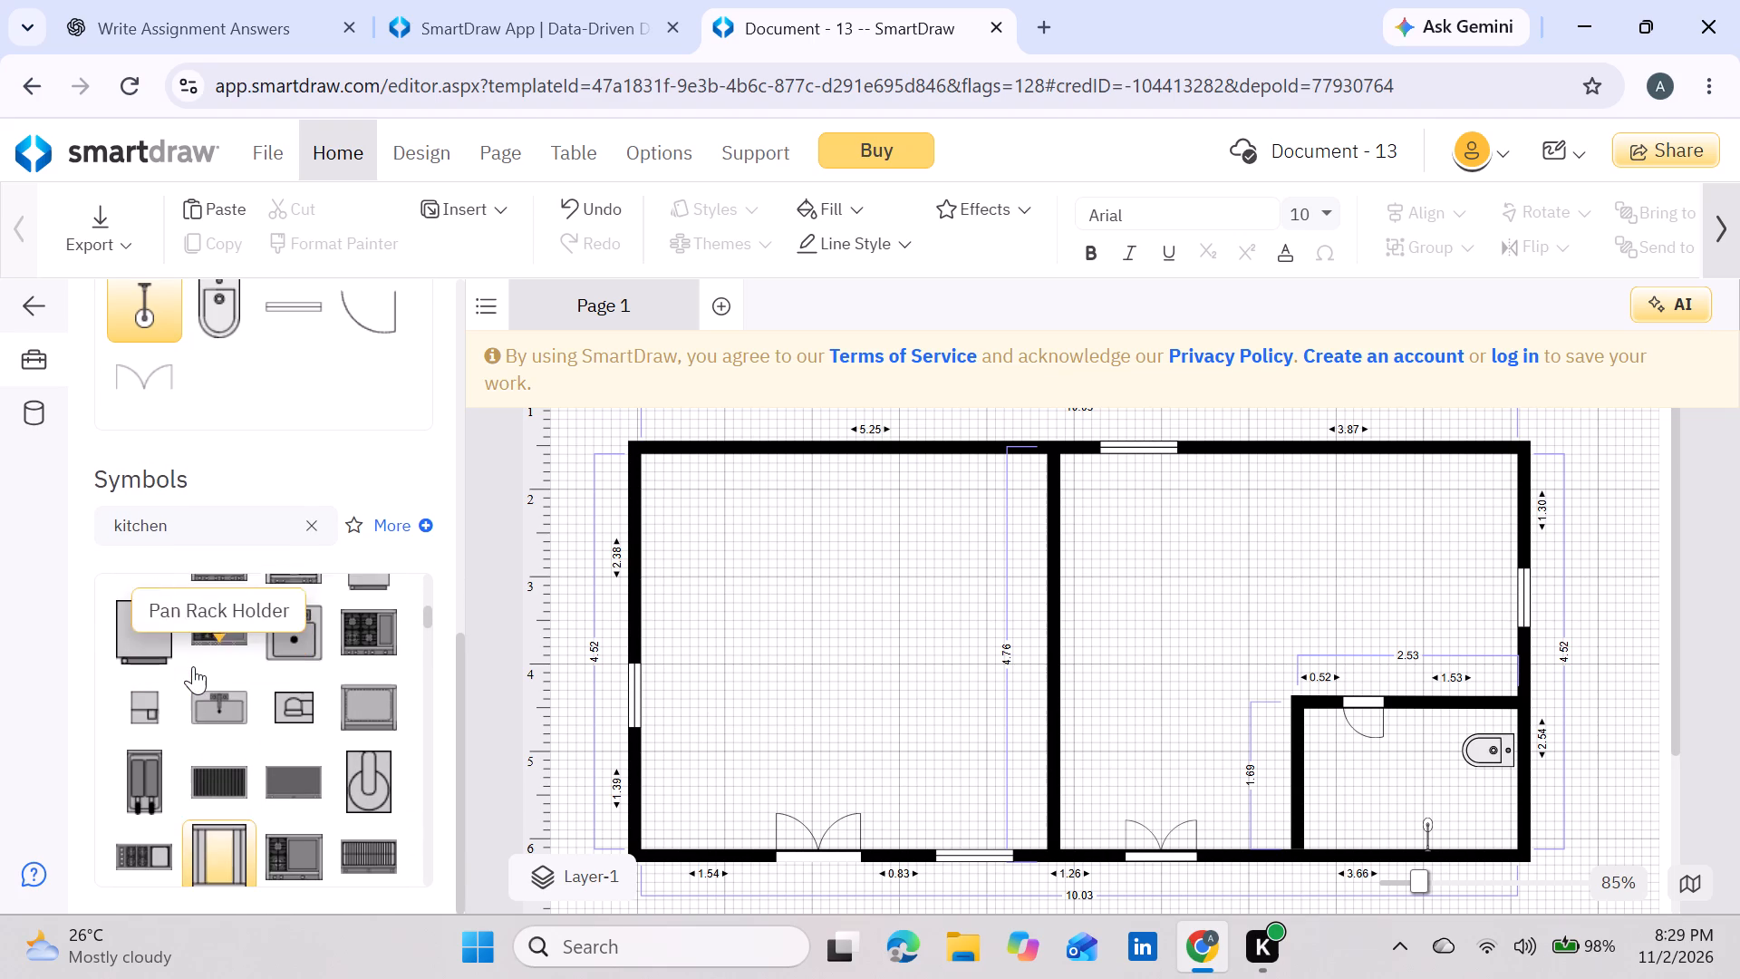
{"action": "scroll", "coordinate": [193, 666], "scroll_direction": "up", "scroll_amount": 1}
{"action": "left_click_drag", "start_coordinate": [242, 712], "coordinate": [343, 712]}
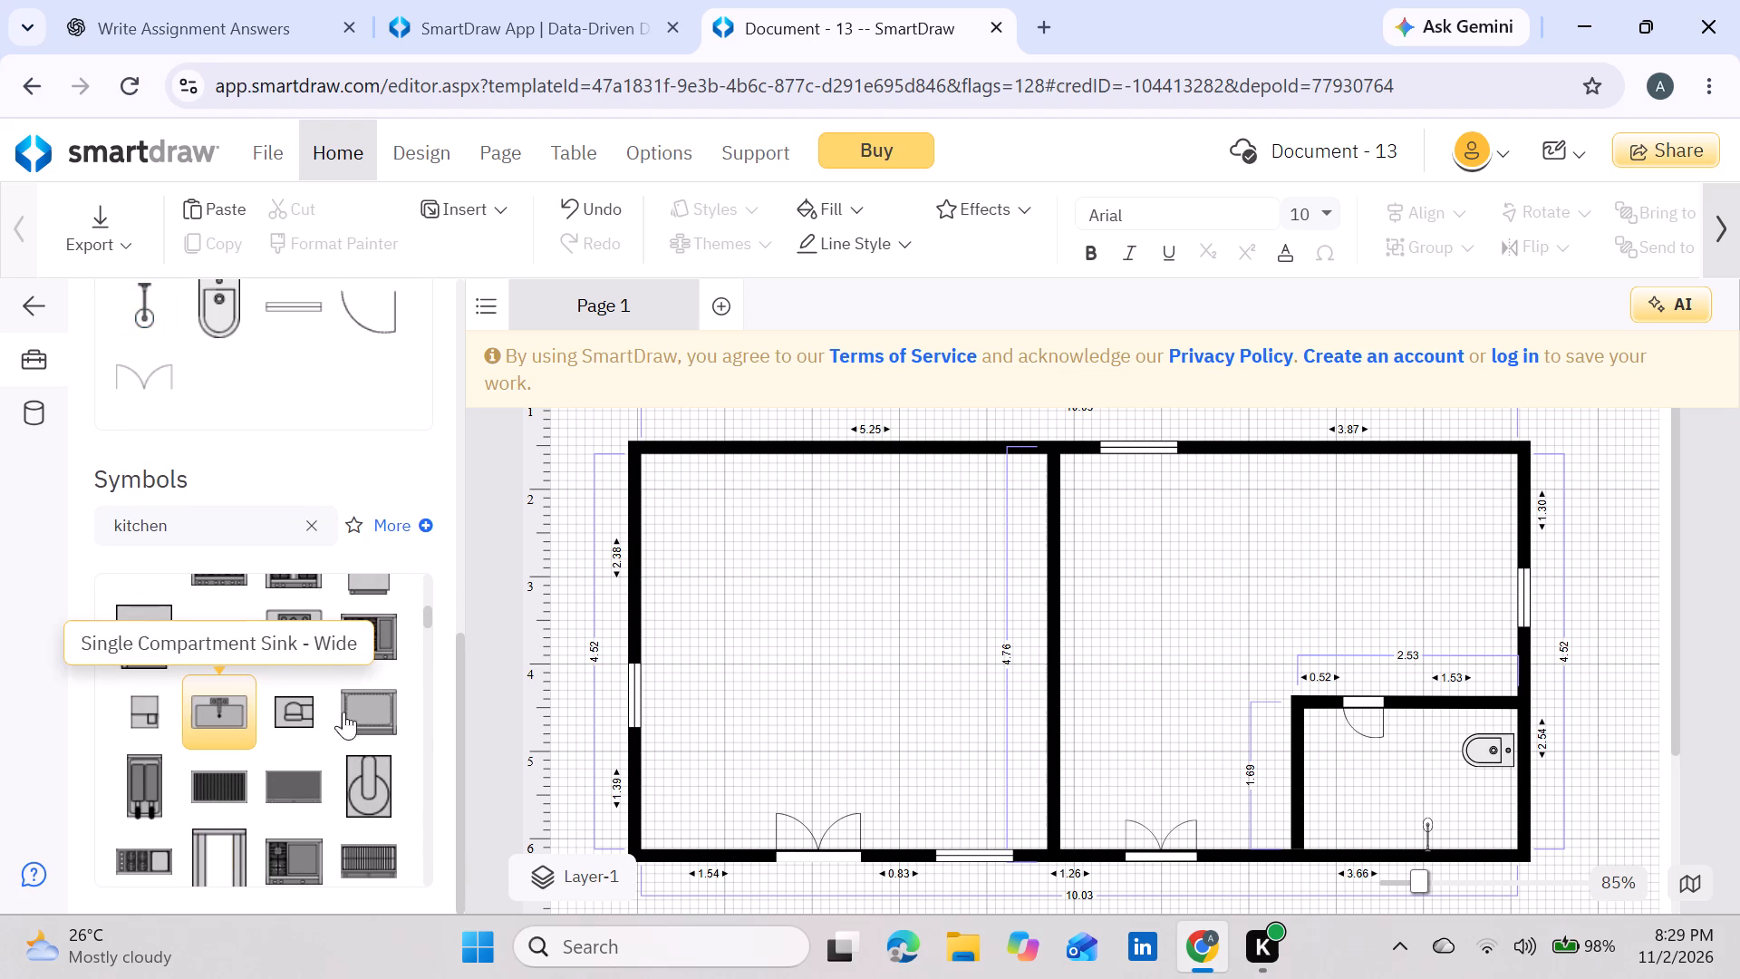
{"action": "left_click_drag", "start_coordinate": [343, 712], "coordinate": [832, 738]}
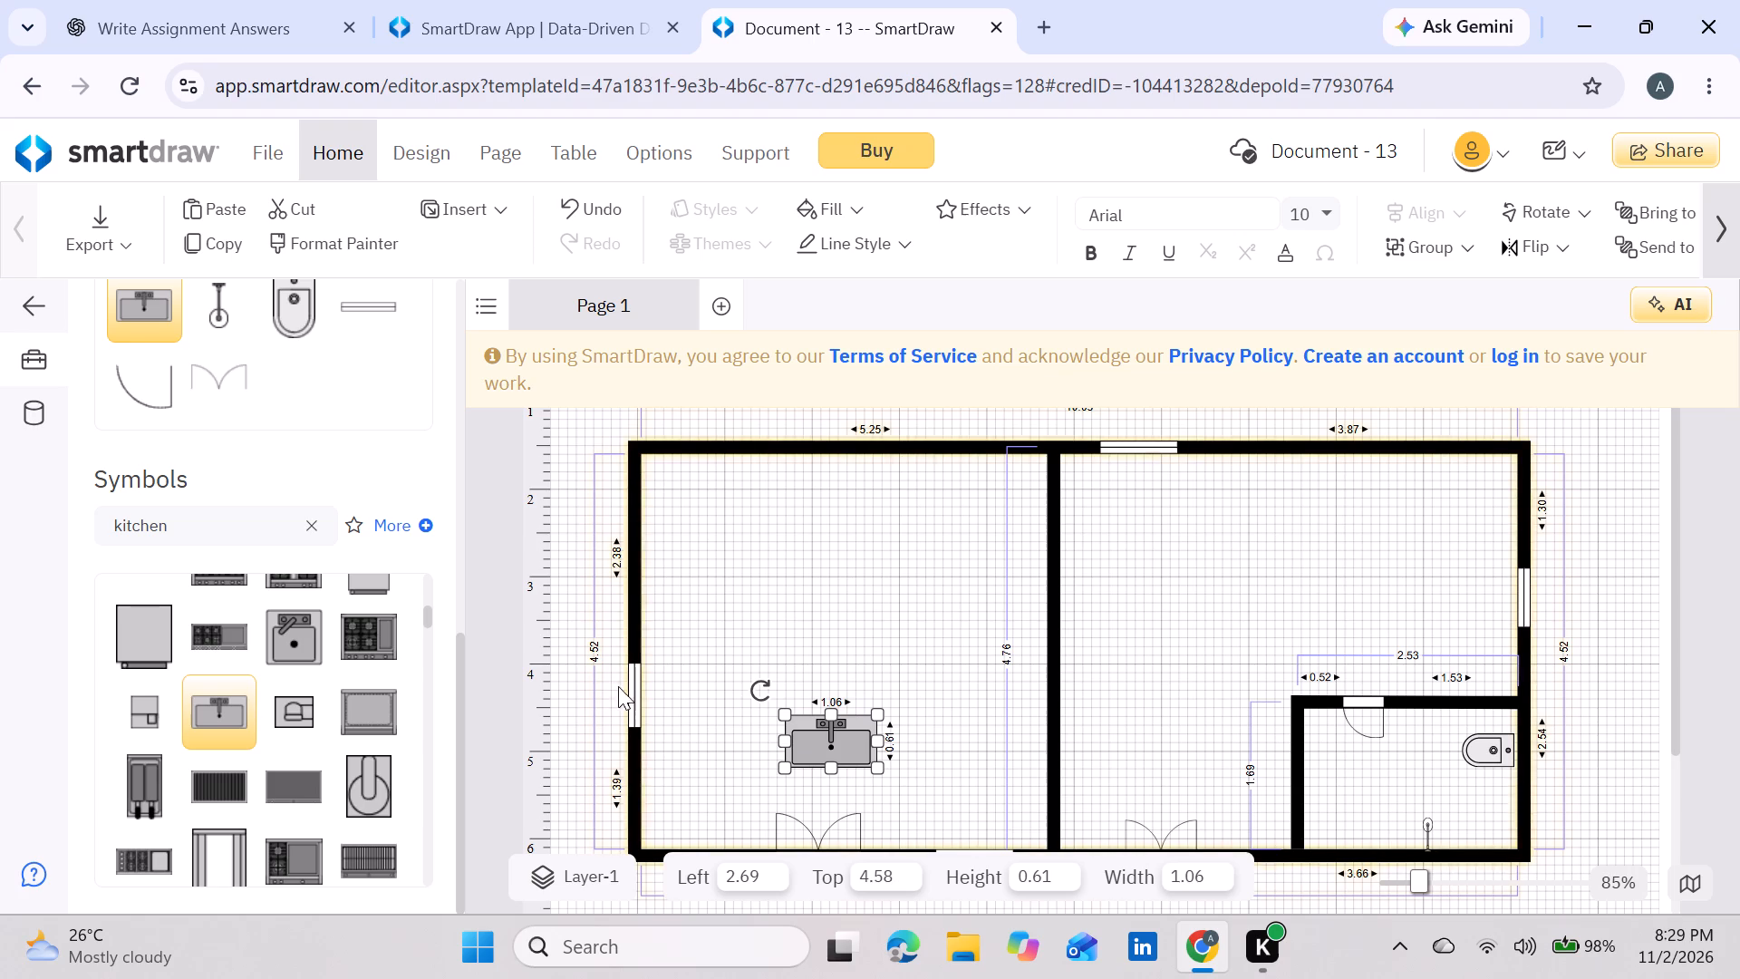
Move the left exterior wall's window up the wall, about 2.11 from the upper corner and 1.66 from the lower one.
{"action": "left_click_drag", "start_coordinate": [637, 687], "coordinate": [636, 662]}
Rotate the sink a quarter turn so its faucet side faces the left exterior wall, and place it beside that wall just below the window.
{"action": "left_click", "coordinate": [806, 749]}
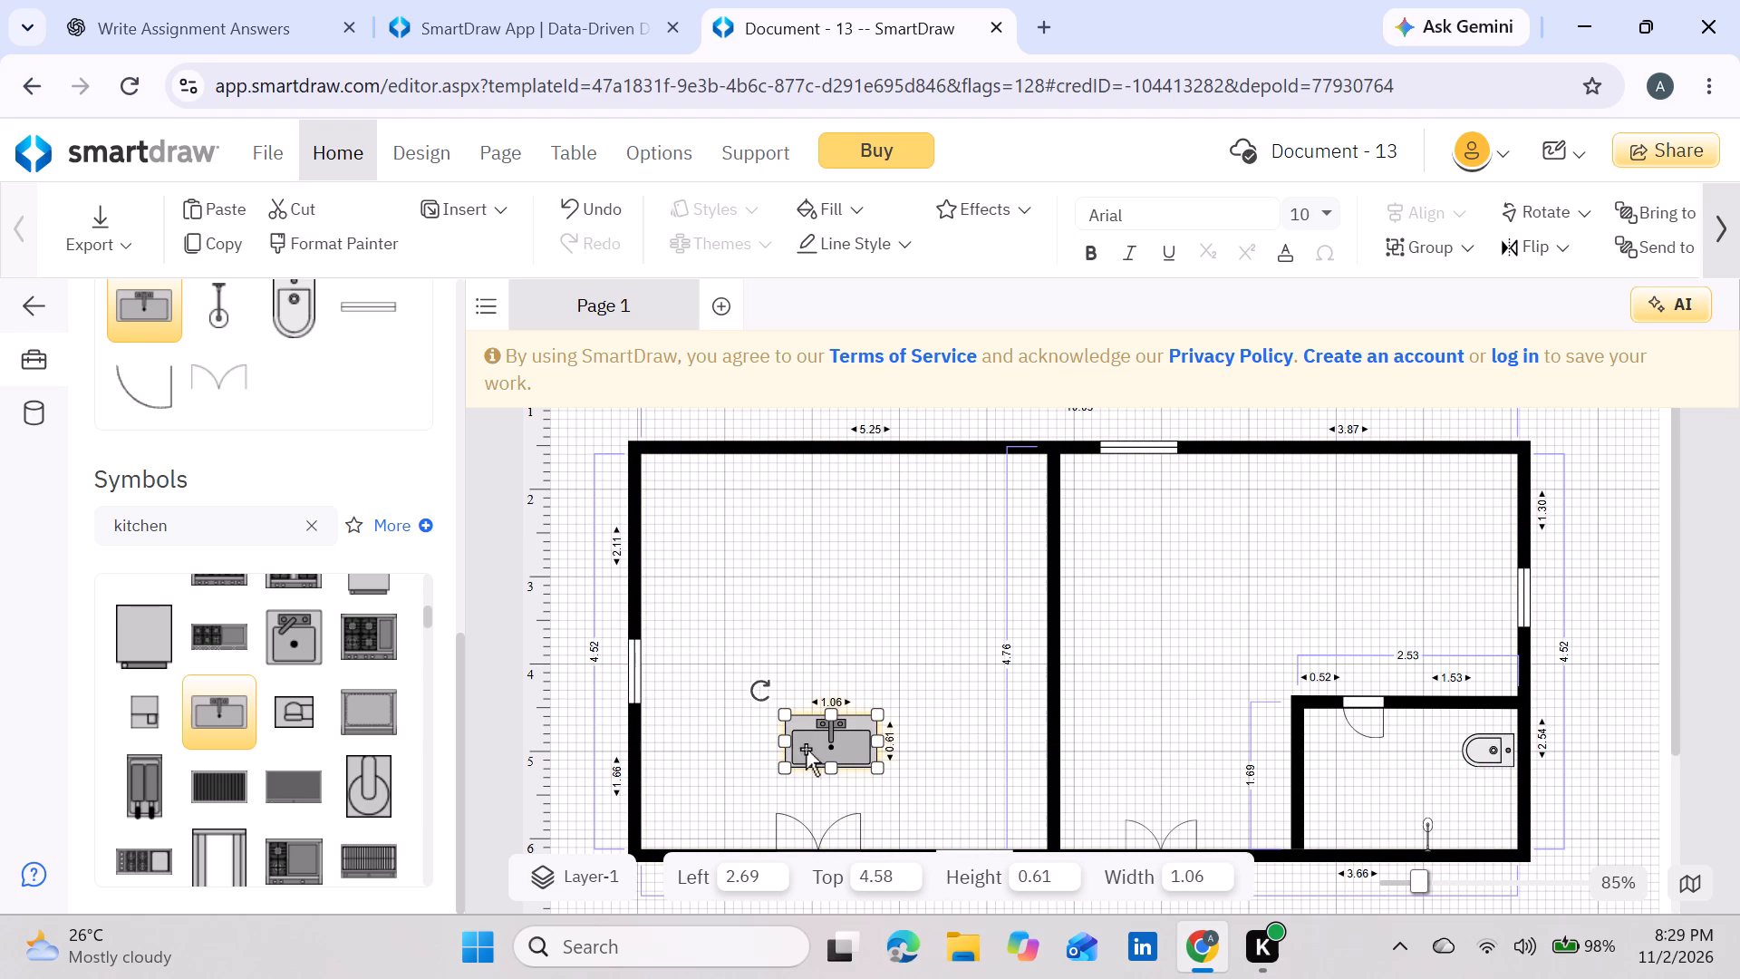
{"action": "left_click_drag", "start_coordinate": [759, 683], "coordinate": [783, 805]}
{"action": "left_click_drag", "start_coordinate": [832, 744], "coordinate": [661, 790]}
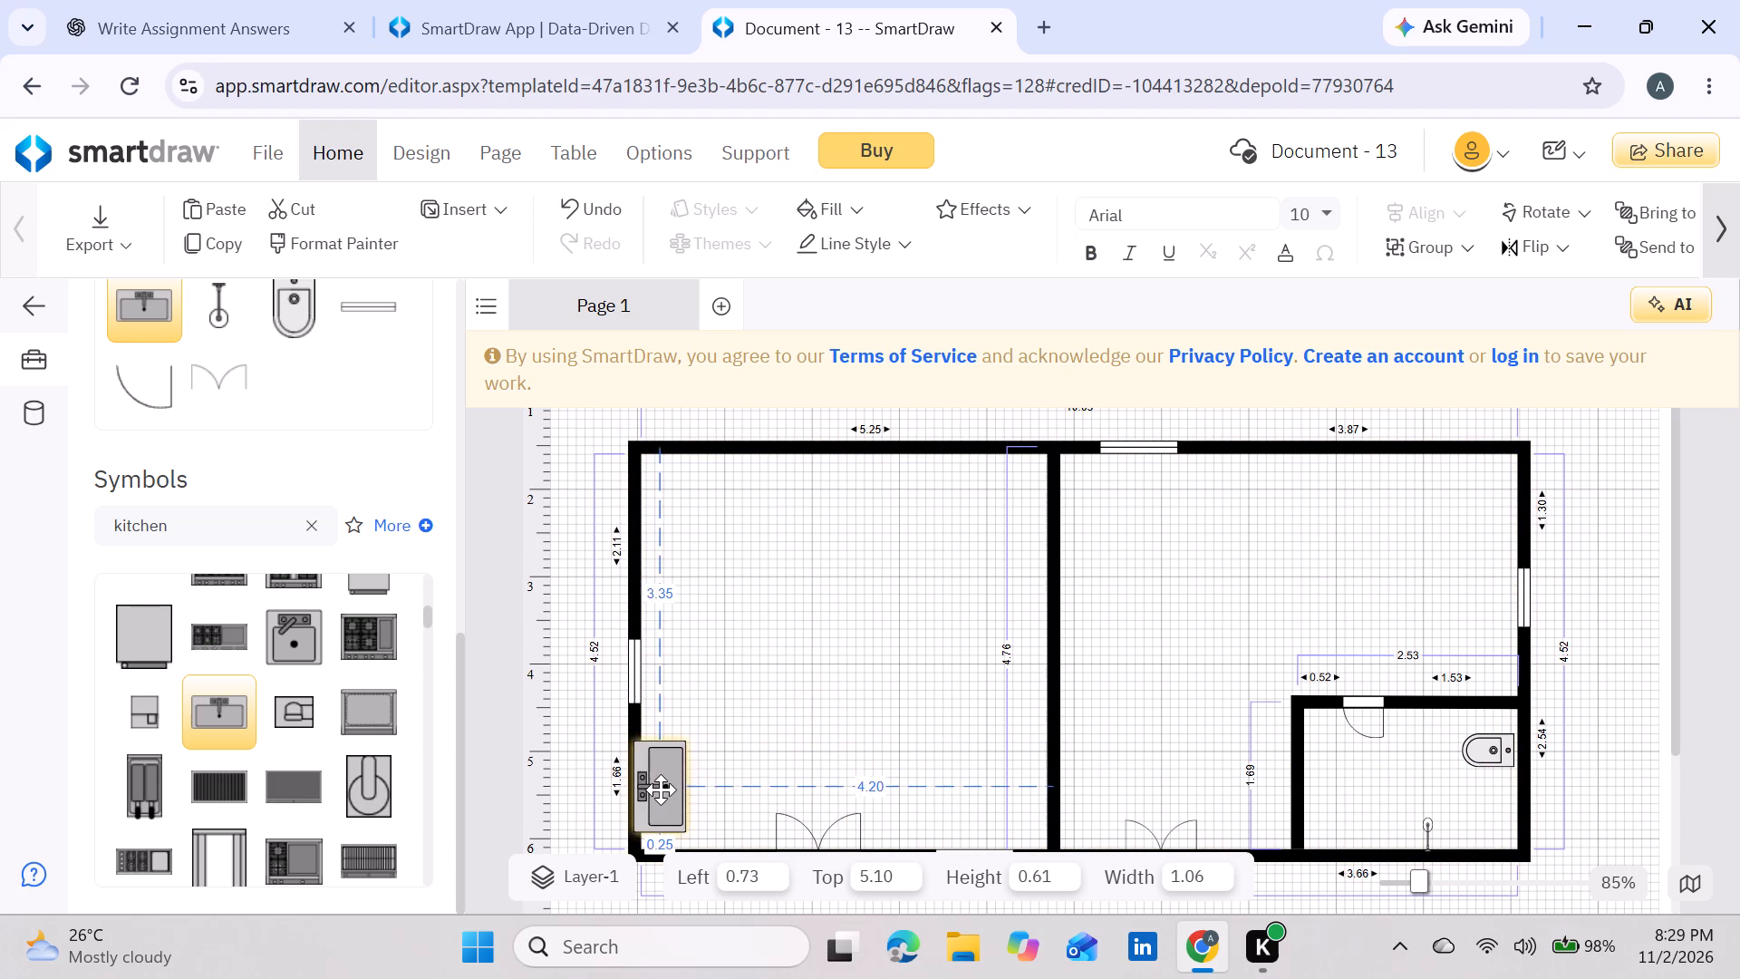
{"action": "left_click_drag", "start_coordinate": [661, 790], "coordinate": [676, 749]}
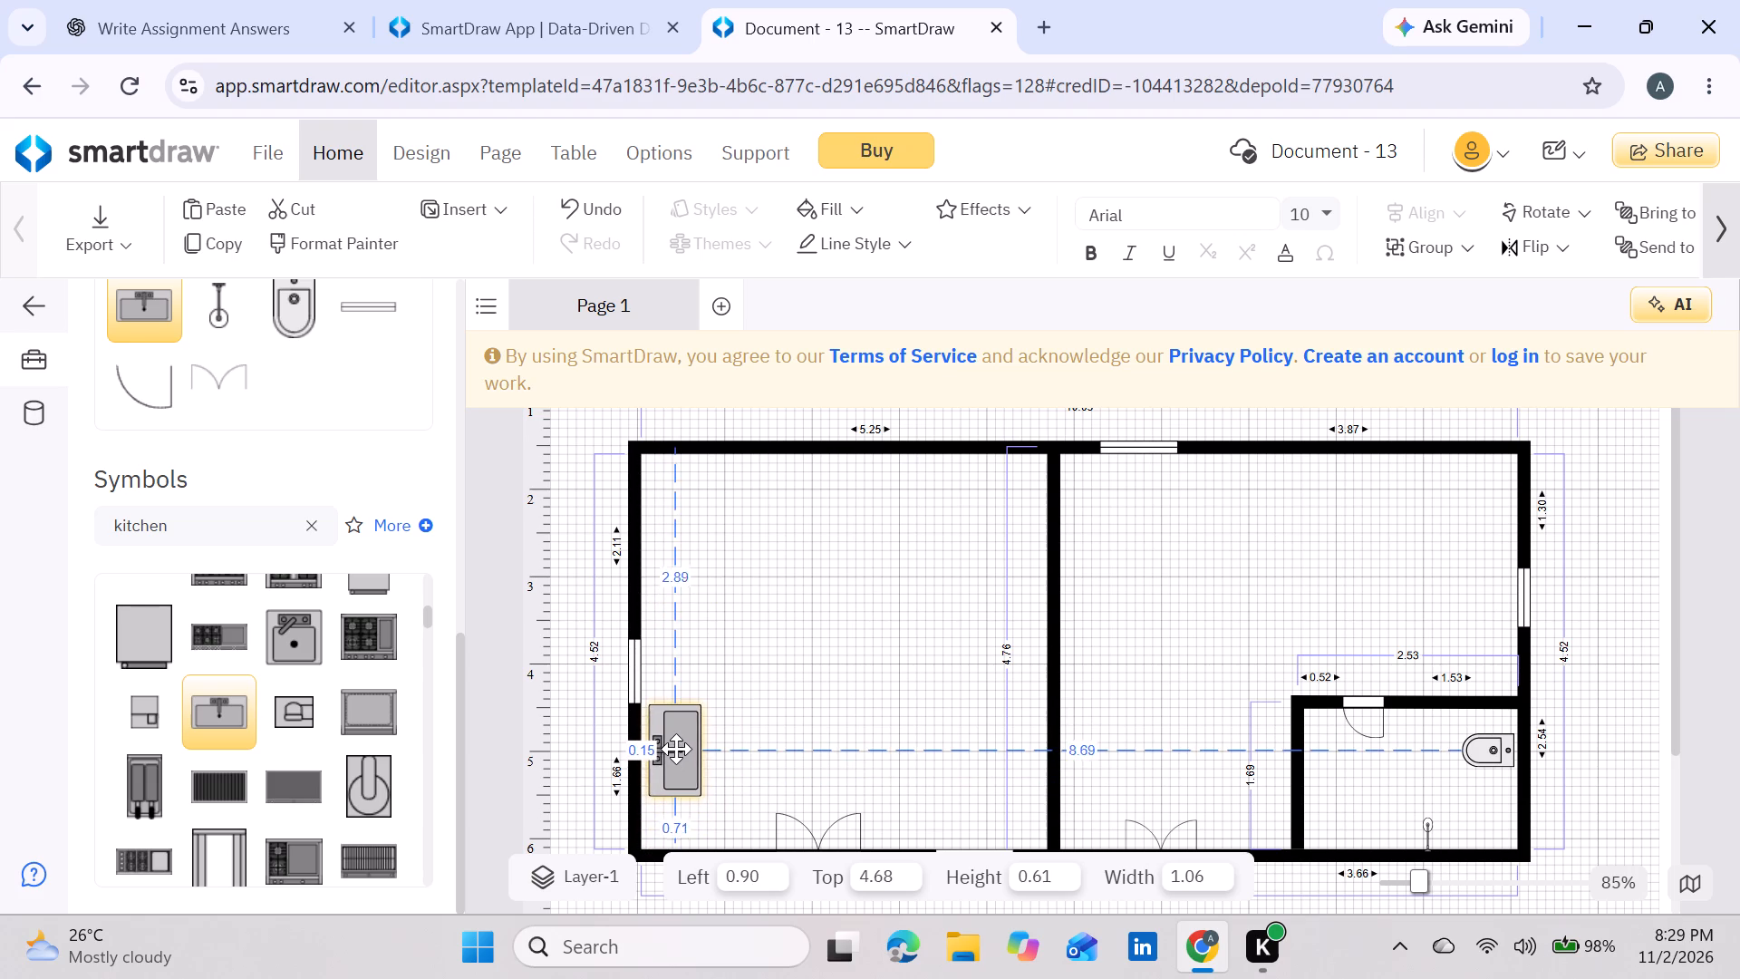
{"action": "left_click_drag", "start_coordinate": [676, 749], "coordinate": [672, 747]}
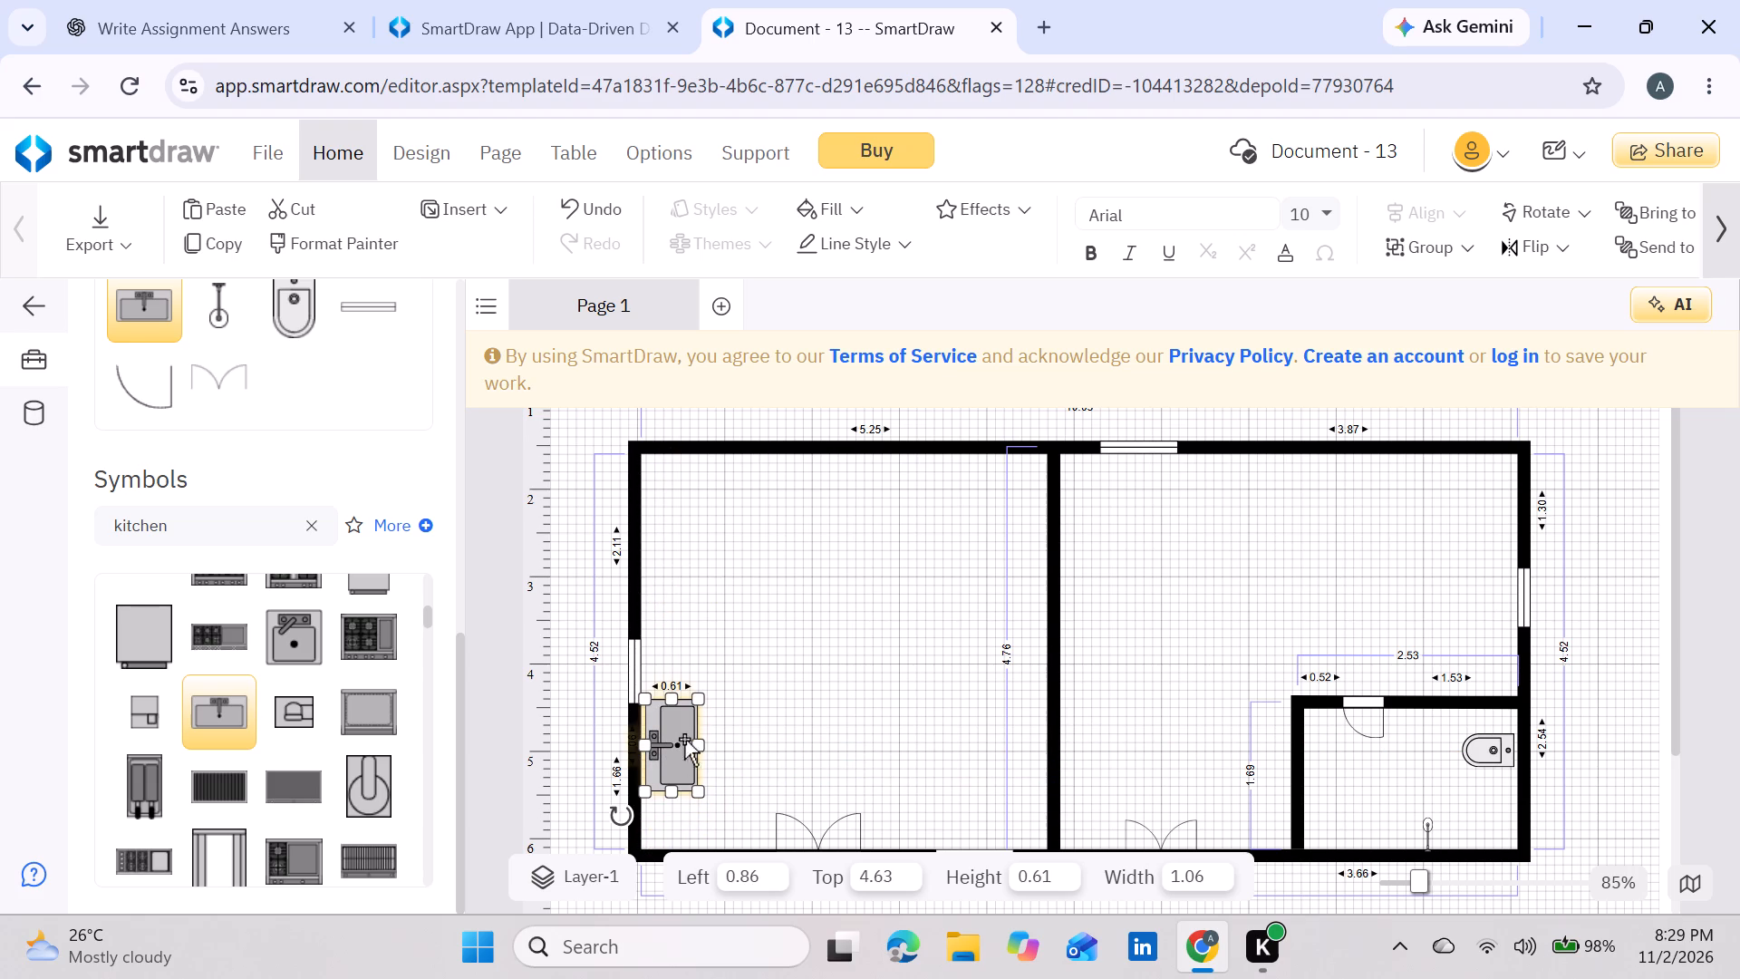
{"action": "left_click", "coordinate": [699, 616]}
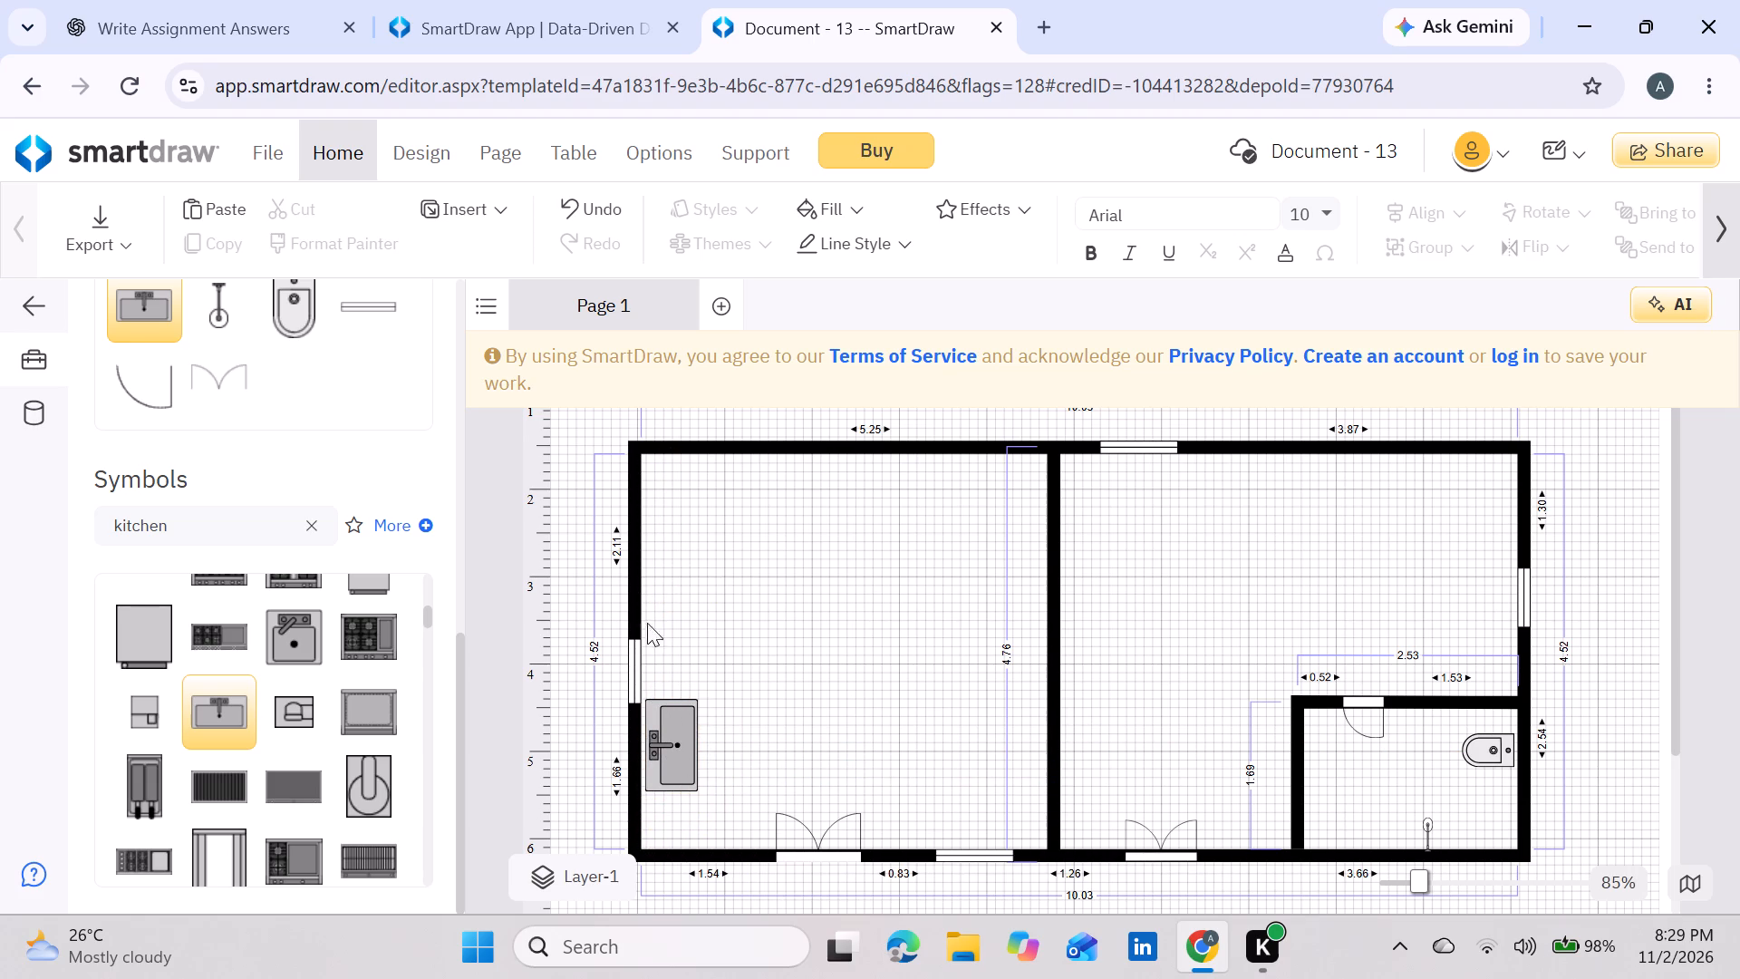
Find Range - 6 Burners with Griddle among the kitchen symbols and place it in the left room, above the sink.
{"action": "scroll", "coordinate": [301, 804], "scroll_direction": "down", "scroll_amount": 2}
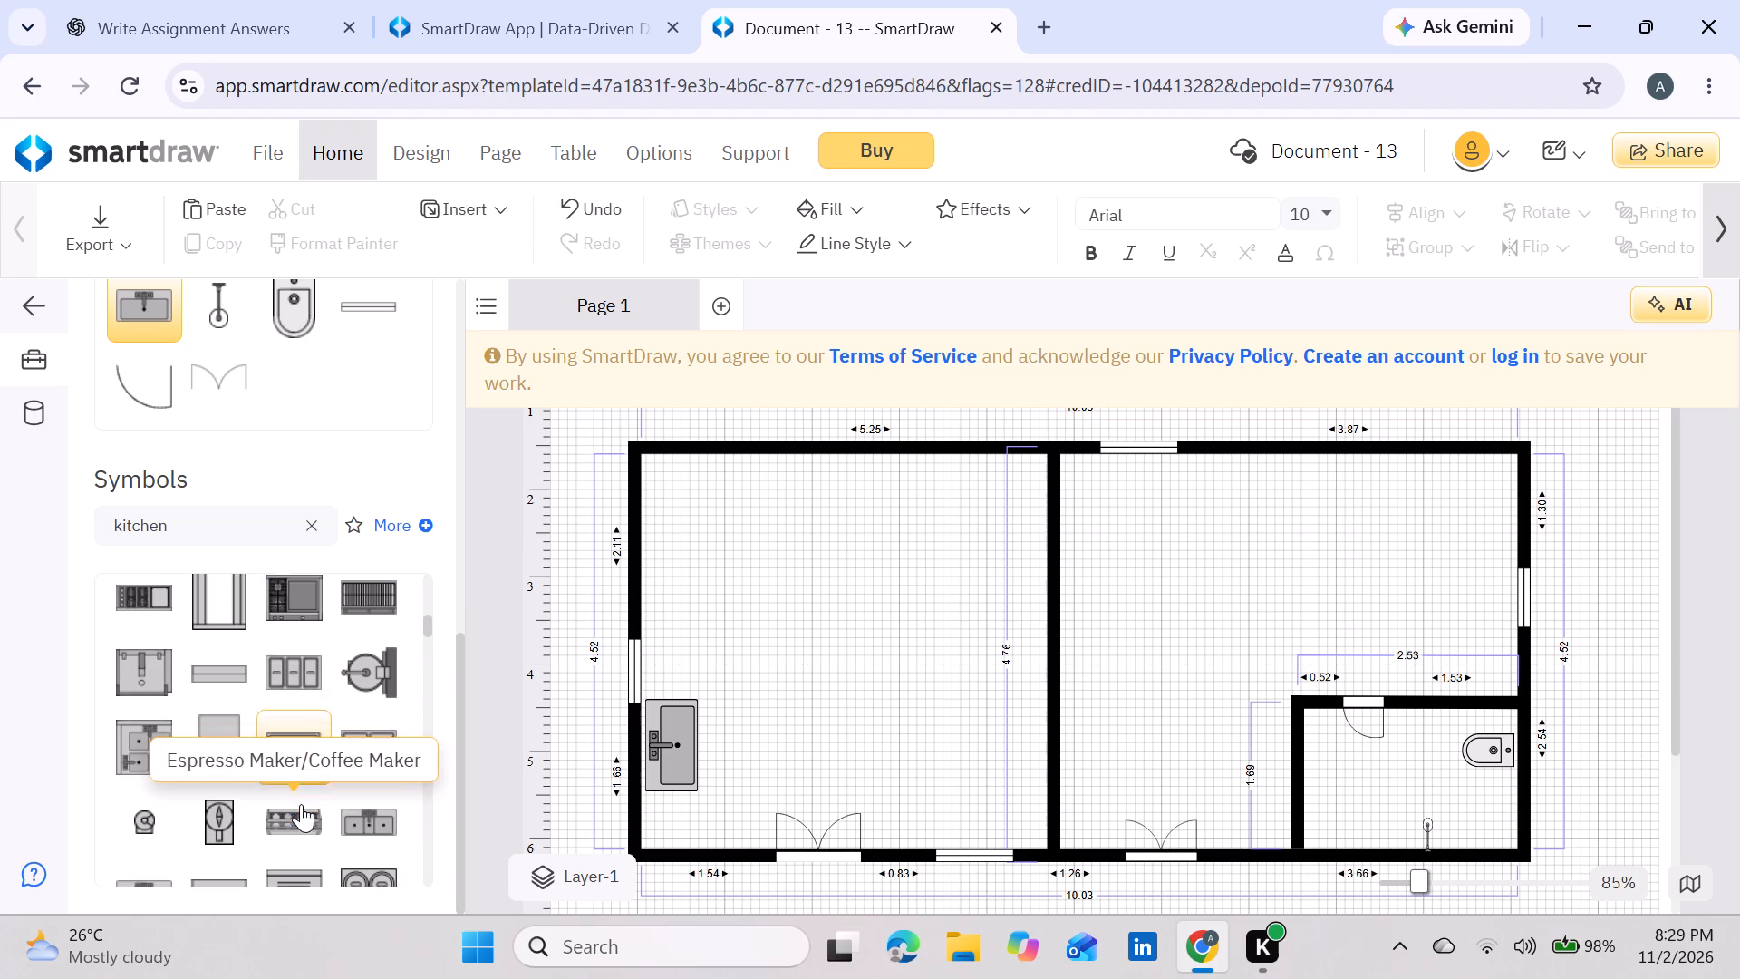
{"action": "scroll", "coordinate": [301, 804], "scroll_direction": "down", "scroll_amount": 1}
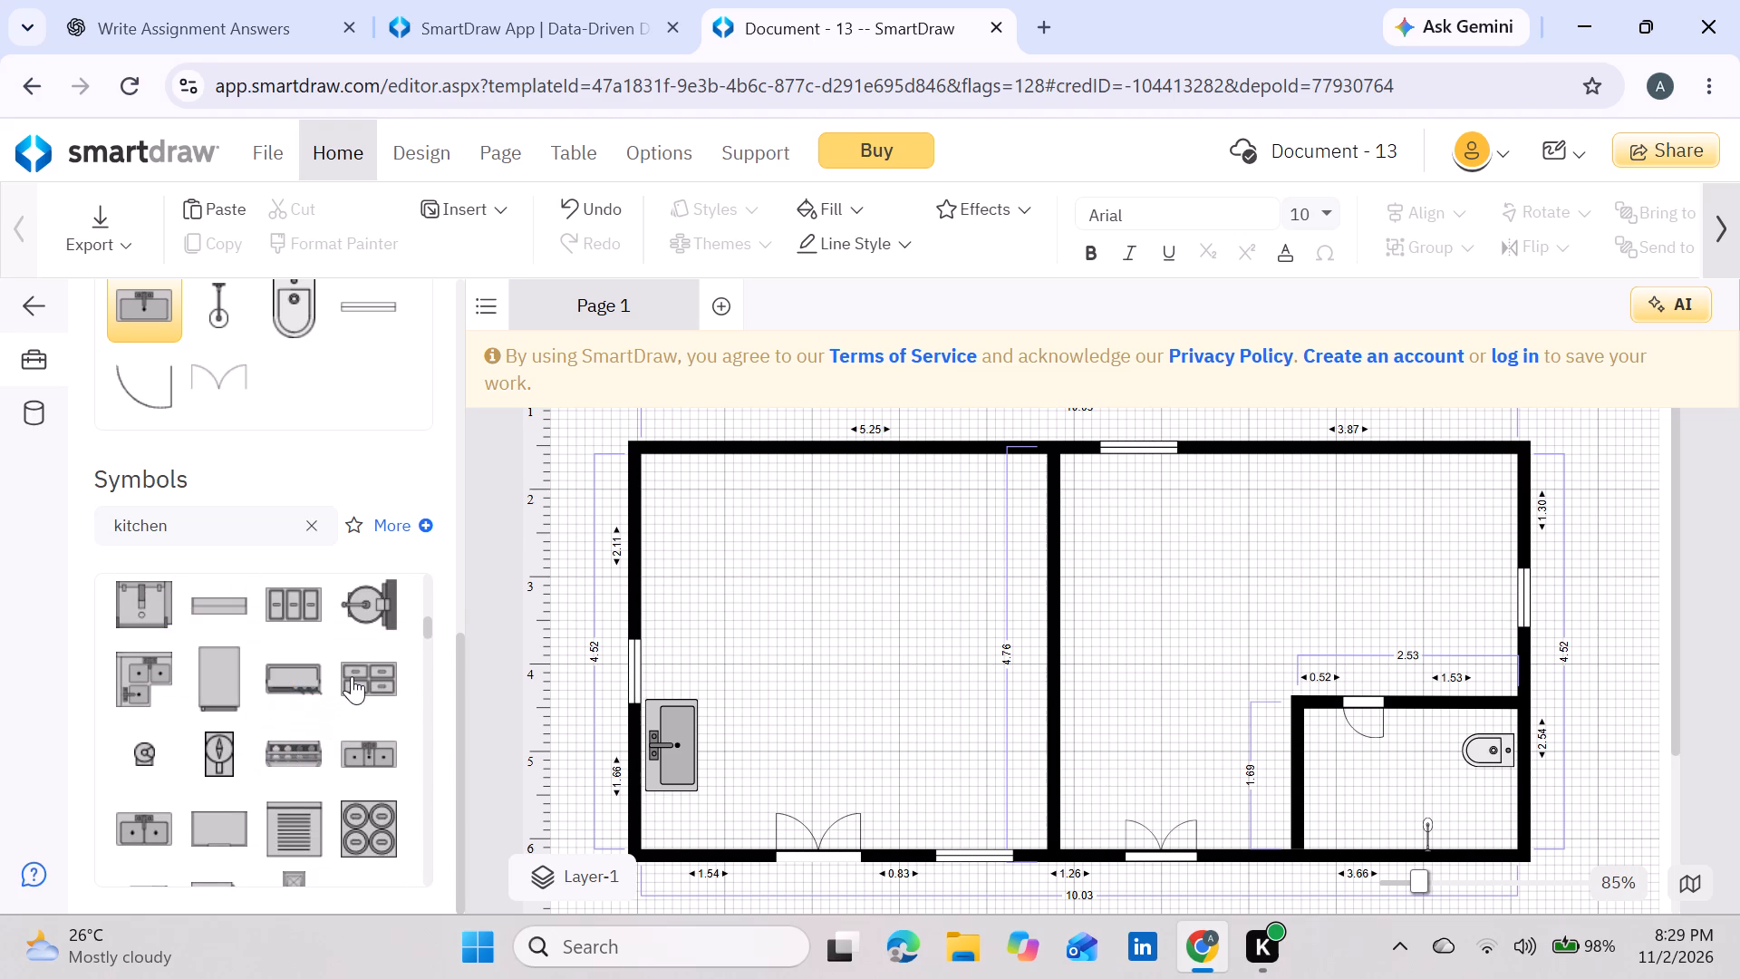
{"action": "scroll", "coordinate": [183, 693], "scroll_direction": "down", "scroll_amount": 2}
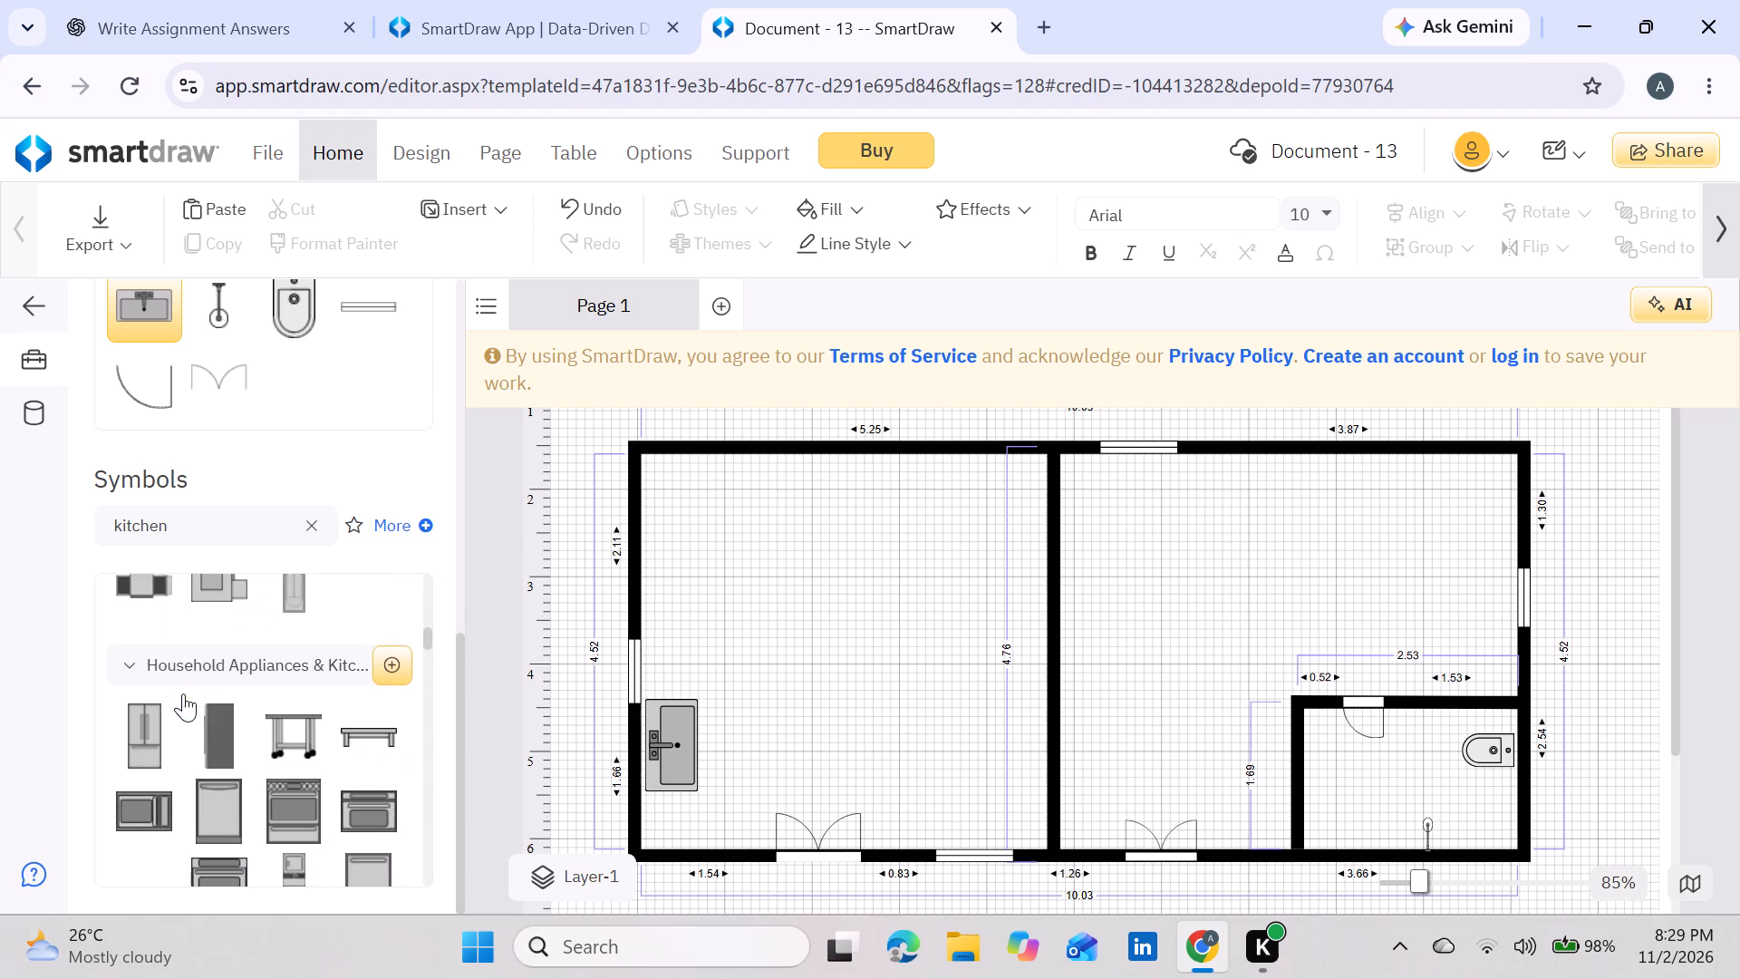
{"action": "scroll", "coordinate": [183, 693], "scroll_direction": "down", "scroll_amount": 2}
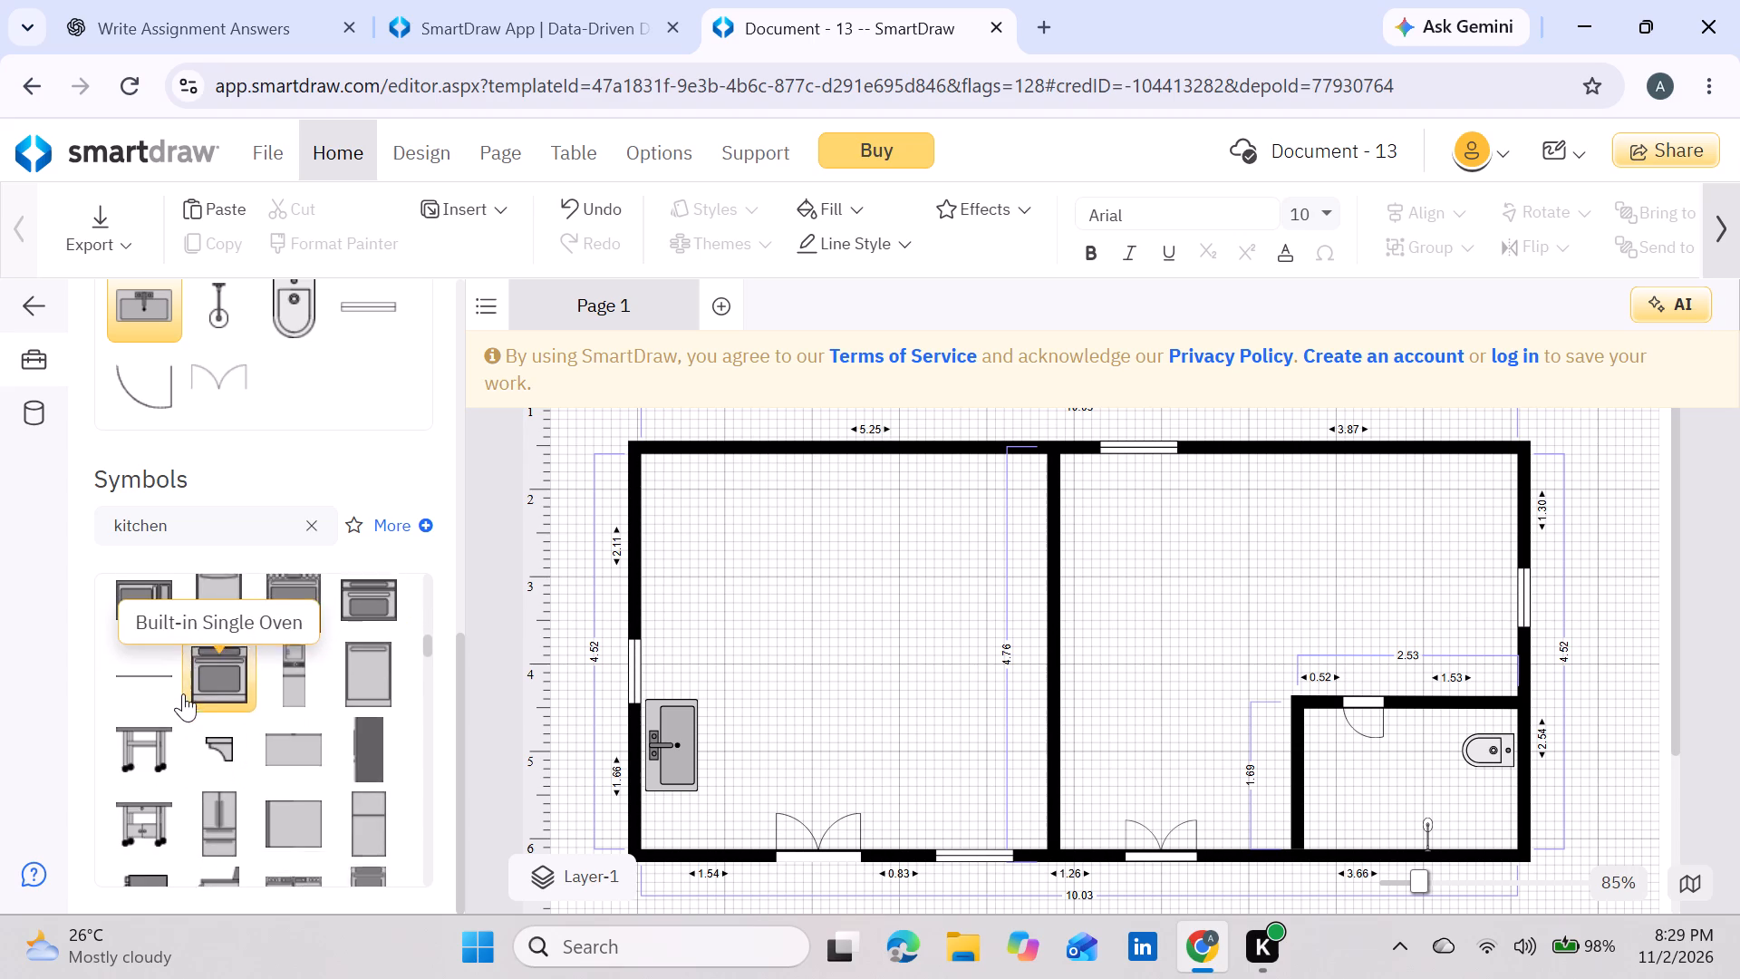
{"action": "scroll", "coordinate": [183, 693], "scroll_direction": "down", "scroll_amount": 3}
{"action": "scroll", "coordinate": [183, 693], "scroll_direction": "up", "scroll_amount": 1}
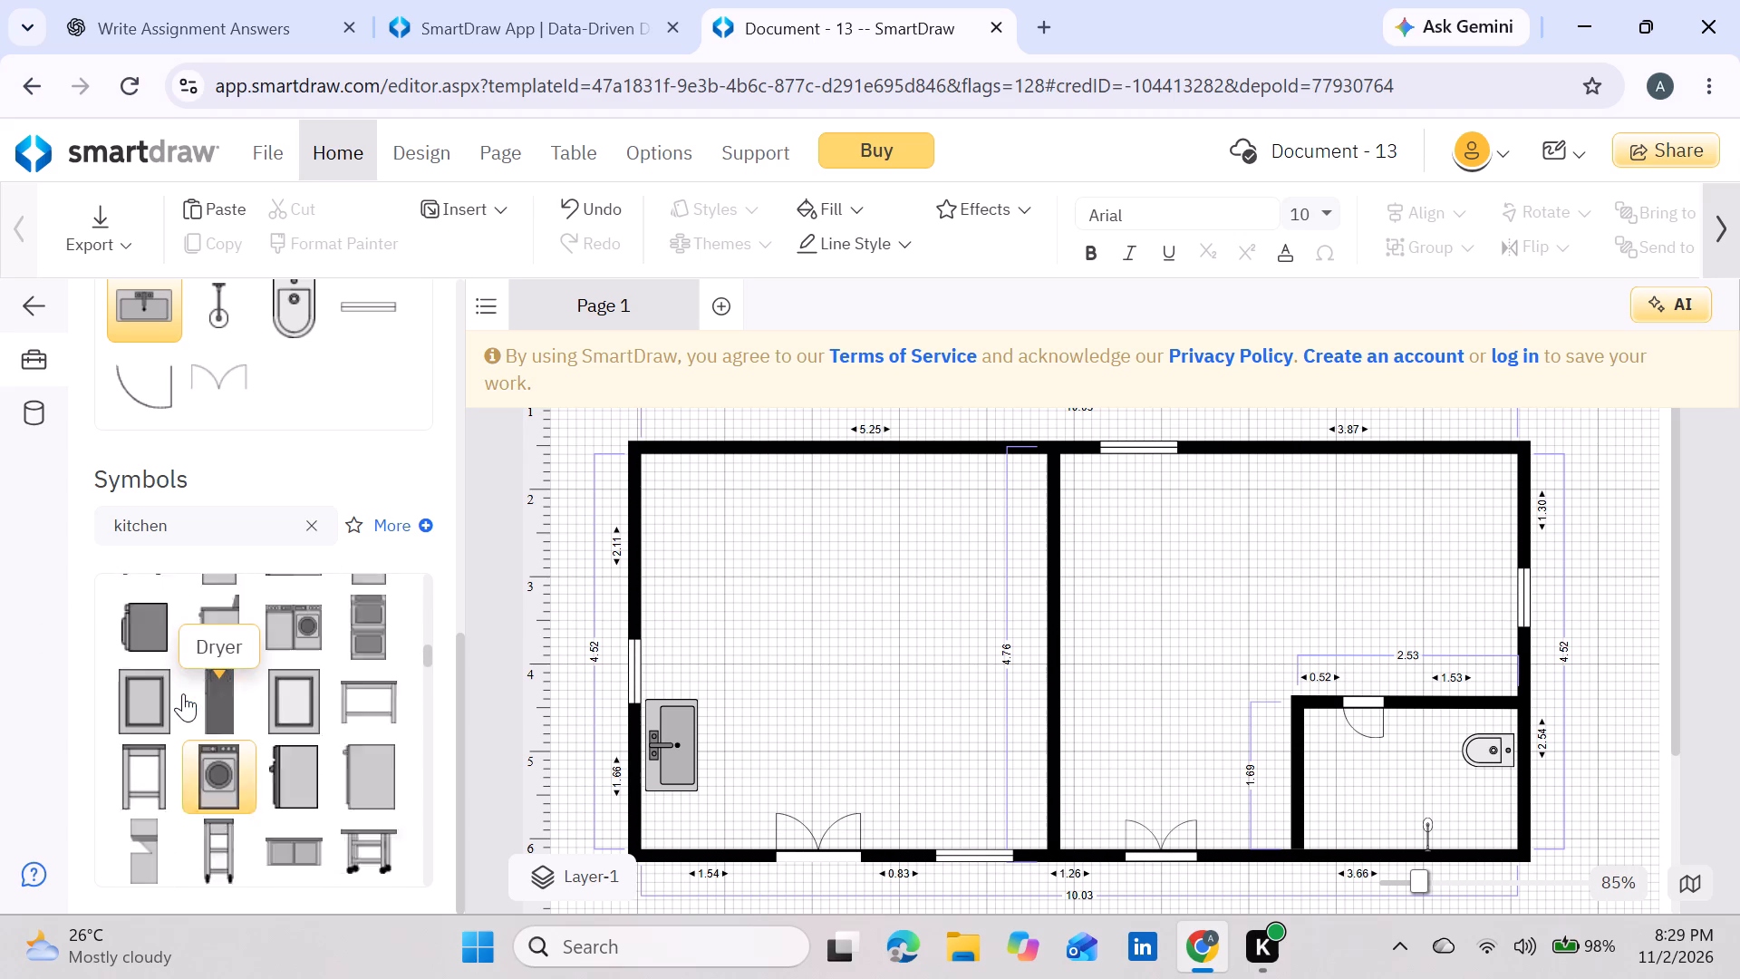
{"action": "scroll", "coordinate": [183, 693], "scroll_direction": "up", "scroll_amount": 4}
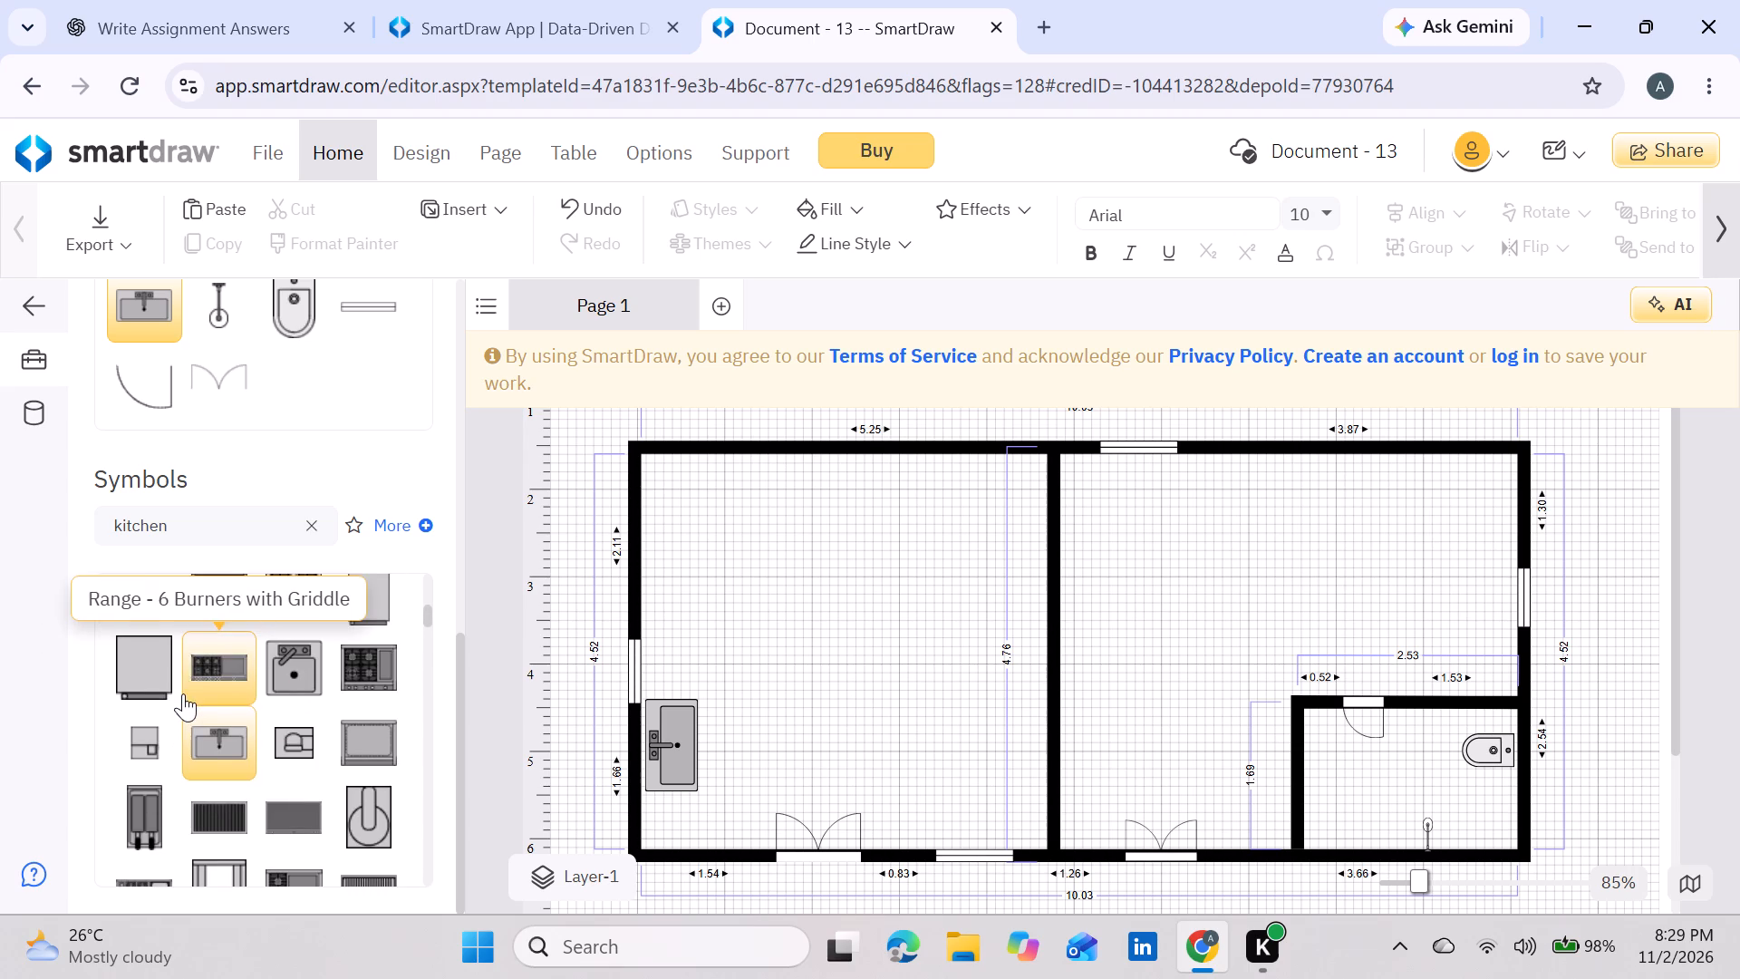
{"action": "scroll", "coordinate": [183, 693], "scroll_direction": "up", "scroll_amount": 1}
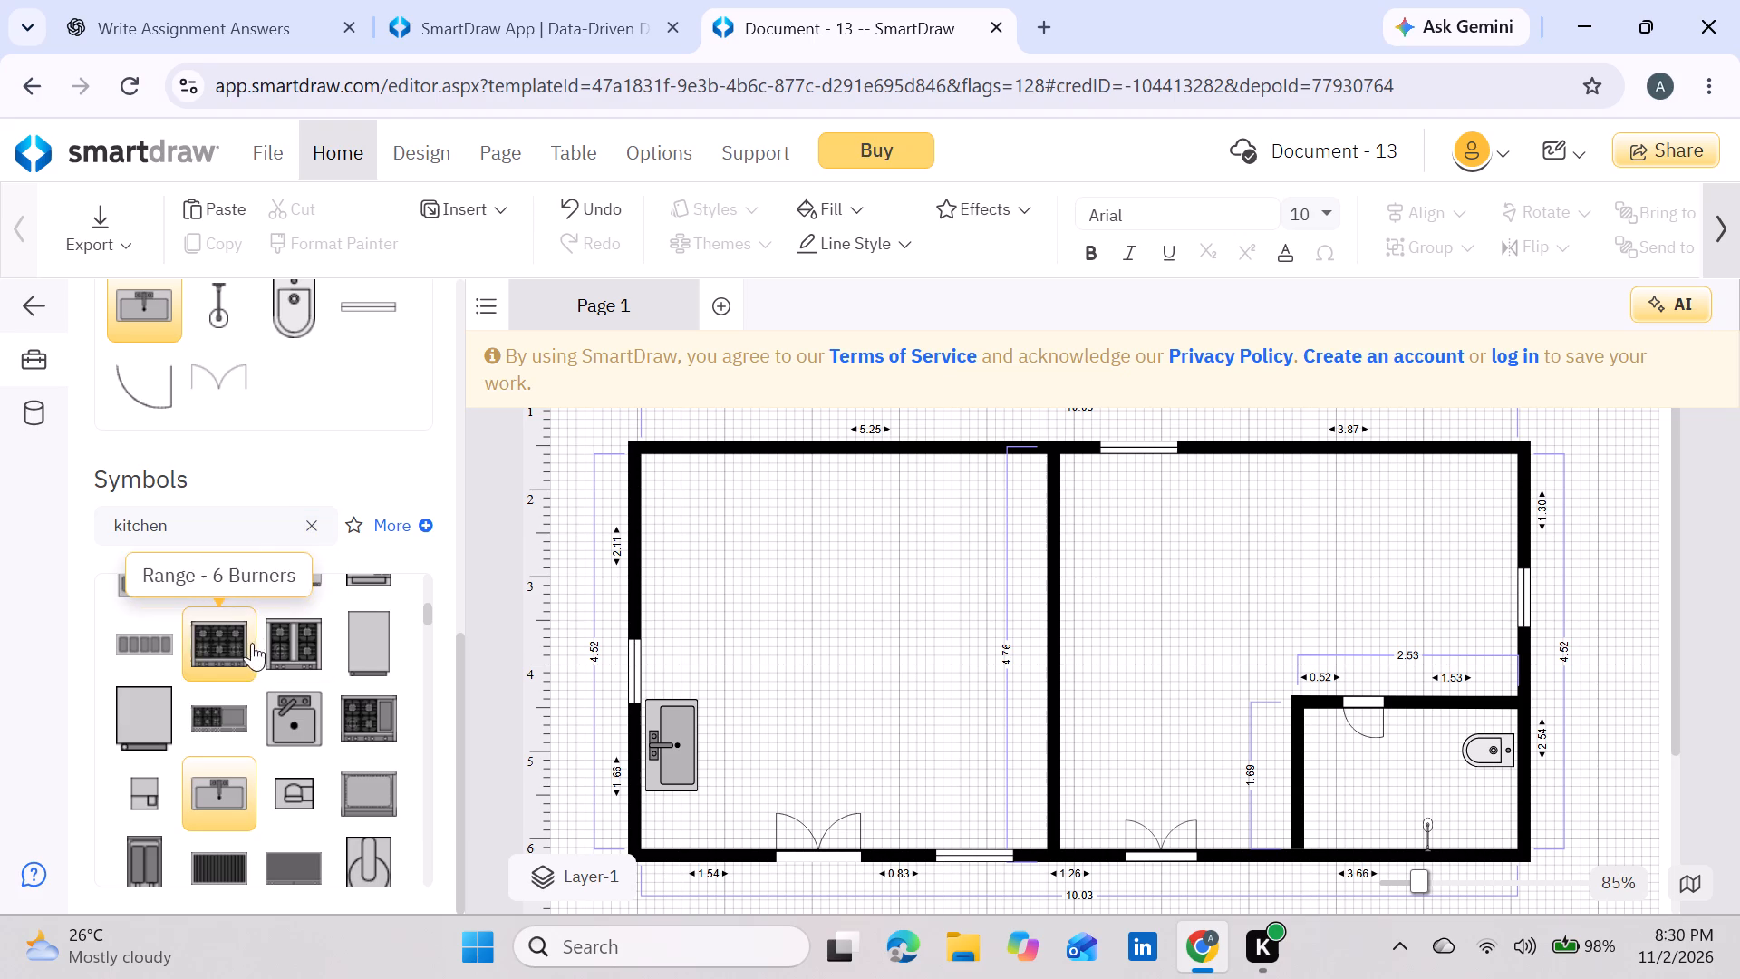
{"action": "left_click_drag", "start_coordinate": [220, 724], "coordinate": [768, 610]}
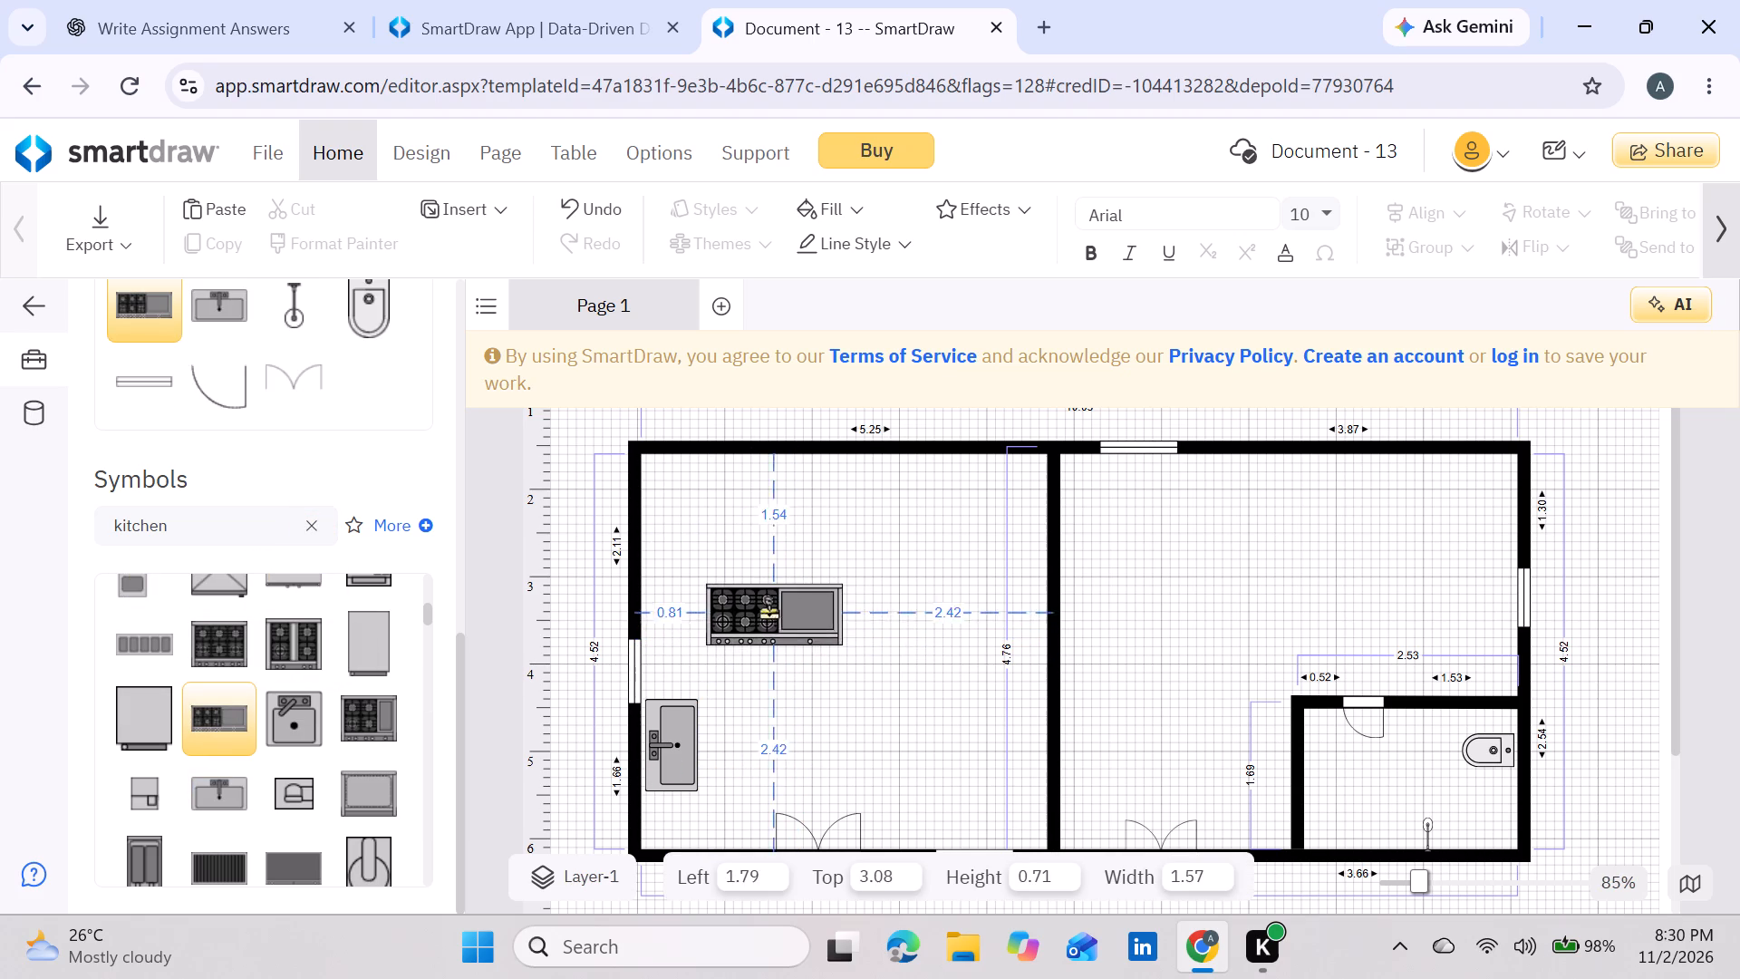
{"action": "left_click_drag", "start_coordinate": [768, 610], "coordinate": [767, 609]}
Rotate the range a quarter turn so its controls face the room and move it against the left exterior wall, just above the sink.
{"action": "left_click_drag", "start_coordinate": [676, 544], "coordinate": [657, 588]}
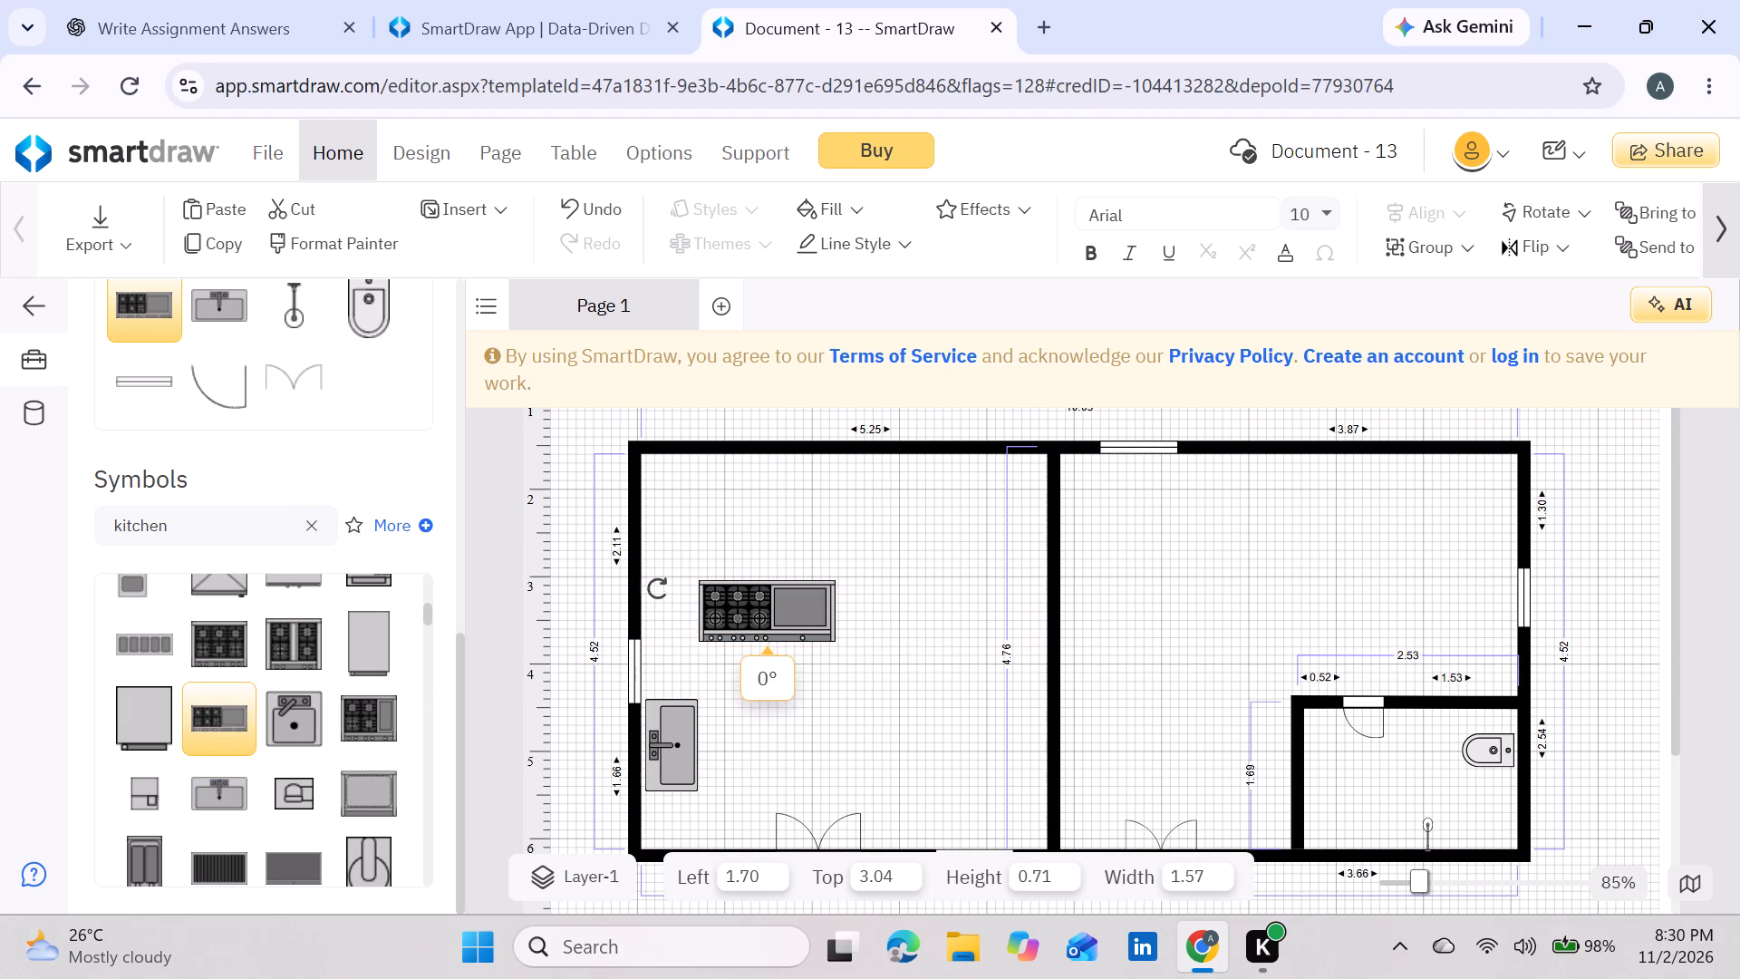
{"action": "left_click_drag", "start_coordinate": [657, 588], "coordinate": [708, 694]}
{"action": "left_click_drag", "start_coordinate": [770, 616], "coordinate": [687, 616]}
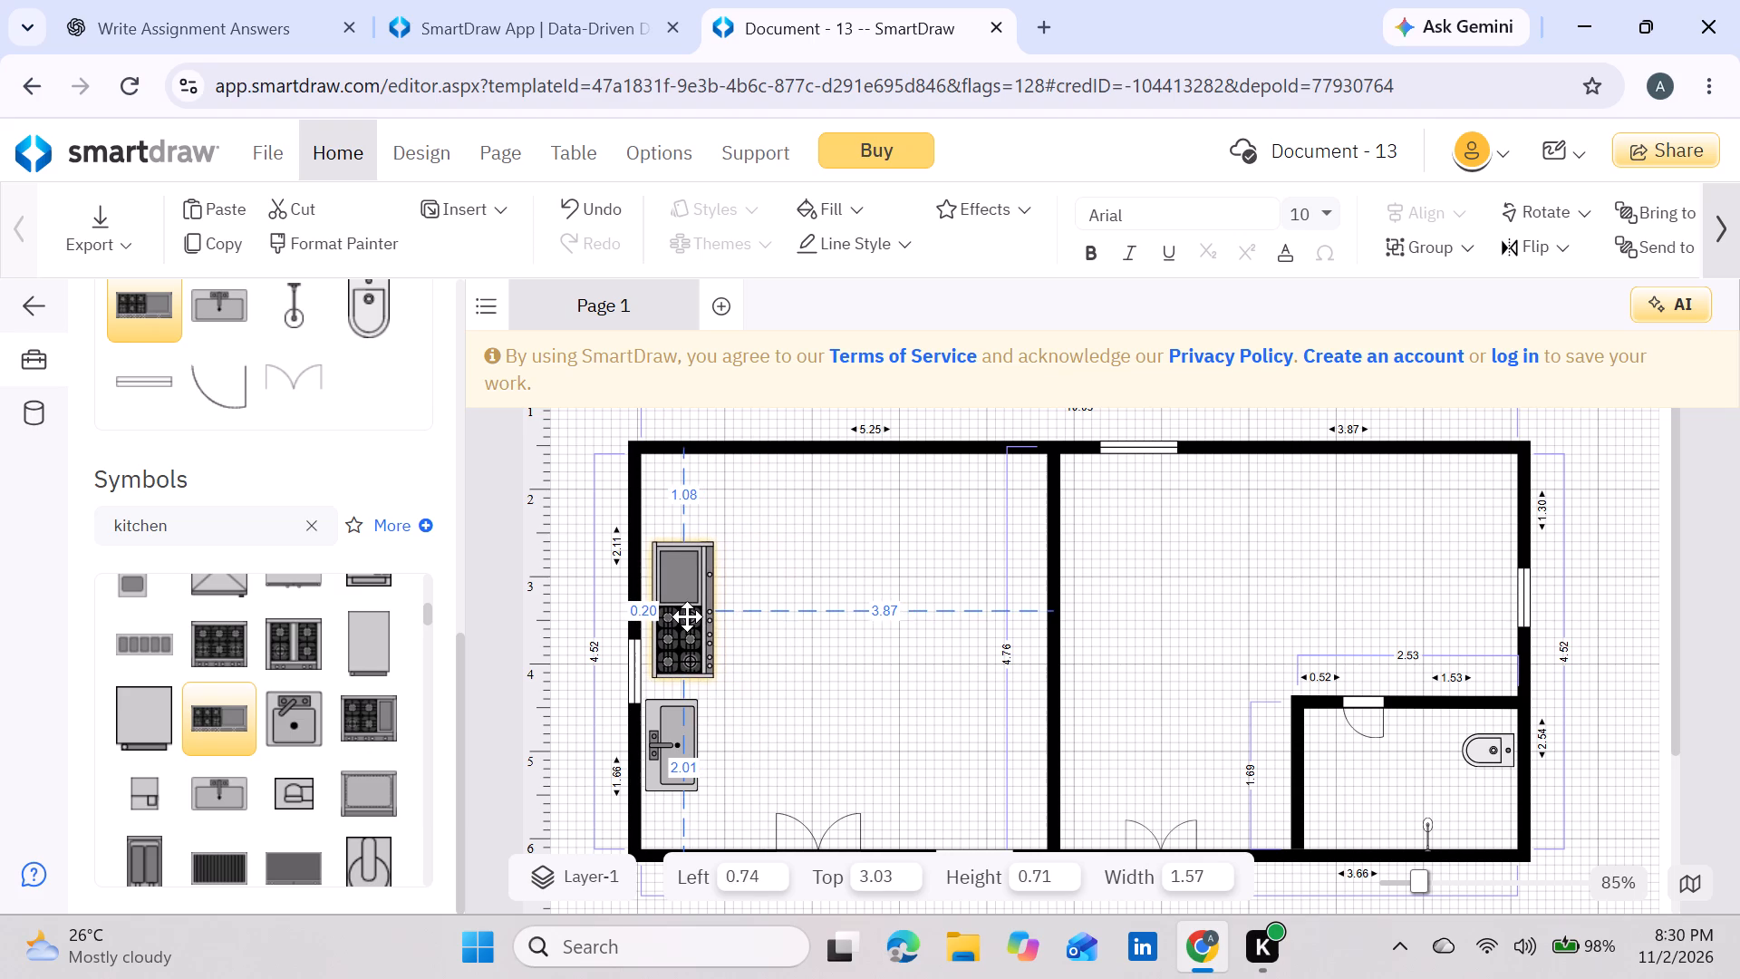
{"action": "left_click_drag", "start_coordinate": [687, 616], "coordinate": [678, 620]}
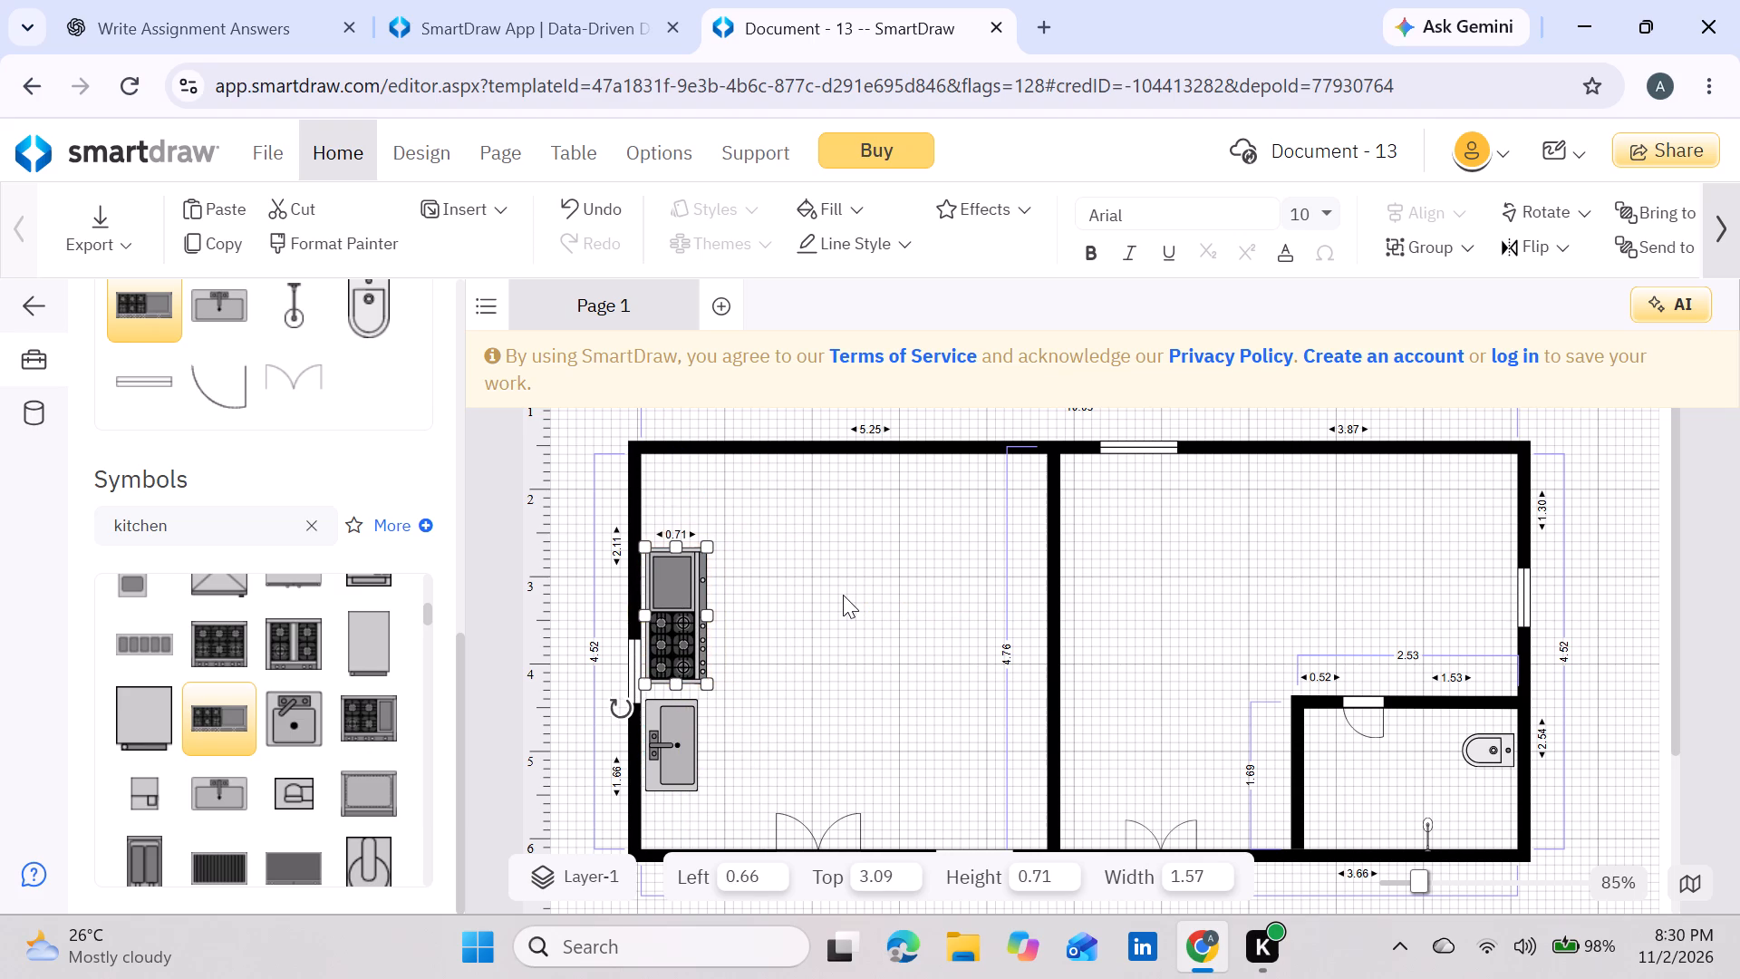
{"action": "left_click", "coordinate": [843, 595]}
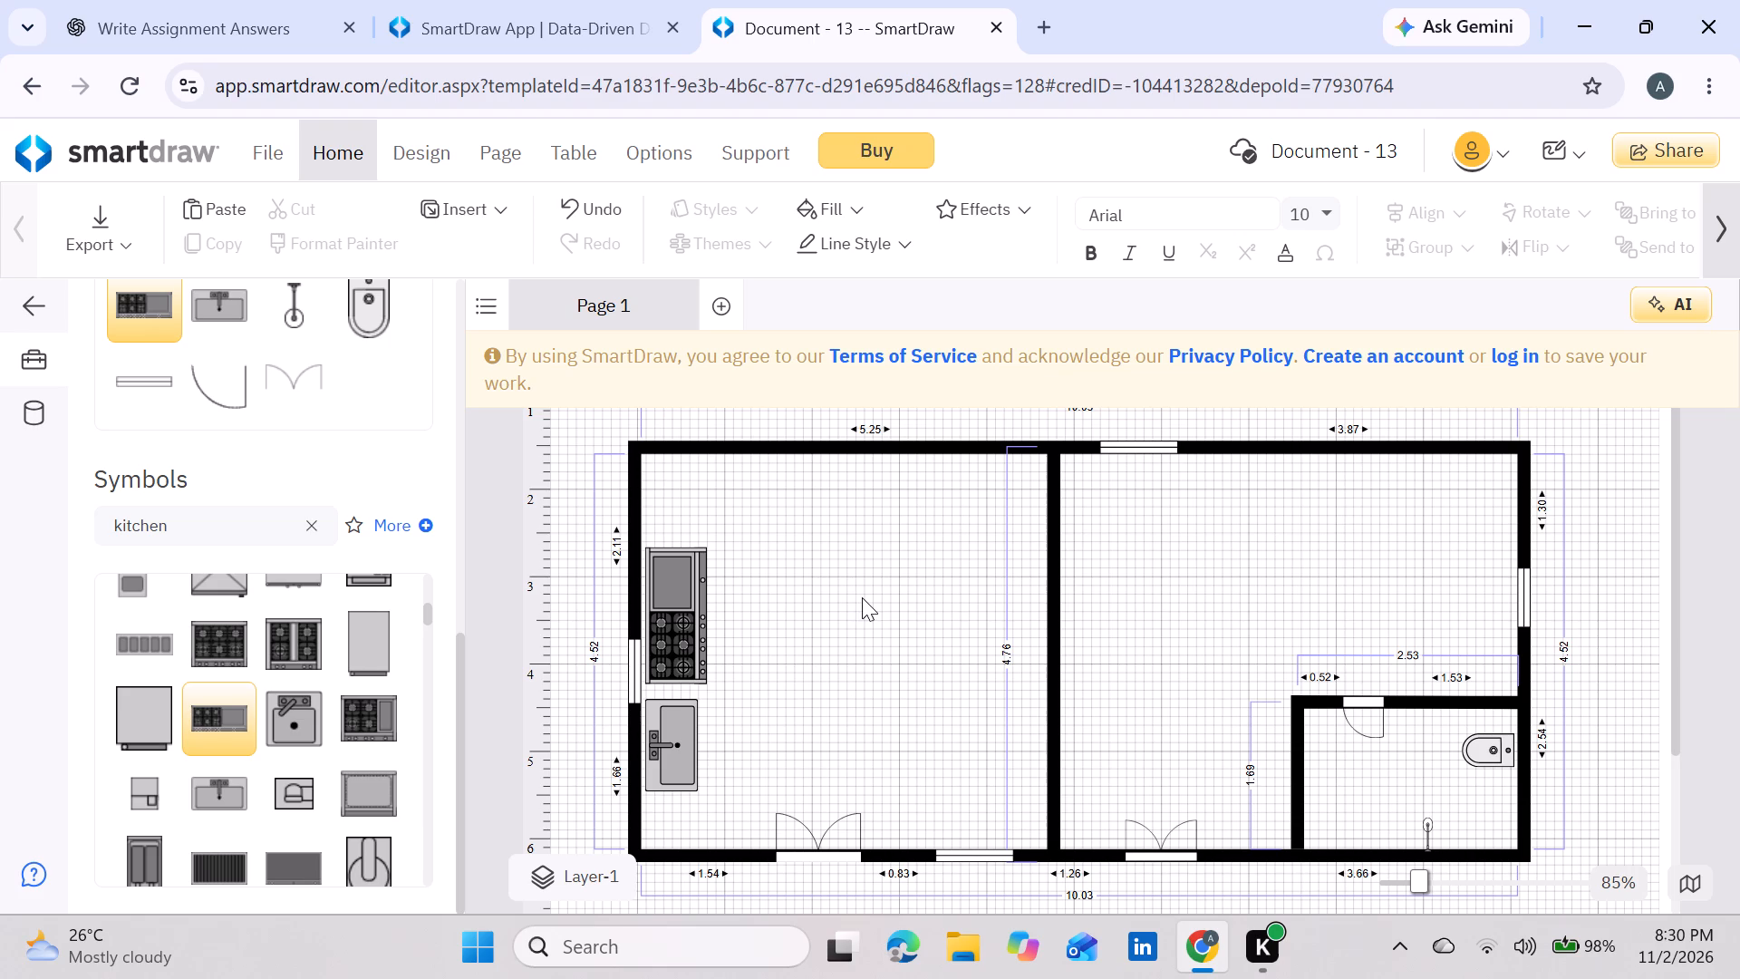
{"action": "left_click", "coordinate": [926, 544]}
{"action": "left_click", "coordinate": [831, 683]}
Clear the symbol search and draw a horizontal wall about 10.07 long below the existing plan, at about top 7.31.
{"action": "scroll", "coordinate": [831, 683], "scroll_direction": "down", "scroll_amount": 3}
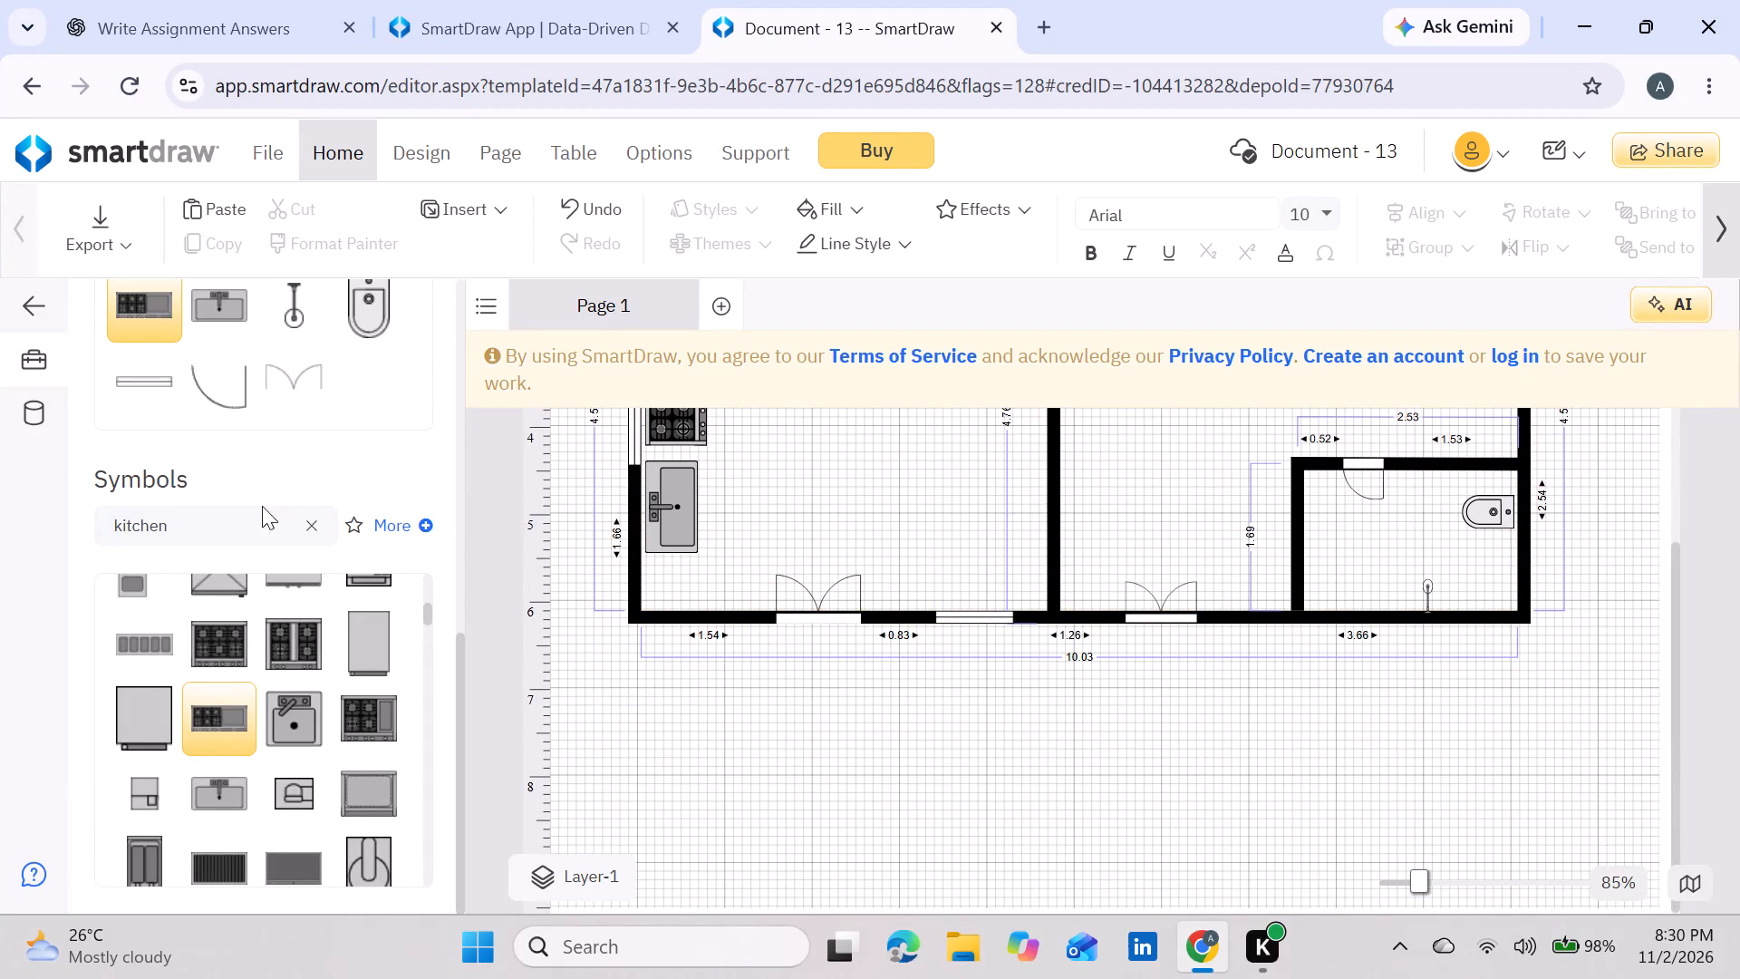
{"action": "left_click", "coordinate": [321, 533]}
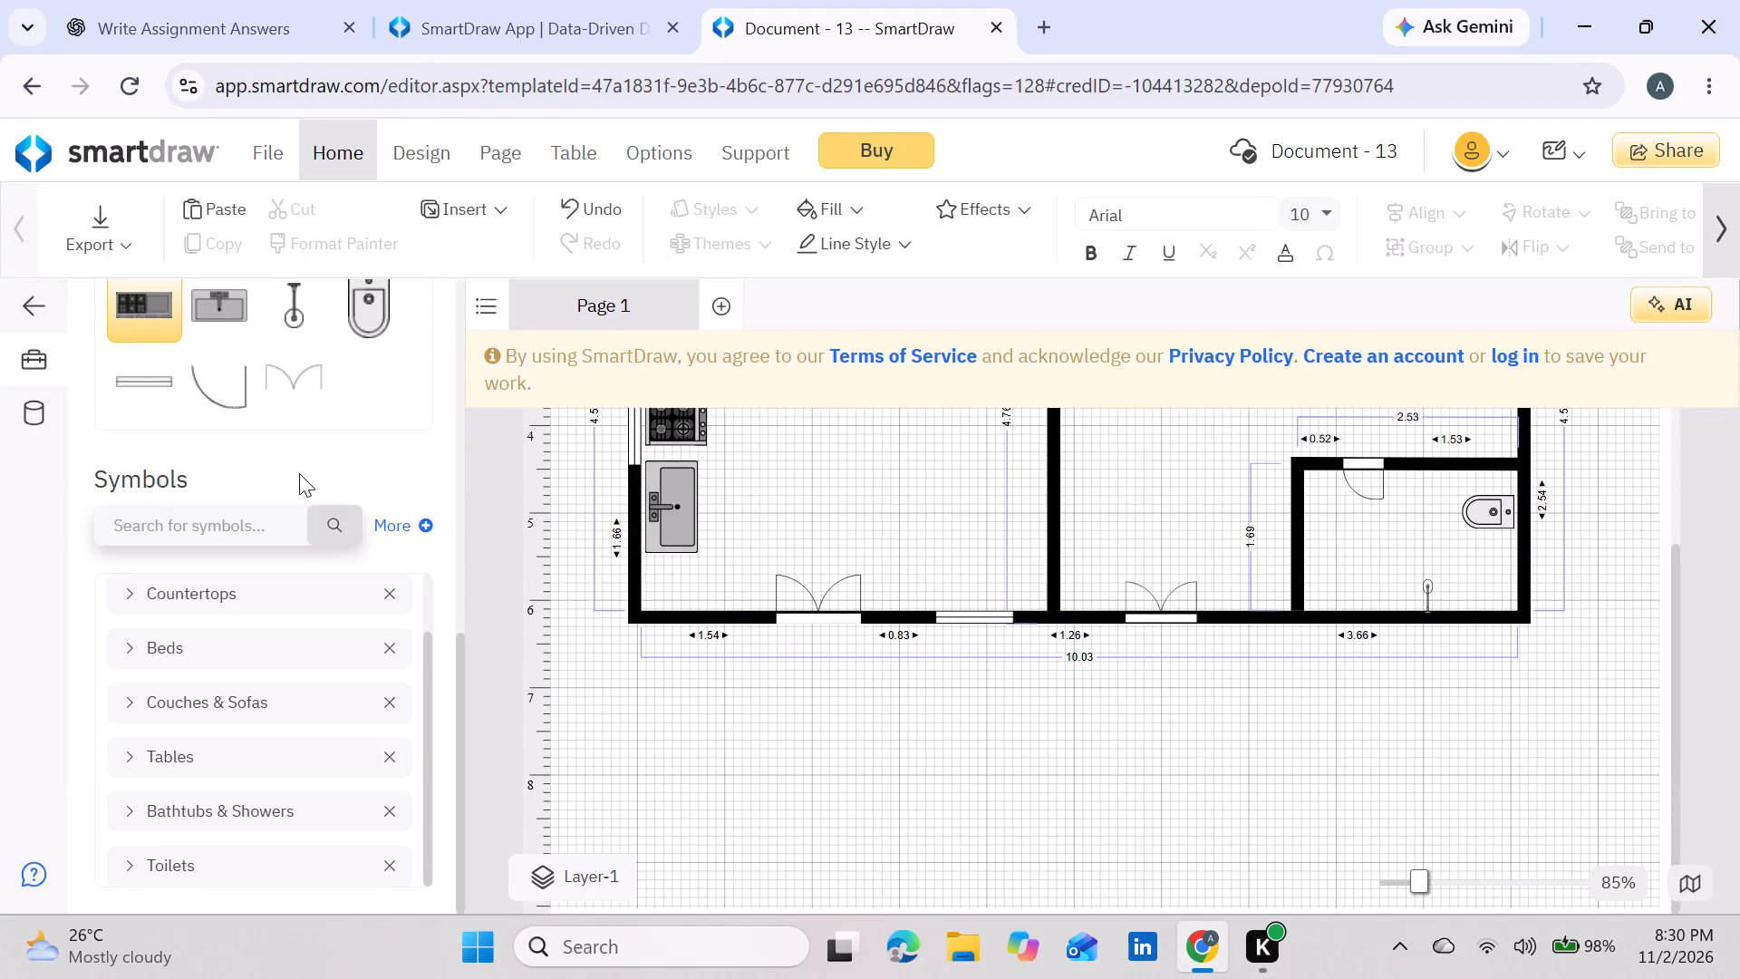
{"action": "scroll", "coordinate": [299, 473], "scroll_direction": "up", "scroll_amount": 2}
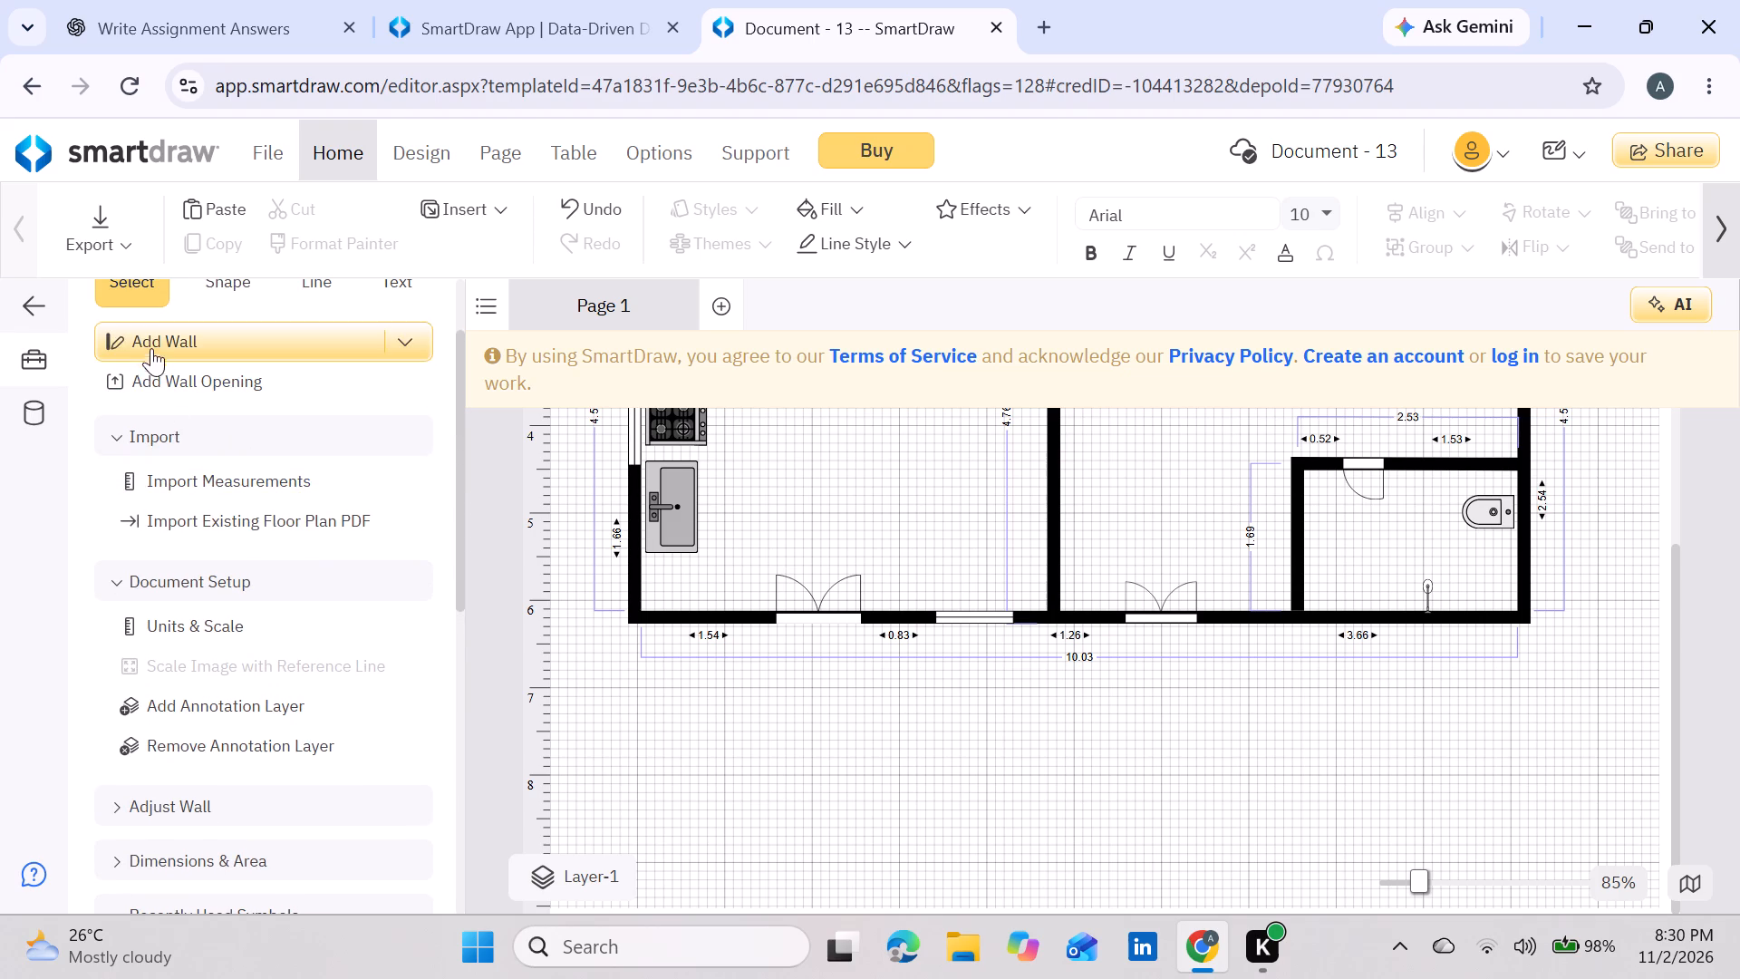
{"action": "left_click", "coordinate": [146, 338]}
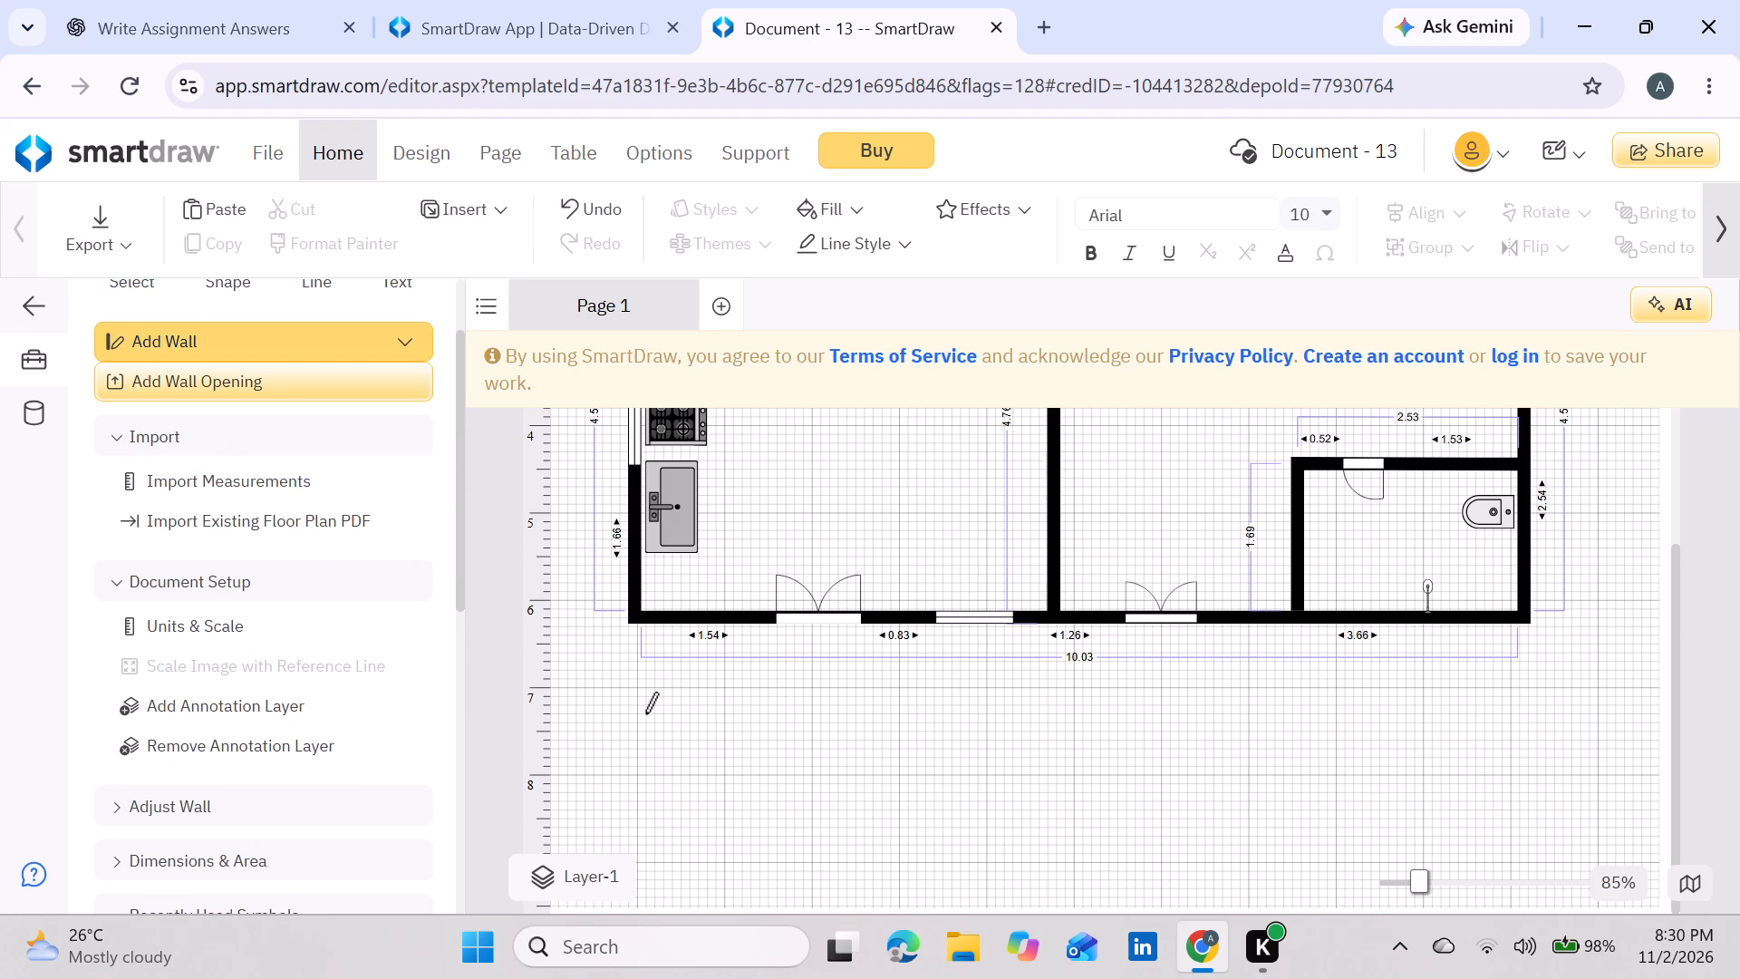
{"action": "left_click_drag", "start_coordinate": [645, 713], "coordinate": [1515, 709]}
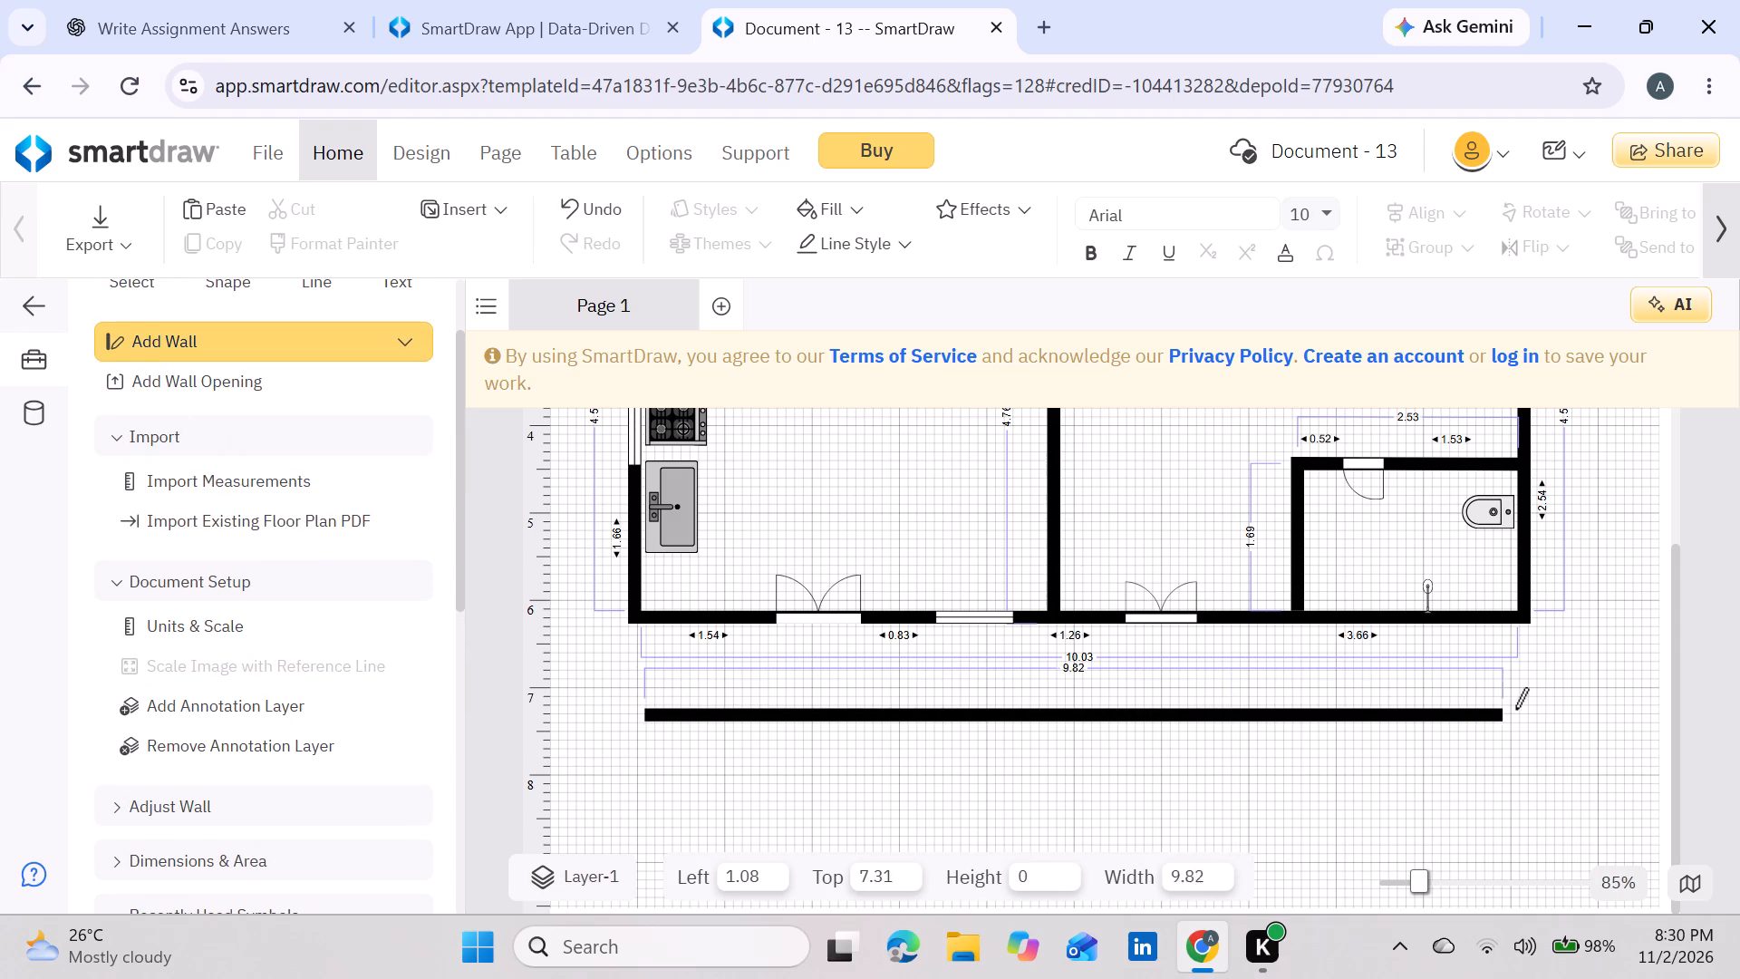
{"action": "left_click_drag", "start_coordinate": [1515, 709], "coordinate": [1526, 712]}
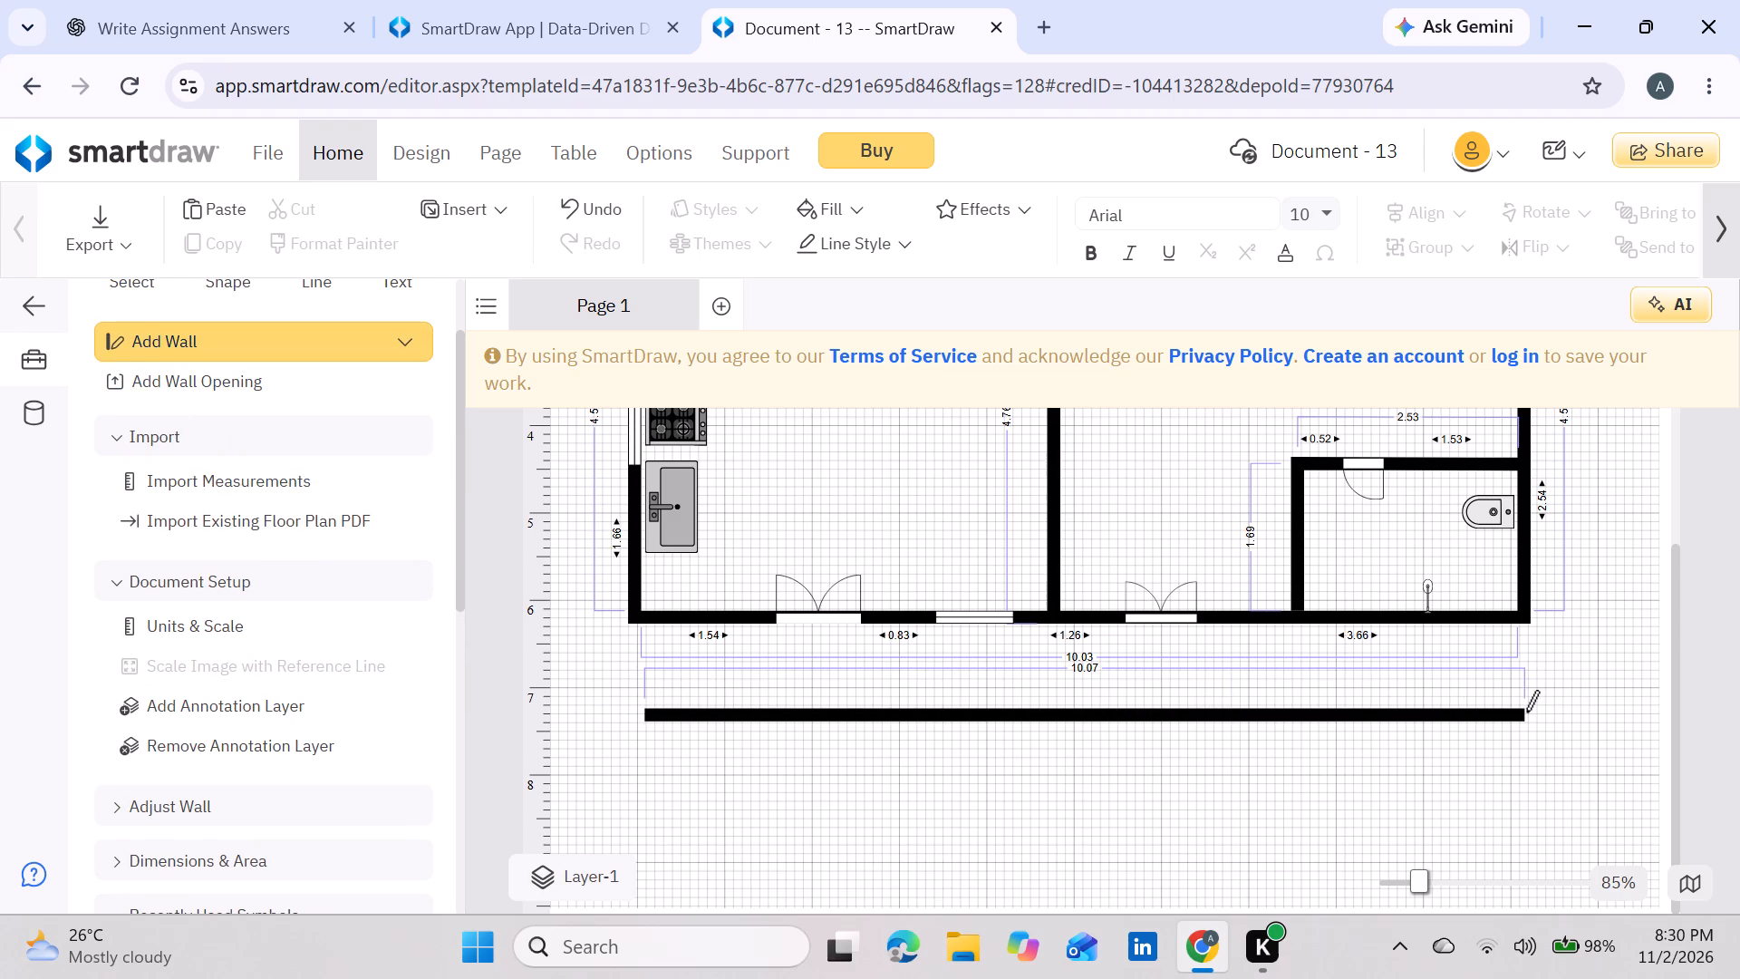
Draw two side walls straight down from the ends of the new wall, the right about 6.81 and the left about 6.84 long.
{"action": "left_click_drag", "start_coordinate": [1521, 714], "coordinate": [1542, 950]}
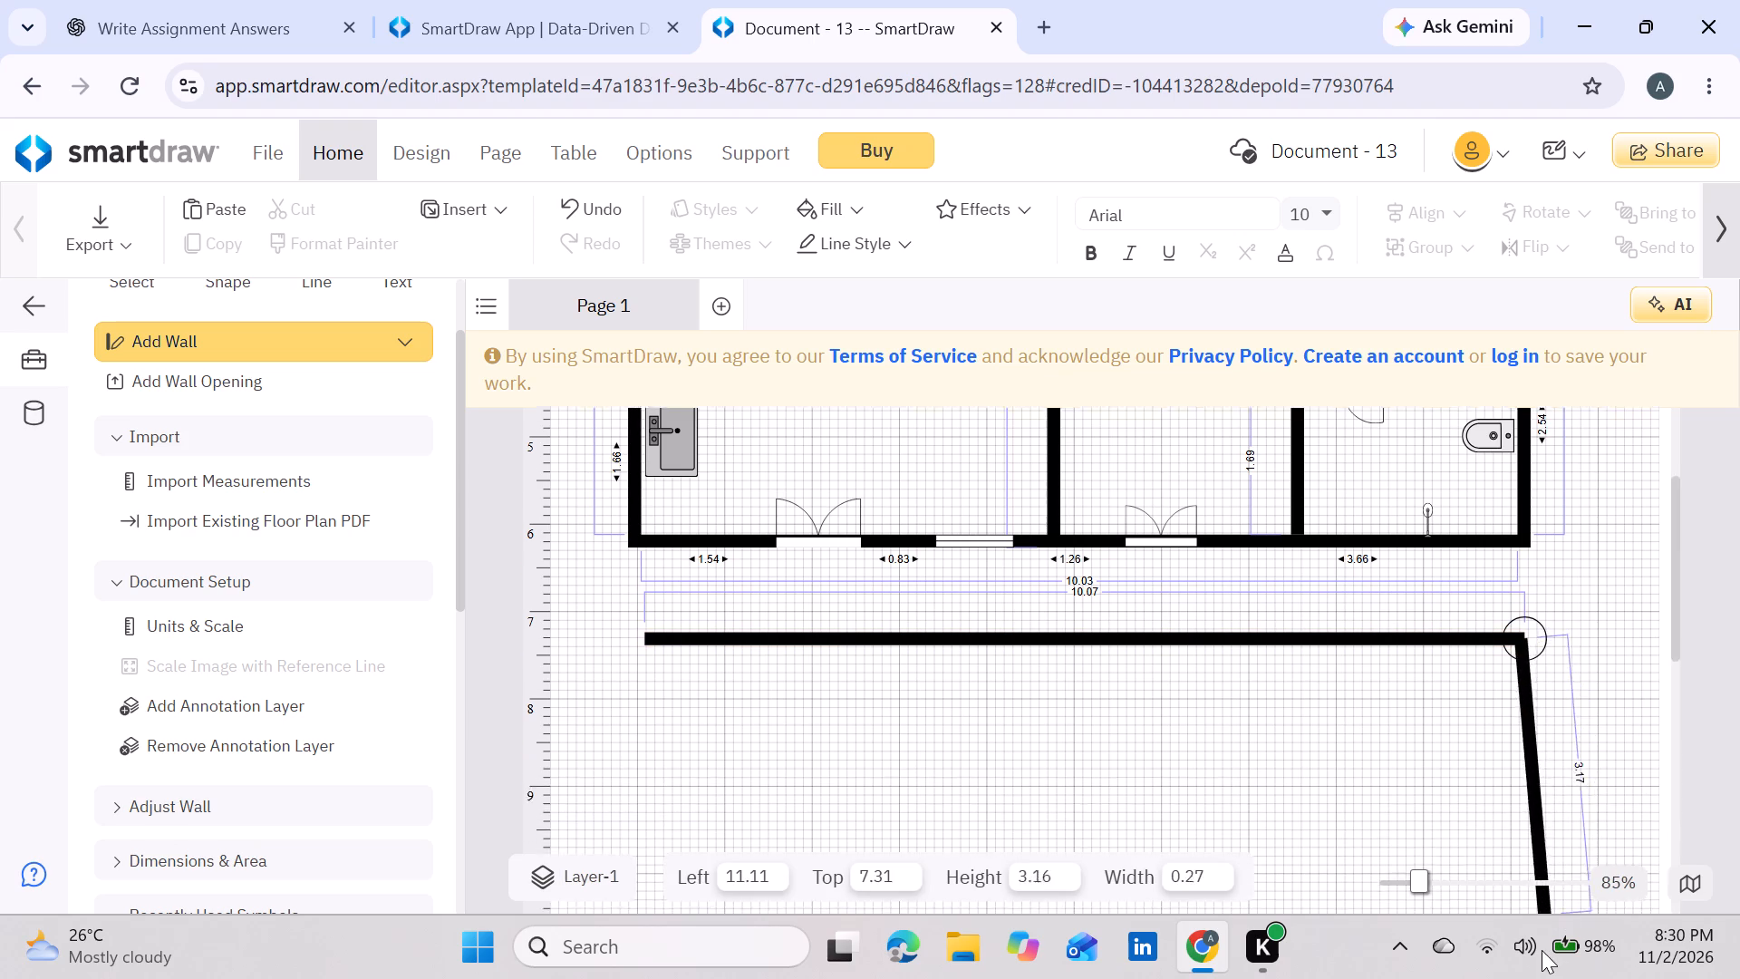
{"action": "left_click_drag", "start_coordinate": [1542, 950], "coordinate": [1502, 775]}
{"action": "scroll", "coordinate": [766, 570], "scroll_direction": "up", "scroll_amount": 2}
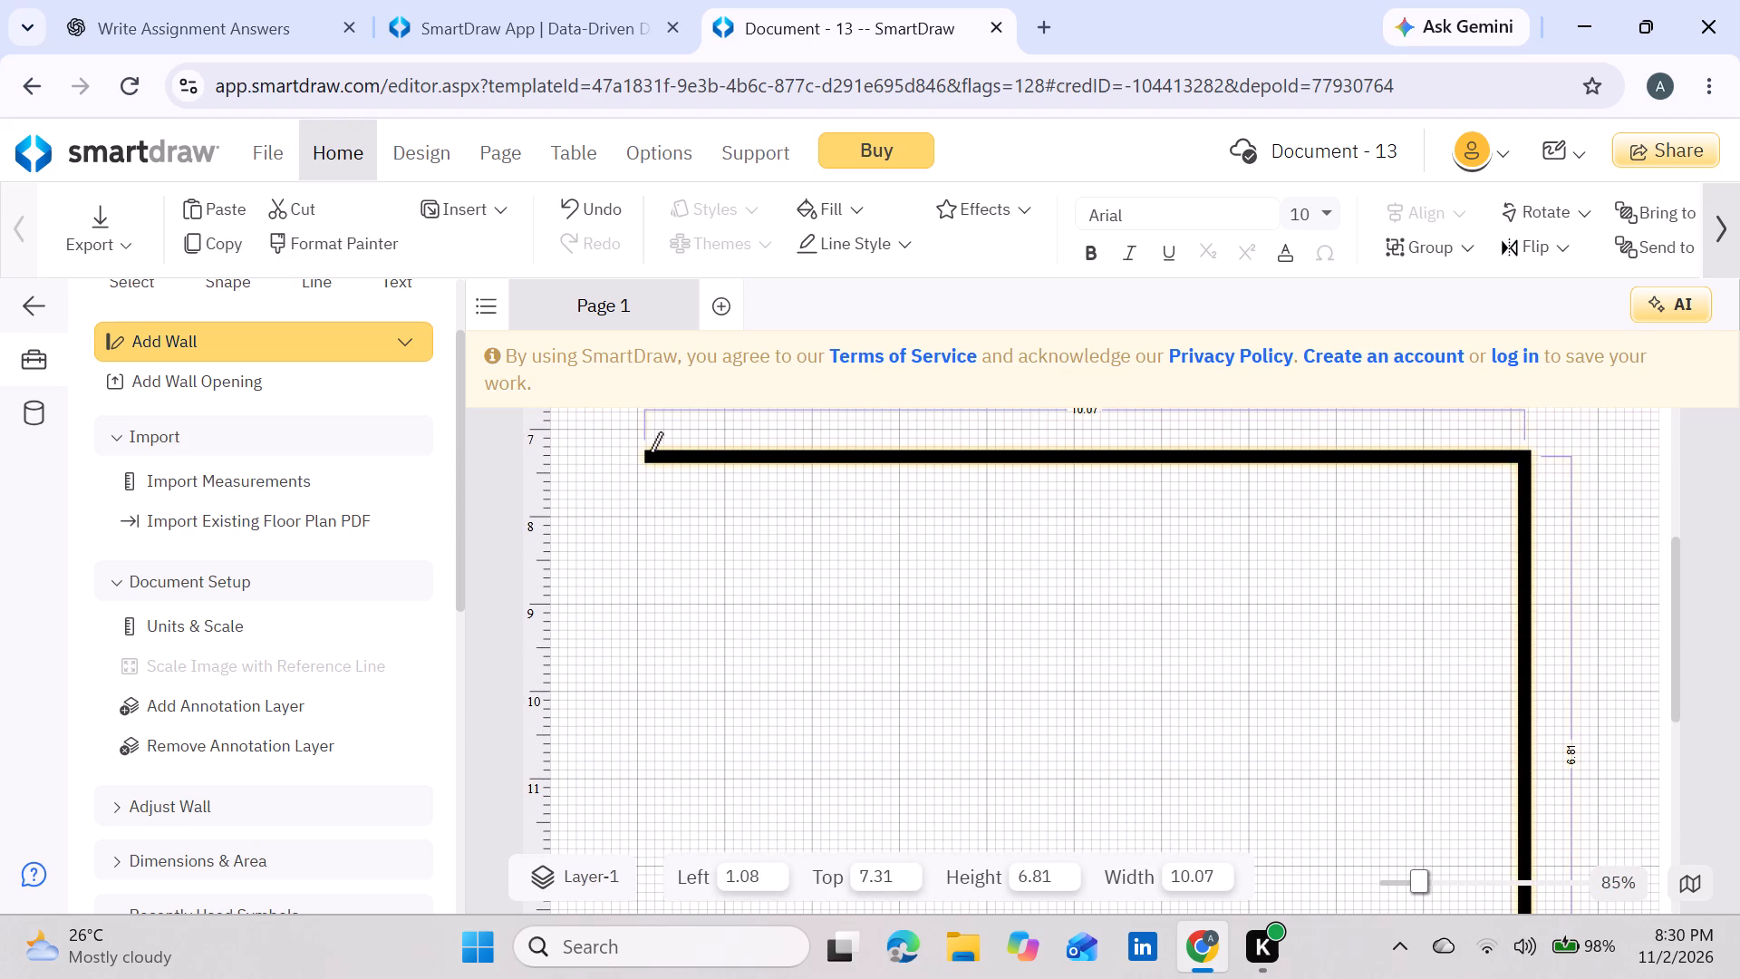
{"action": "left_click_drag", "start_coordinate": [647, 454], "coordinate": [660, 837]}
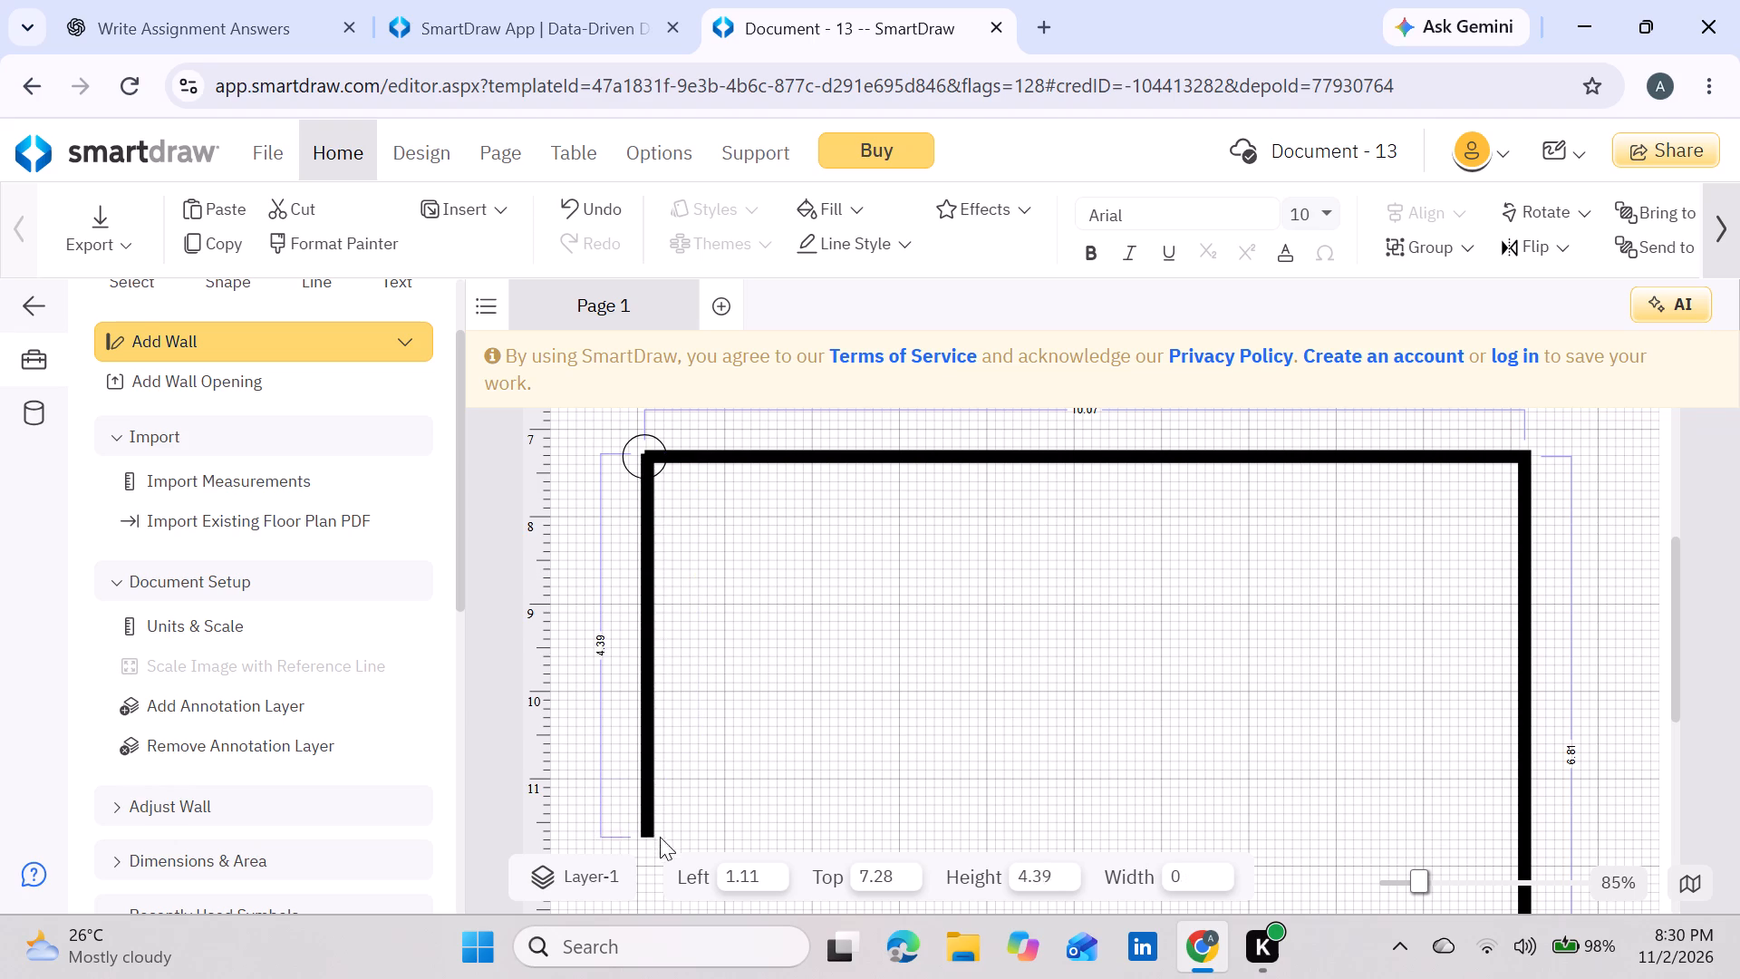
{"action": "left_click_drag", "start_coordinate": [660, 837], "coordinate": [652, 777]}
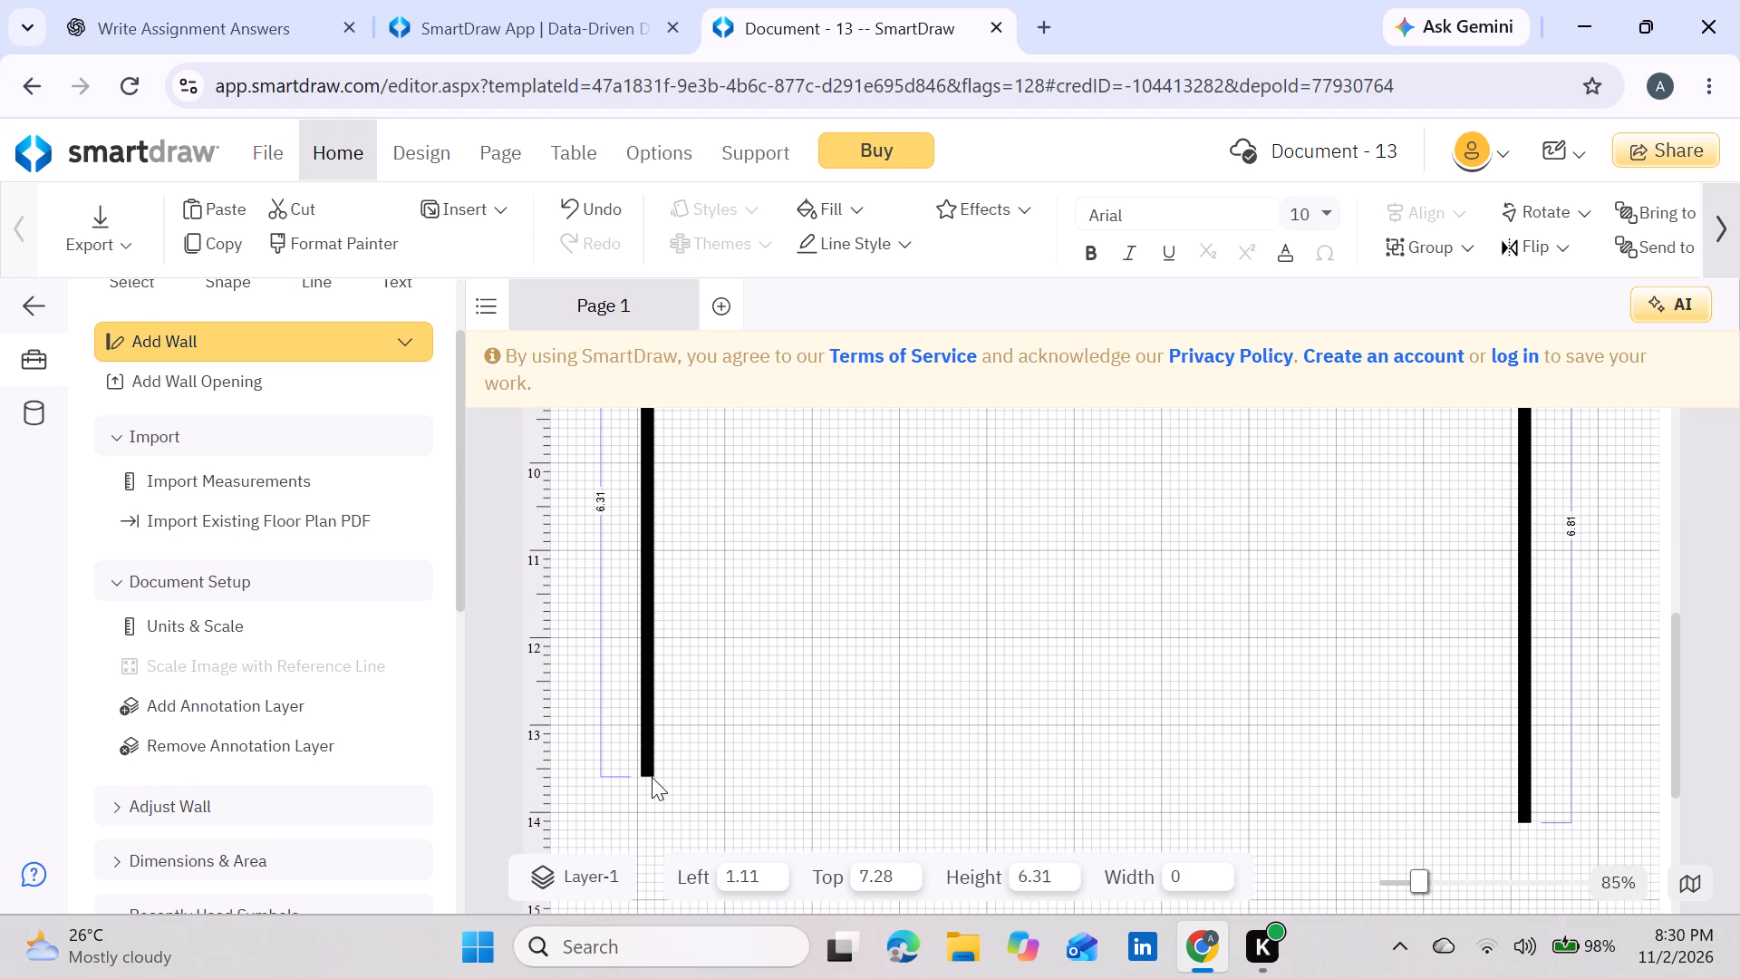
{"action": "left_click_drag", "start_coordinate": [652, 777], "coordinate": [652, 815]}
{"action": "left_click_drag", "start_coordinate": [652, 815], "coordinate": [651, 820]}
Close the new outline with a bottom wall about 10.15 long joining the lower ends of the two side walls.
{"action": "scroll", "coordinate": [651, 820], "scroll_direction": "down", "scroll_amount": 1}
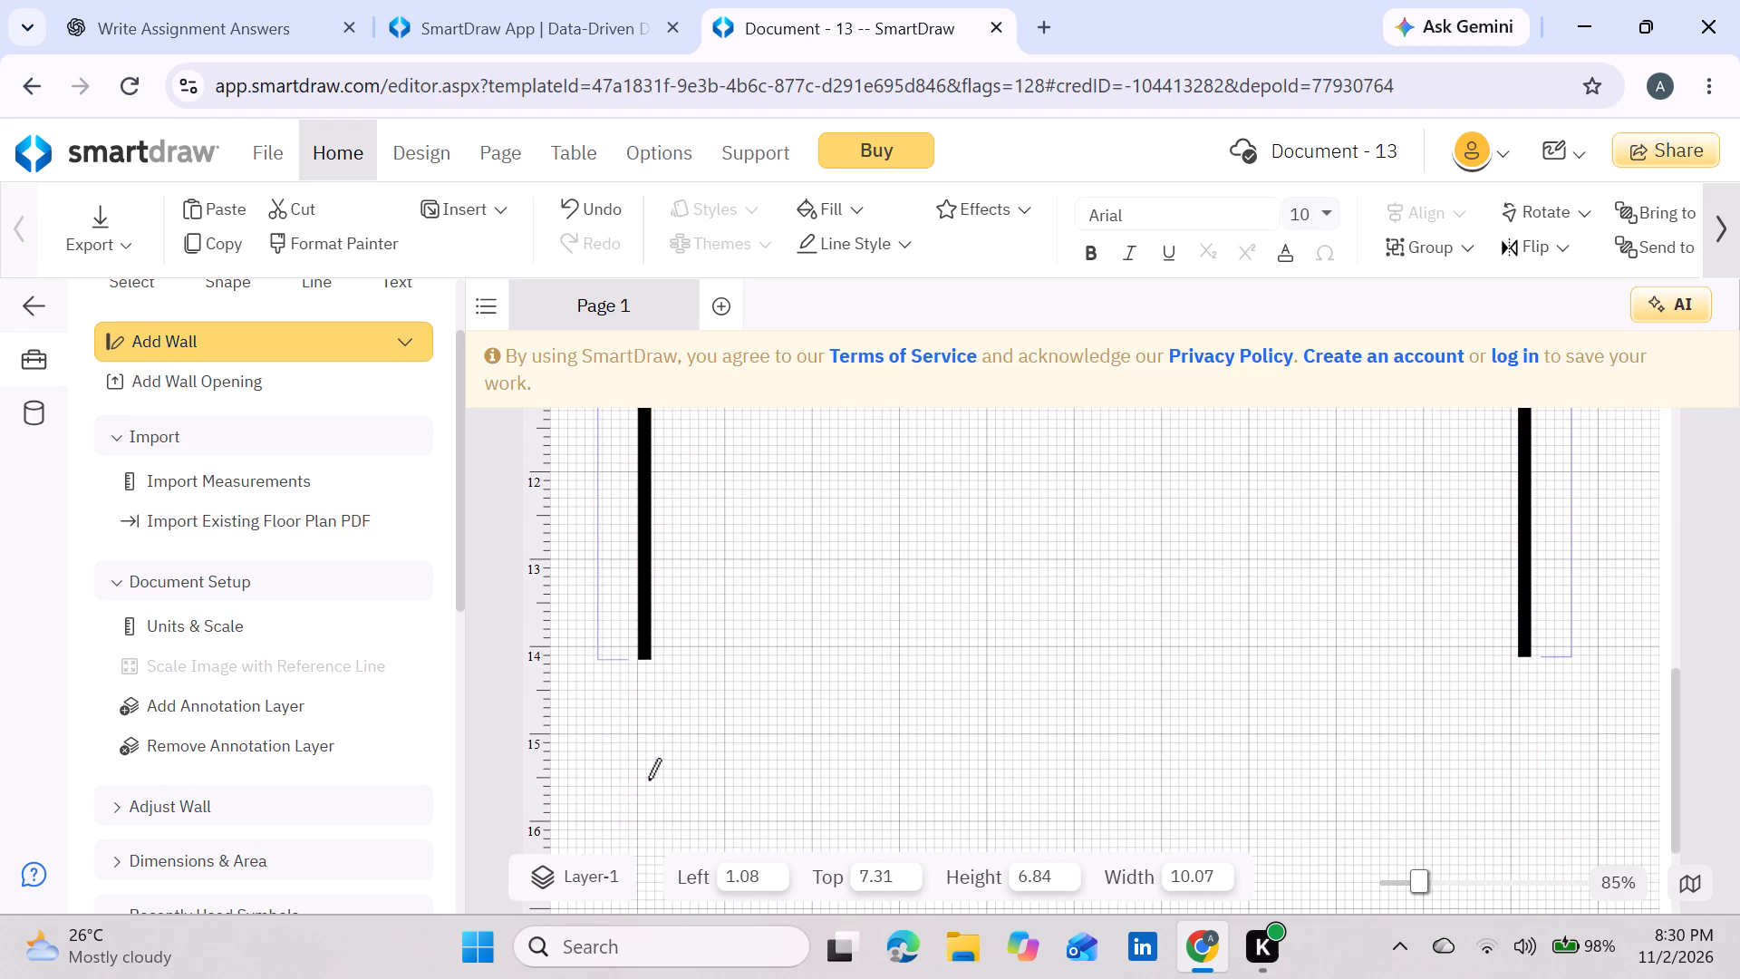
{"action": "left_click_drag", "start_coordinate": [638, 654], "coordinate": [884, 701]}
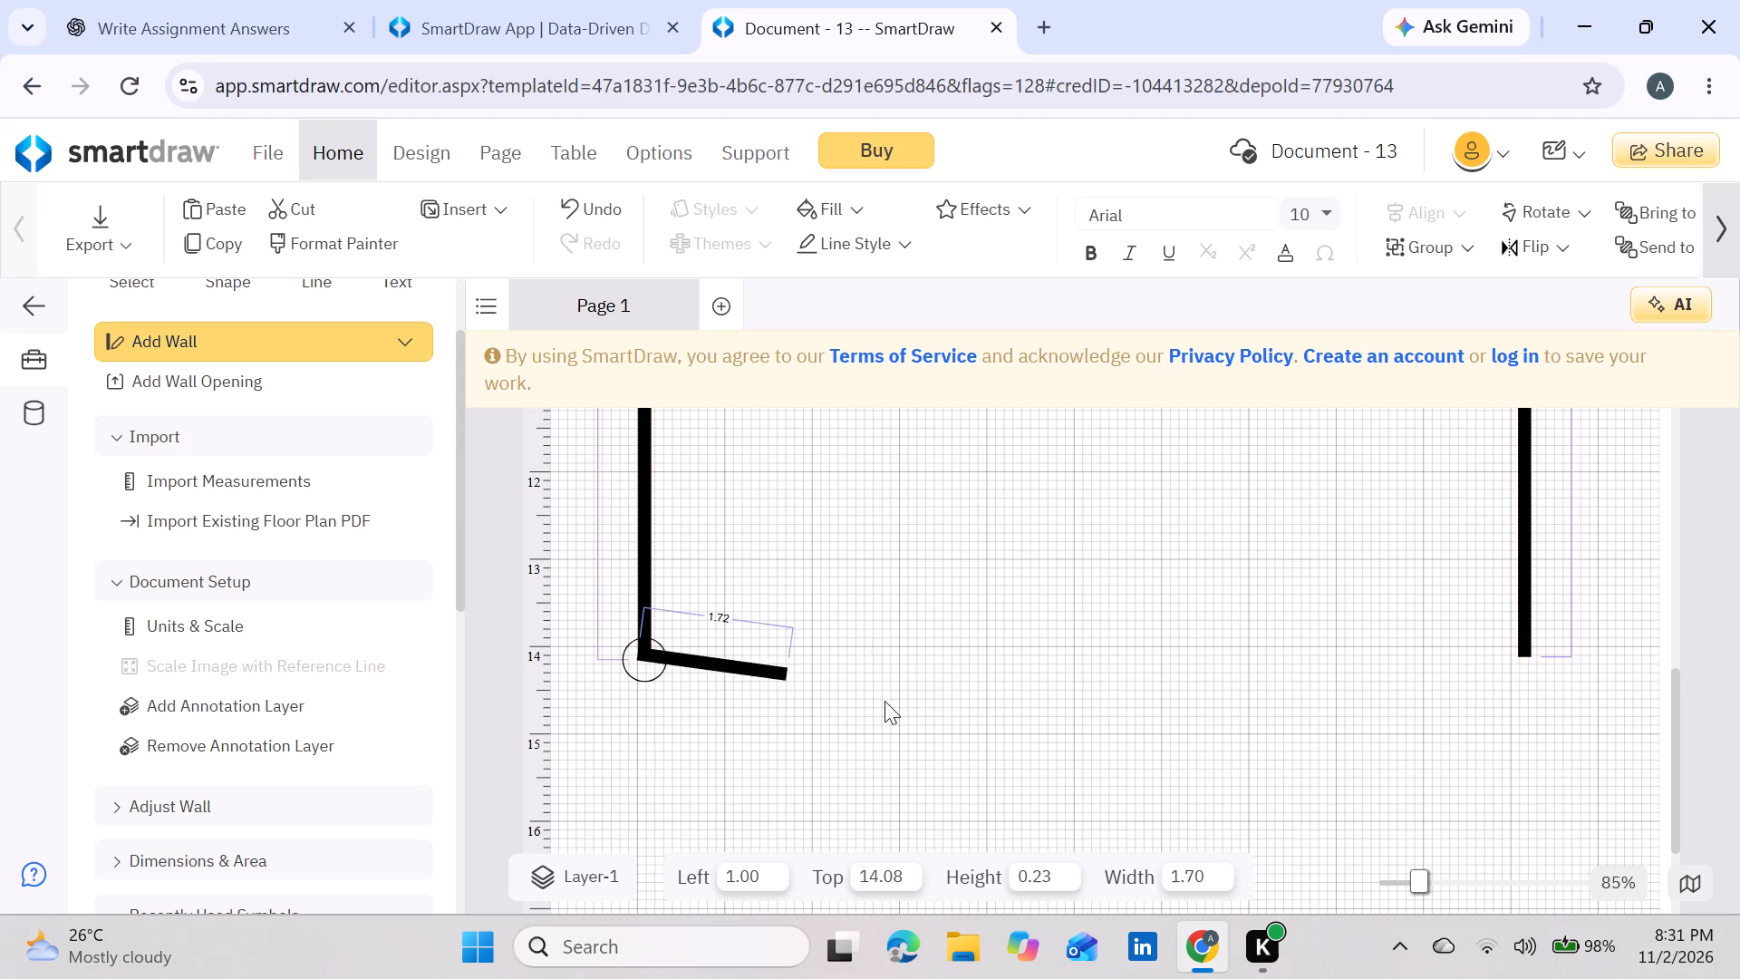
{"action": "left_click_drag", "start_coordinate": [884, 701], "coordinate": [1491, 682]}
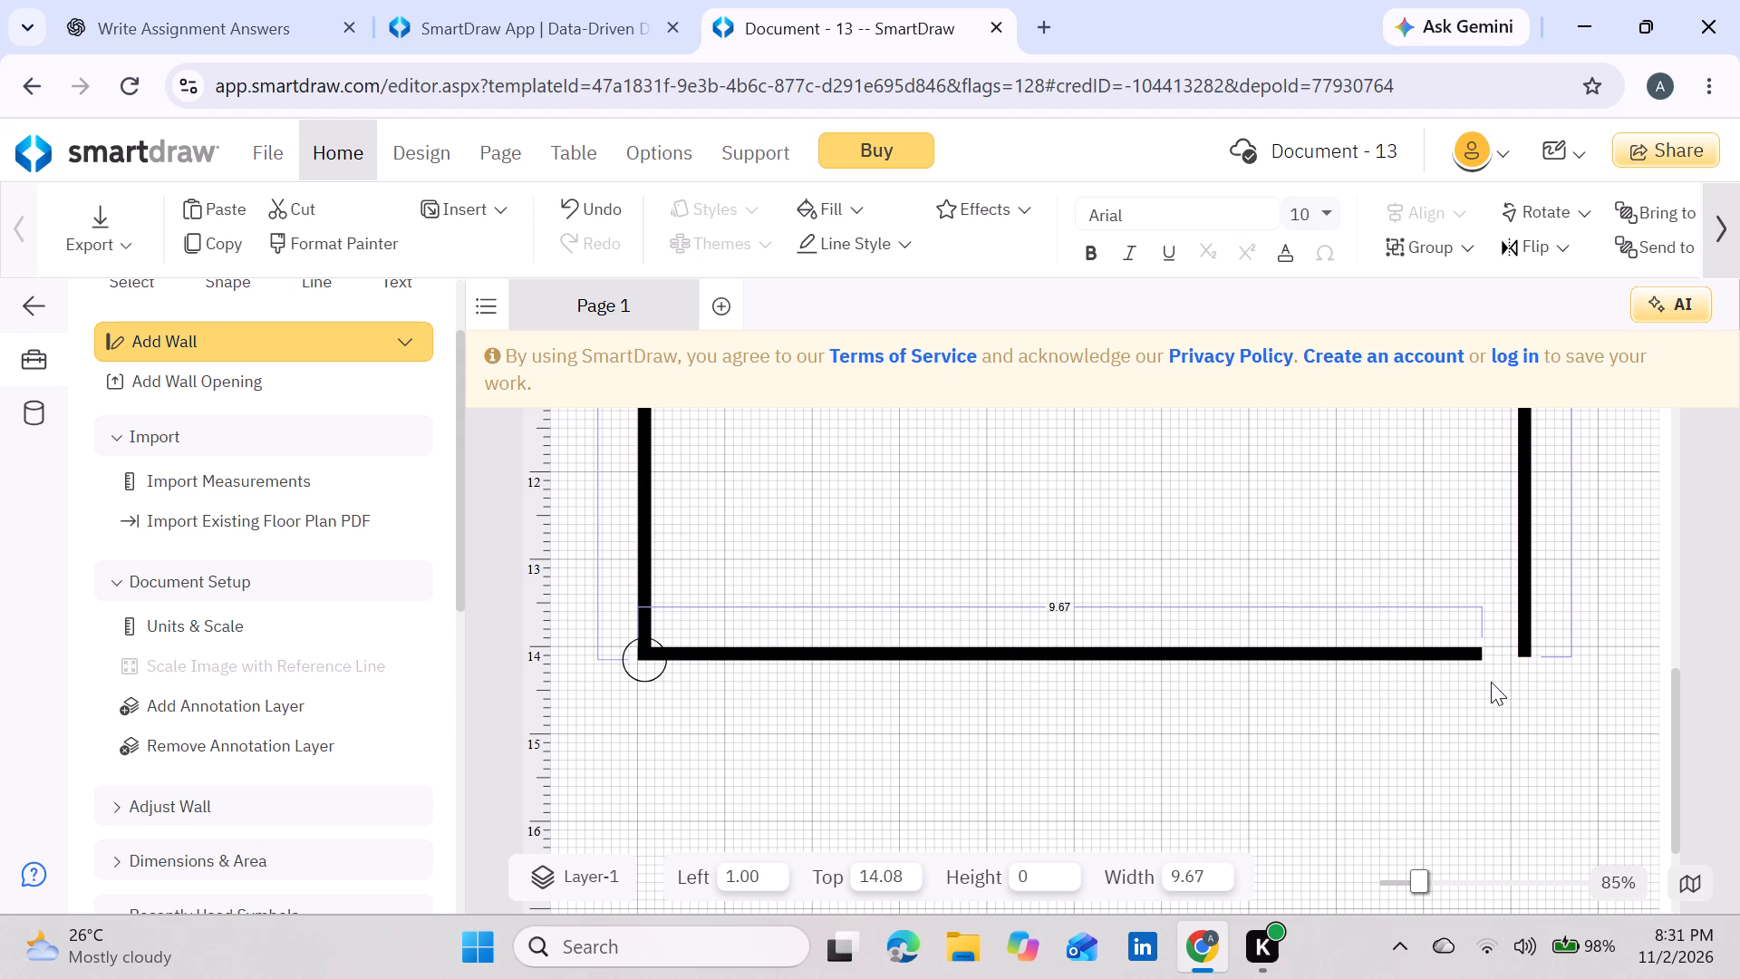
{"action": "left_click_drag", "start_coordinate": [1491, 682], "coordinate": [1516, 668]}
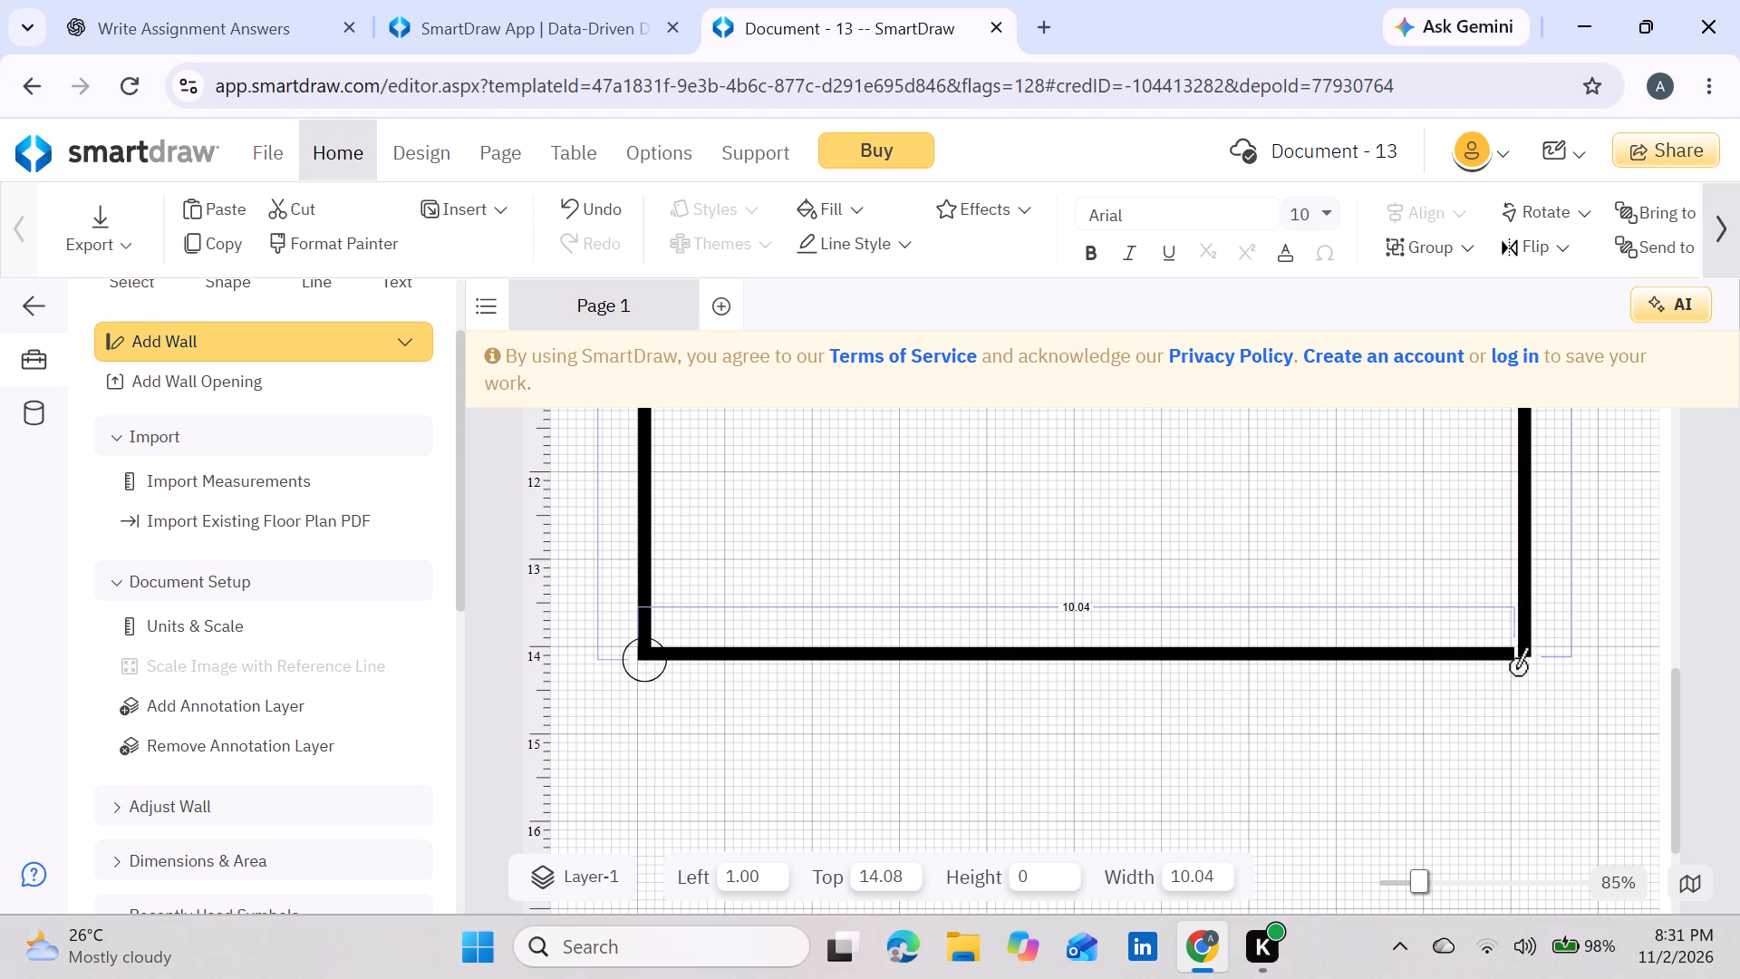
{"action": "left_click_drag", "start_coordinate": [1516, 668], "coordinate": [1523, 666]}
Draw a vertical partition wall about 4.75 long up from the lower outline's bottom wall, at about left 4.39.
{"action": "scroll", "coordinate": [1277, 567], "scroll_direction": "up", "scroll_amount": 2}
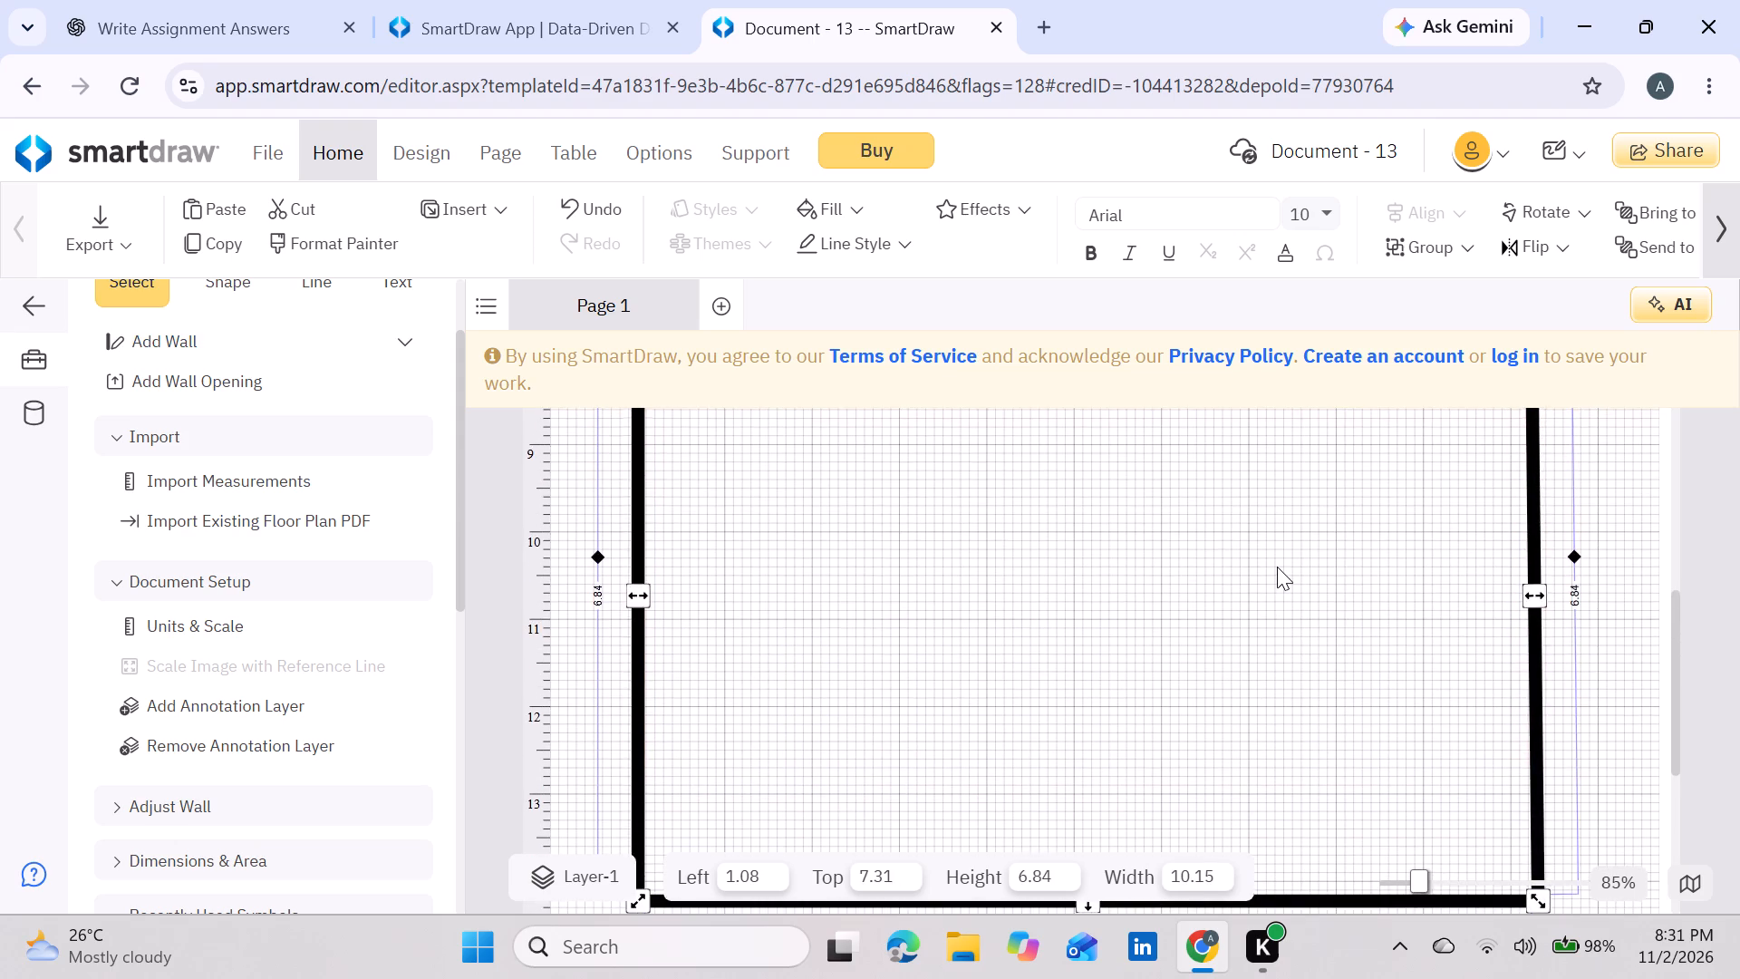
{"action": "scroll", "coordinate": [1277, 567], "scroll_direction": "up", "scroll_amount": 1}
{"action": "scroll", "coordinate": [1277, 567], "scroll_direction": "down", "scroll_amount": 1}
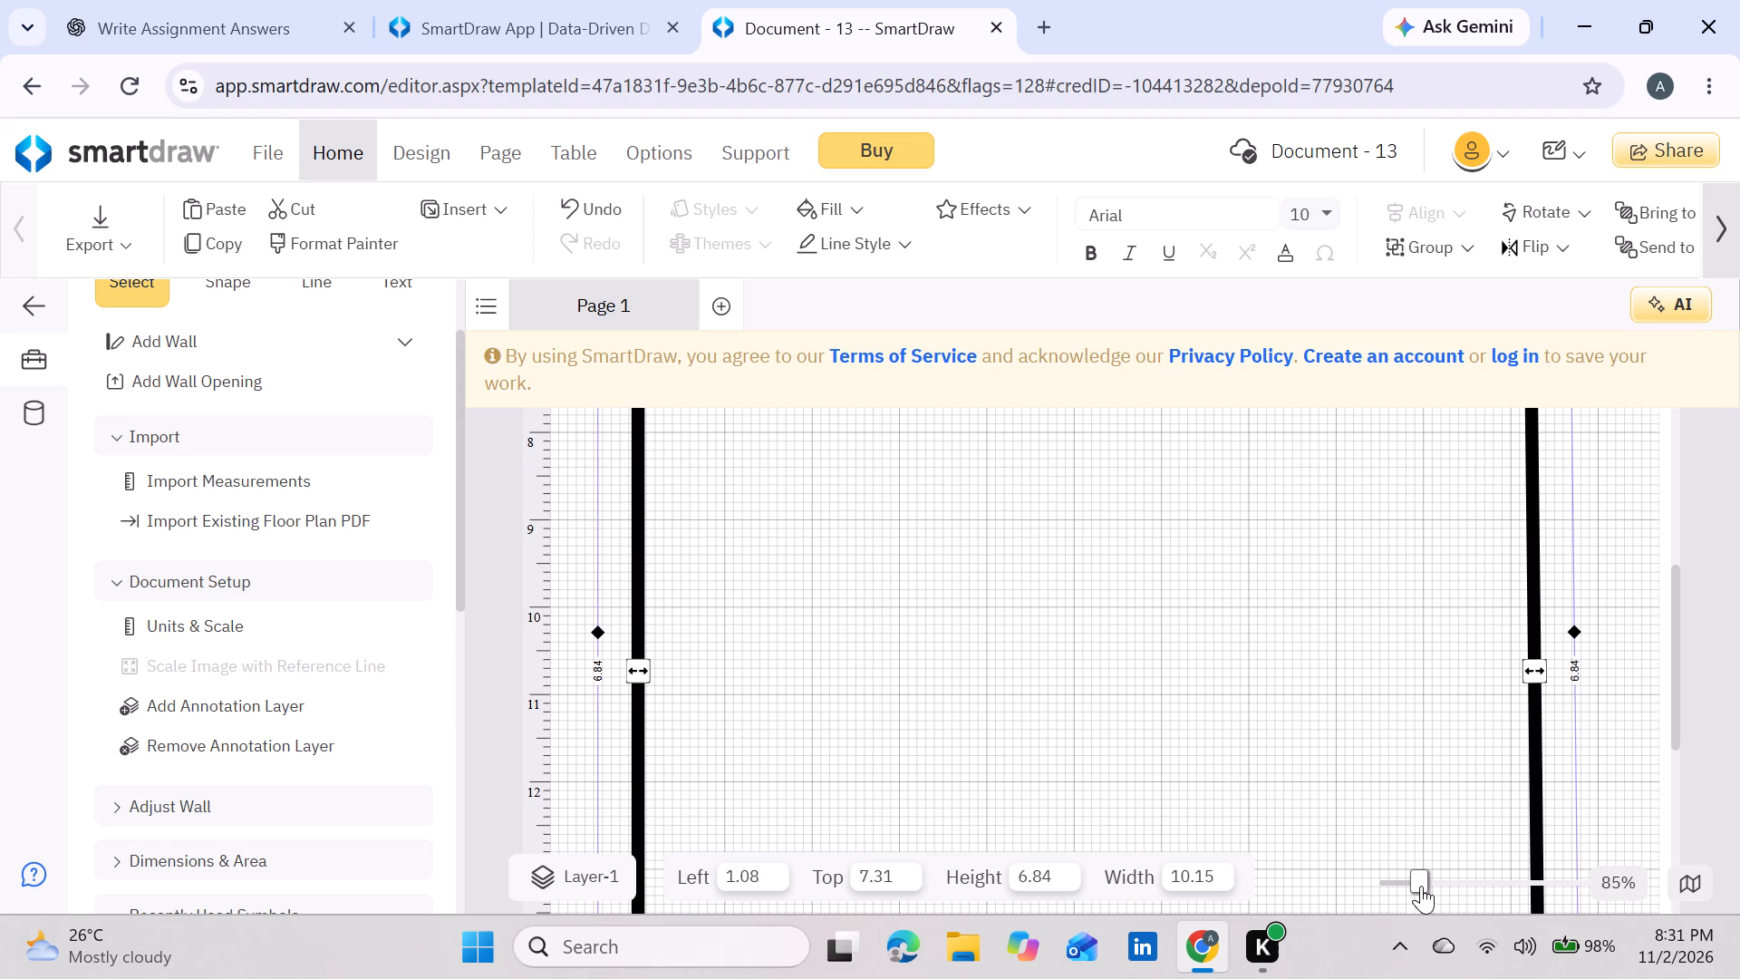
{"action": "left_click_drag", "start_coordinate": [1420, 880], "coordinate": [1410, 879]}
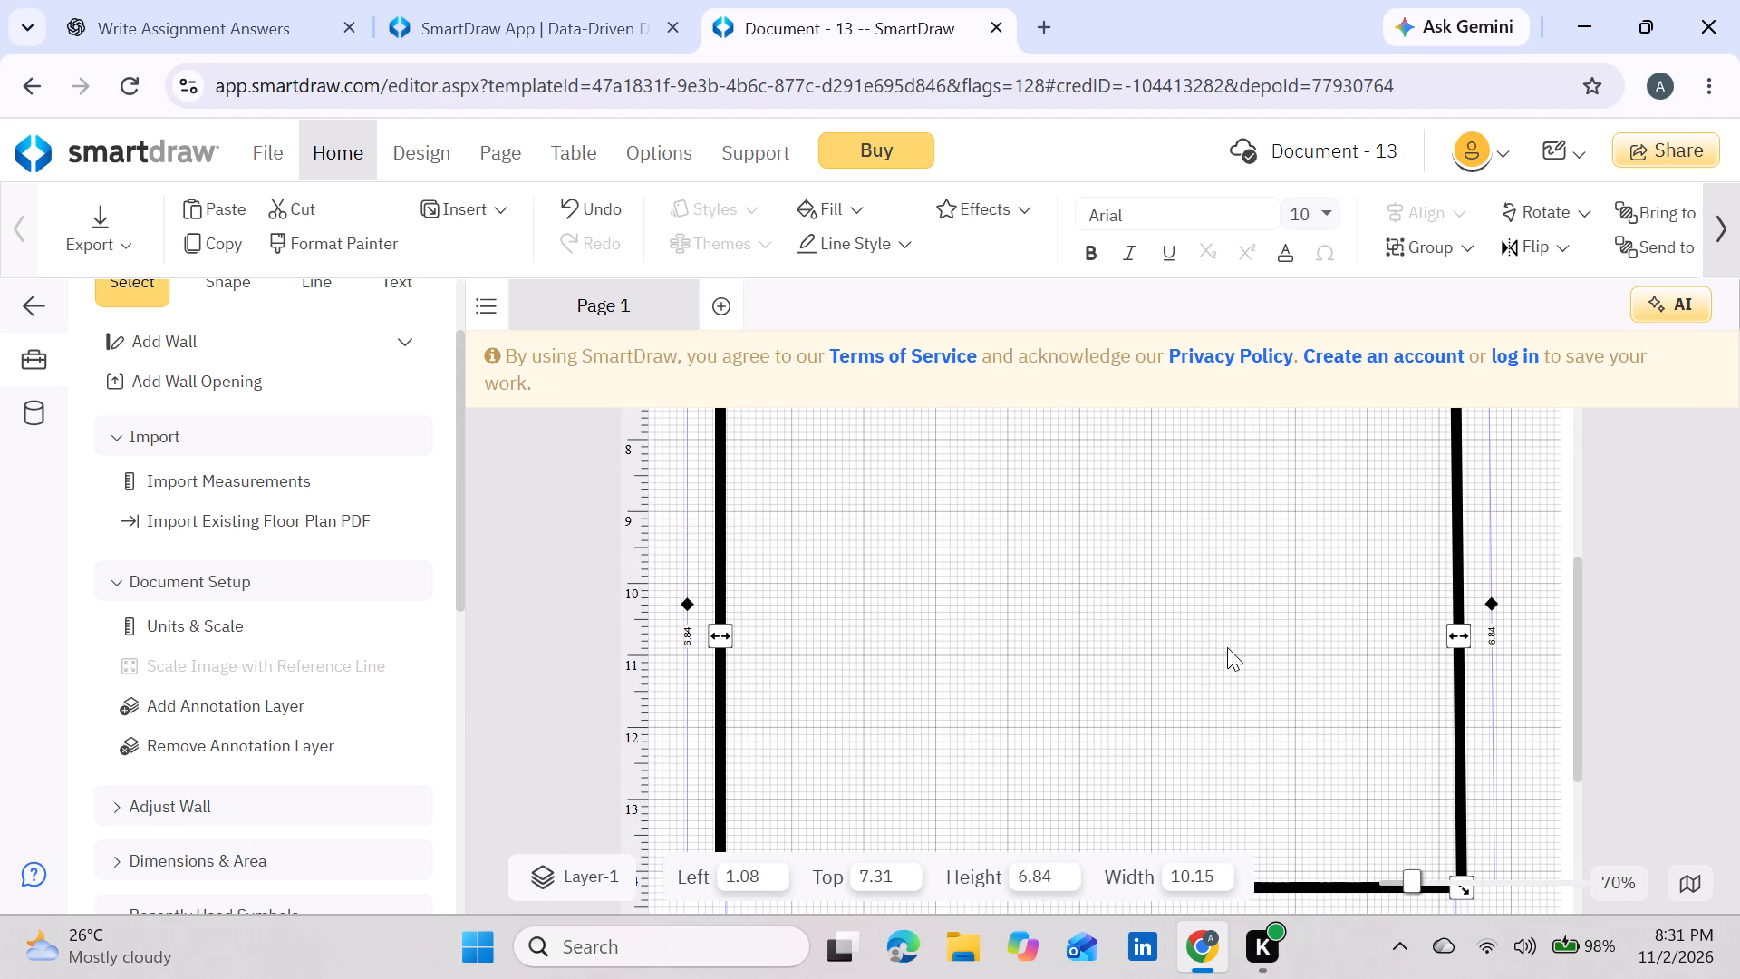
{"action": "scroll", "coordinate": [1227, 647], "scroll_direction": "down", "scroll_amount": 1}
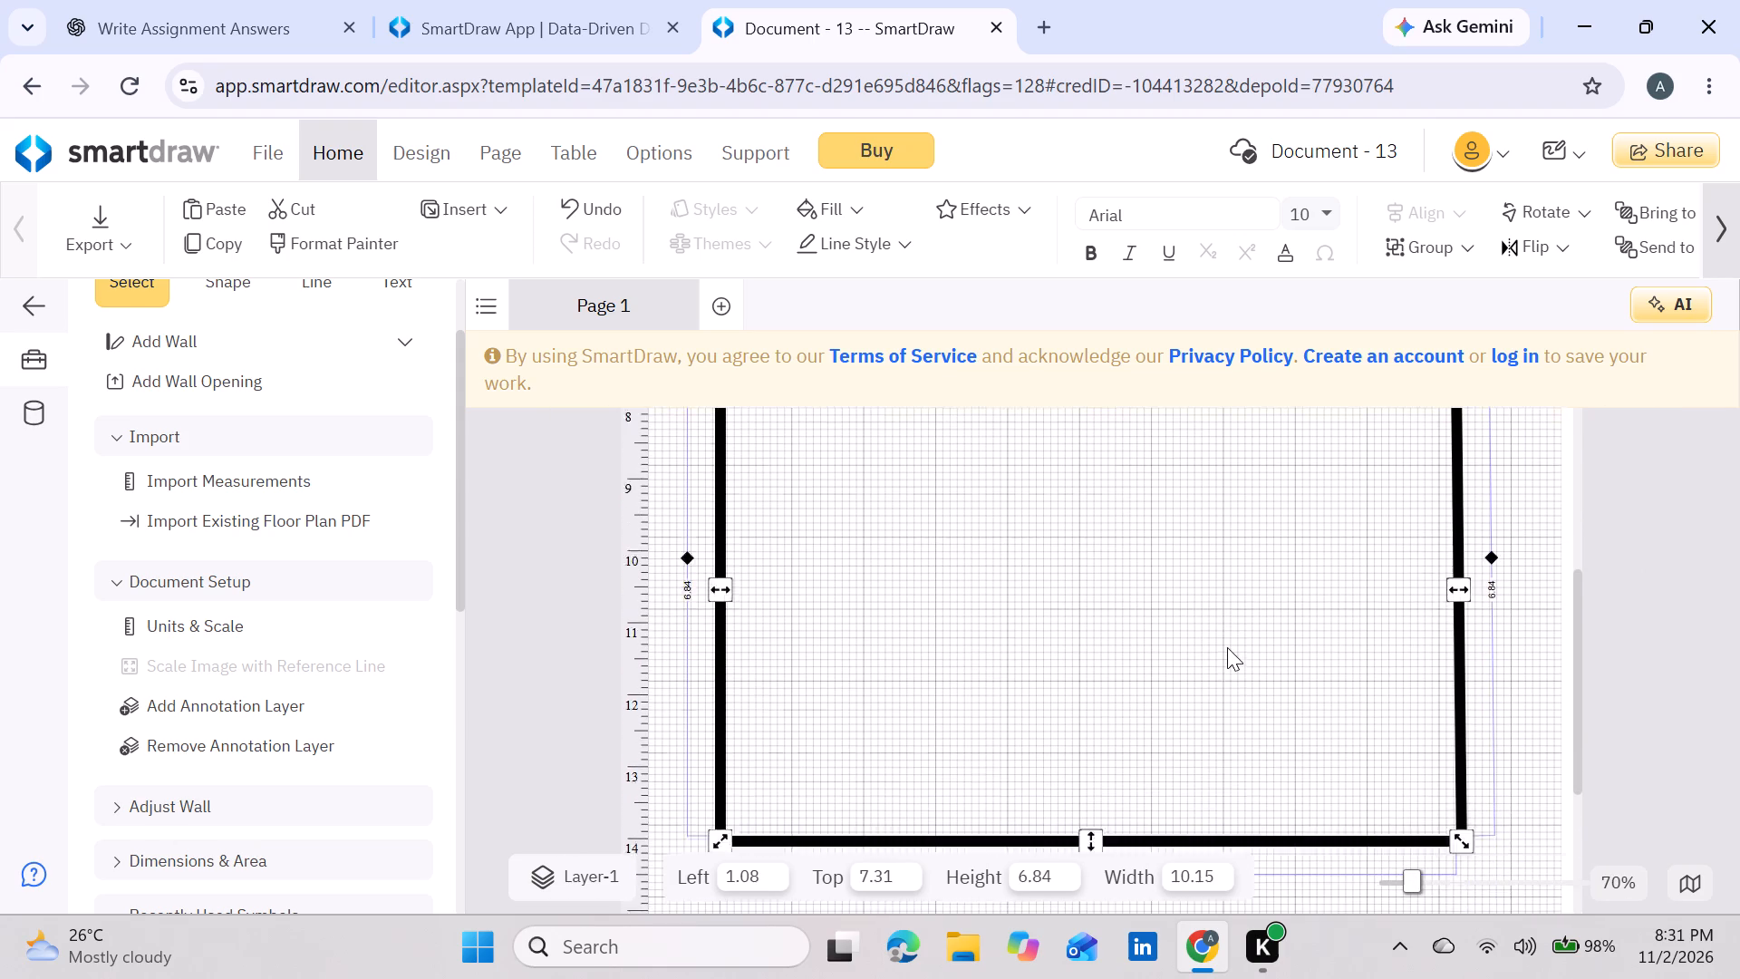
{"action": "scroll", "coordinate": [1227, 647], "scroll_direction": "down", "scroll_amount": 1}
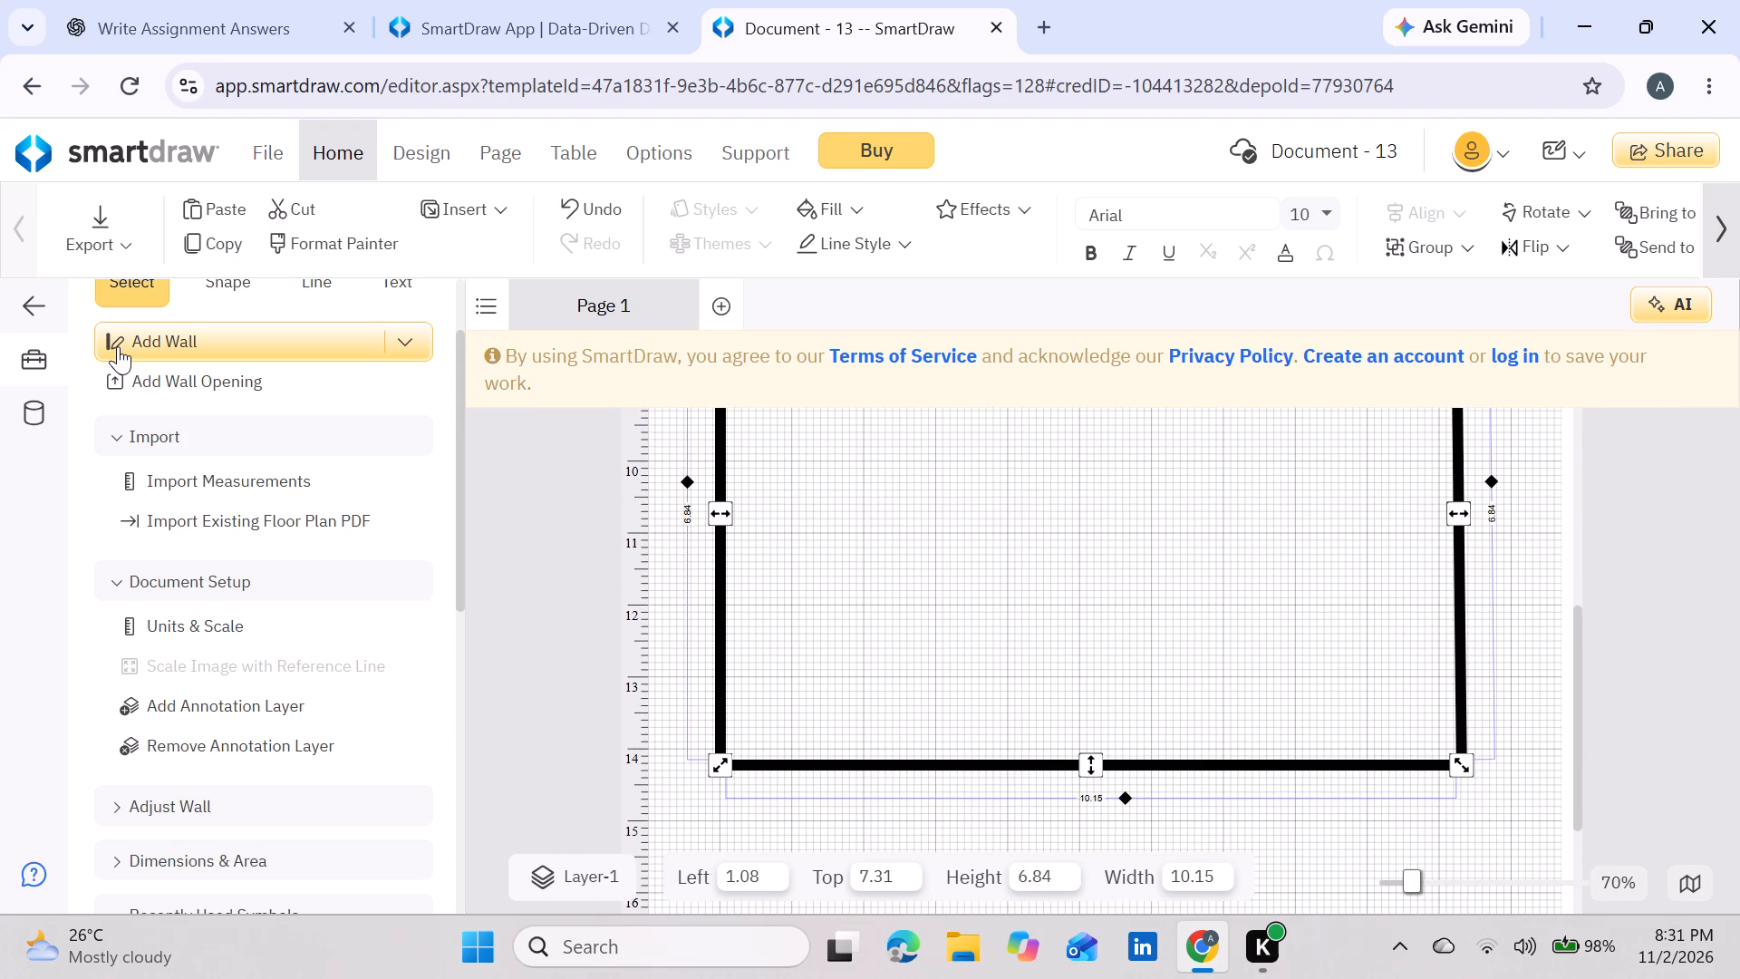
{"action": "left_click", "coordinate": [118, 346]}
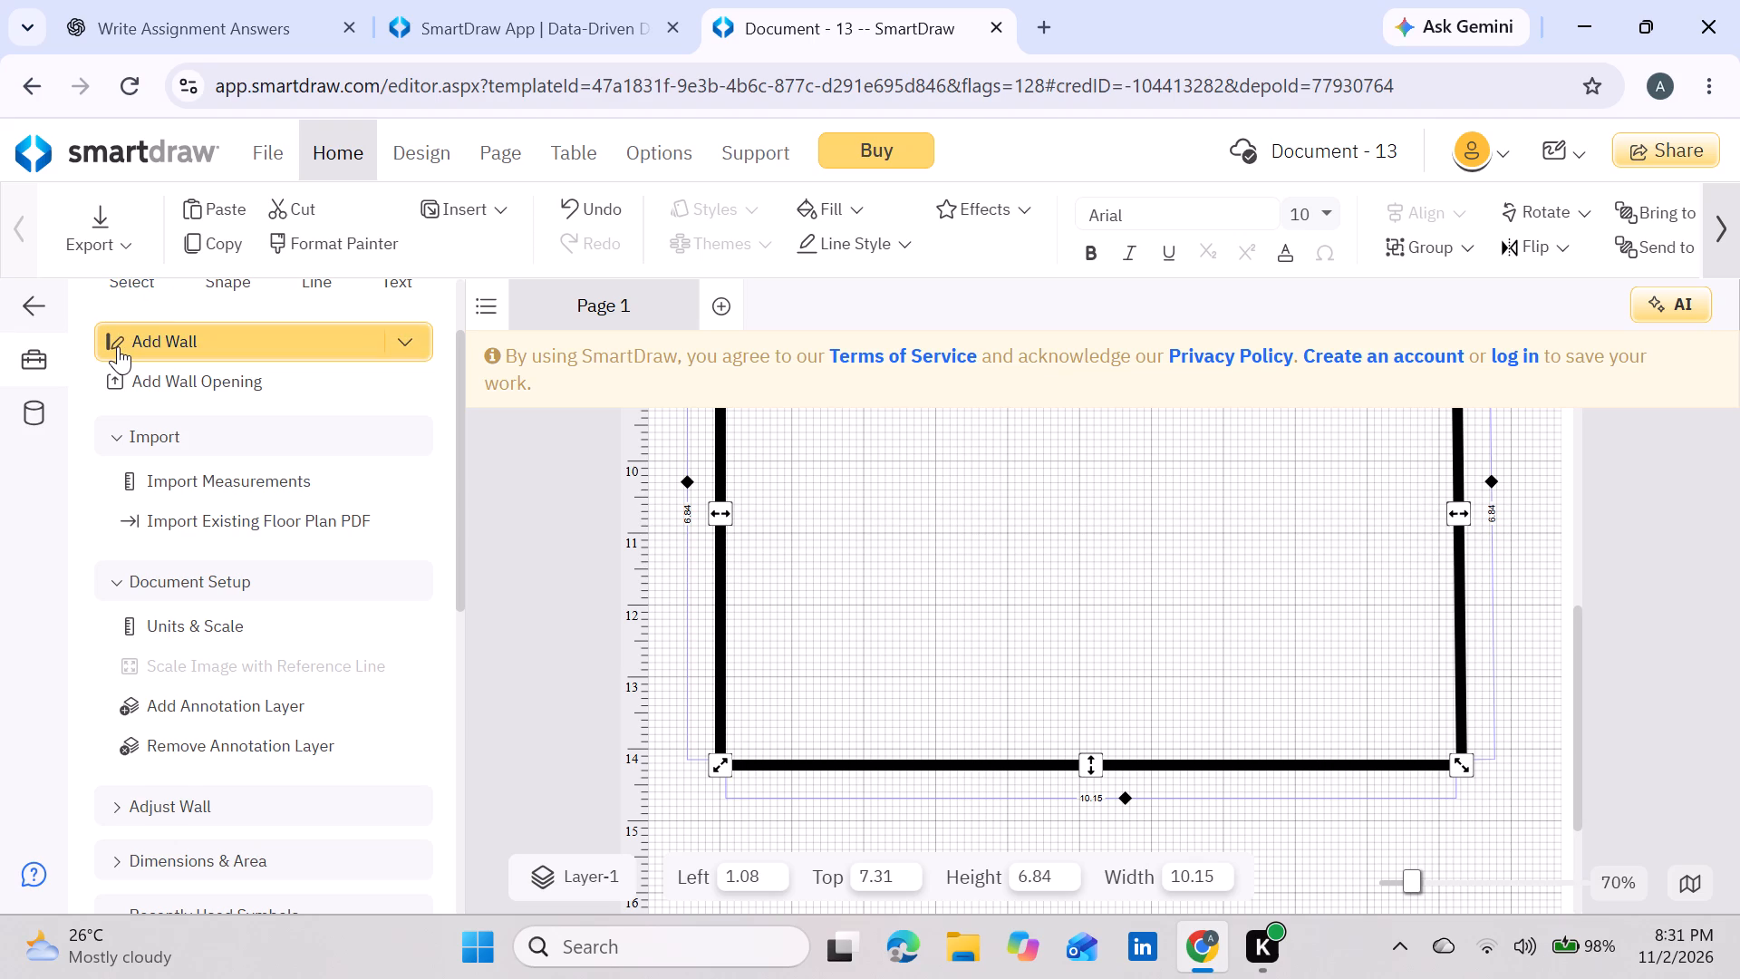
{"action": "scroll", "coordinate": [1073, 563], "scroll_direction": "up", "scroll_amount": 2}
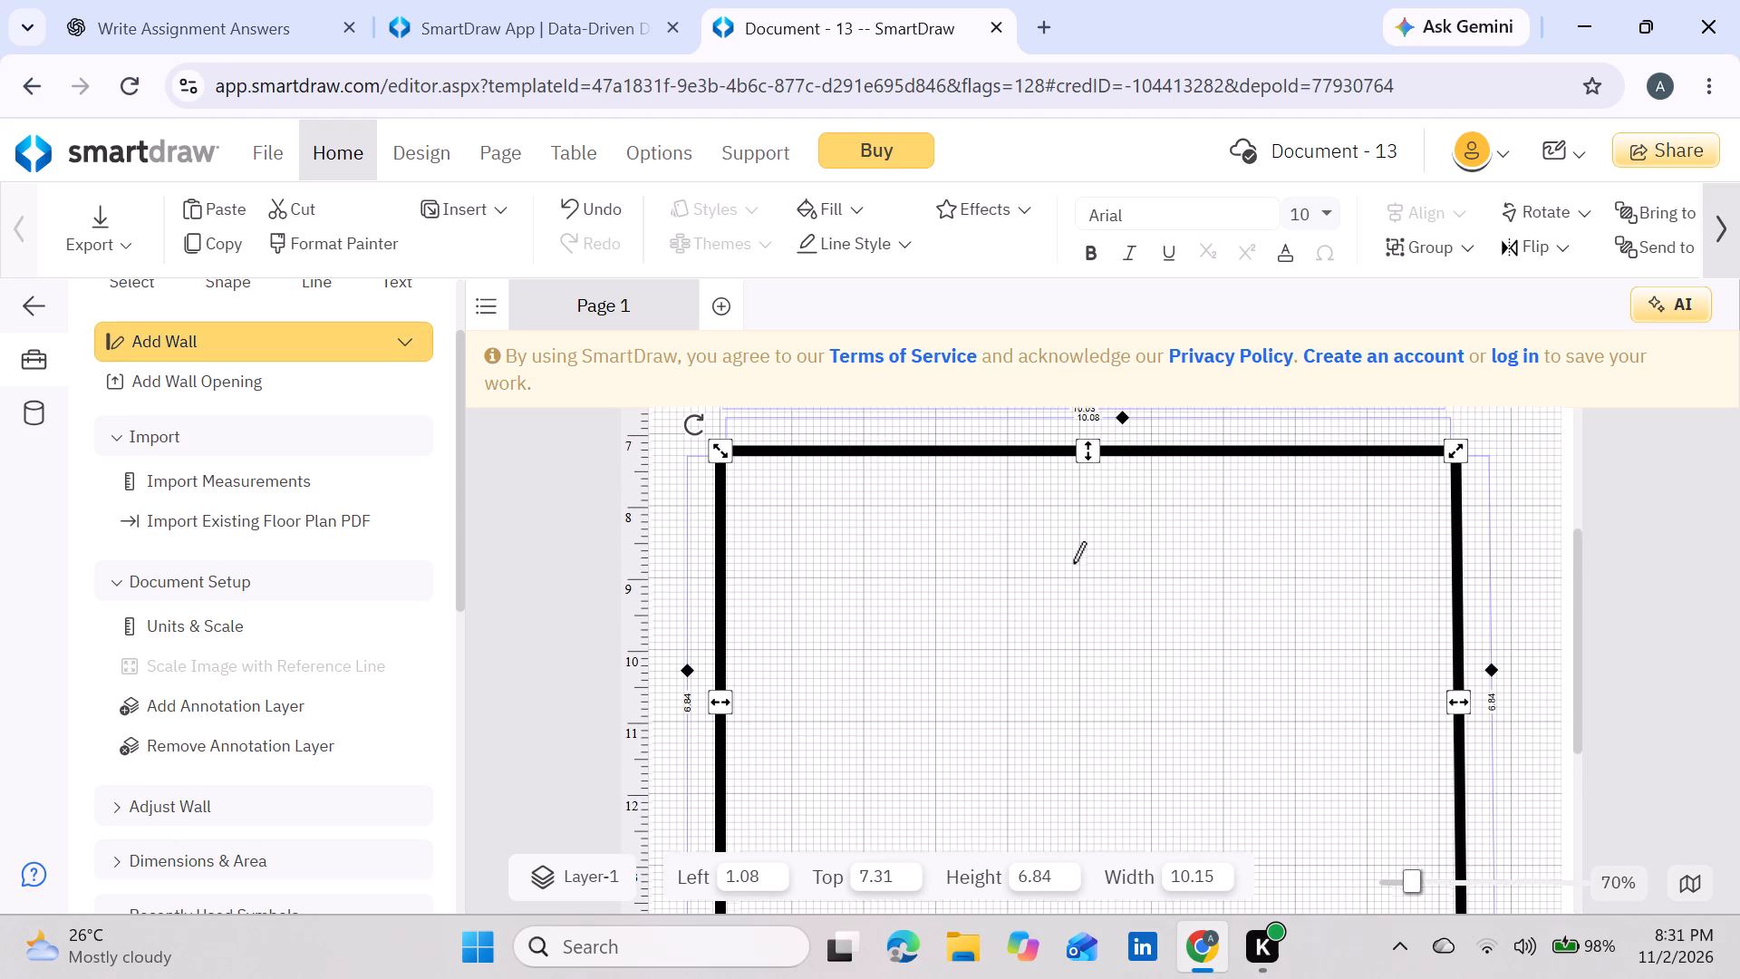
{"action": "scroll", "coordinate": [1073, 563], "scroll_direction": "up", "scroll_amount": 1}
{"action": "scroll", "coordinate": [1073, 563], "scroll_direction": "down", "scroll_amount": 2}
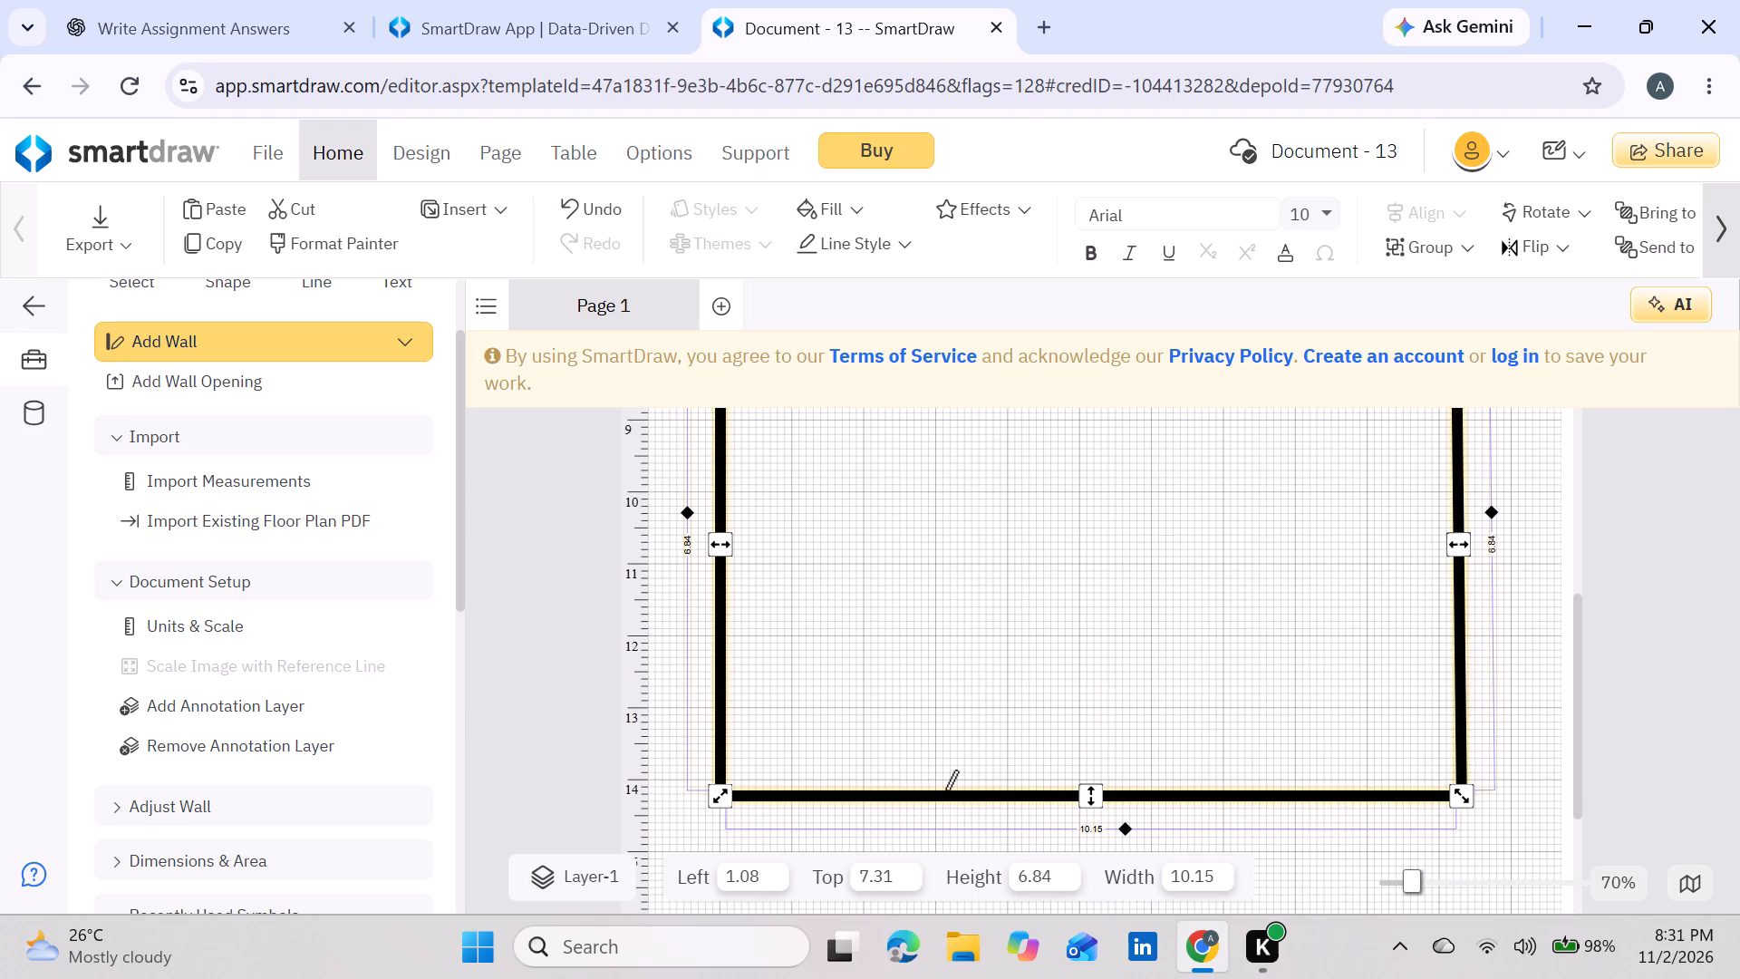
{"action": "left_click_drag", "start_coordinate": [964, 798], "coordinate": [985, 548]}
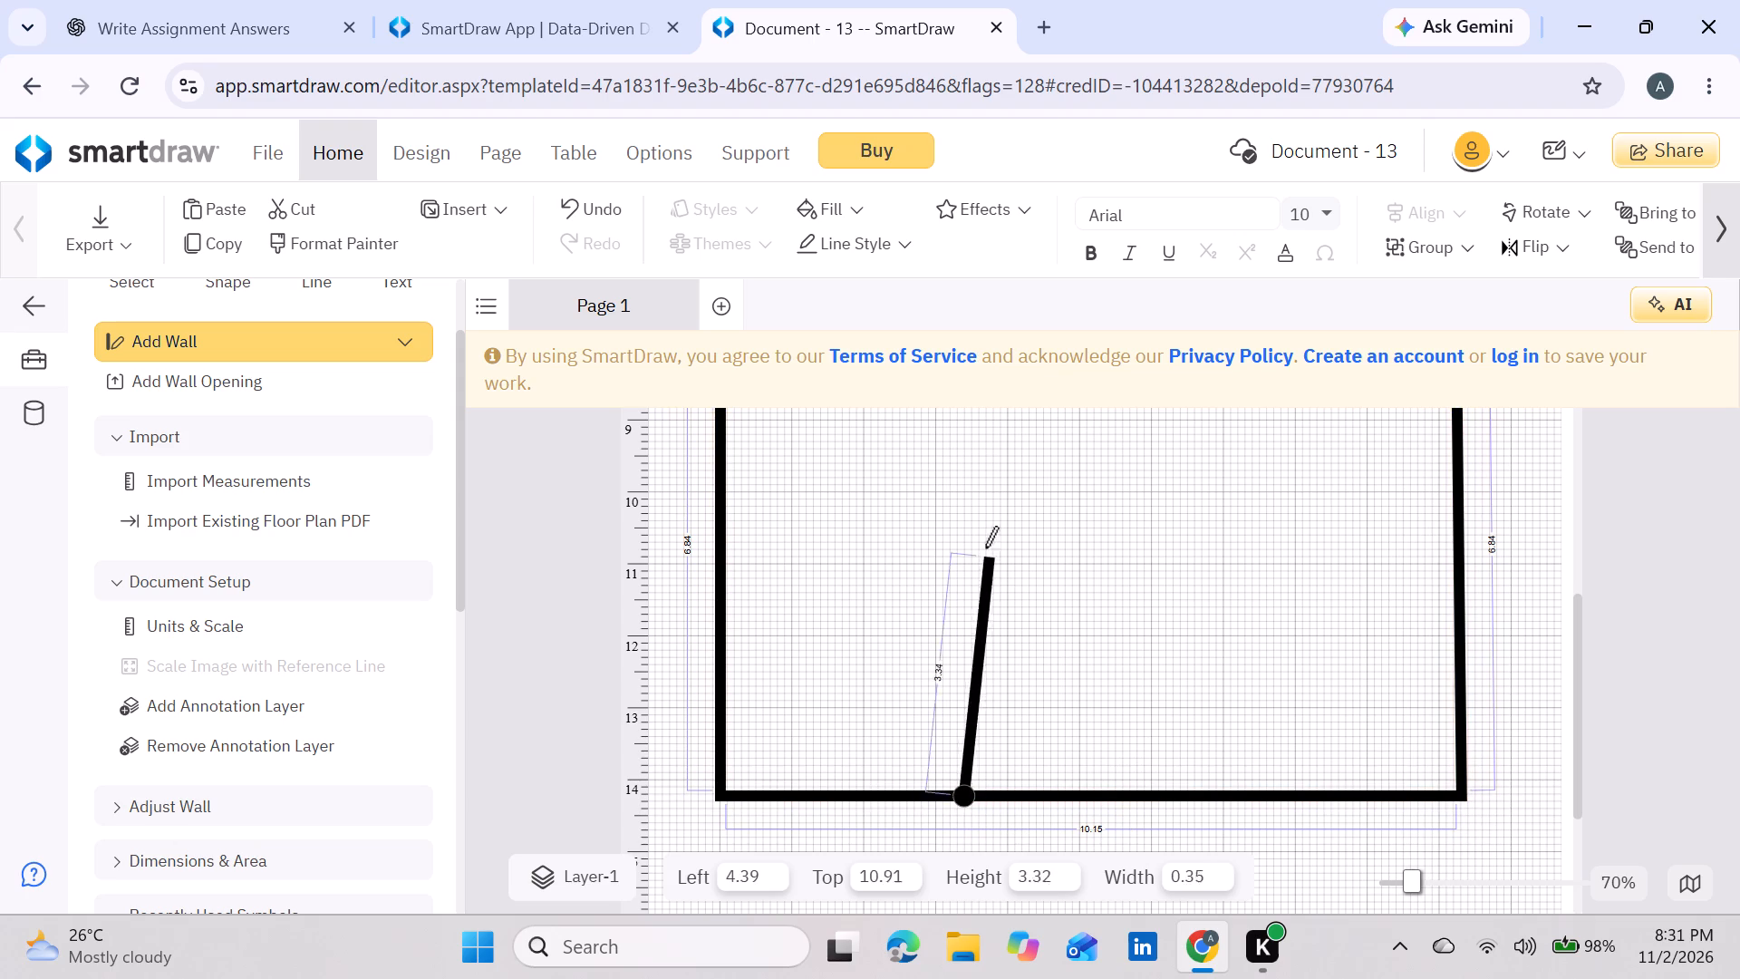
{"action": "left_click_drag", "start_coordinate": [985, 548], "coordinate": [953, 462]}
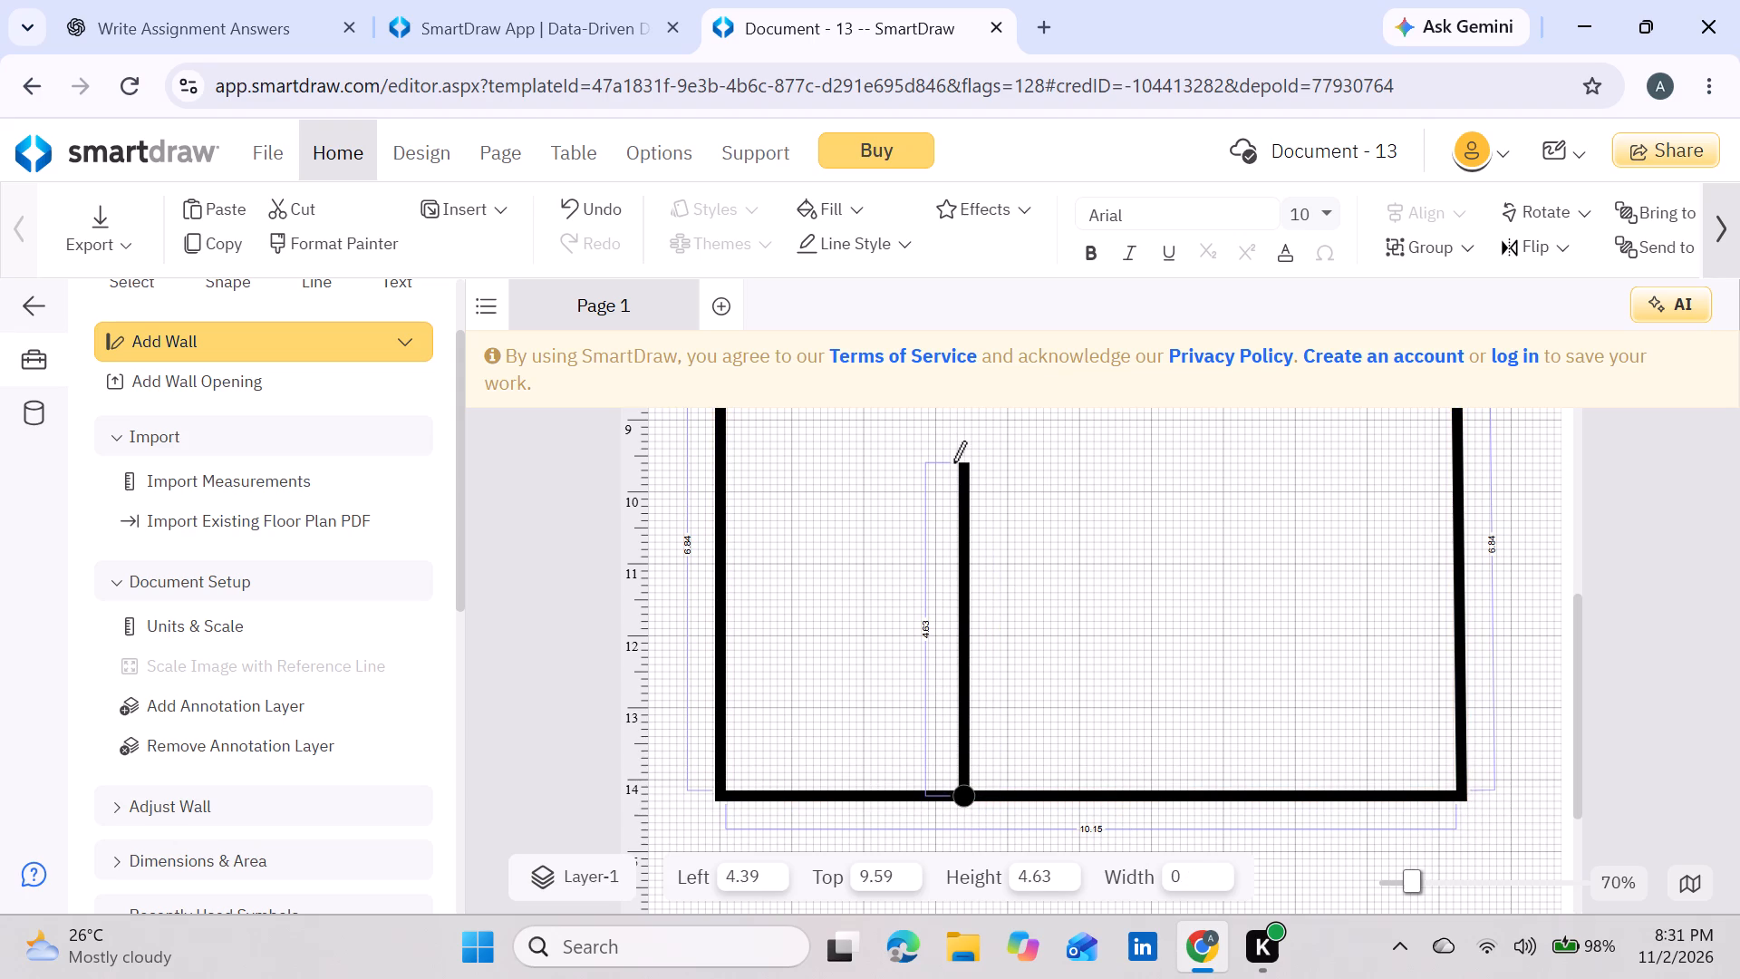
{"action": "left_click_drag", "start_coordinate": [953, 462], "coordinate": [953, 460]}
{"action": "left_click_drag", "start_coordinate": [953, 460], "coordinate": [953, 454]}
Extend the partition's upper end with a wall about 1.93 long to the right and one about 2.31 long up to the top wall.
{"action": "scroll", "coordinate": [953, 454], "scroll_direction": "up", "scroll_amount": 2}
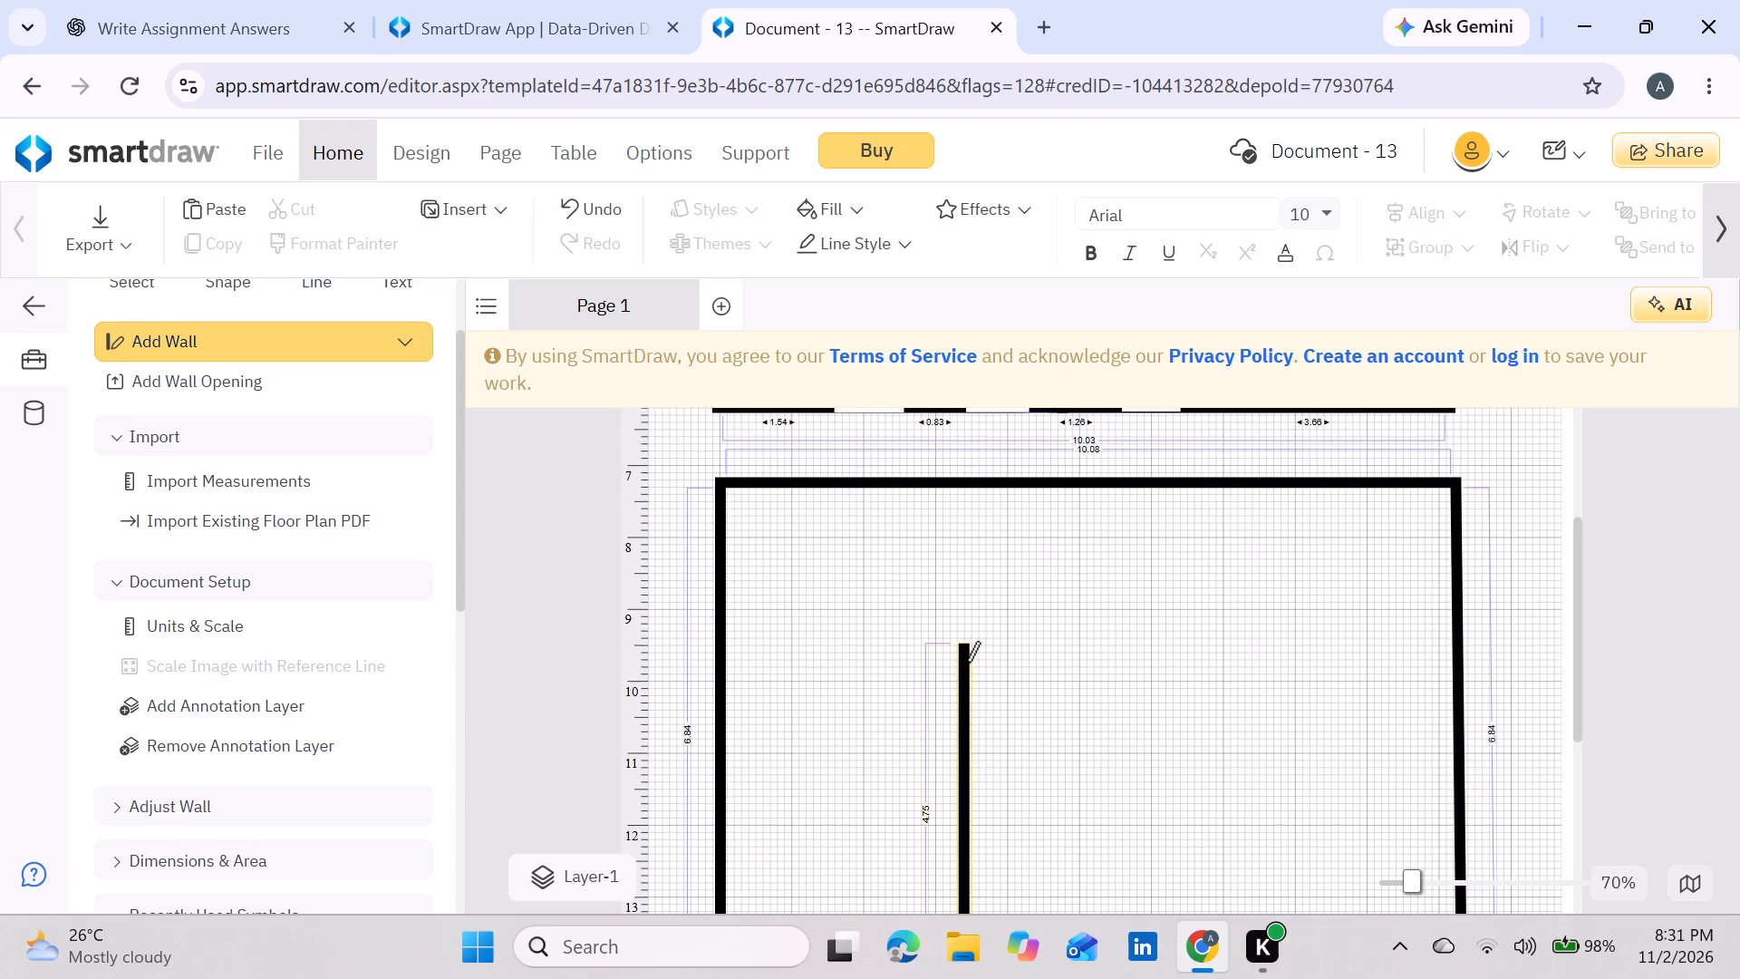
{"action": "left_click_drag", "start_coordinate": [963, 647], "coordinate": [1135, 644]}
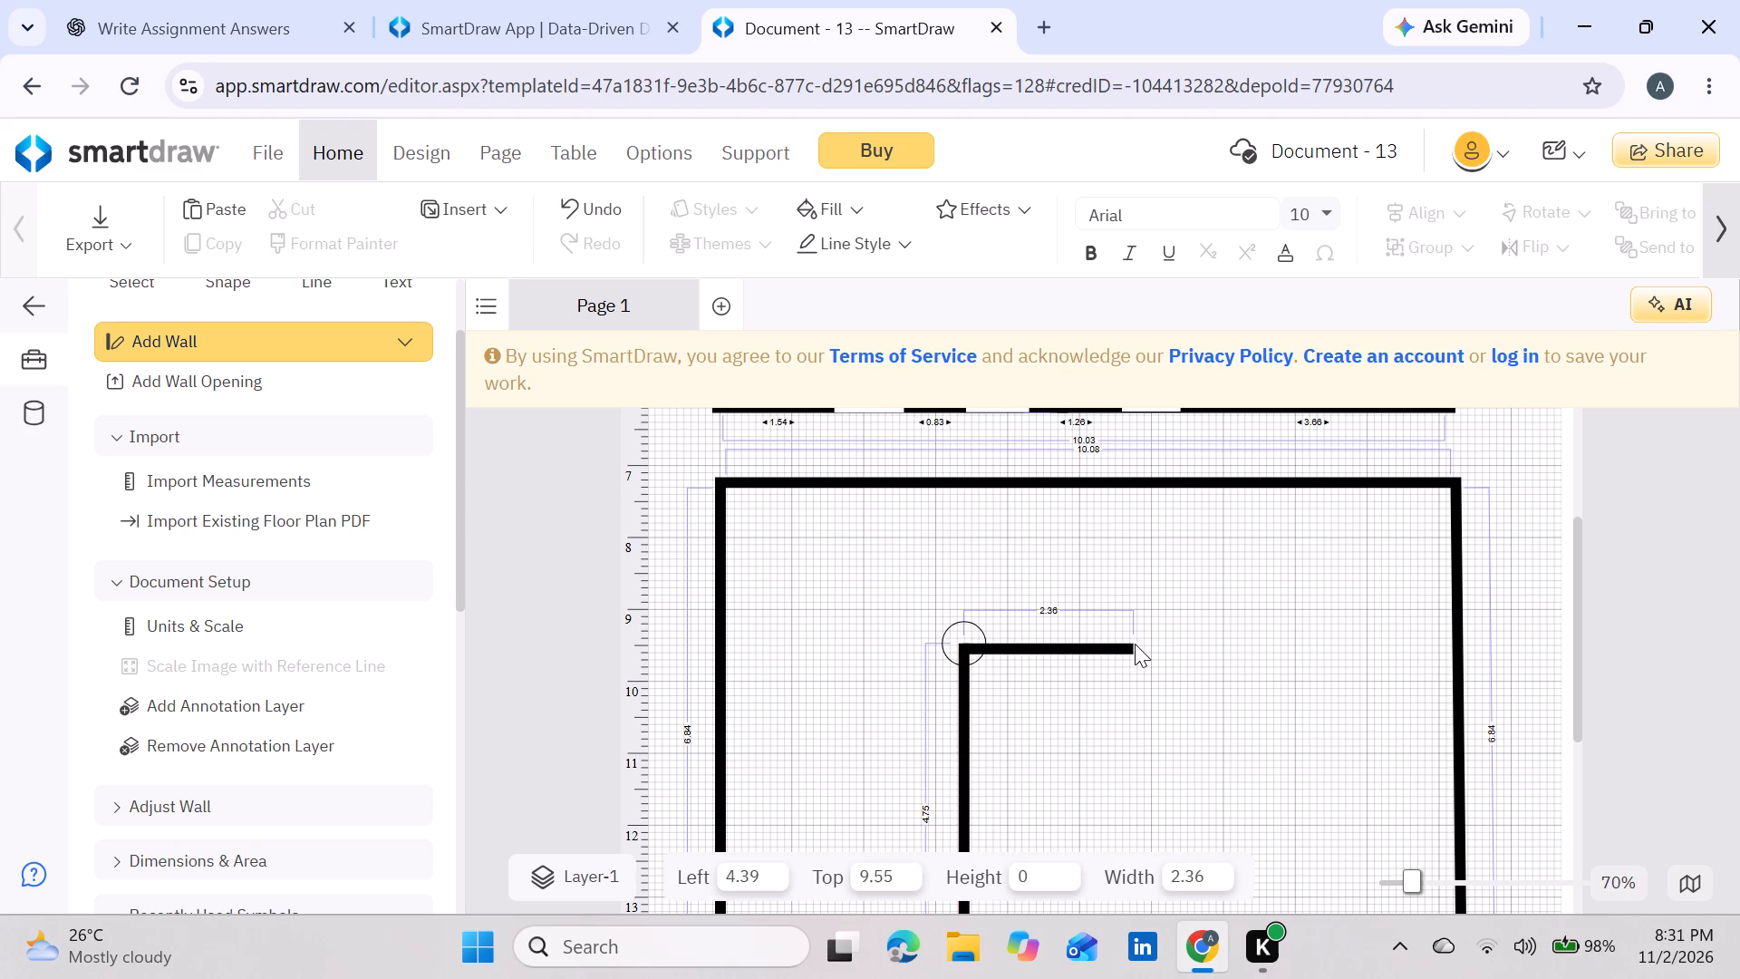
{"action": "left_click_drag", "start_coordinate": [1135, 644], "coordinate": [1142, 646]}
{"action": "left_click_drag", "start_coordinate": [1142, 646], "coordinate": [1102, 646]}
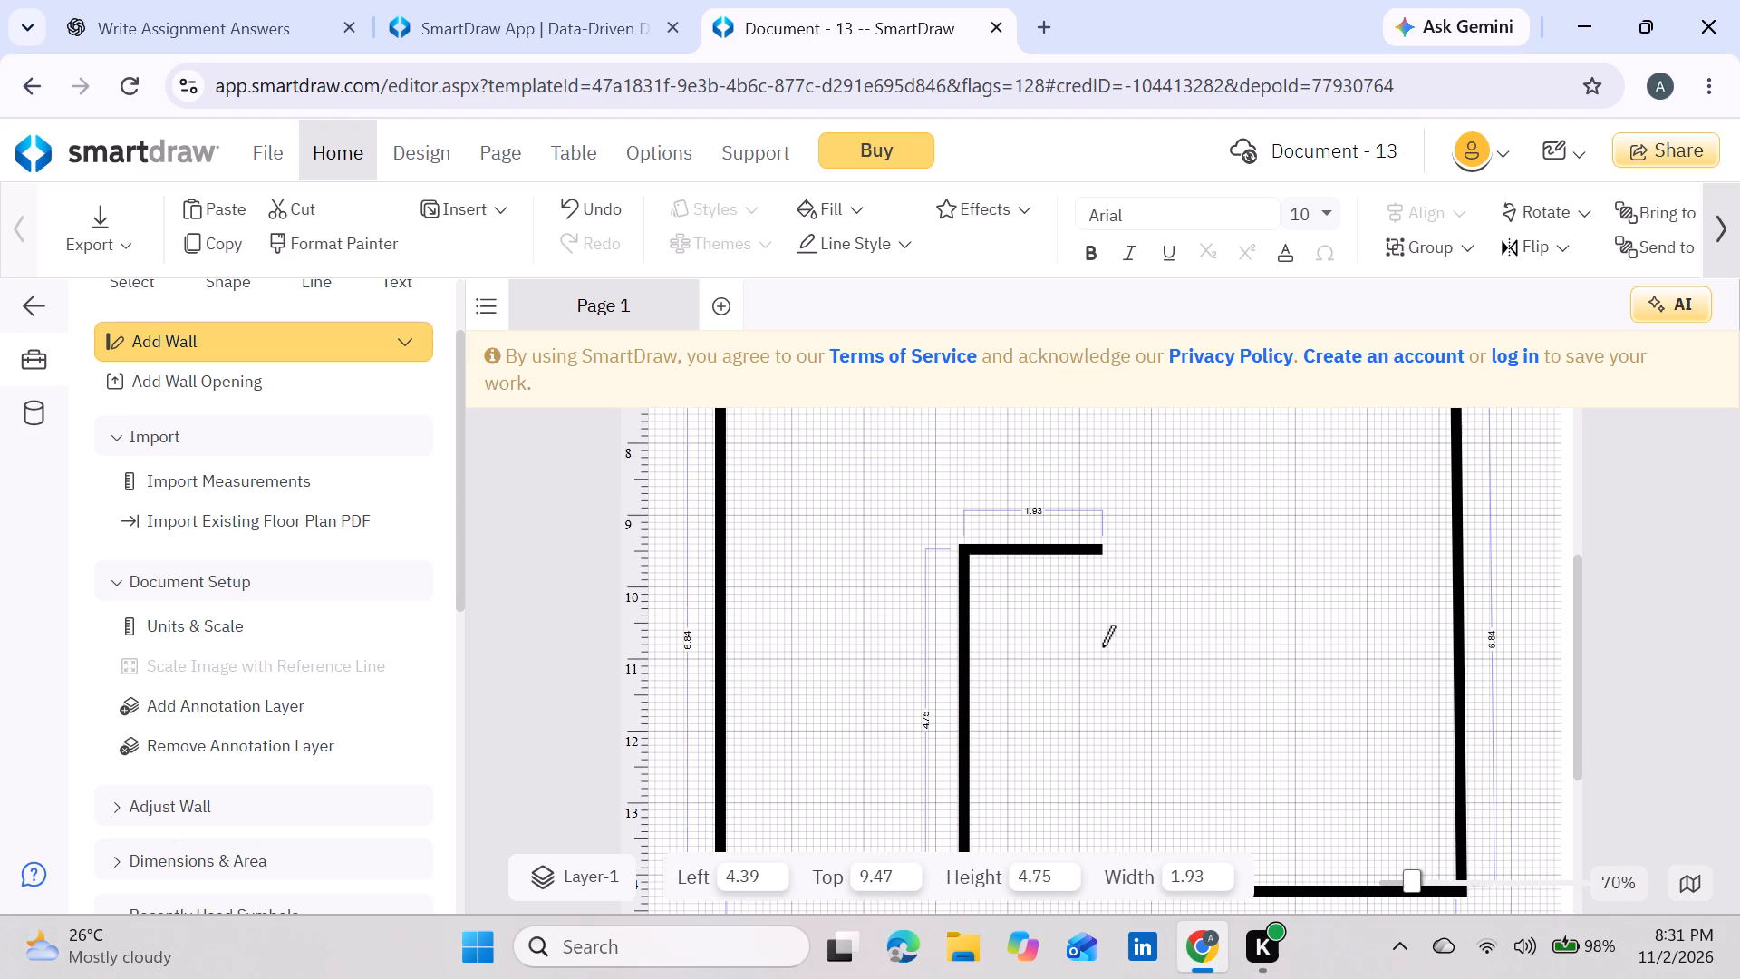
{"action": "scroll", "coordinate": [1102, 440], "scroll_direction": "up", "scroll_amount": 1}
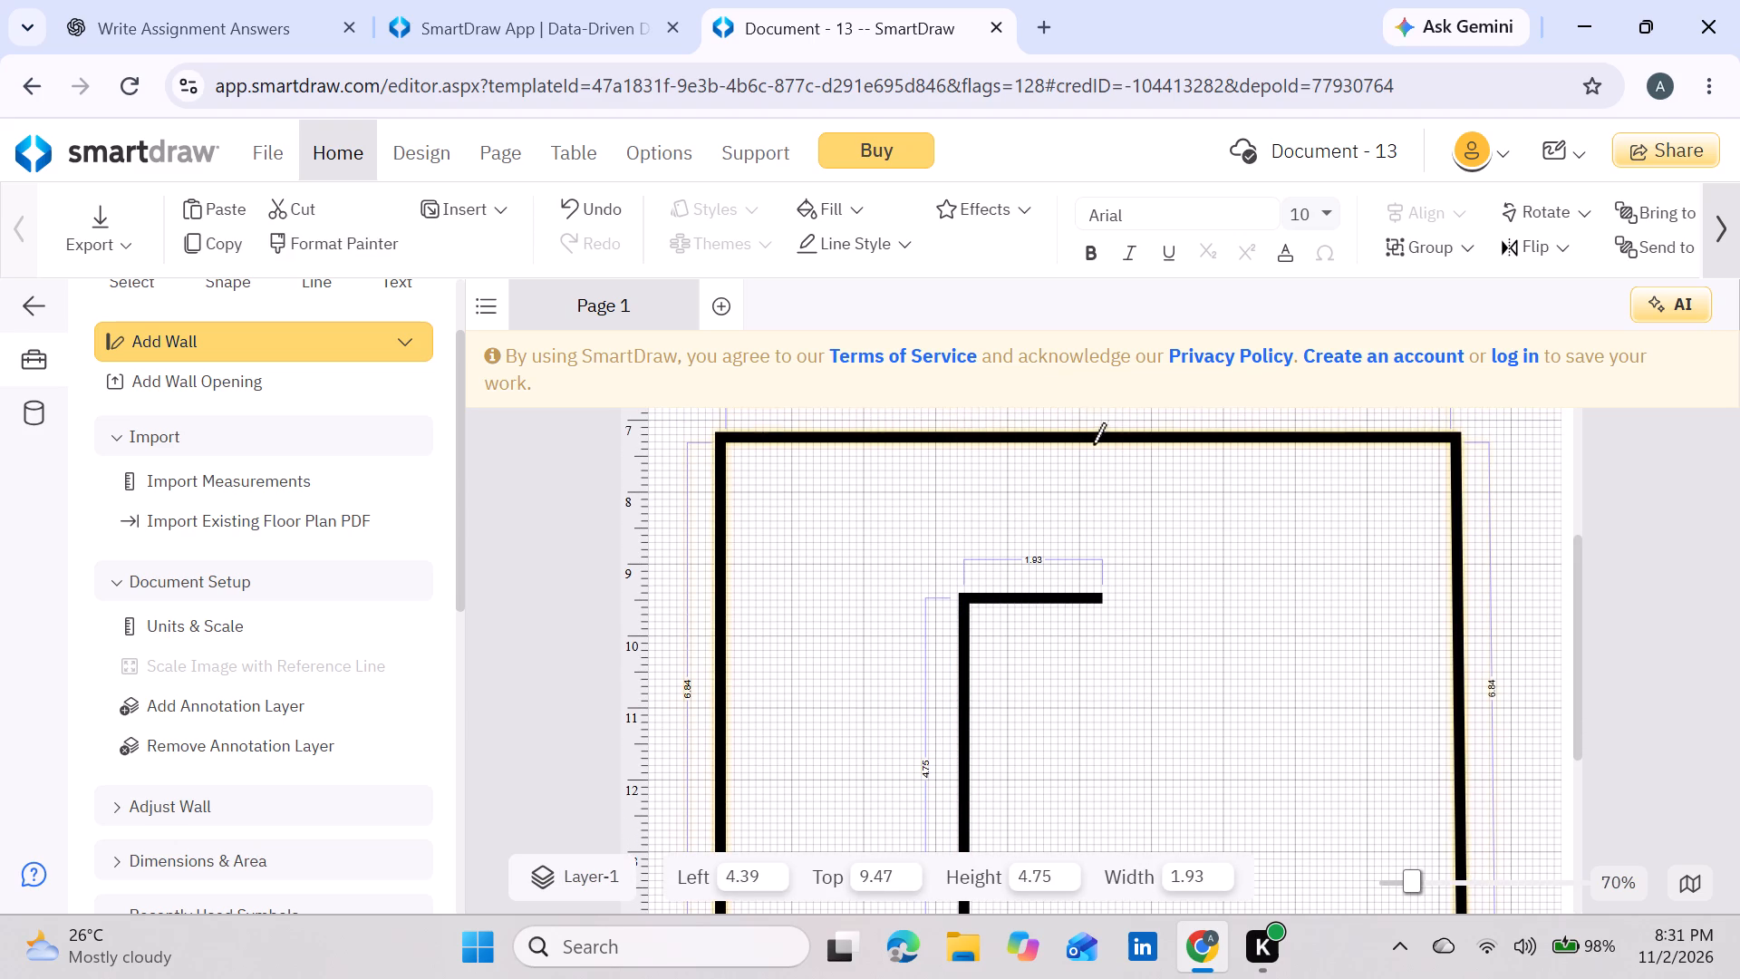
{"action": "left_click_drag", "start_coordinate": [1099, 598], "coordinate": [1099, 467]}
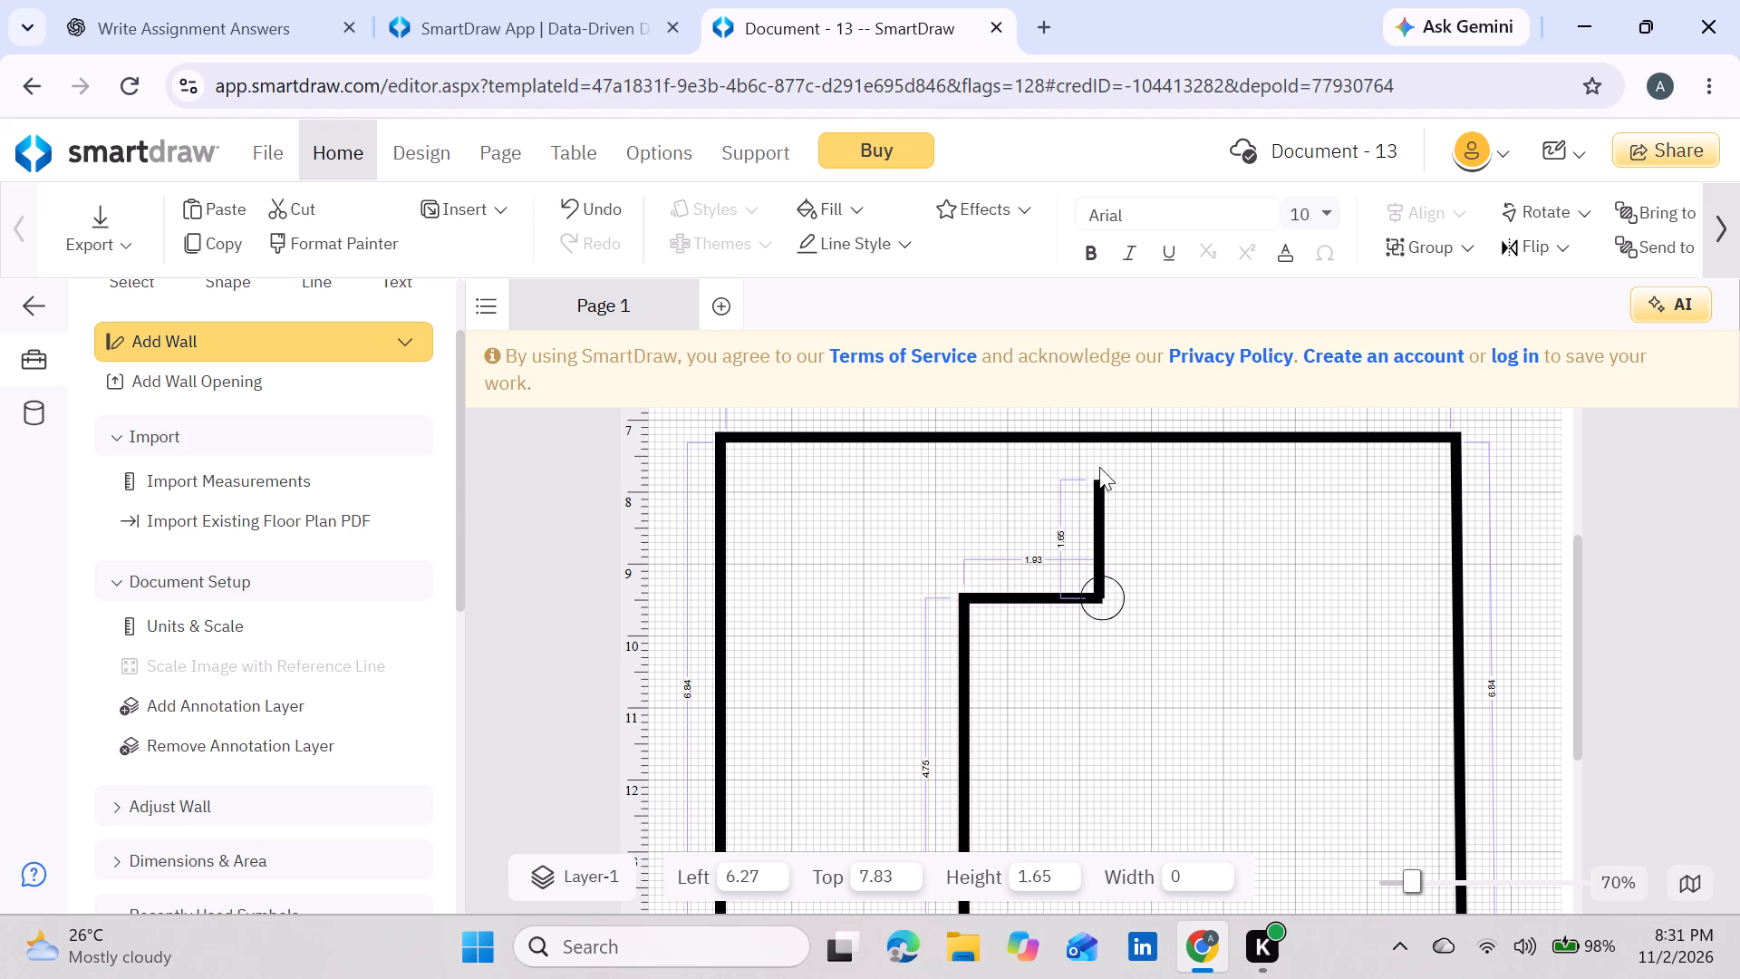
{"action": "left_click_drag", "start_coordinate": [1099, 467], "coordinate": [1099, 422]}
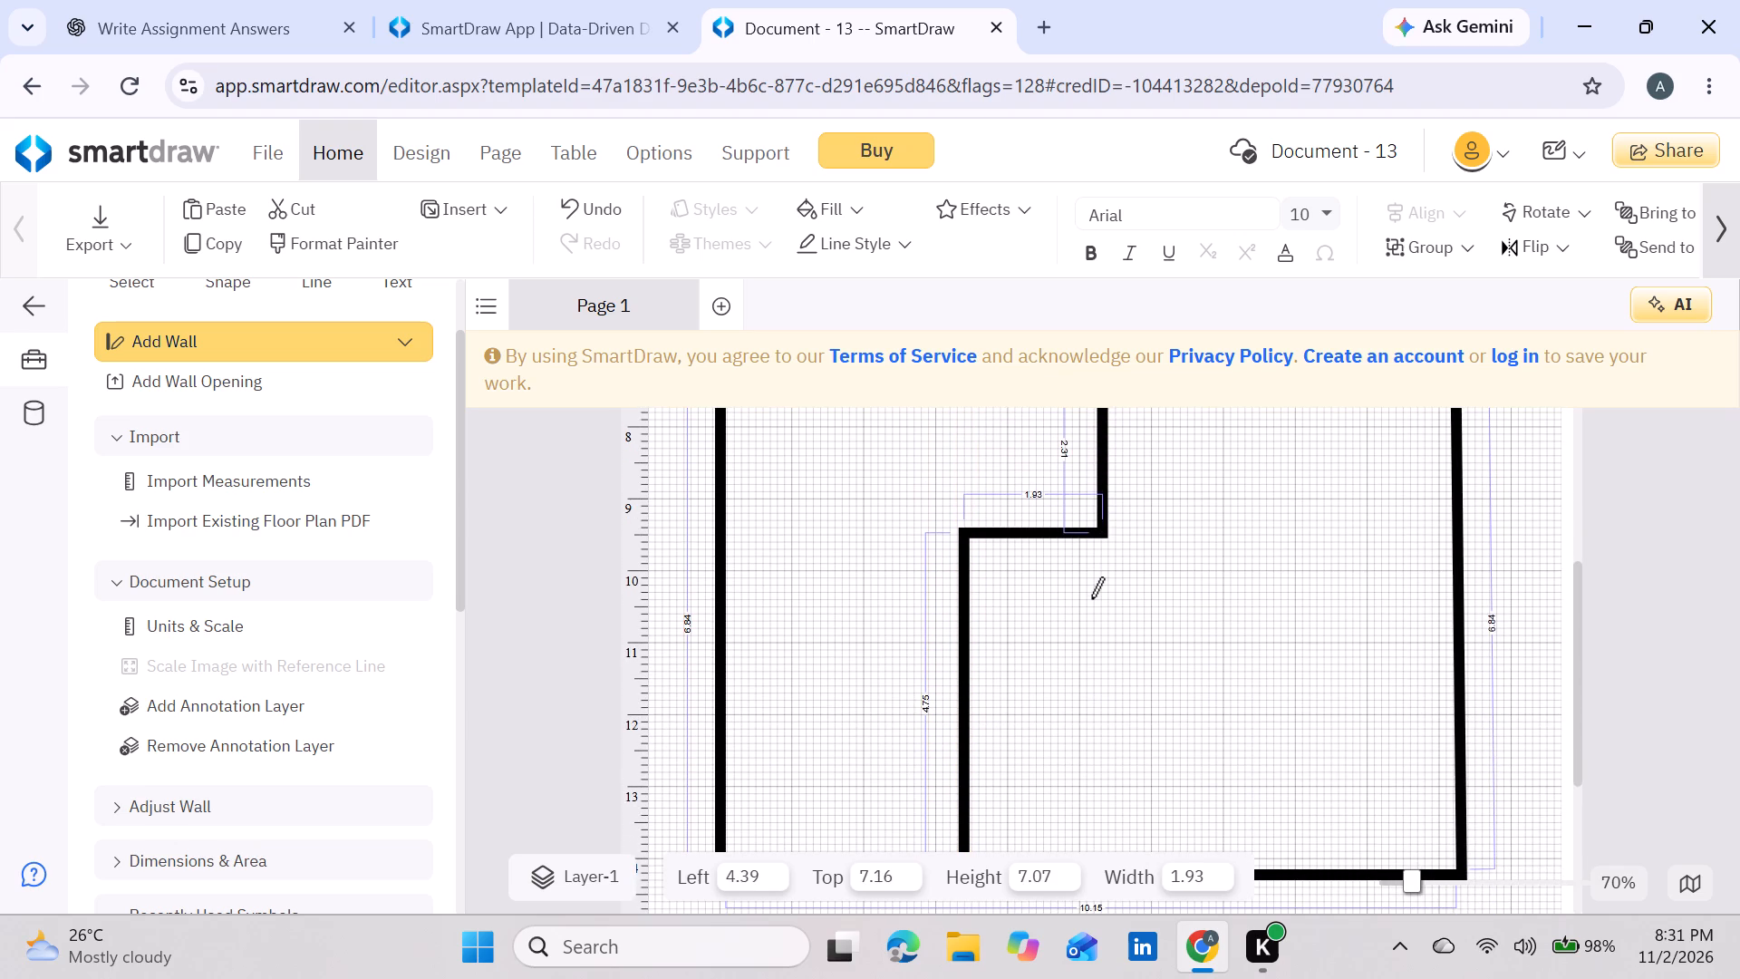
Draw a horizontal wall about 3.35 long from the partition's upper corner to the left exterior wall.
{"action": "scroll", "coordinate": [1091, 598], "scroll_direction": "down", "scroll_amount": 1}
{"action": "scroll", "coordinate": [813, 602], "scroll_direction": "up", "scroll_amount": 1}
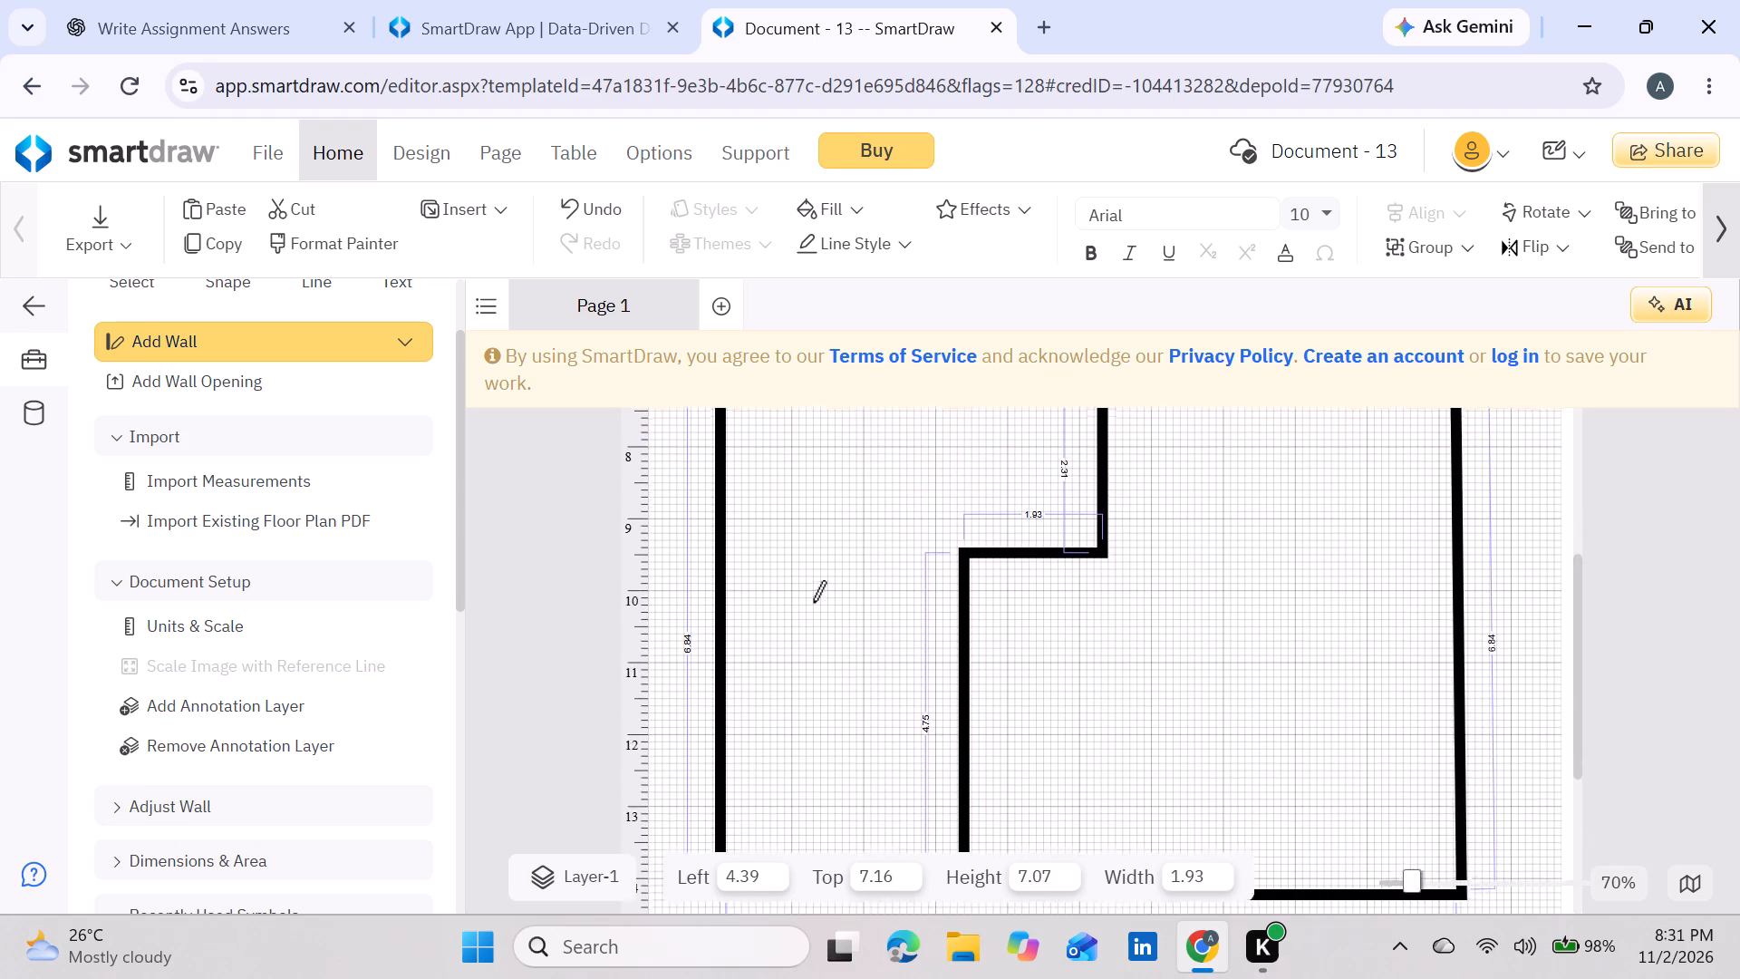
{"action": "scroll", "coordinate": [813, 602], "scroll_direction": "up", "scroll_amount": 1}
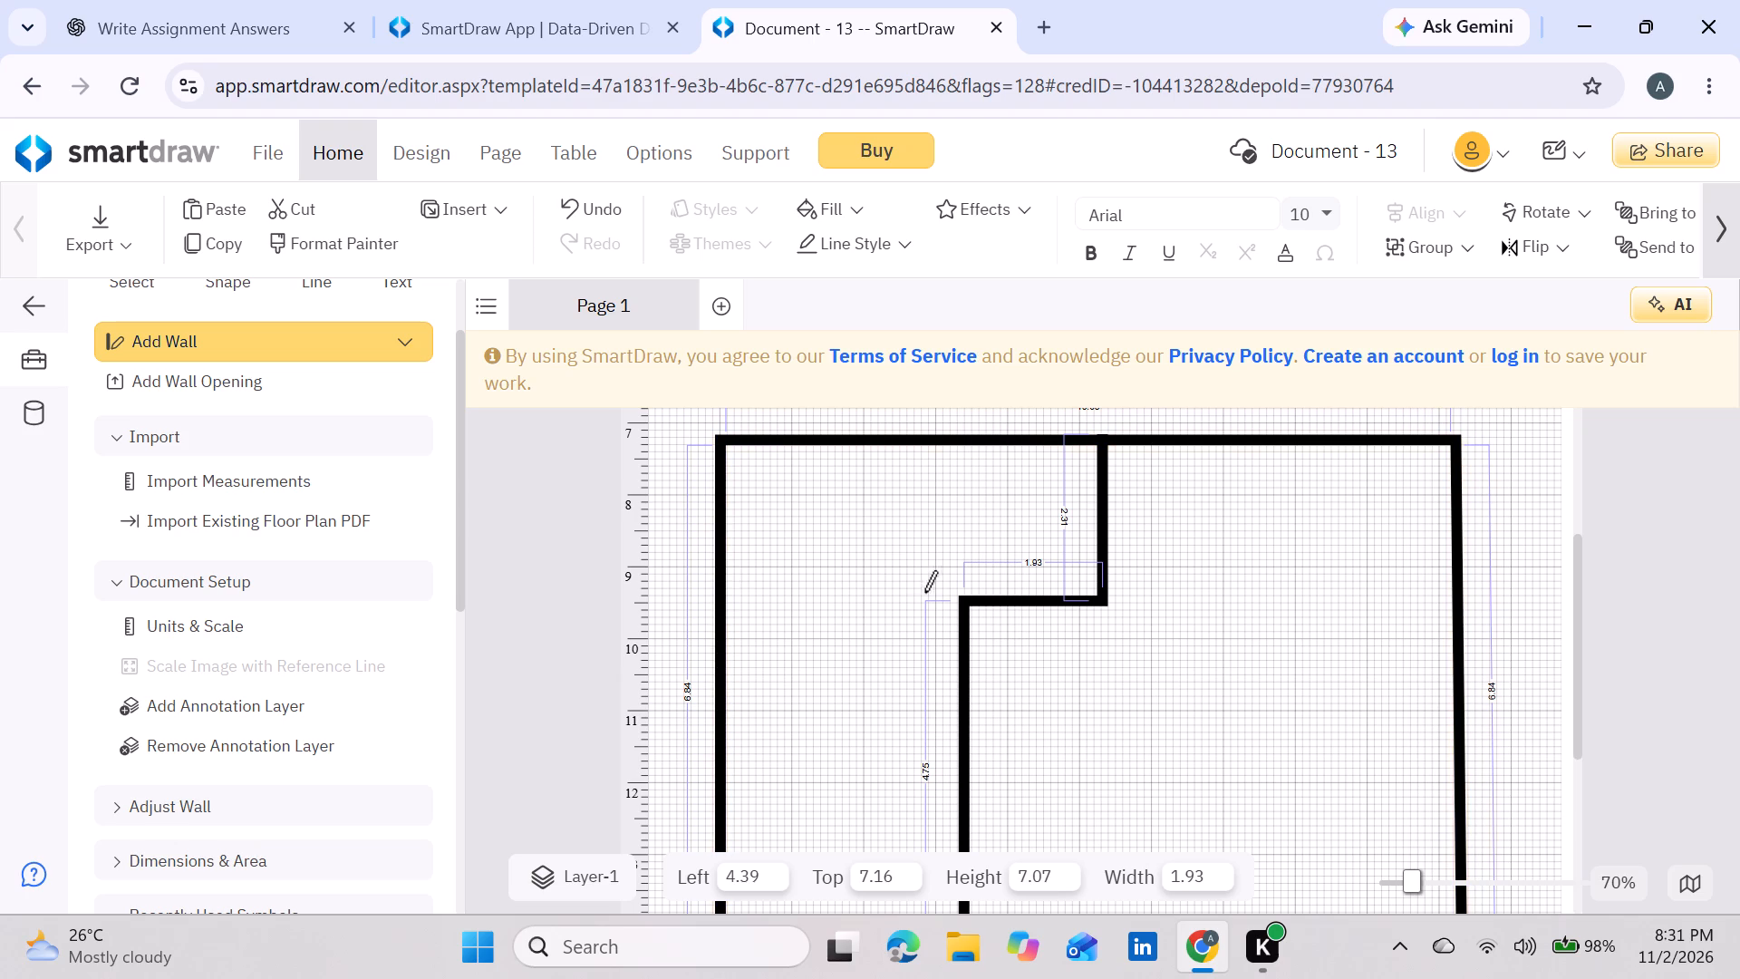
{"action": "left_click_drag", "start_coordinate": [967, 602], "coordinate": [959, 600]}
{"action": "left_click_drag", "start_coordinate": [959, 600], "coordinate": [730, 598]}
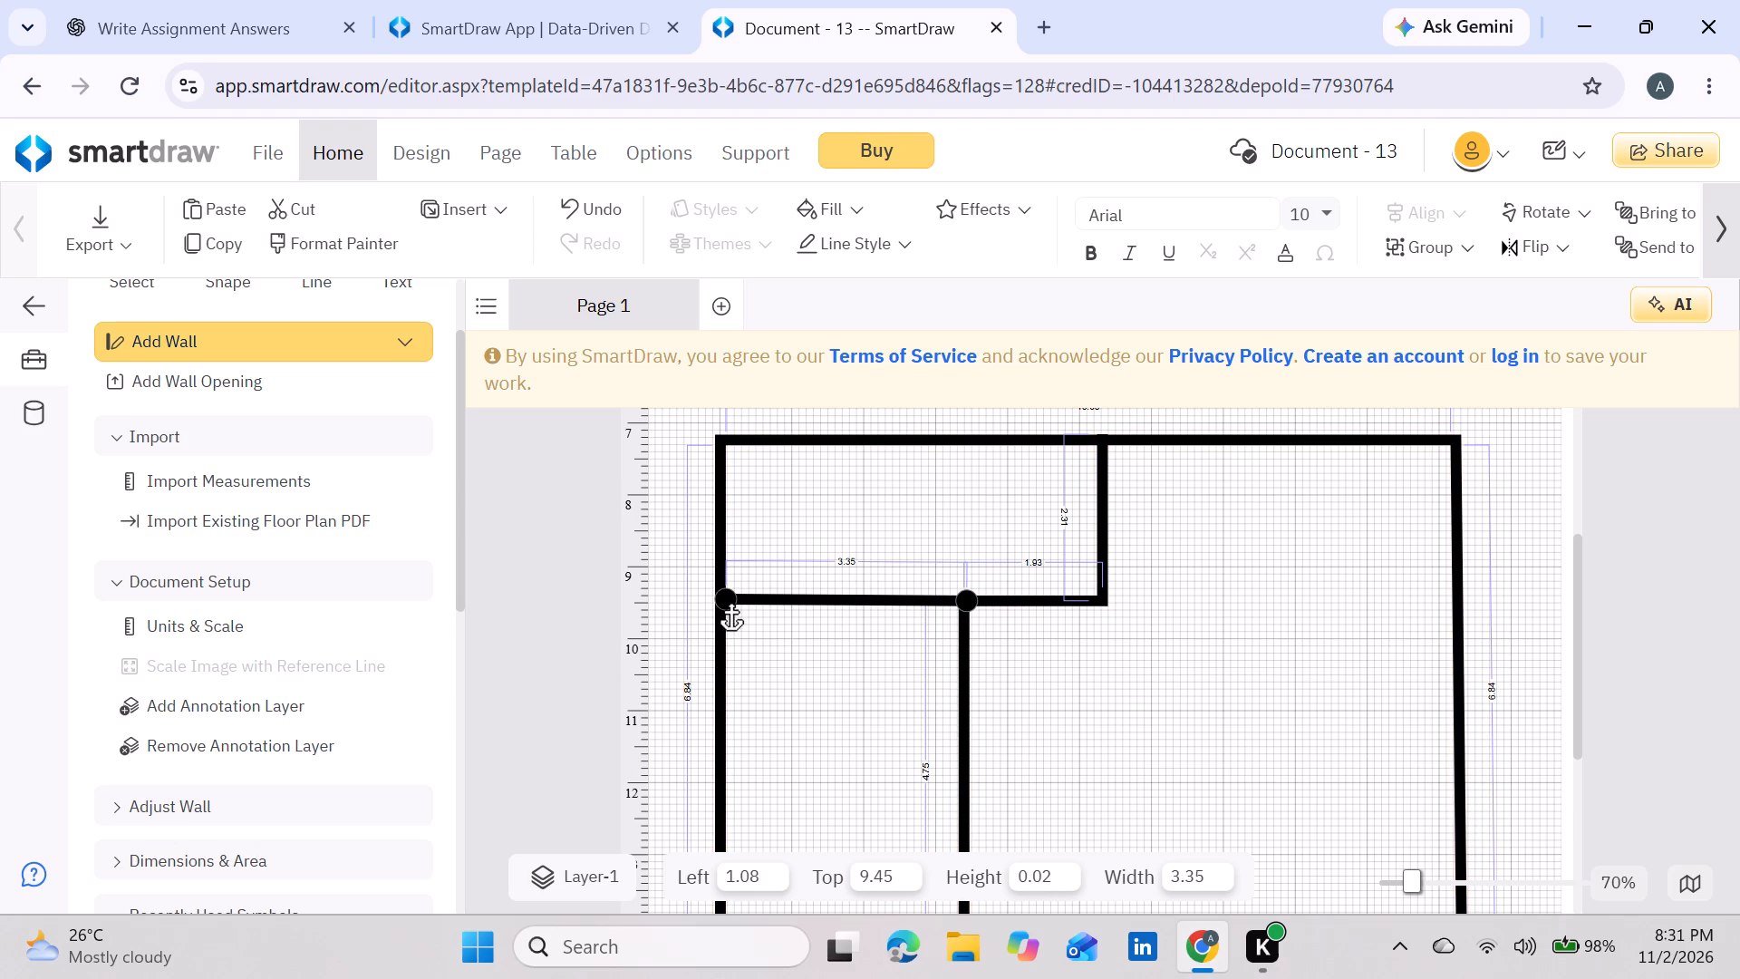
{"action": "left_click_drag", "start_coordinate": [730, 598], "coordinate": [730, 600]}
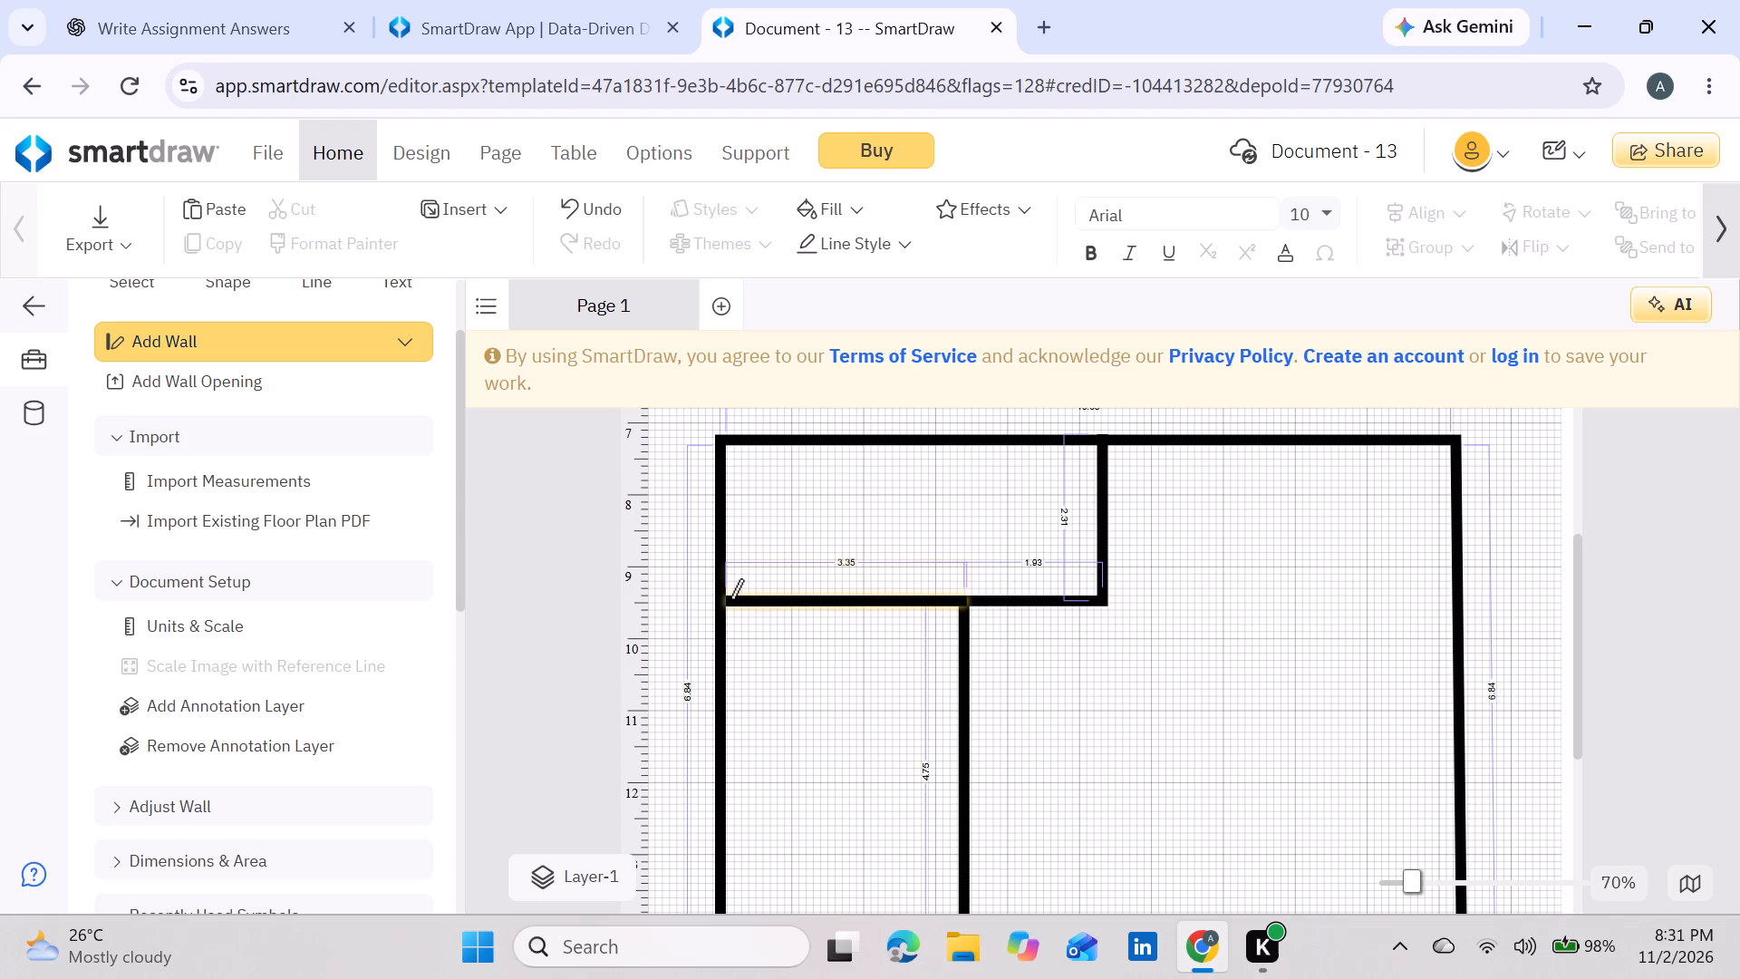
{"action": "key", "text": "Escape"}
Place a double door in the bottom wall of the narrow lower-left room and shrink it to about 1.00 by 0.57.
{"action": "scroll", "coordinate": [971, 680], "scroll_direction": "down", "scroll_amount": 1}
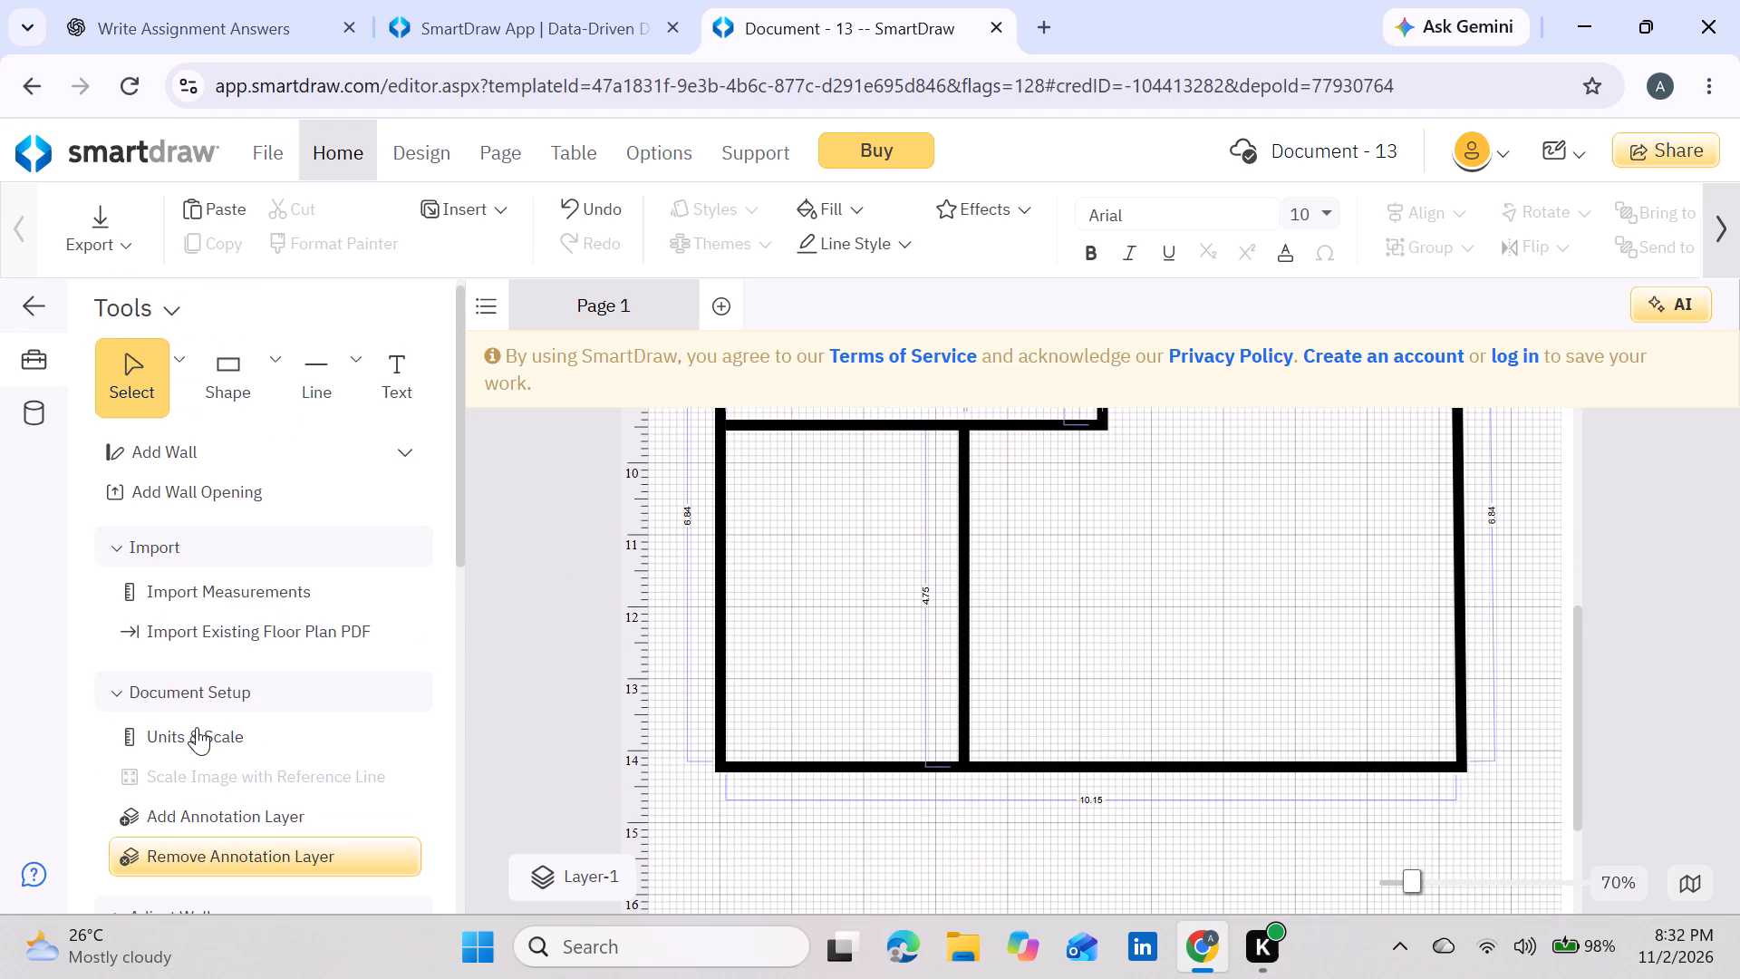
{"action": "scroll", "coordinate": [271, 694], "scroll_direction": "down", "scroll_amount": 2}
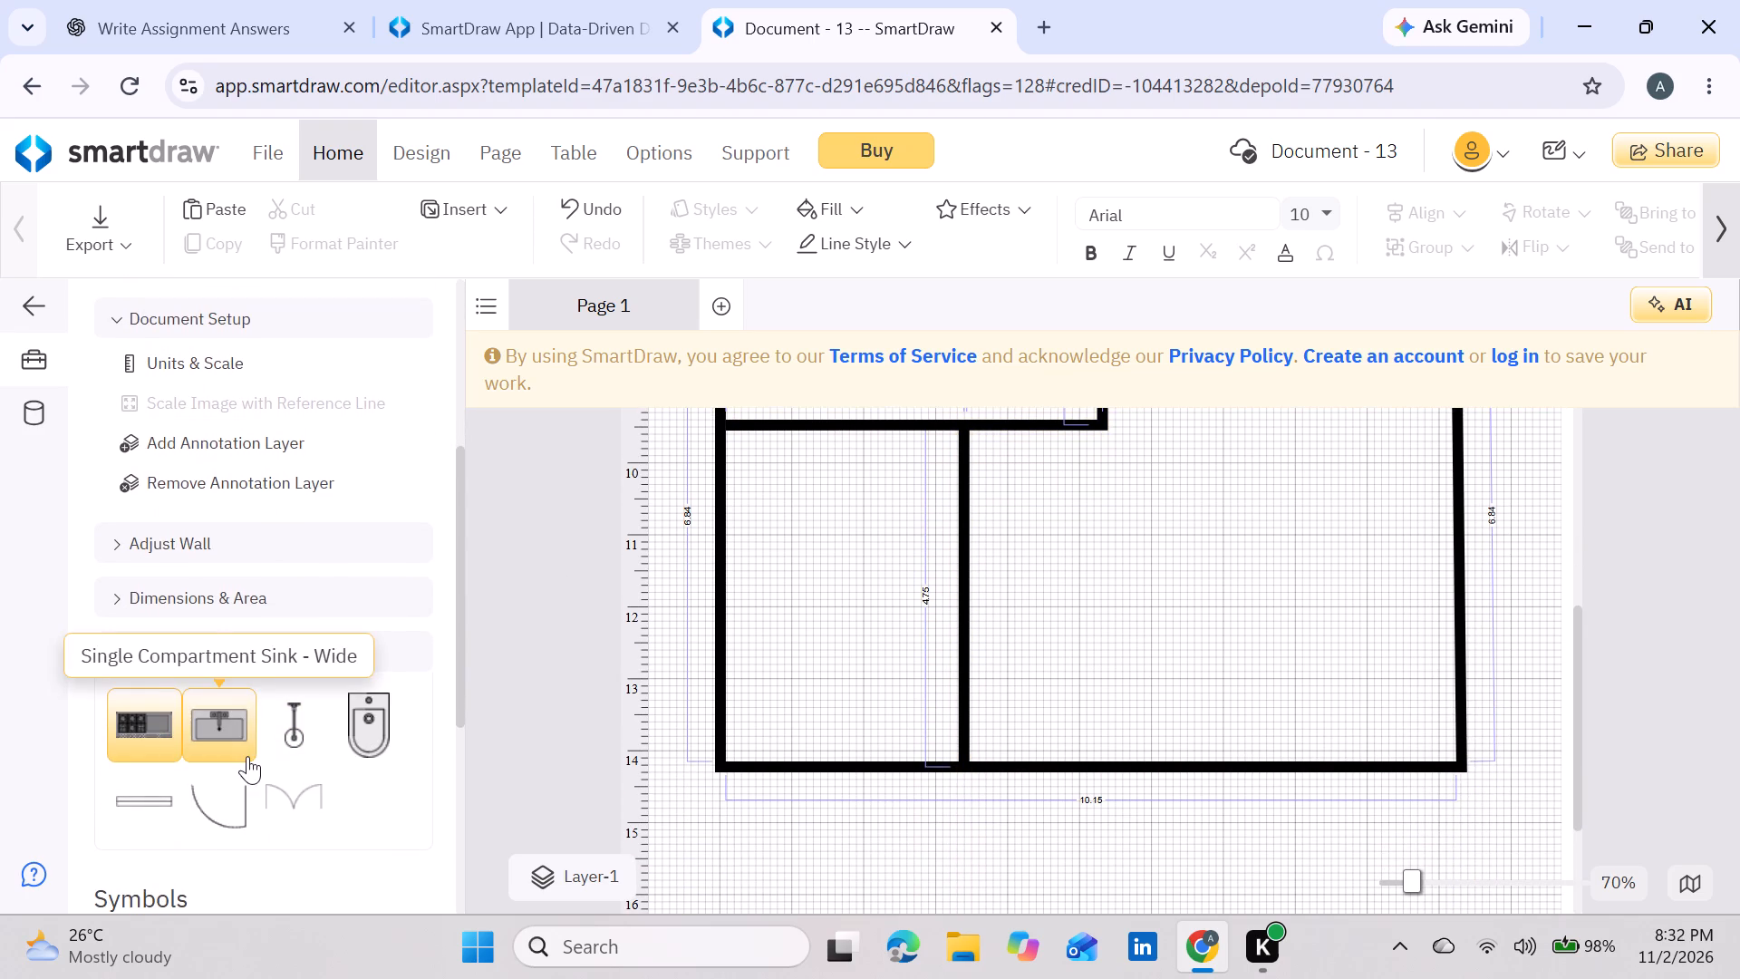
{"action": "left_click_drag", "start_coordinate": [306, 776], "coordinate": [725, 742]}
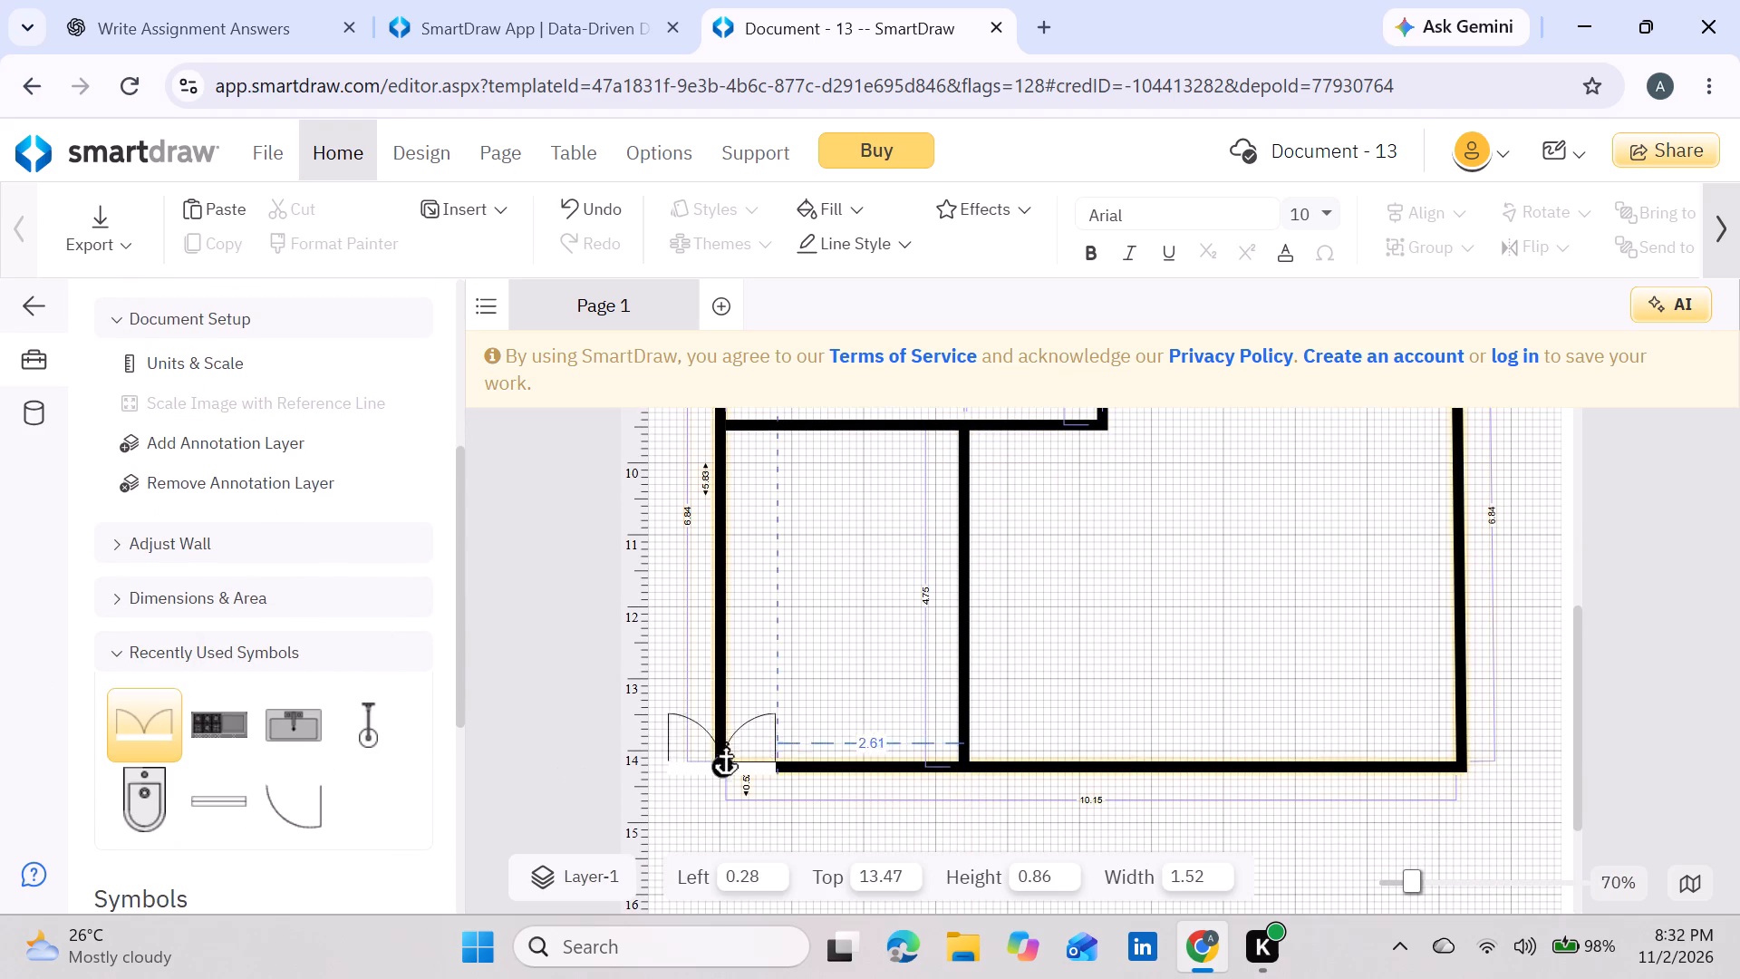
{"action": "left_click_drag", "start_coordinate": [725, 742], "coordinate": [824, 736]}
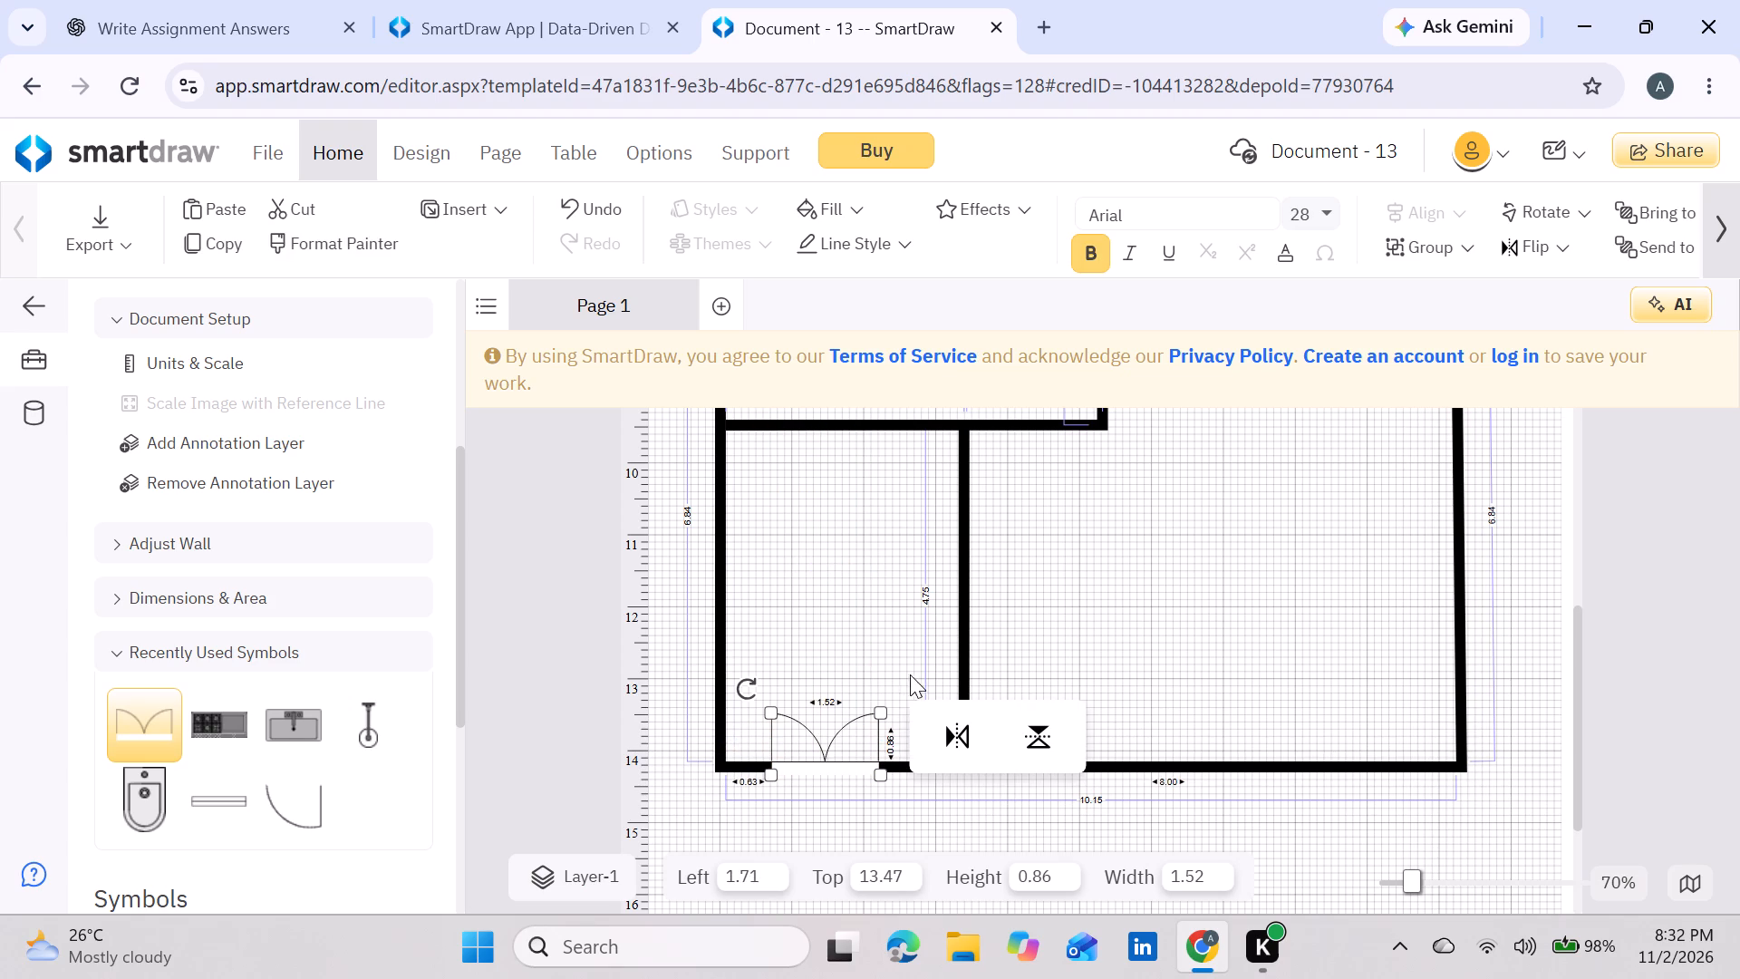
{"action": "left_click_drag", "start_coordinate": [883, 712], "coordinate": [846, 725]}
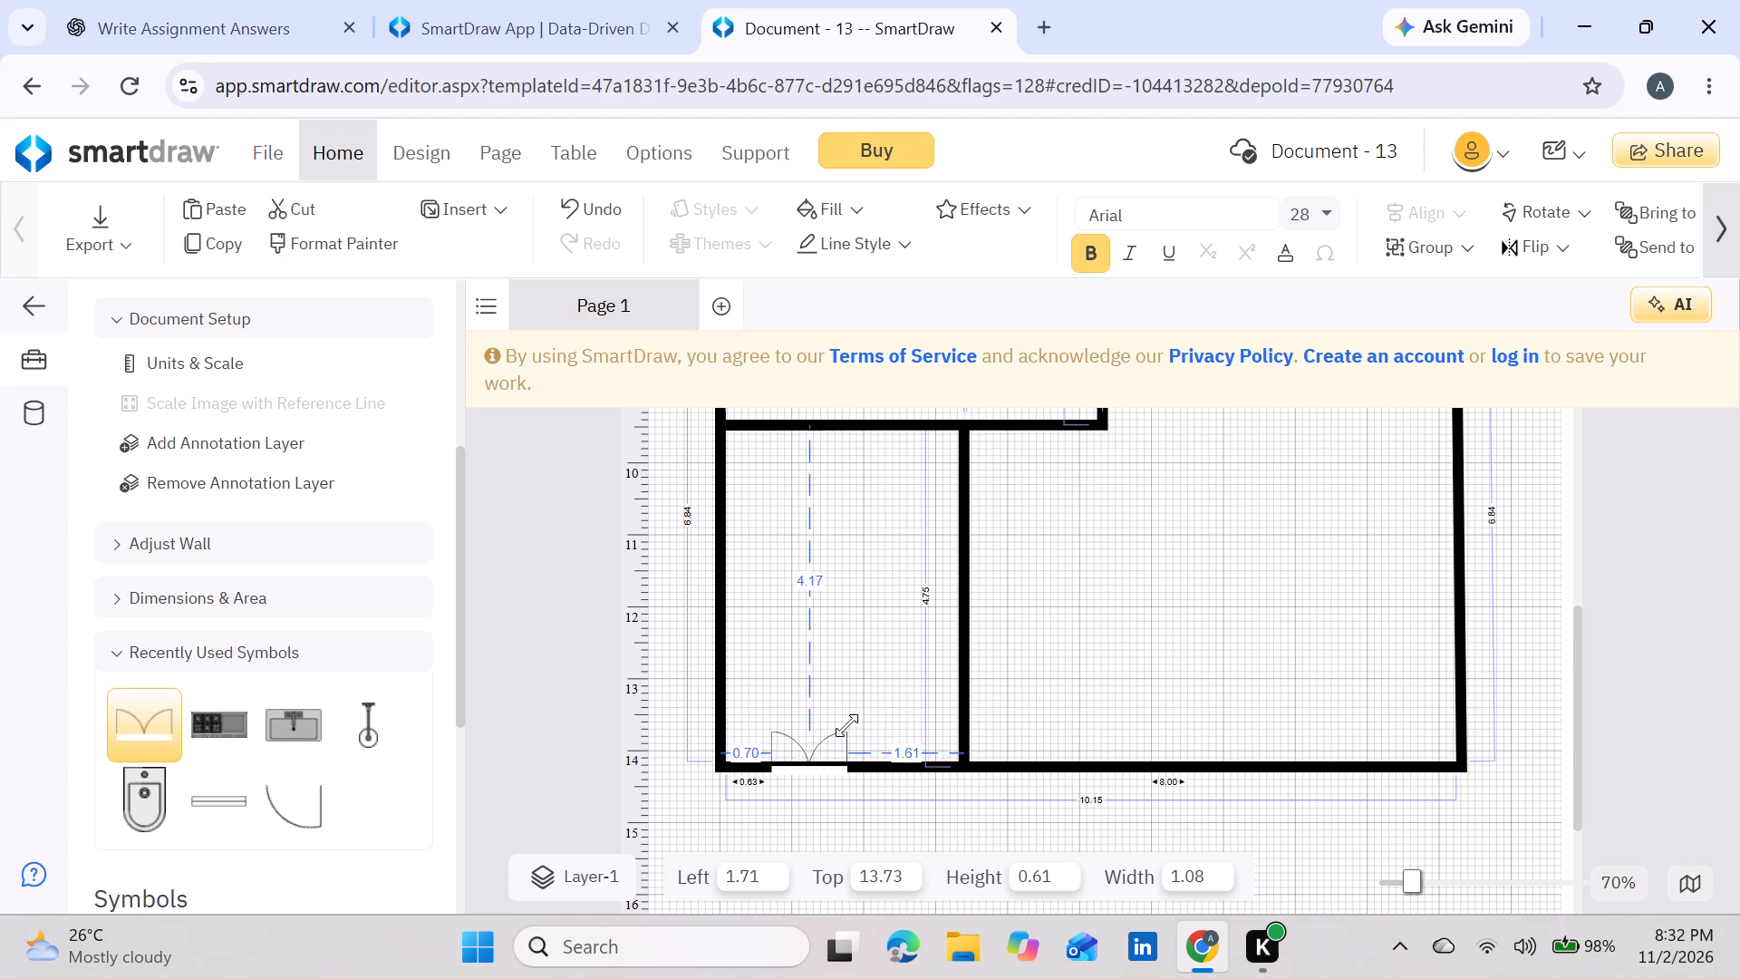
{"action": "left_click_drag", "start_coordinate": [846, 725], "coordinate": [842, 727]}
Slide the double door along the bottom wall to about 0.93 from the left corner.
{"action": "left_click_drag", "start_coordinate": [815, 752], "coordinate": [787, 750]}
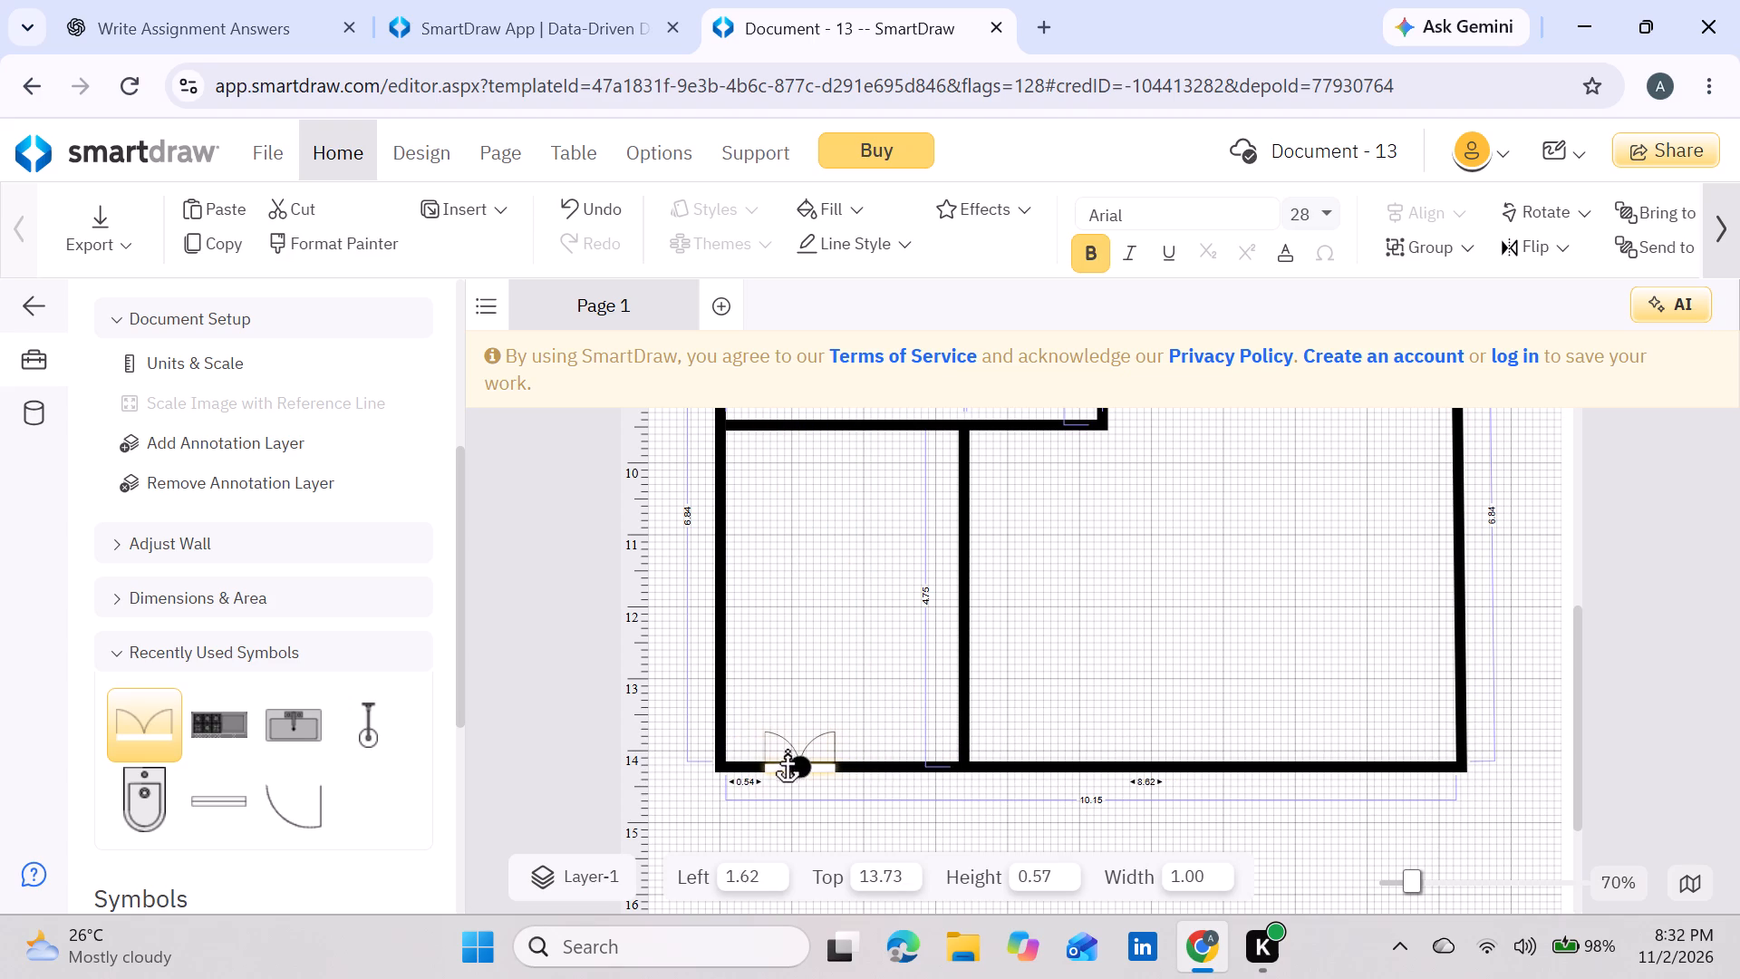
{"action": "left_click_drag", "start_coordinate": [787, 750], "coordinate": [786, 749]}
{"action": "left_click", "coordinate": [875, 655]}
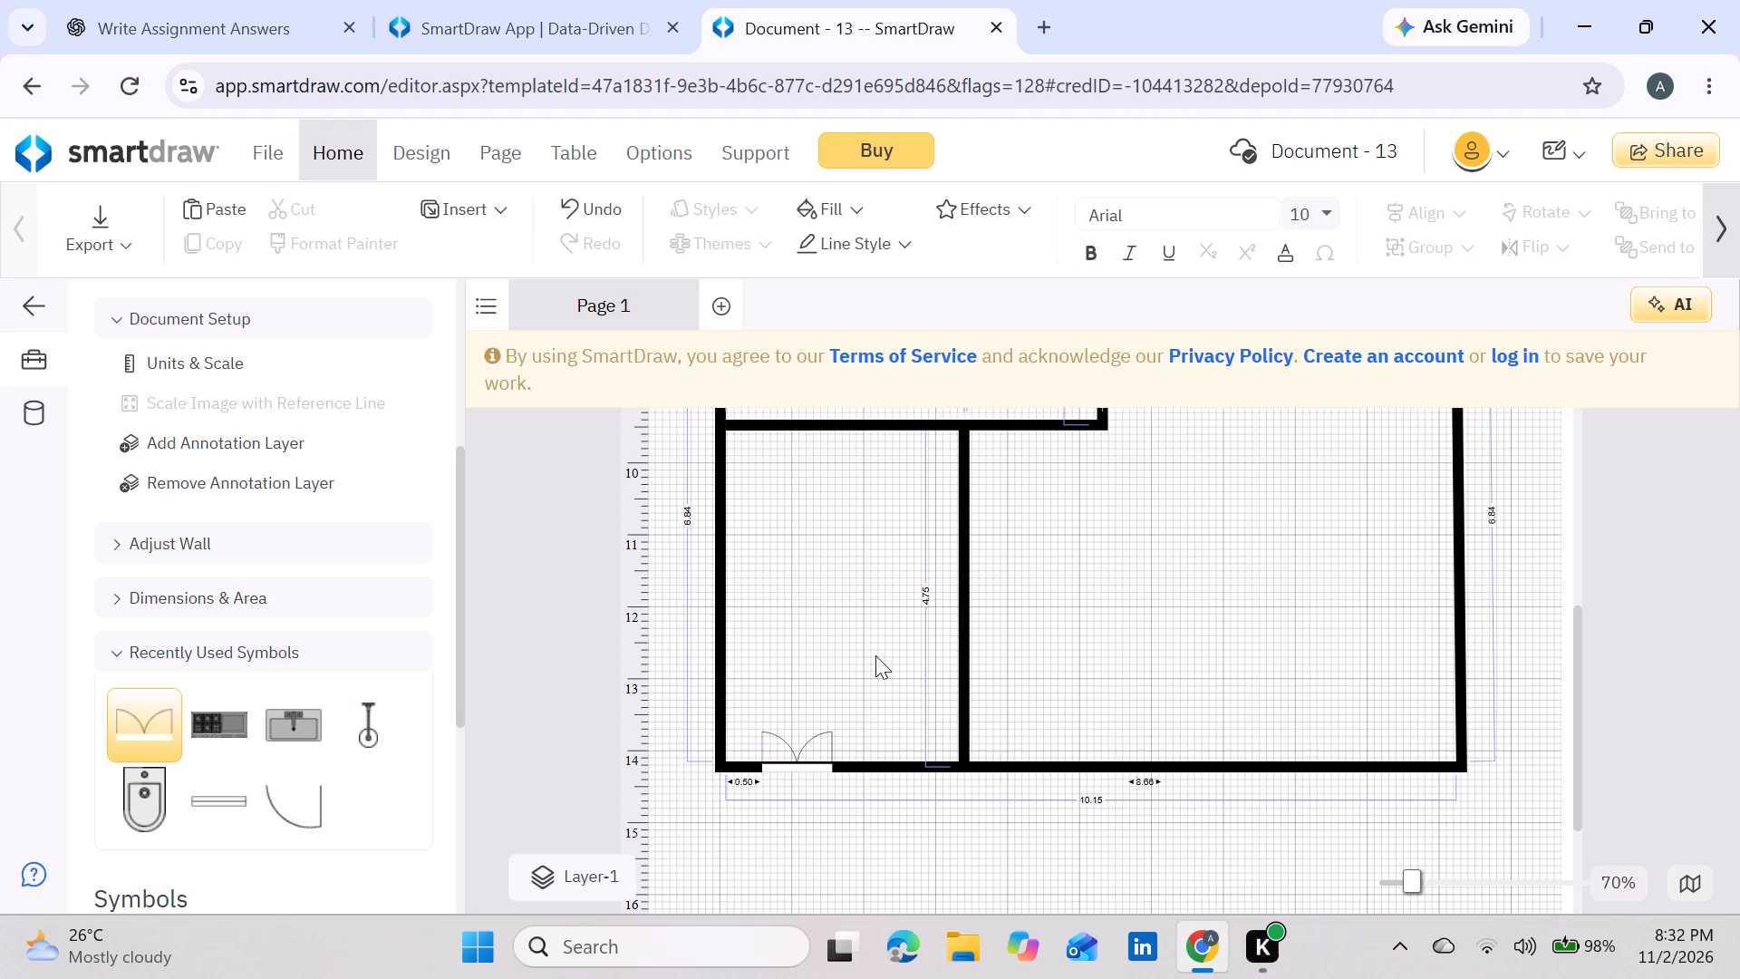
{"action": "left_click_drag", "start_coordinate": [777, 748], "coordinate": [793, 748]}
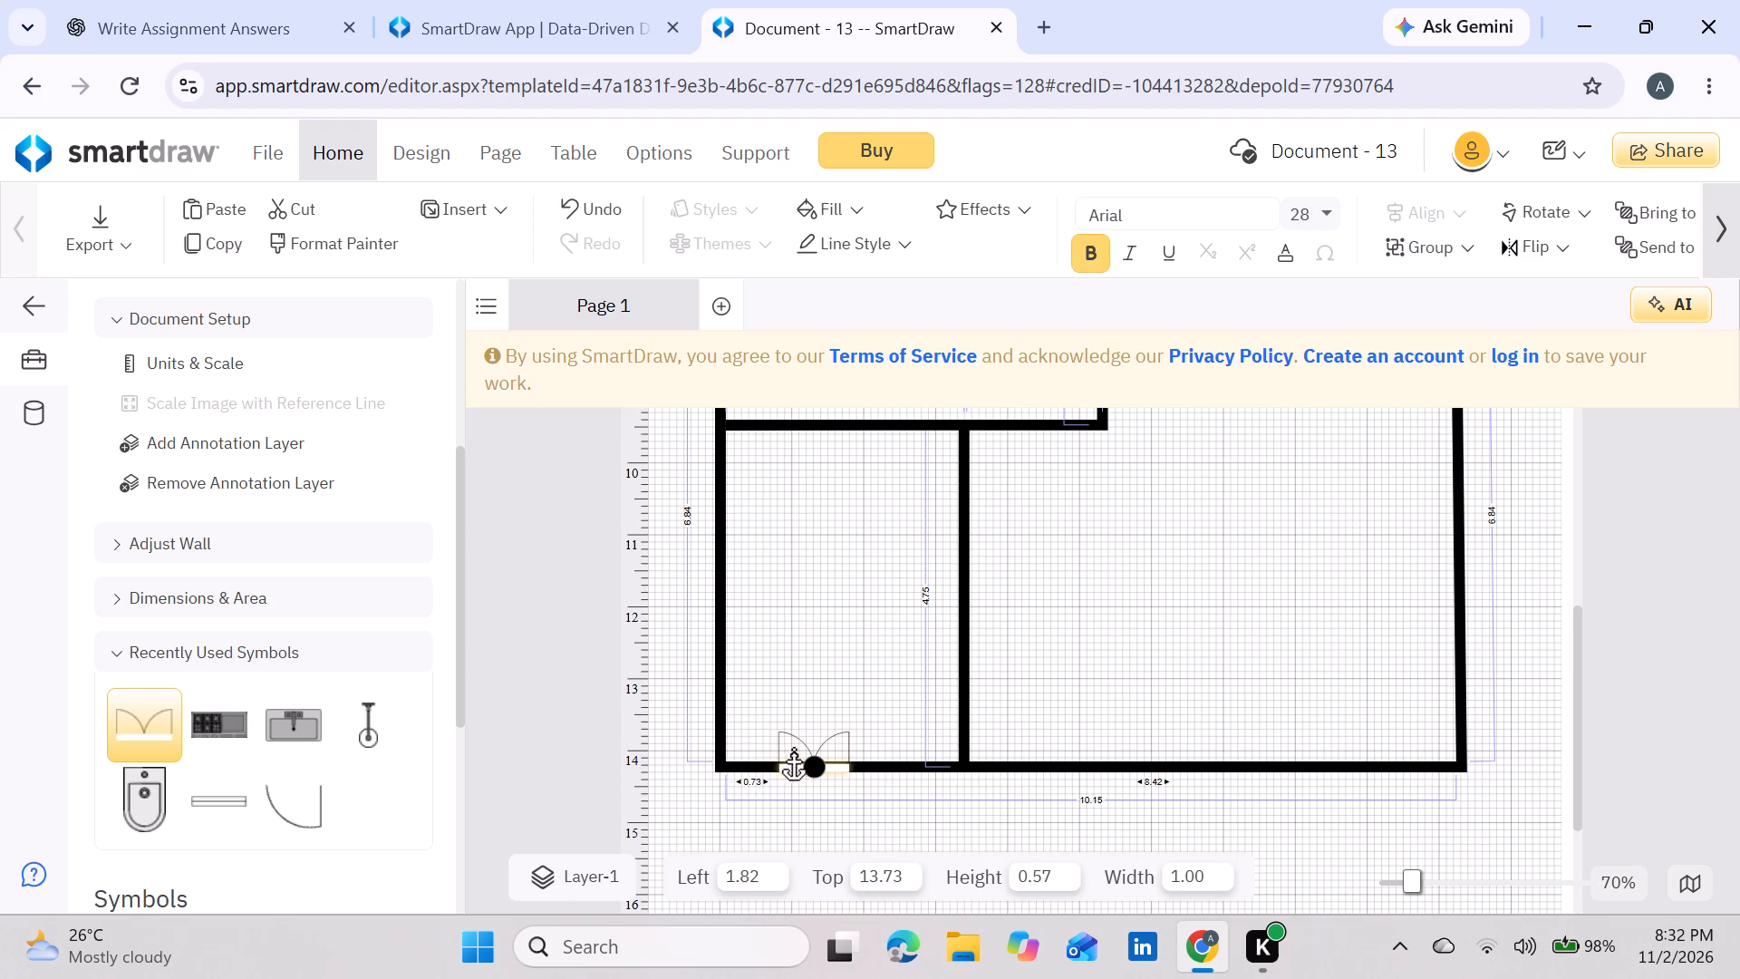
{"action": "left_click_drag", "start_coordinate": [793, 748], "coordinate": [807, 748]}
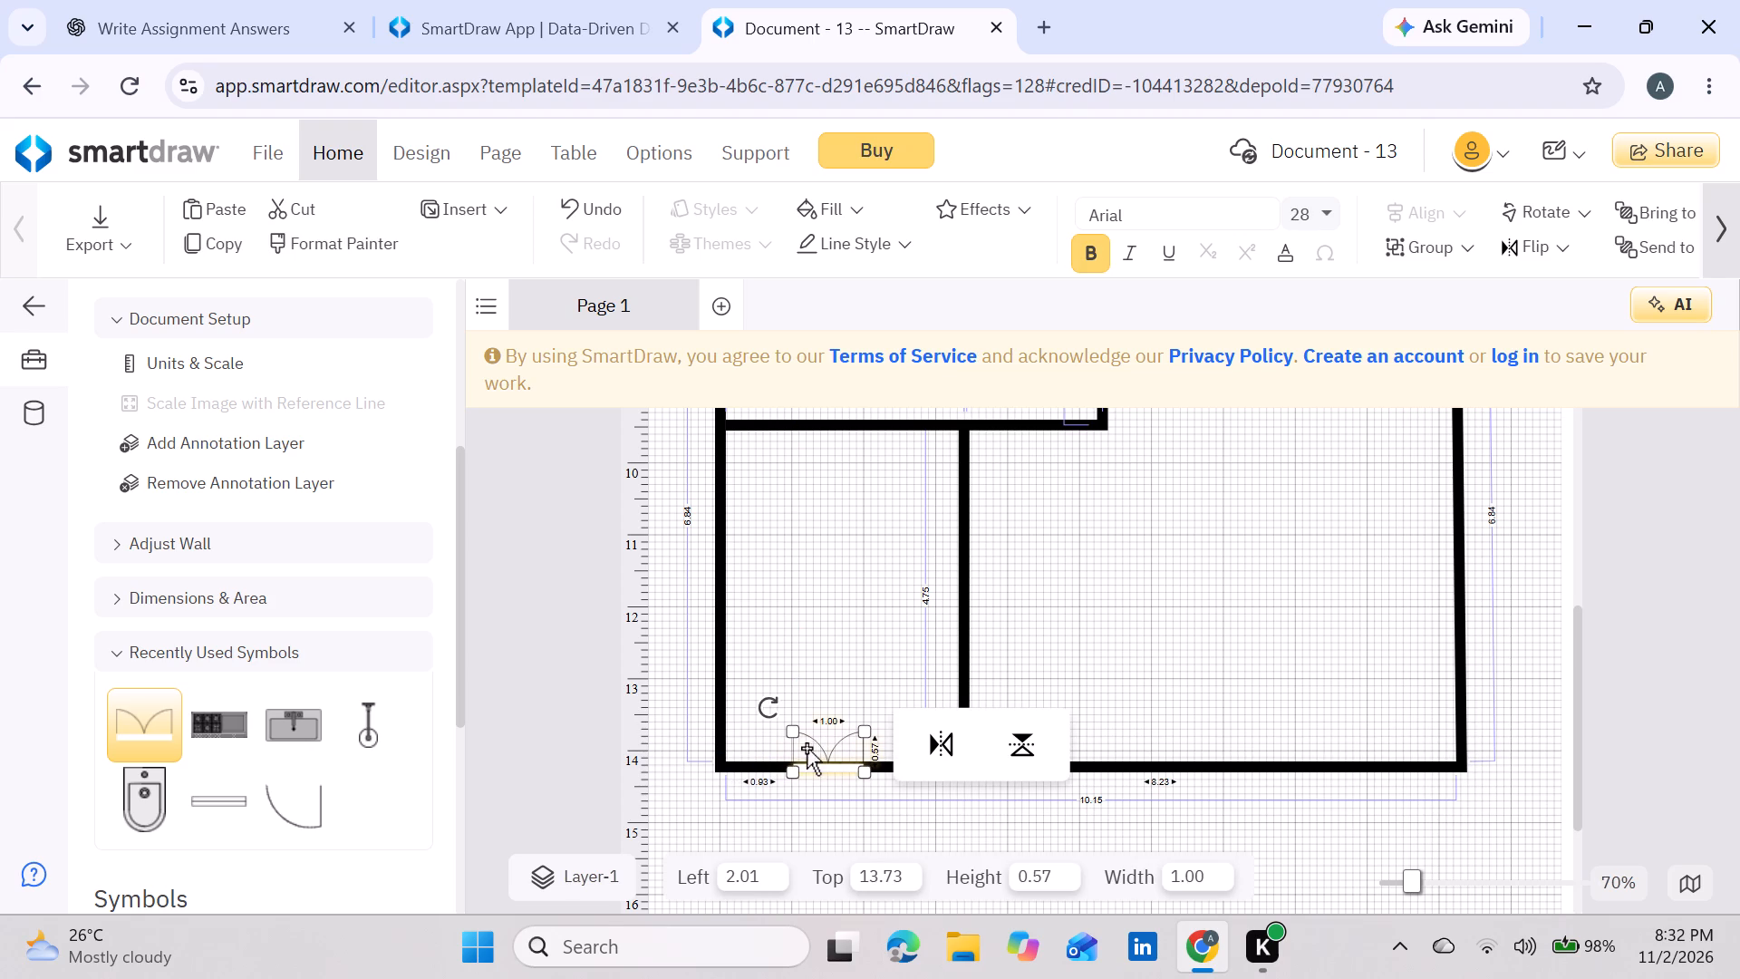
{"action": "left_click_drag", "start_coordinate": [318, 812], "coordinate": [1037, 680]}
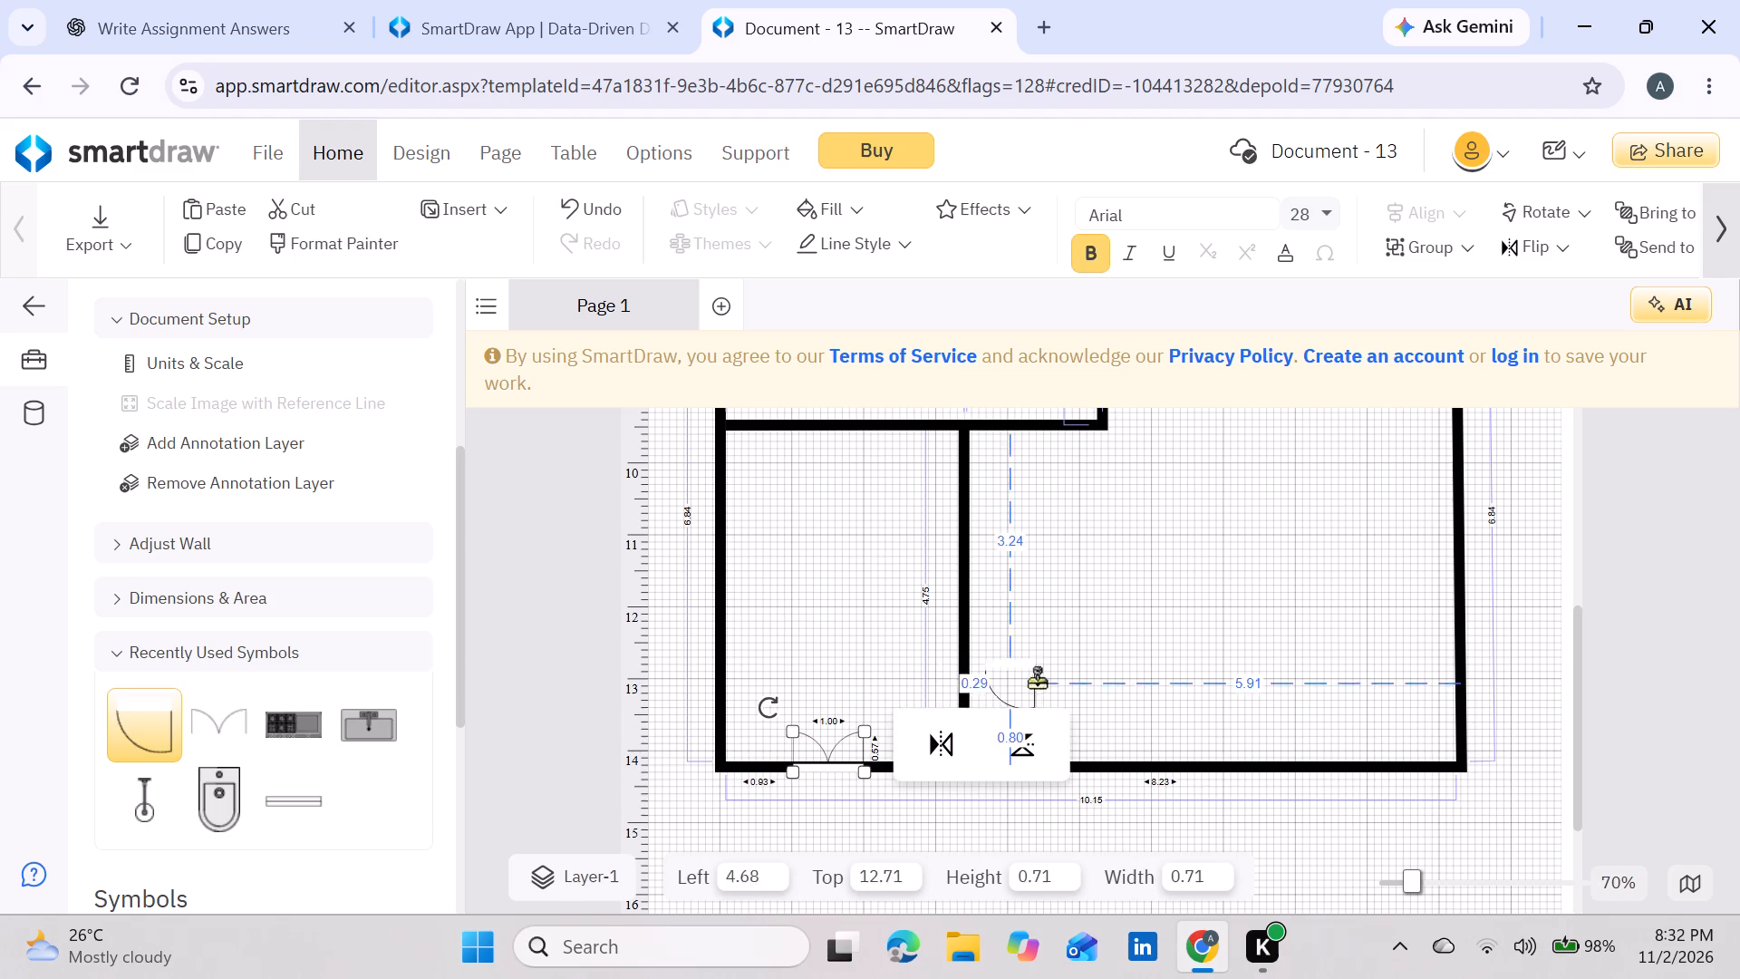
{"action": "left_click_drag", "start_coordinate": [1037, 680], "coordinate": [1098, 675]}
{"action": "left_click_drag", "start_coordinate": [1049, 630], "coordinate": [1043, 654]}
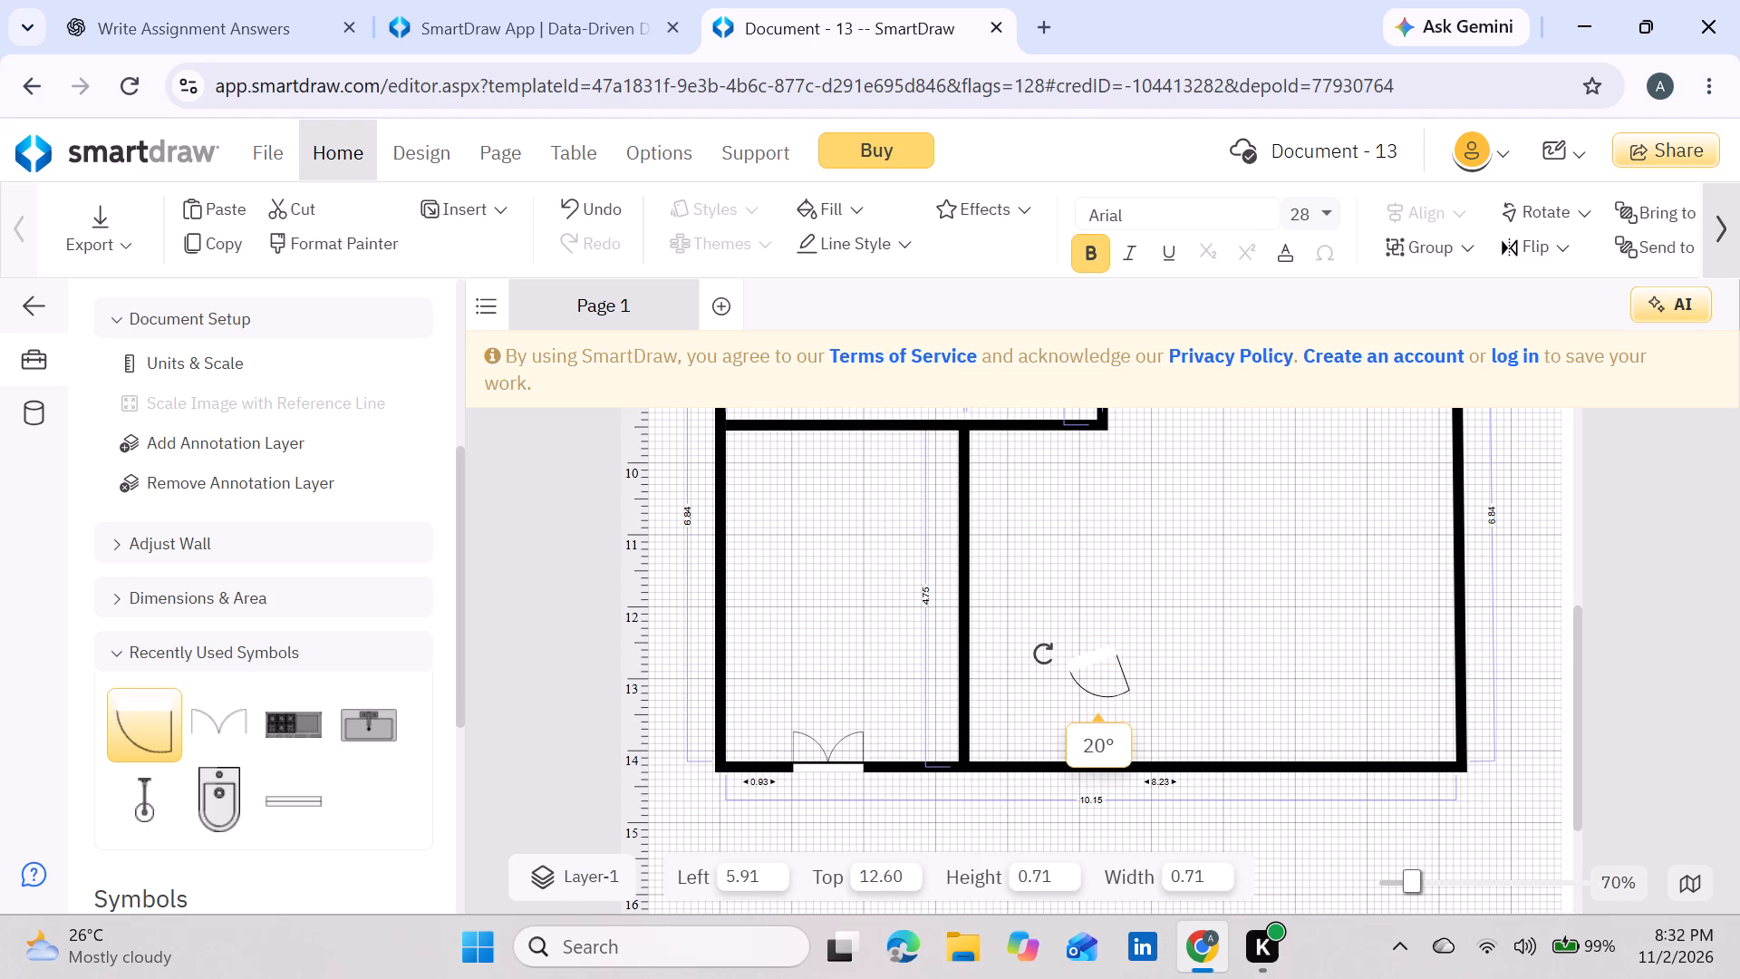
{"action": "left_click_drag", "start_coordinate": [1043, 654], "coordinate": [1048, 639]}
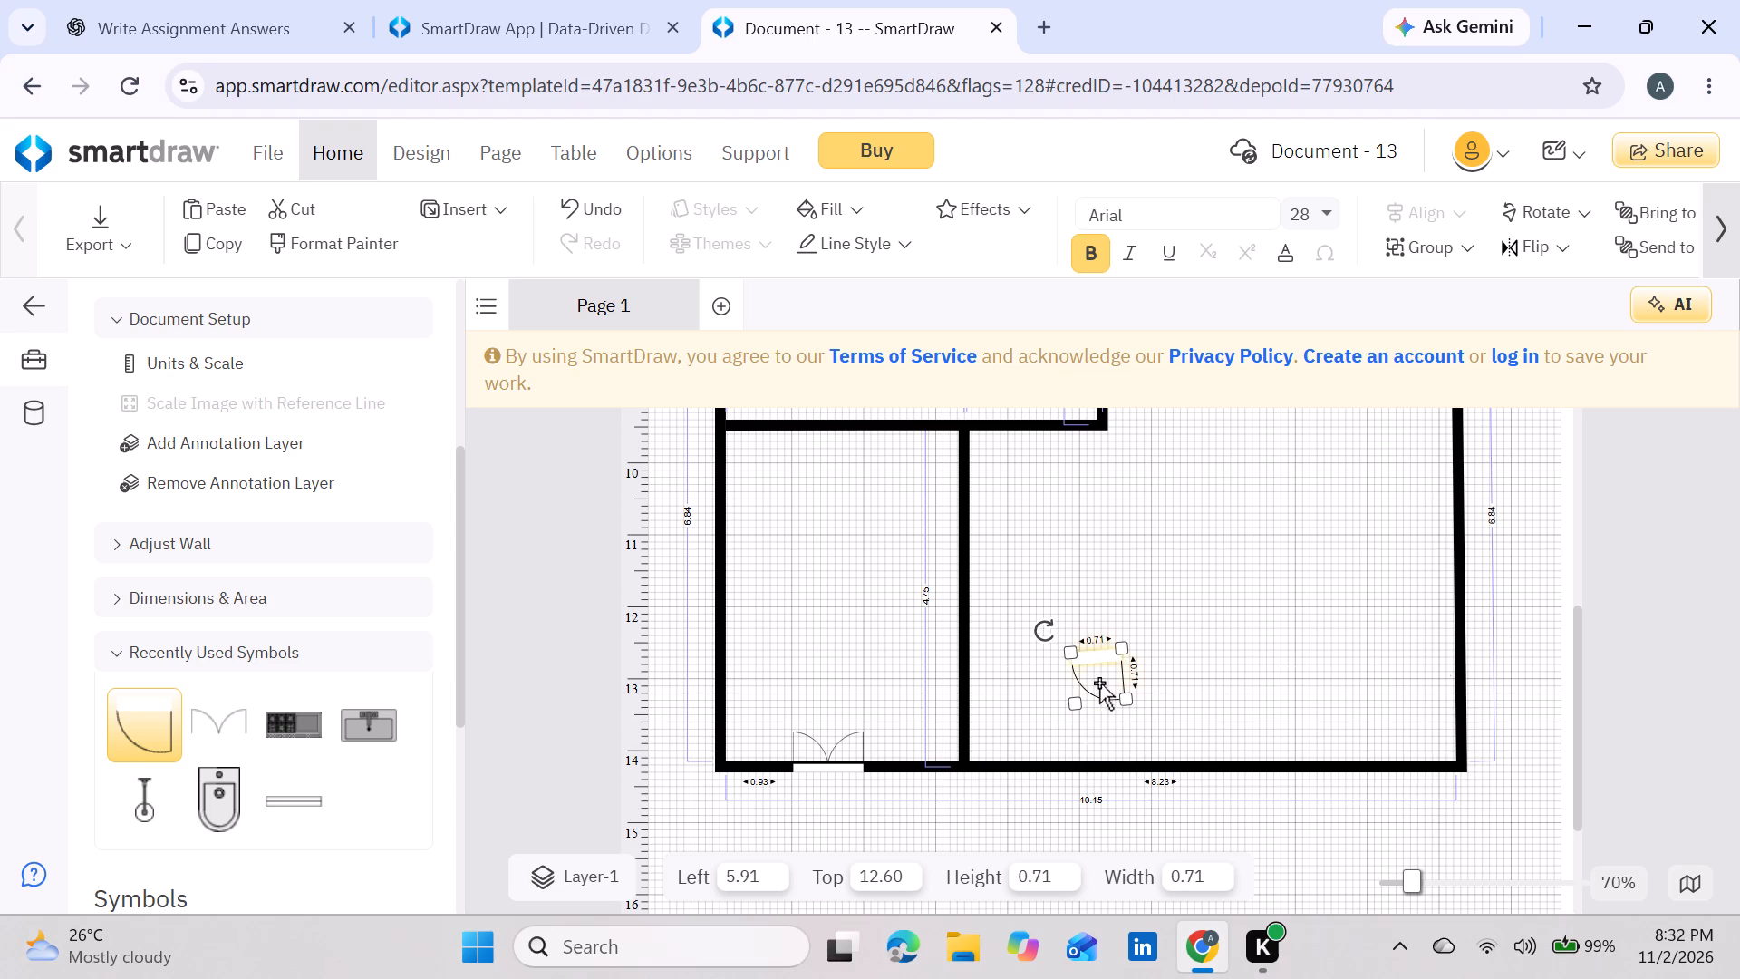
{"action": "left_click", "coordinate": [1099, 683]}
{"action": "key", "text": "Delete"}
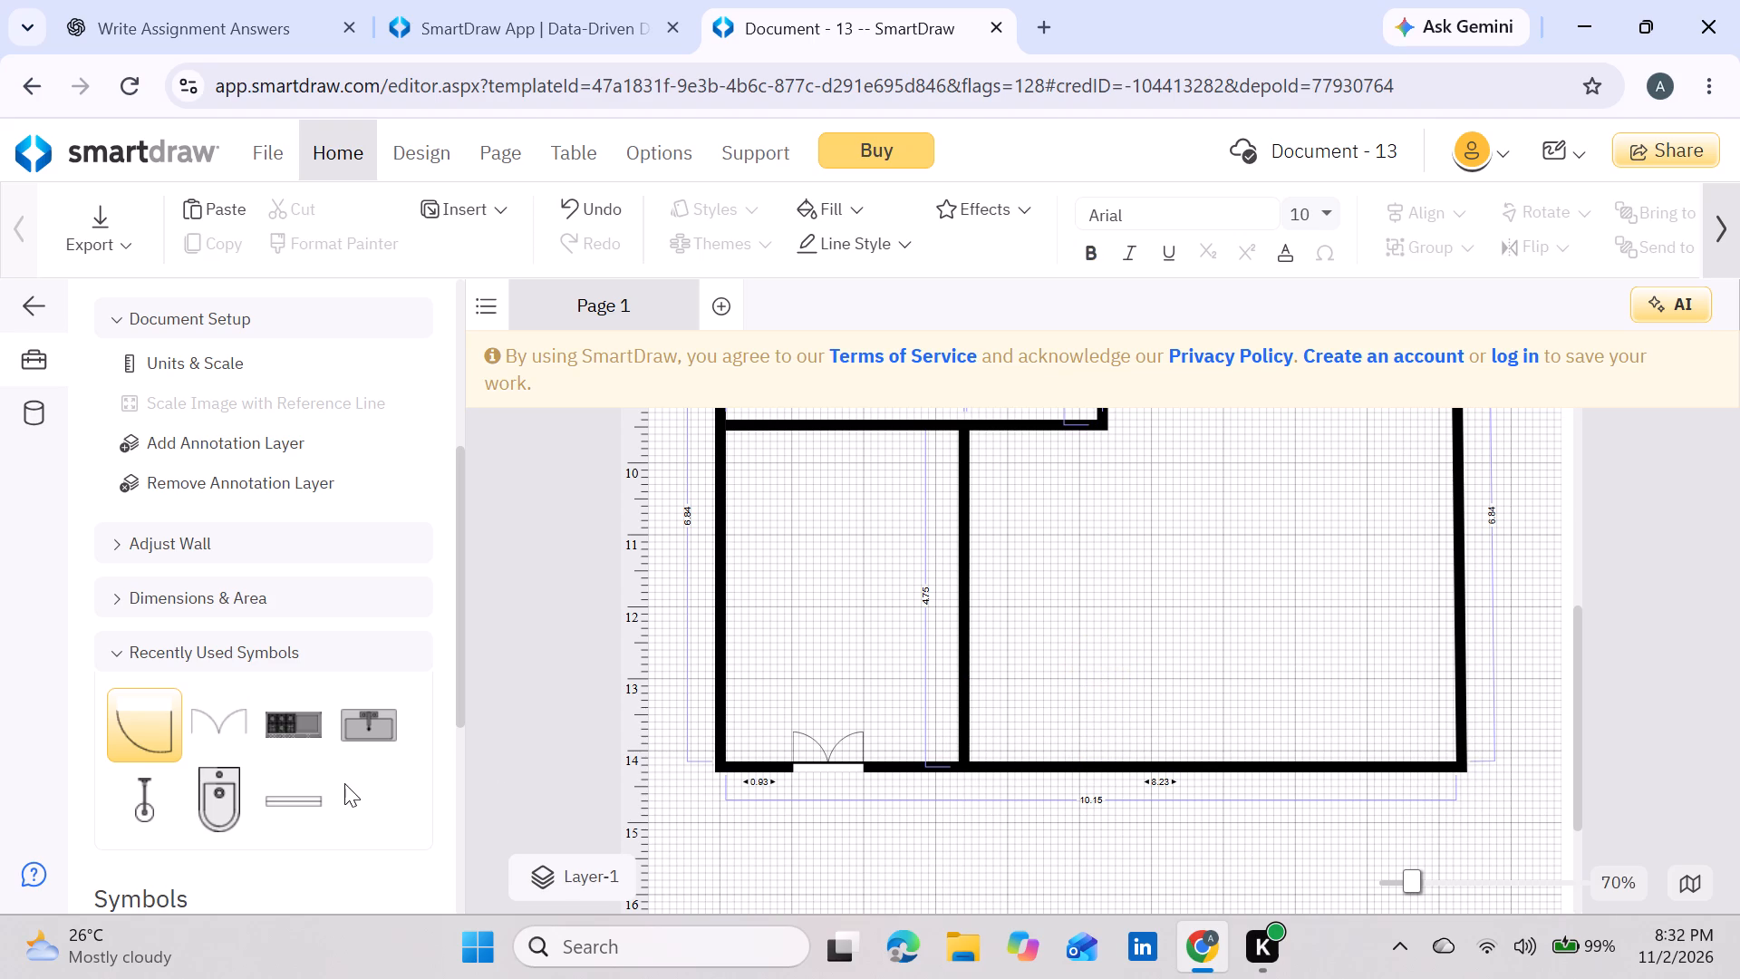
Search the symbols for doors and place a 0.71 single door in the vertical partition, about 3.14 below its upper corner.
{"action": "scroll", "coordinate": [344, 783], "scroll_direction": "down", "scroll_amount": 3}
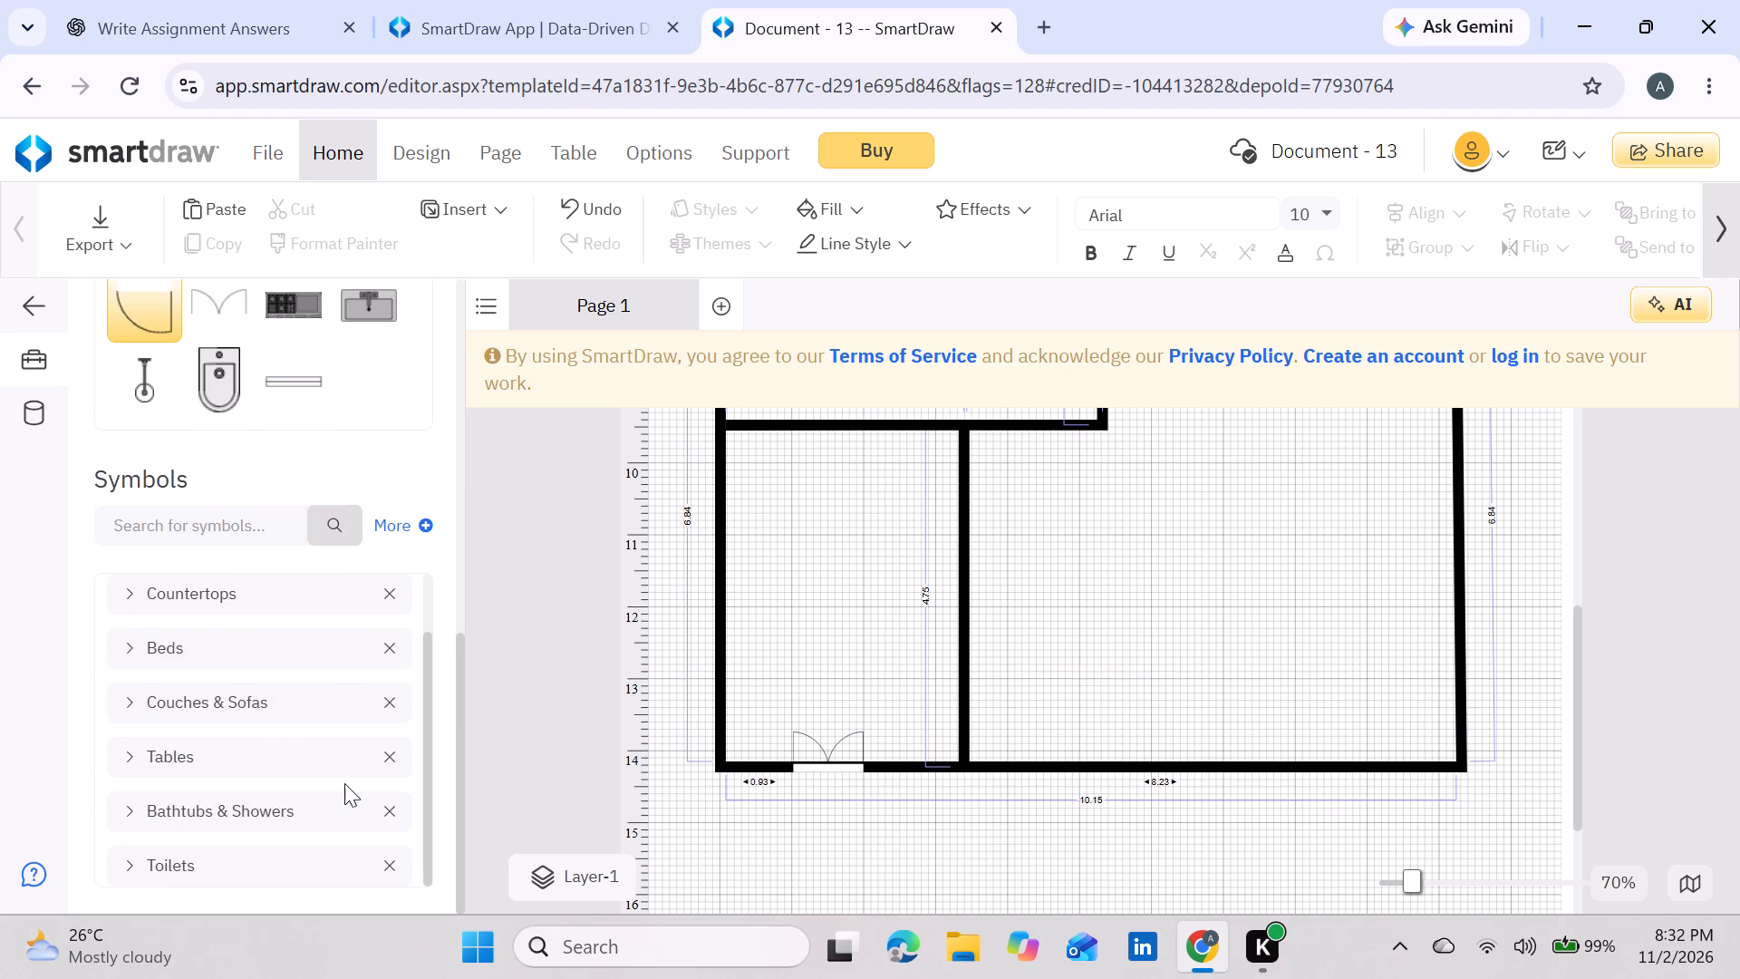
{"action": "scroll", "coordinate": [344, 783], "scroll_direction": "down", "scroll_amount": 1}
{"action": "scroll", "coordinate": [241, 599], "scroll_direction": "up", "scroll_amount": 1}
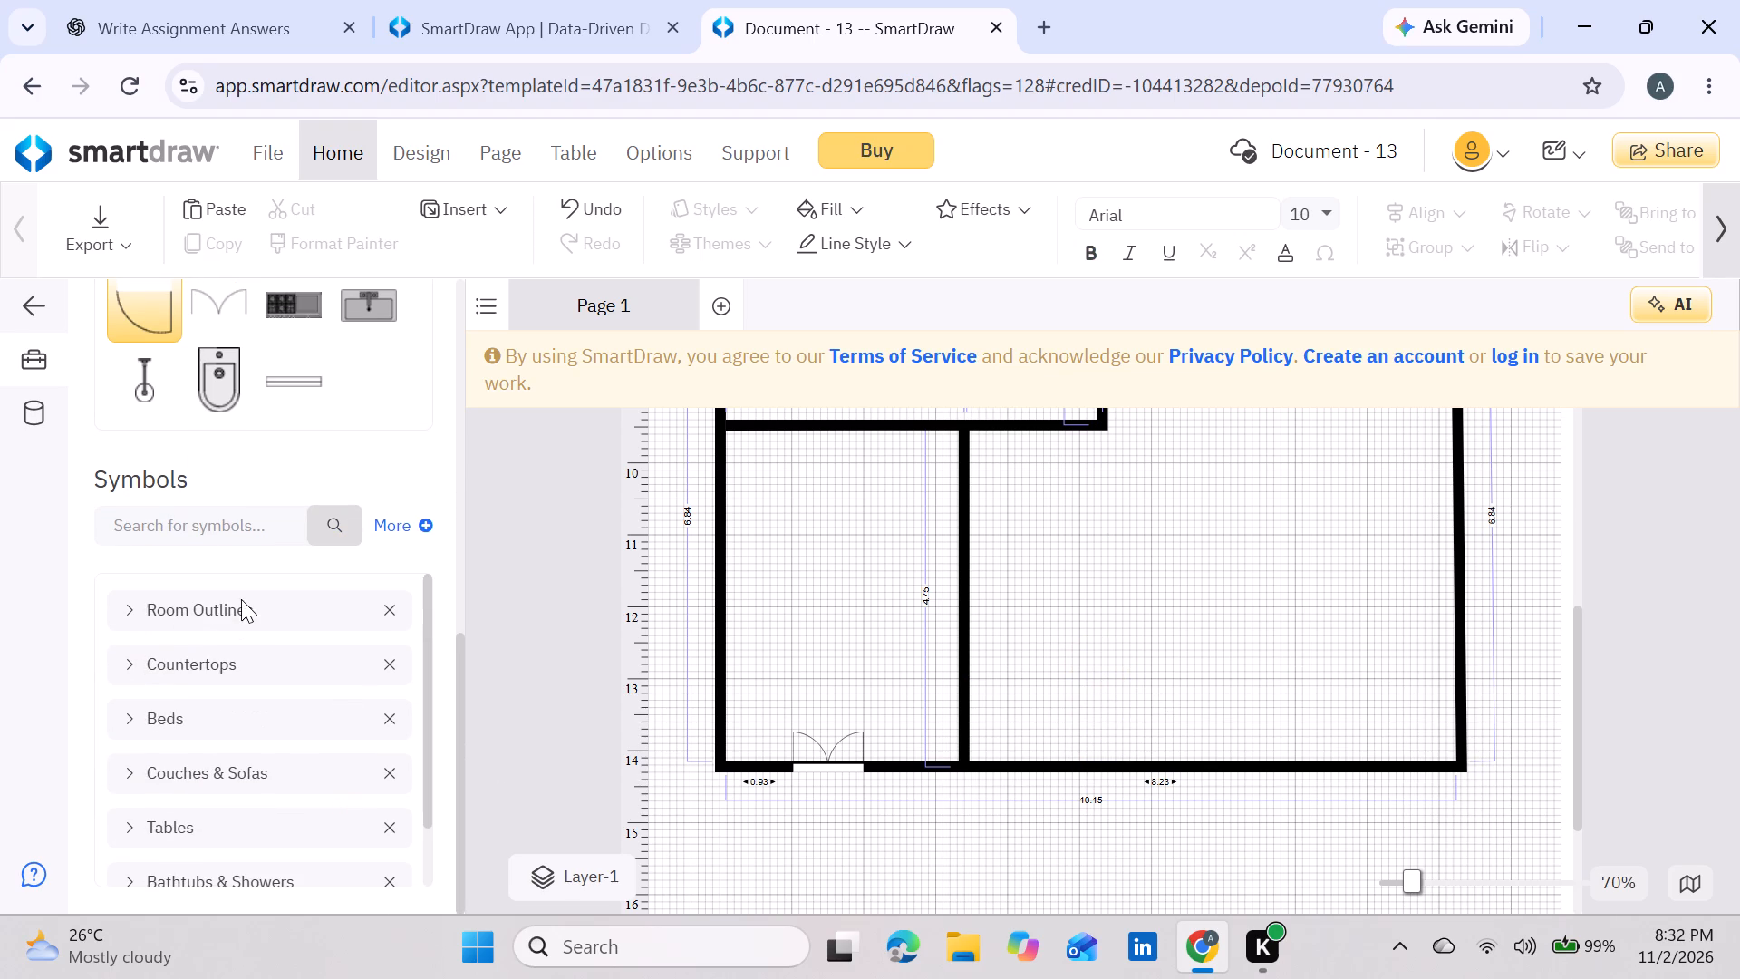
{"action": "scroll", "coordinate": [241, 599], "scroll_direction": "up", "scroll_amount": 2}
{"action": "scroll", "coordinate": [182, 736], "scroll_direction": "down", "scroll_amount": 2}
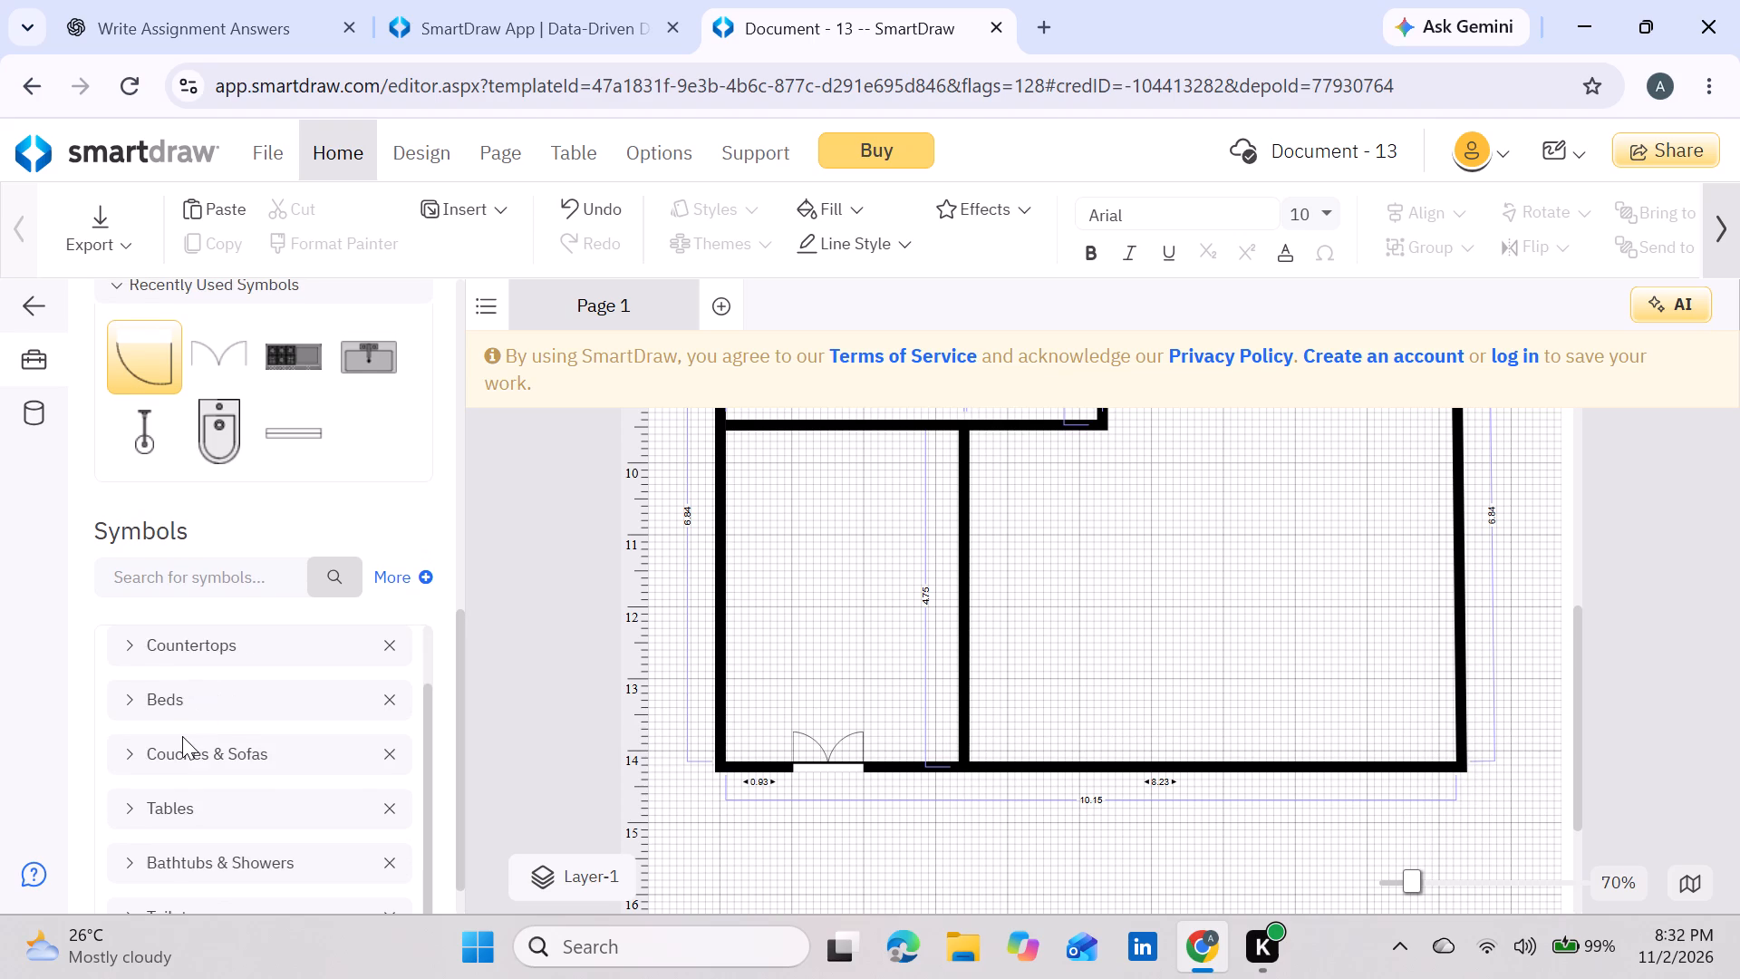
{"action": "scroll", "coordinate": [182, 736], "scroll_direction": "down", "scroll_amount": 2}
{"action": "scroll", "coordinate": [182, 736], "scroll_direction": "up", "scroll_amount": 3}
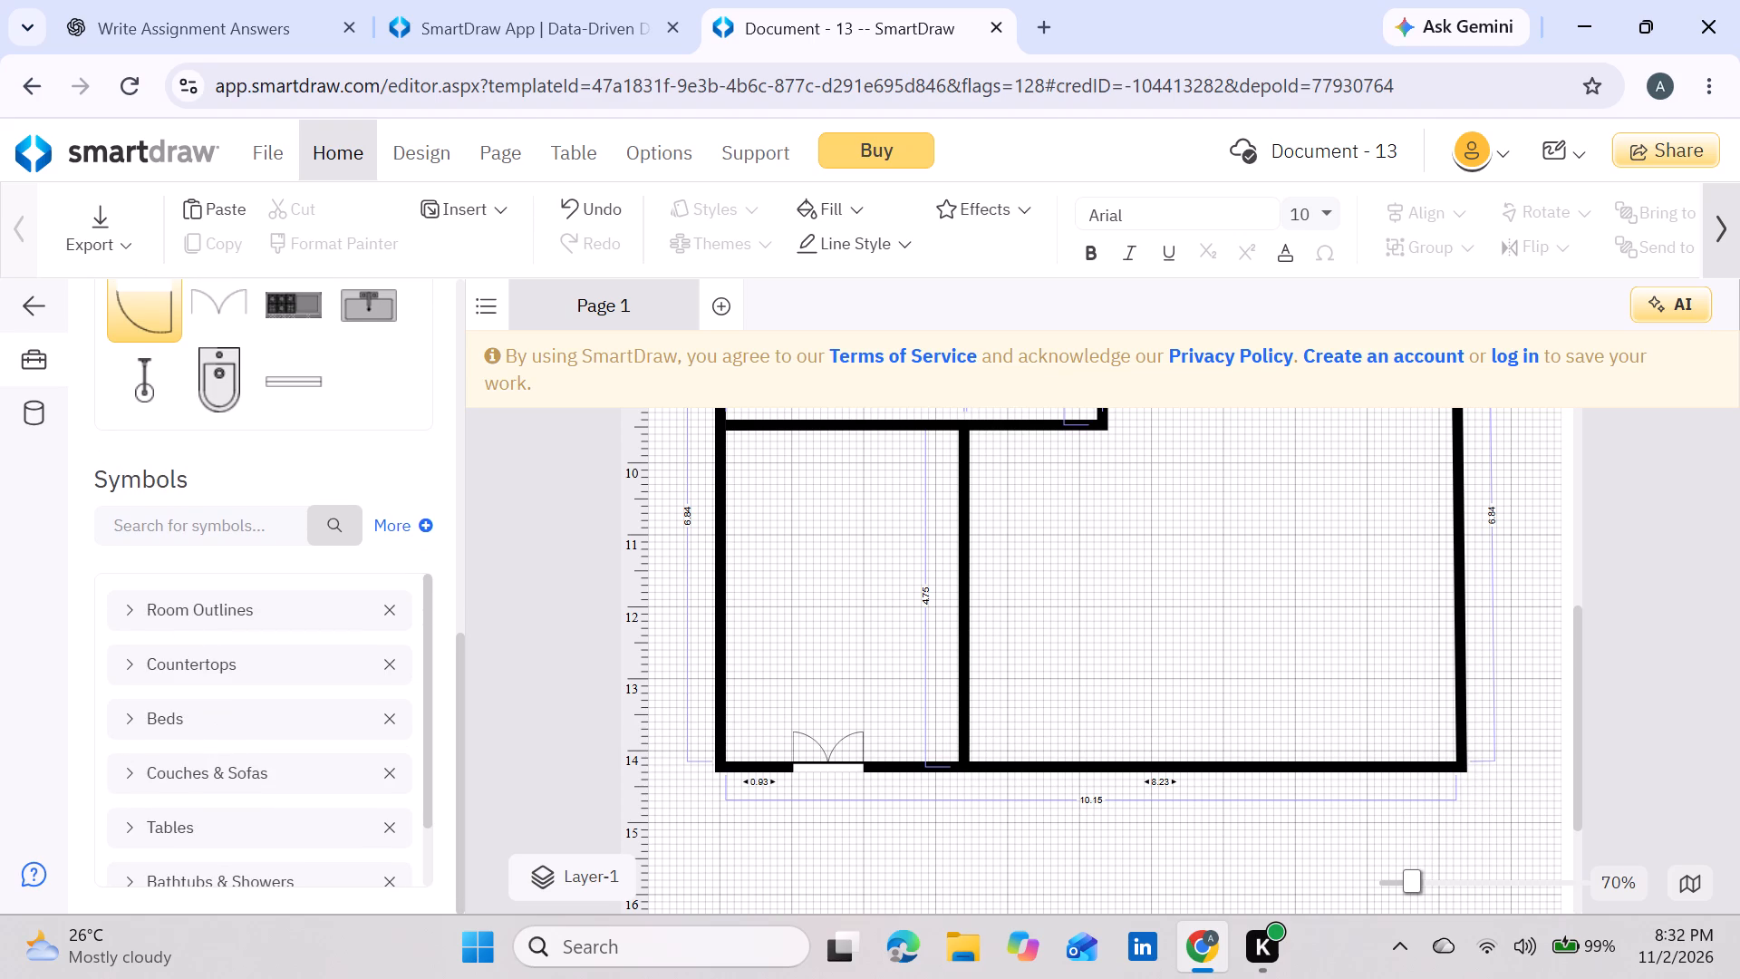
{"action": "left_click", "coordinate": [201, 524]}
{"action": "left_click", "coordinate": [256, 588]}
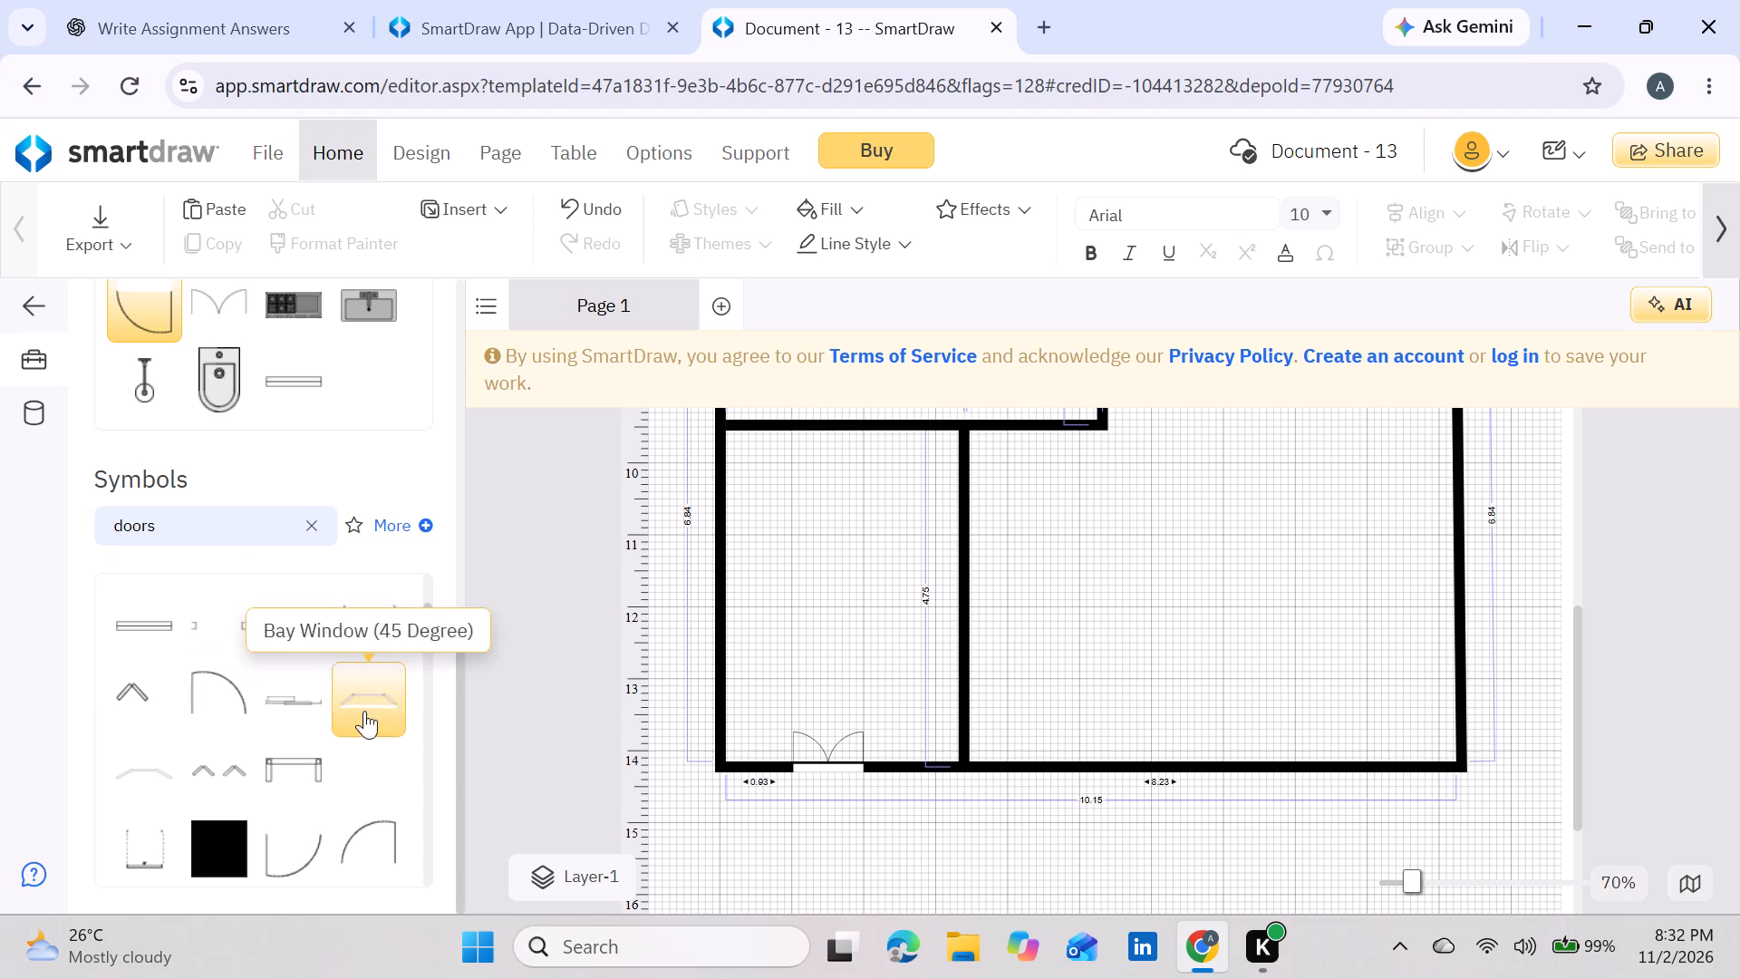
{"action": "left_click_drag", "start_coordinate": [386, 814], "coordinate": [981, 683]}
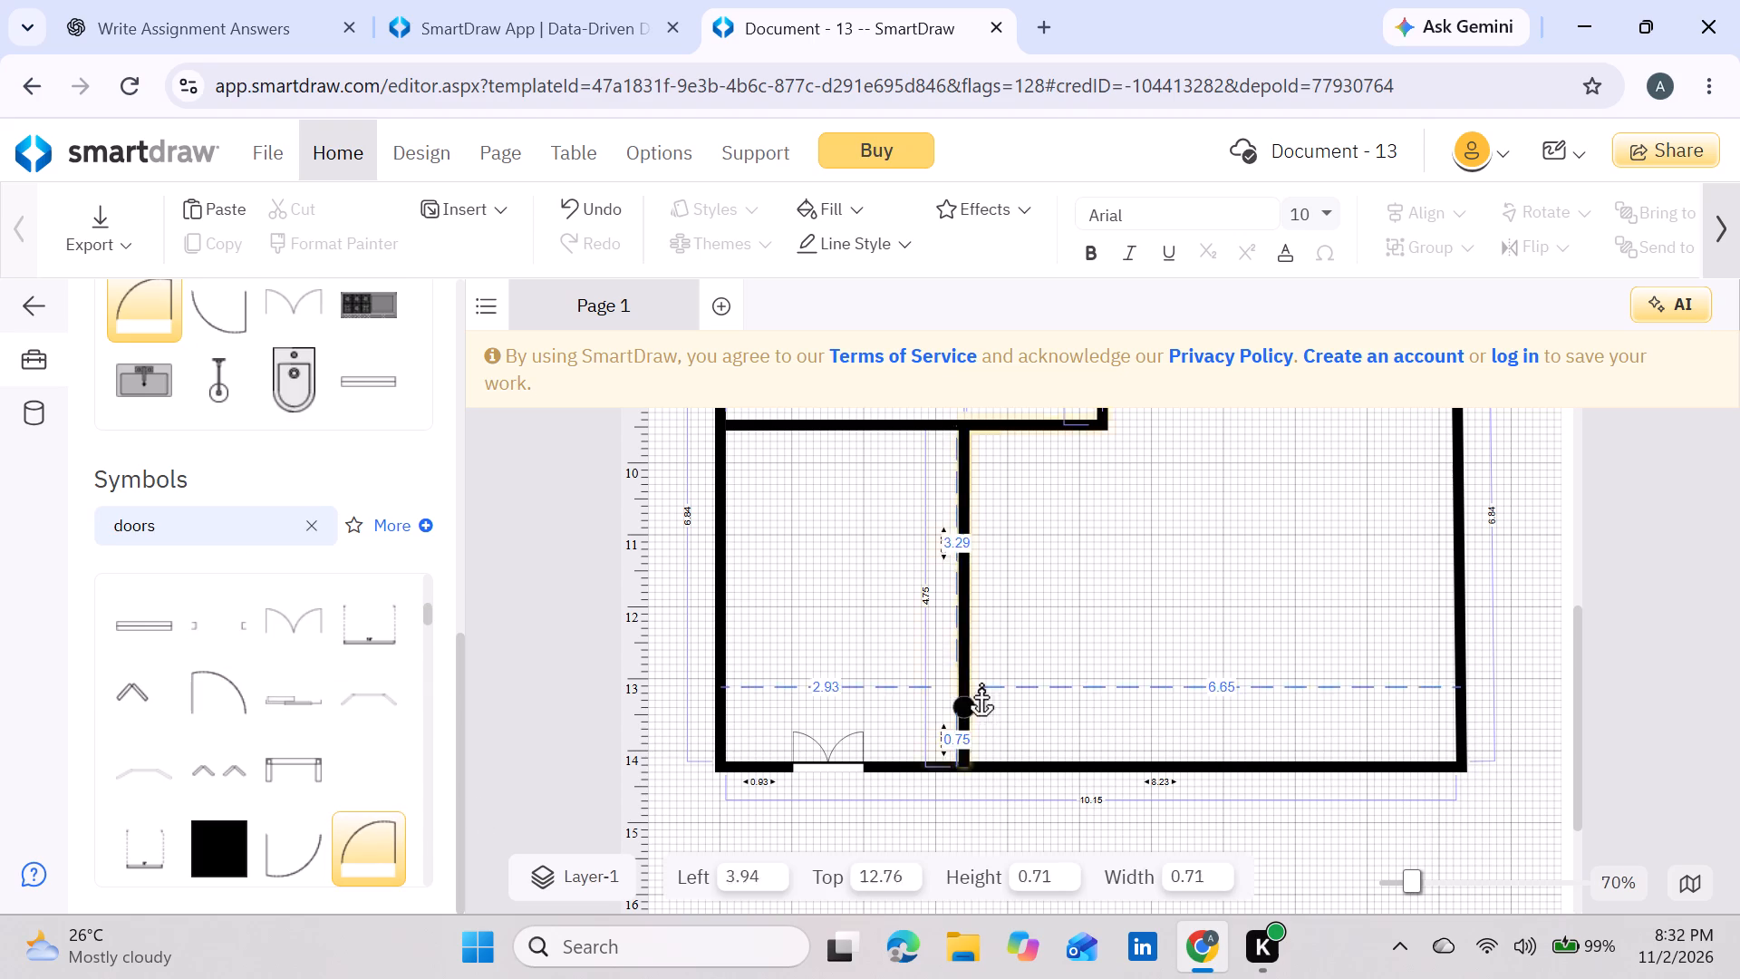
{"action": "left_click_drag", "start_coordinate": [981, 683], "coordinate": [981, 675]}
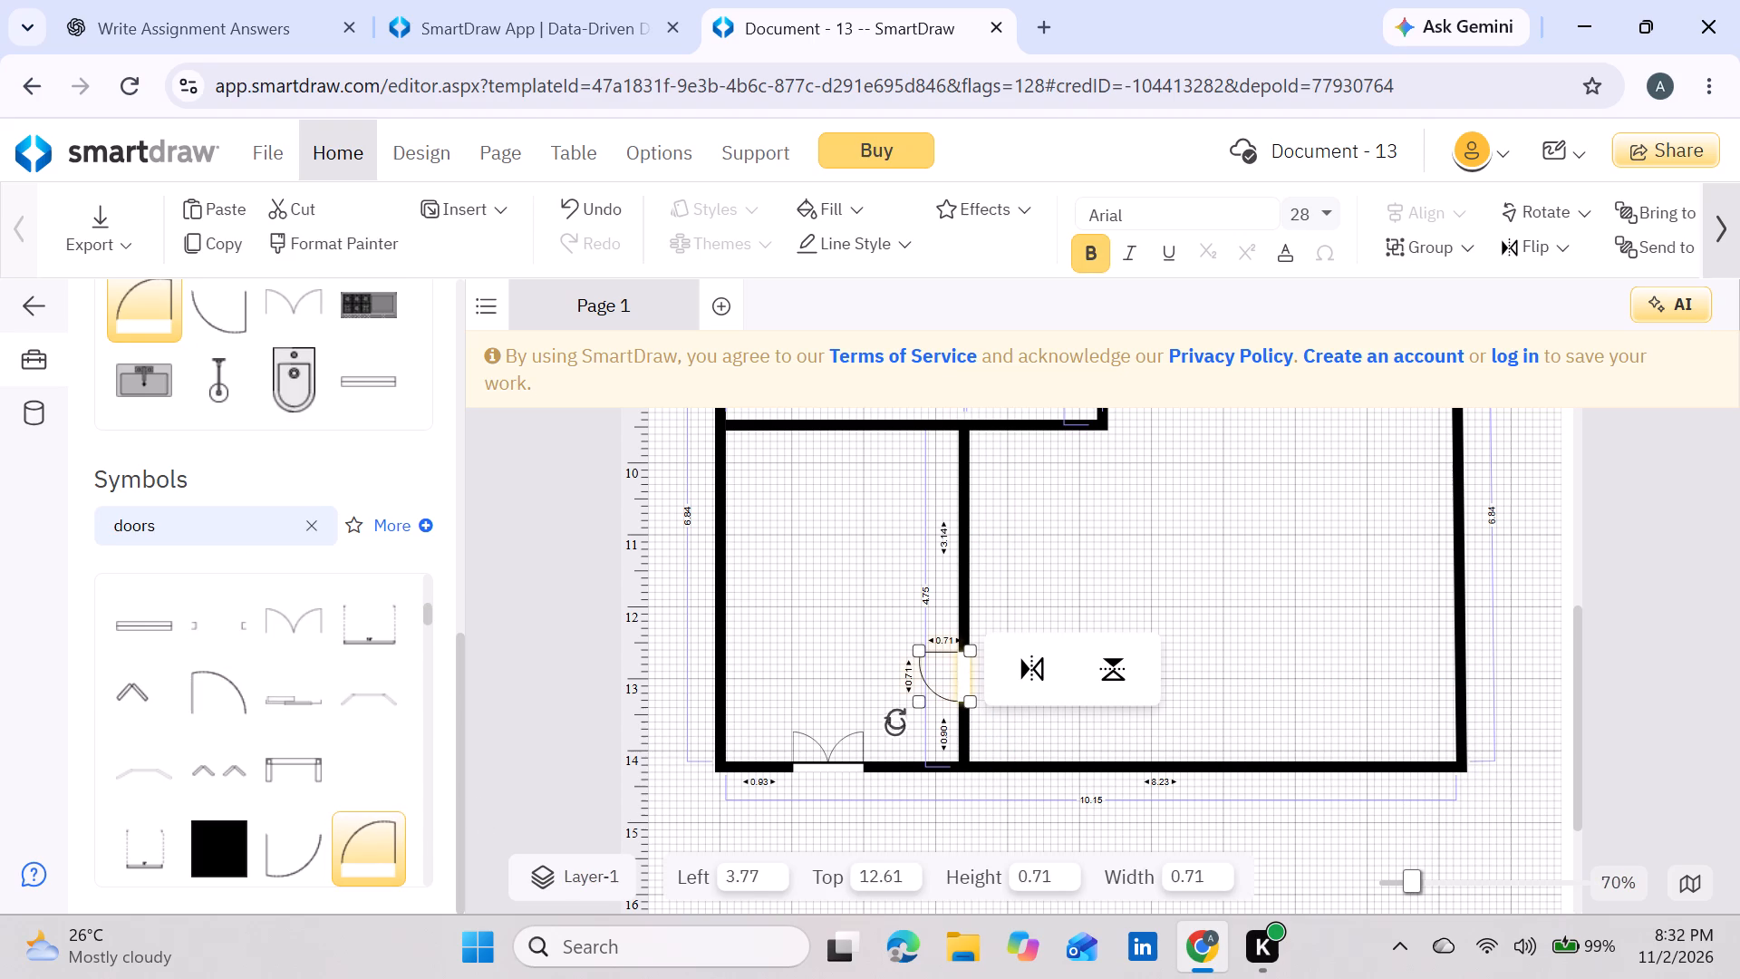
Rotate the single door to 270° so it swings into the large room, and slide it to about 3.68 below the partition's upper corner.
{"action": "left_click_drag", "start_coordinate": [895, 722], "coordinate": [981, 600]}
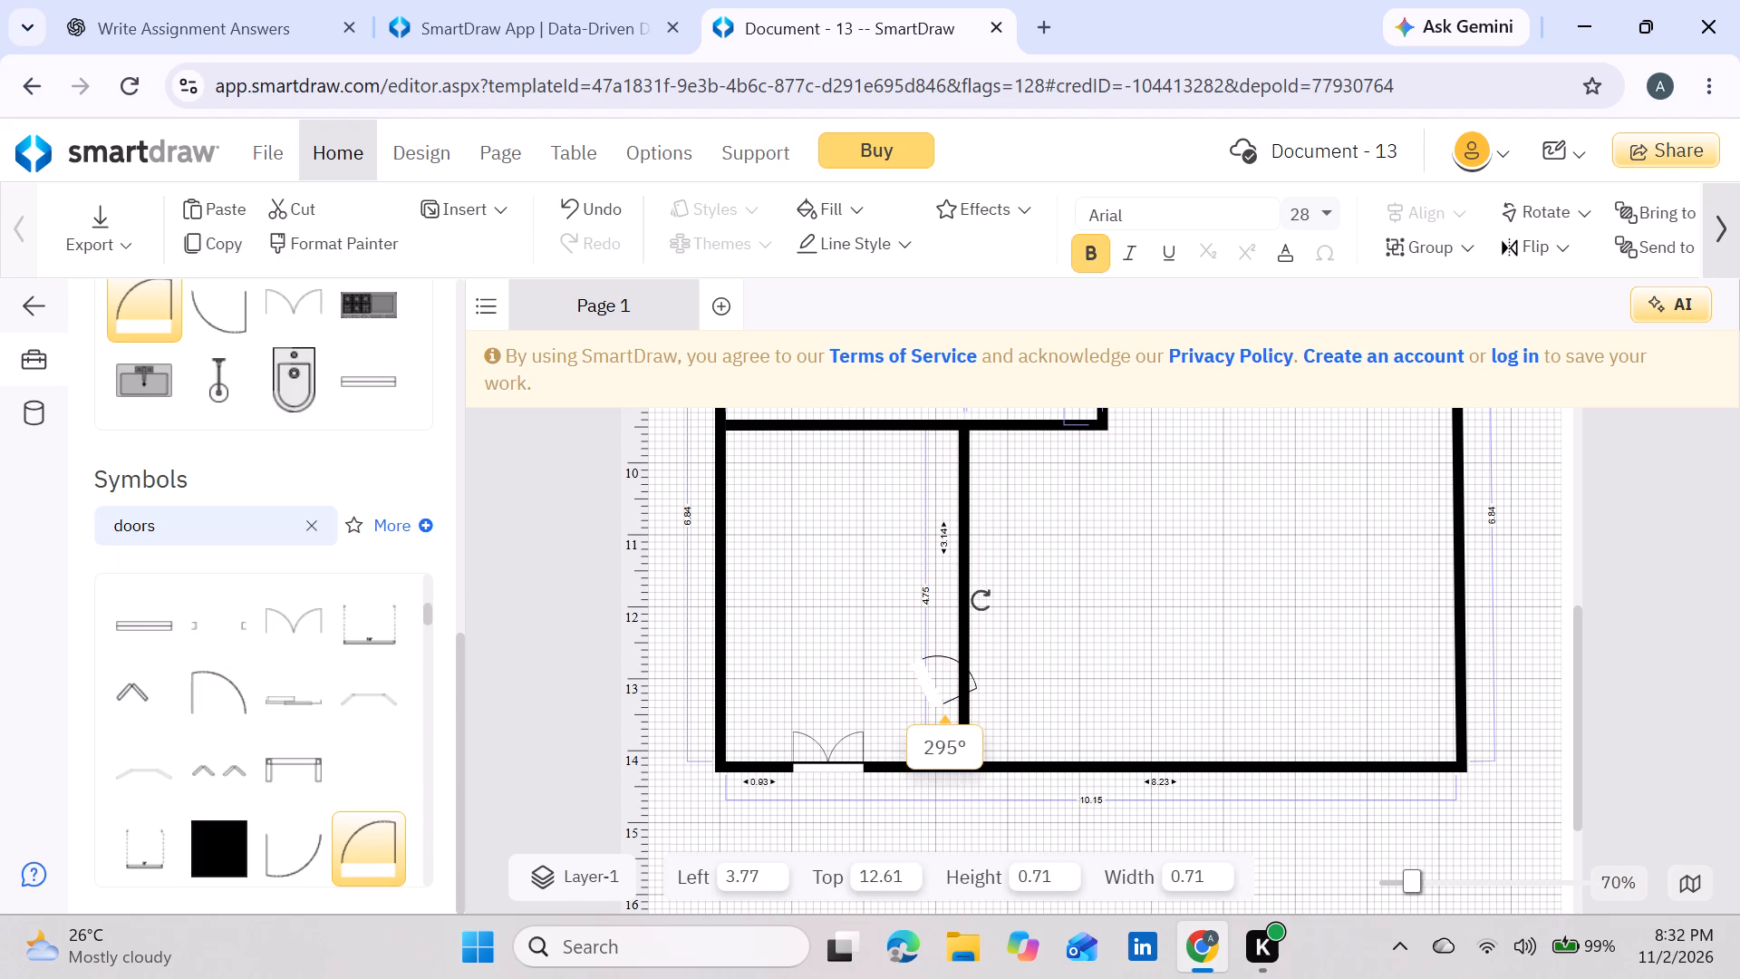
{"action": "left_click_drag", "start_coordinate": [981, 600], "coordinate": [1018, 606]}
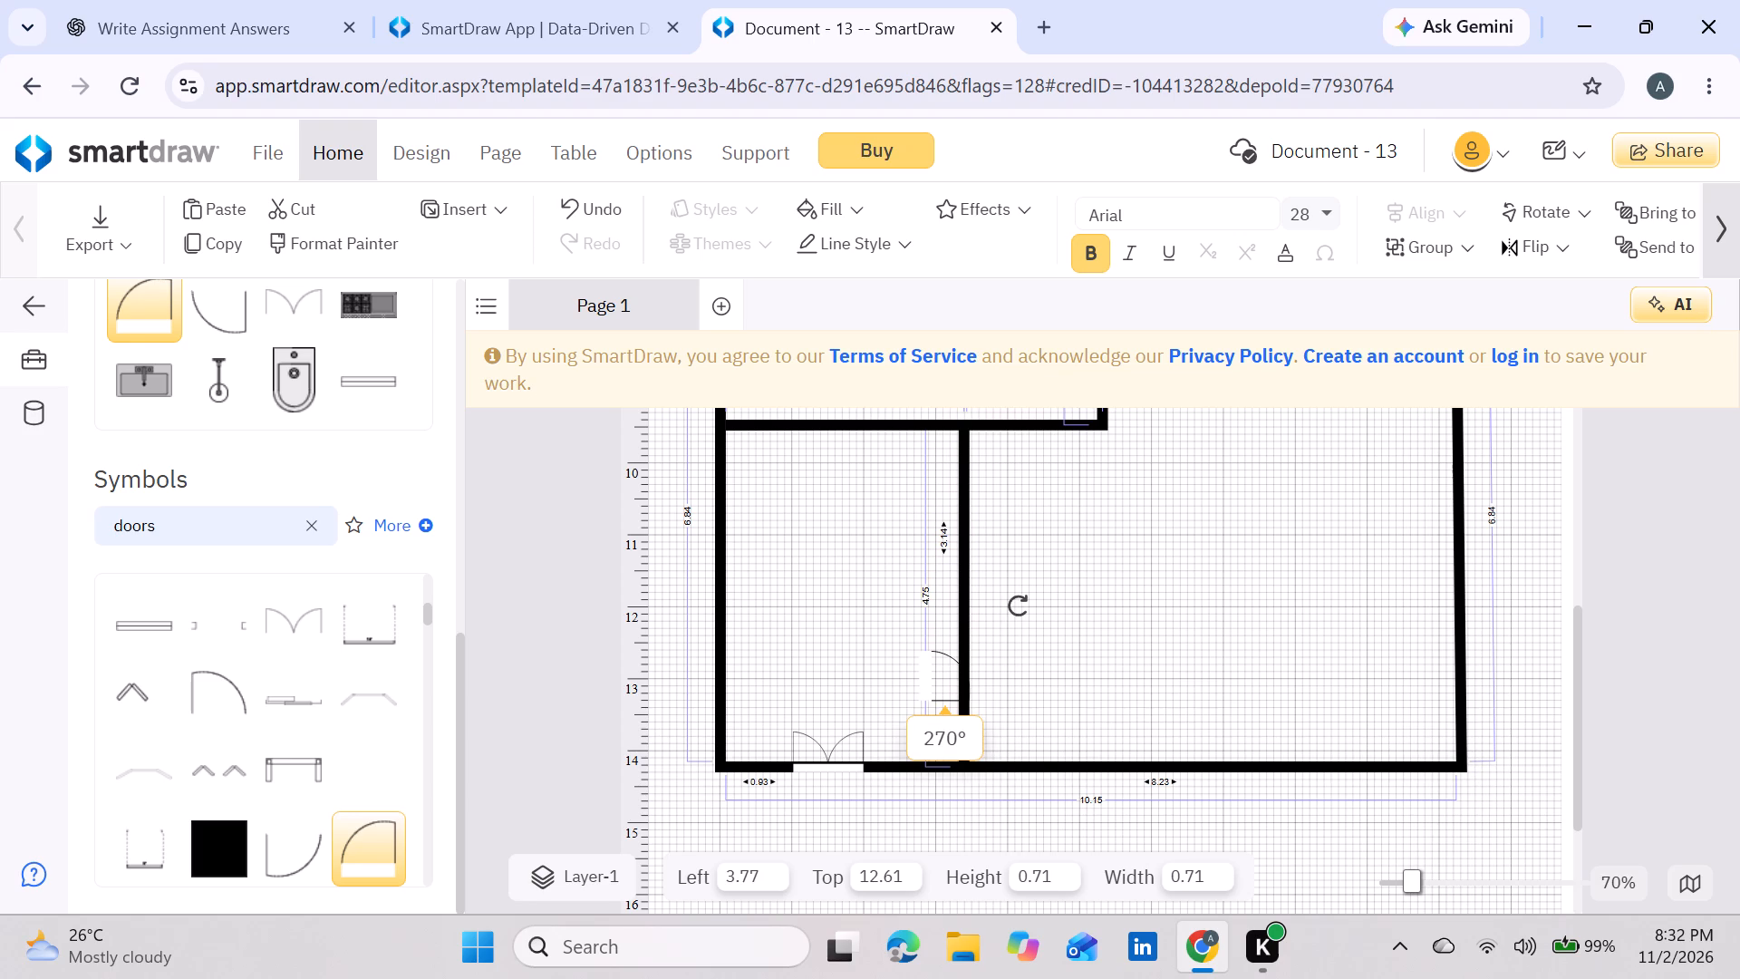
{"action": "left_click_drag", "start_coordinate": [1018, 606], "coordinate": [1019, 605]}
{"action": "left_click_drag", "start_coordinate": [983, 673], "coordinate": [983, 706]}
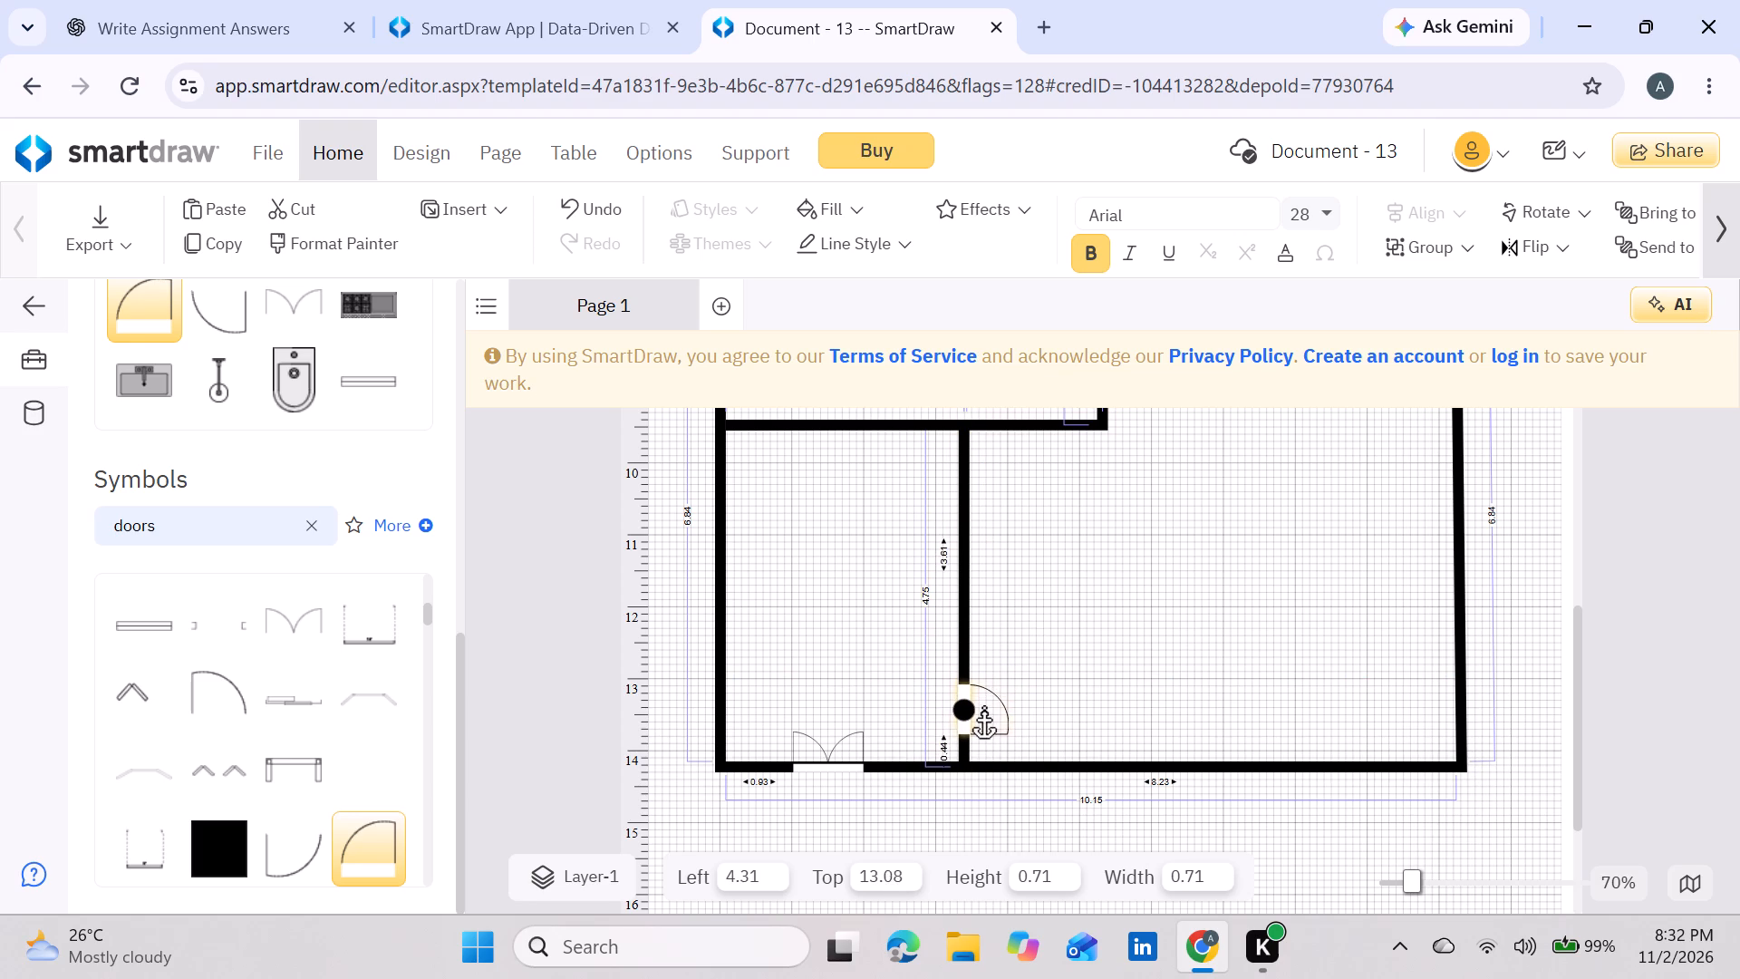
{"action": "left_click_drag", "start_coordinate": [983, 706], "coordinate": [987, 711]}
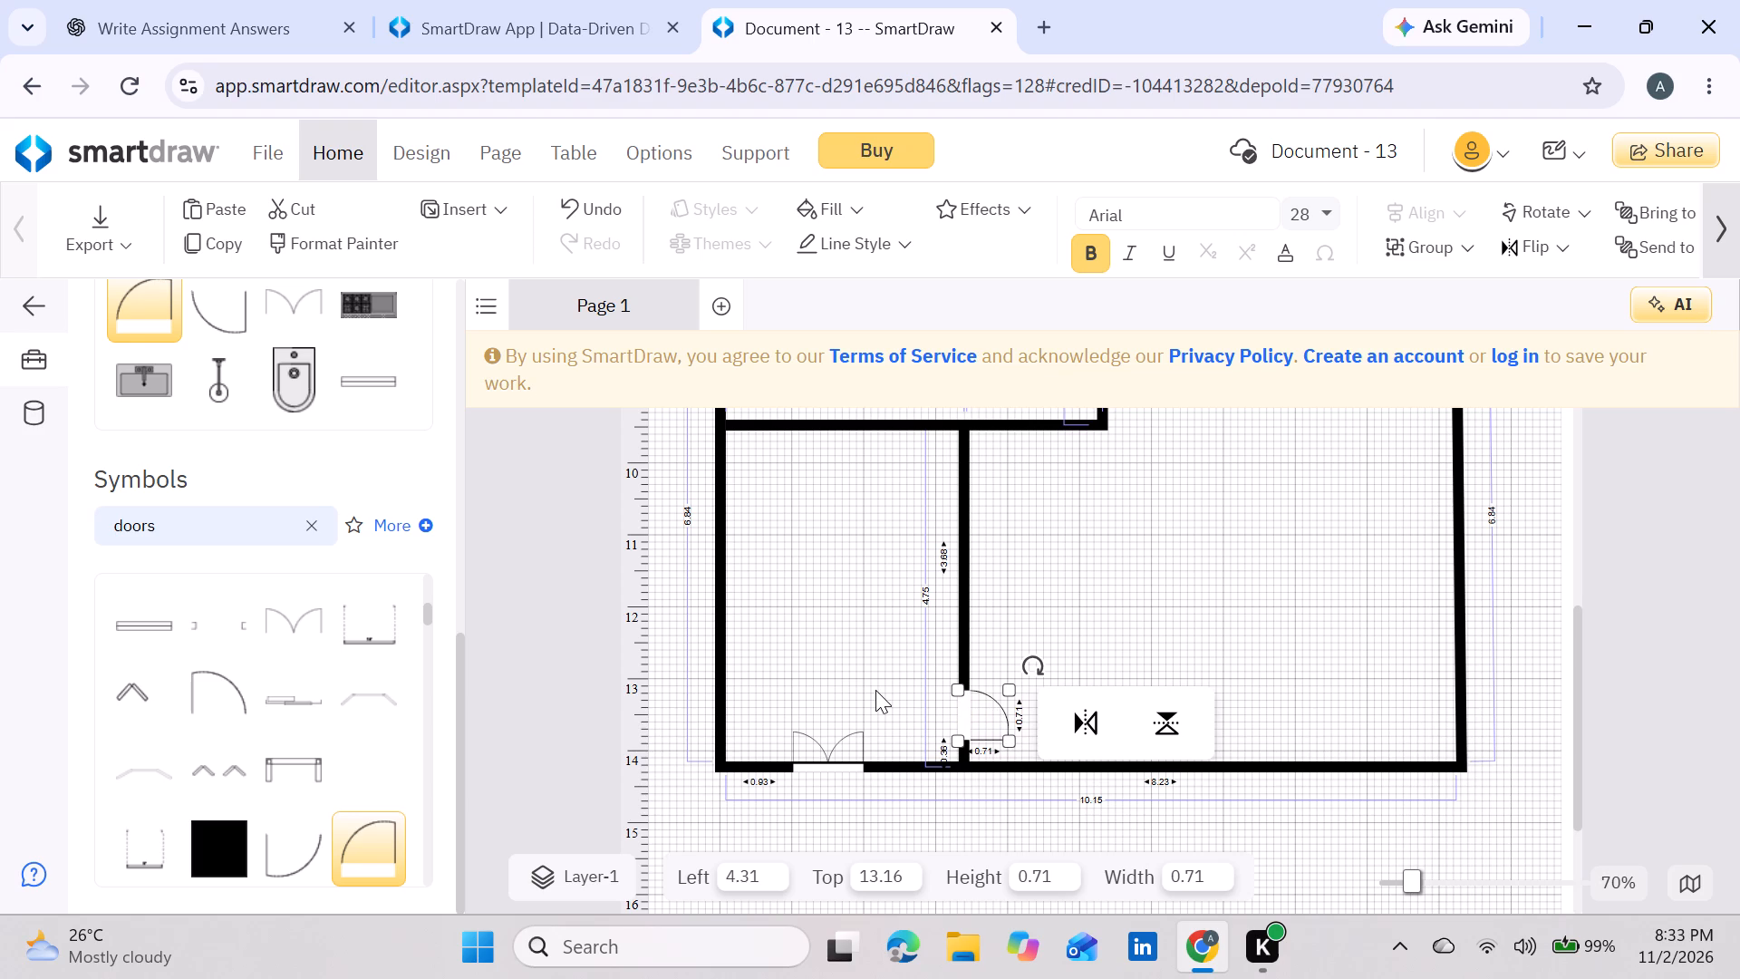
{"action": "left_click", "coordinate": [856, 593]}
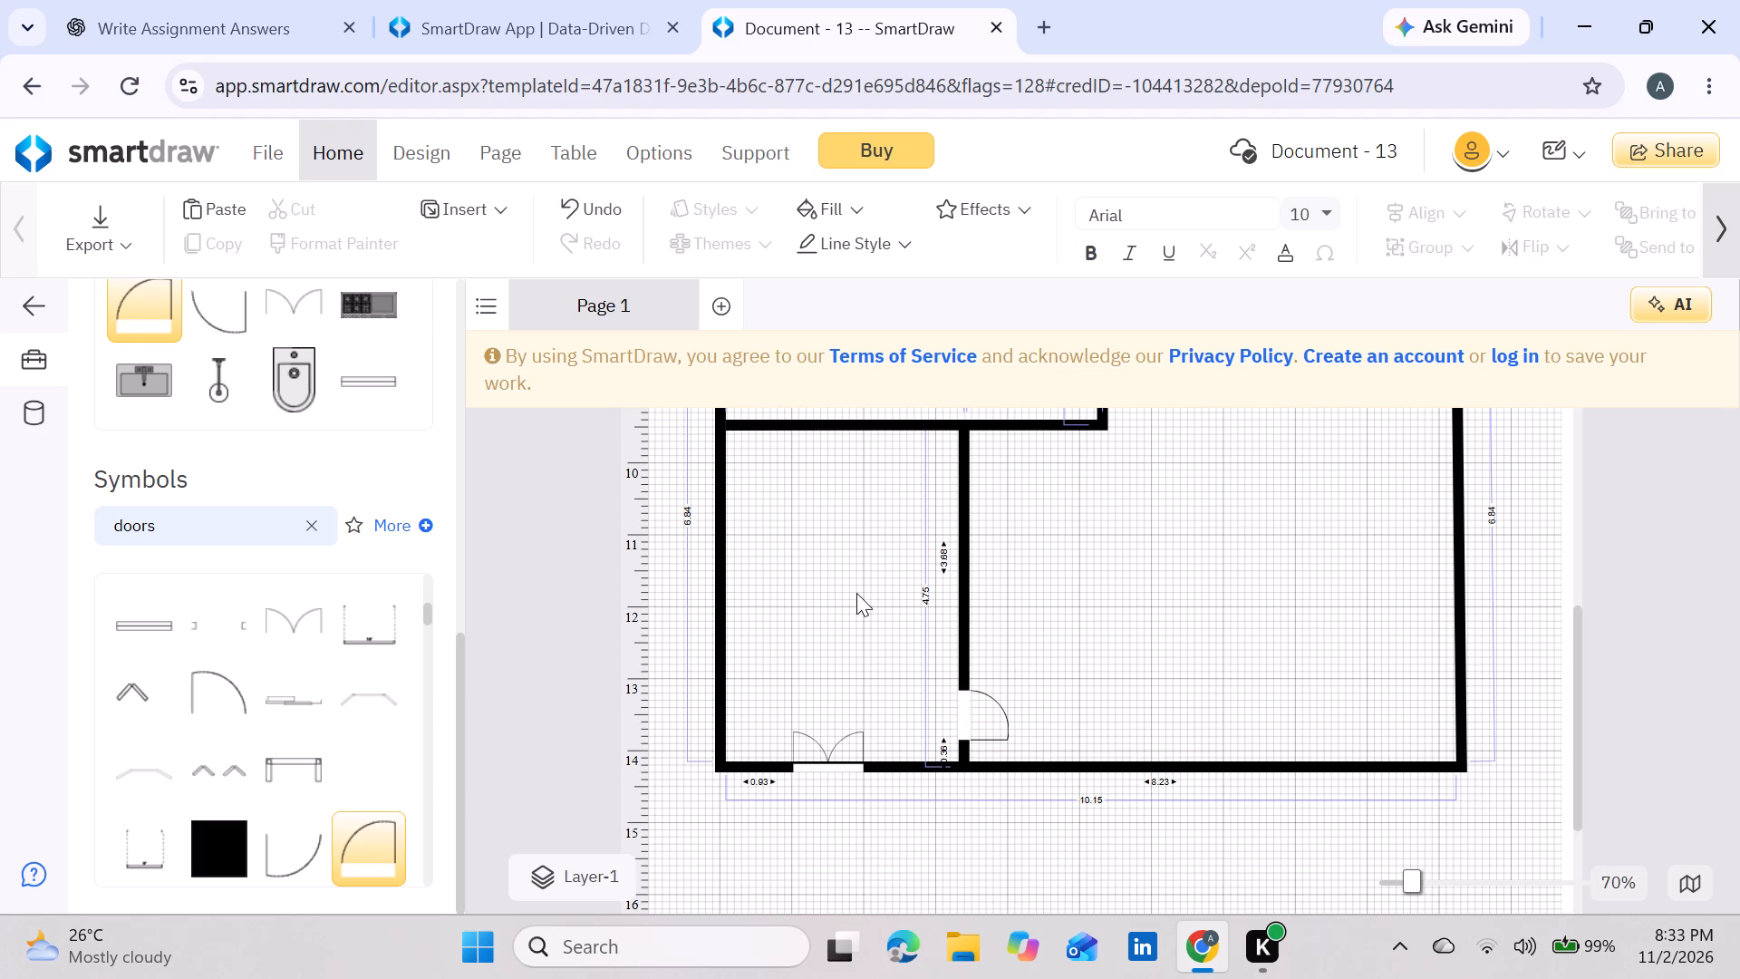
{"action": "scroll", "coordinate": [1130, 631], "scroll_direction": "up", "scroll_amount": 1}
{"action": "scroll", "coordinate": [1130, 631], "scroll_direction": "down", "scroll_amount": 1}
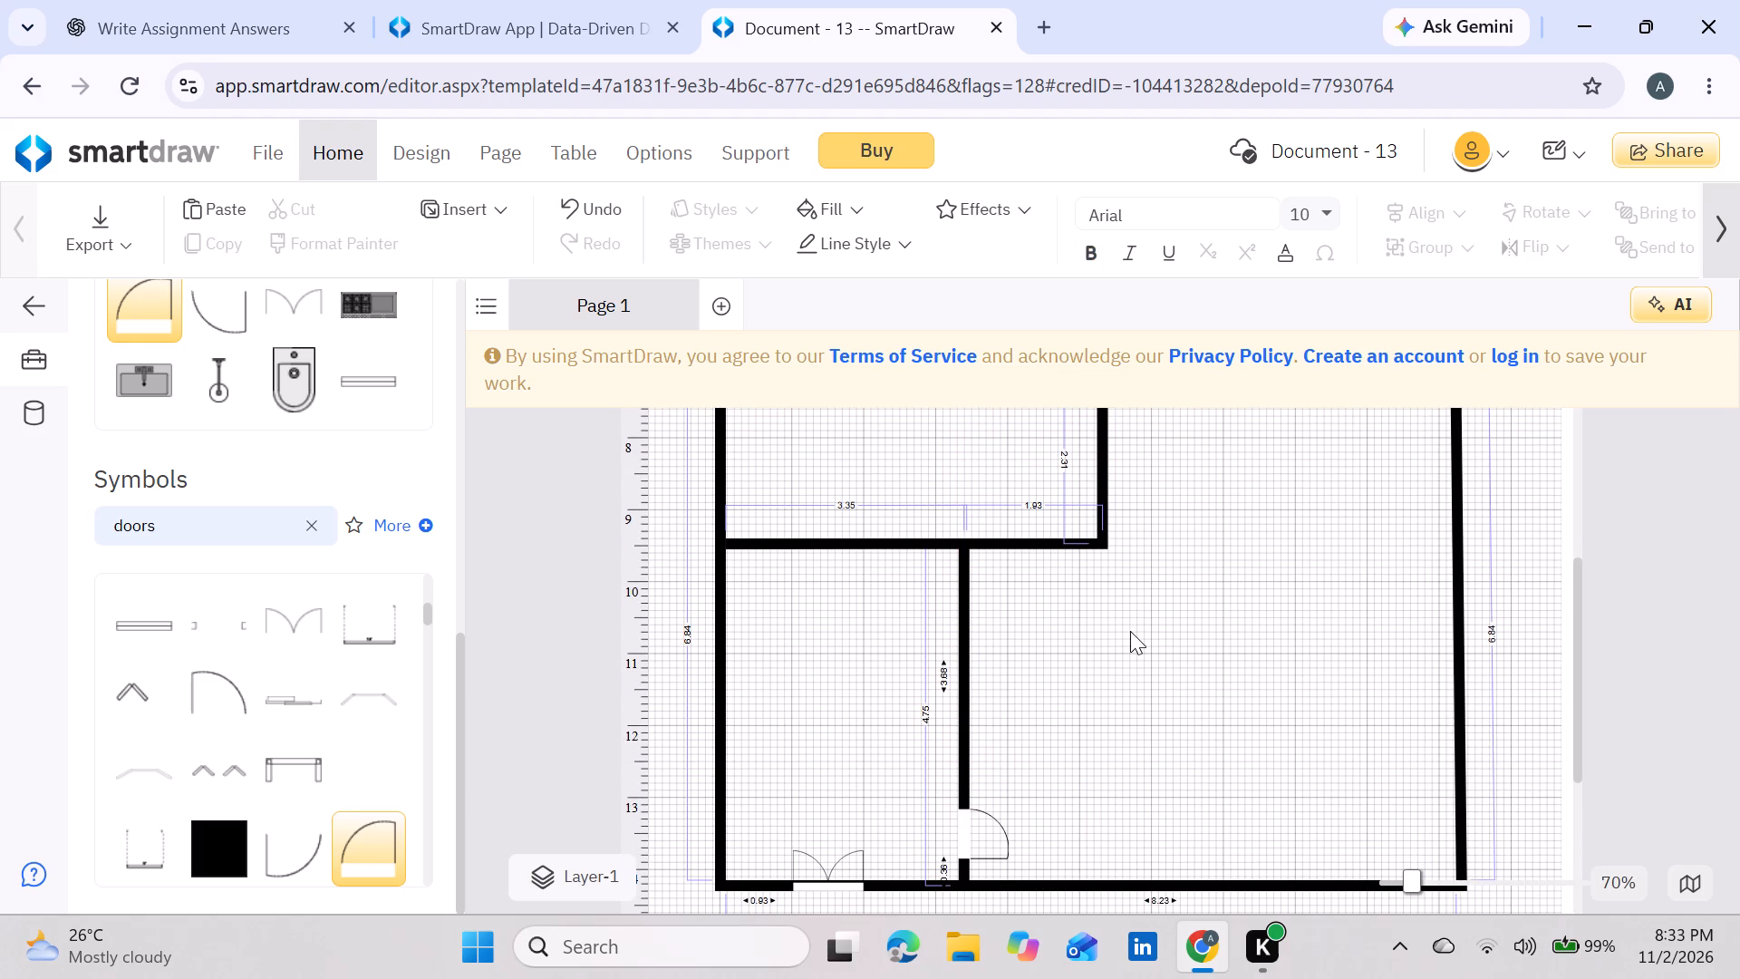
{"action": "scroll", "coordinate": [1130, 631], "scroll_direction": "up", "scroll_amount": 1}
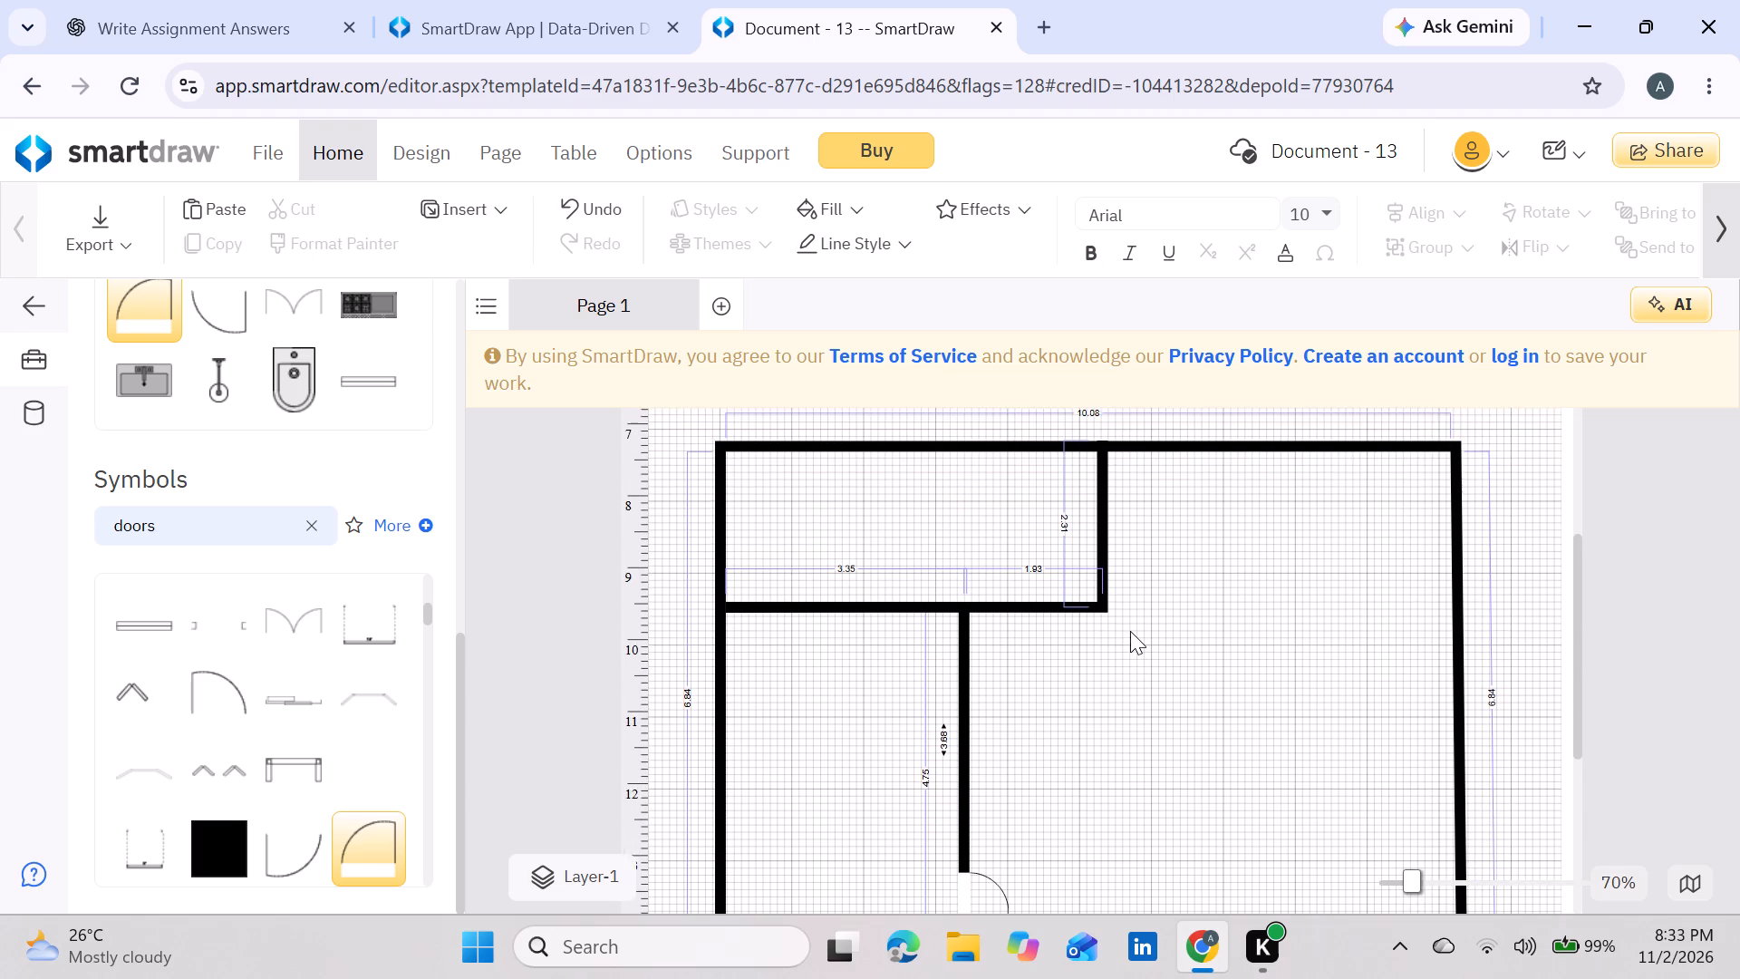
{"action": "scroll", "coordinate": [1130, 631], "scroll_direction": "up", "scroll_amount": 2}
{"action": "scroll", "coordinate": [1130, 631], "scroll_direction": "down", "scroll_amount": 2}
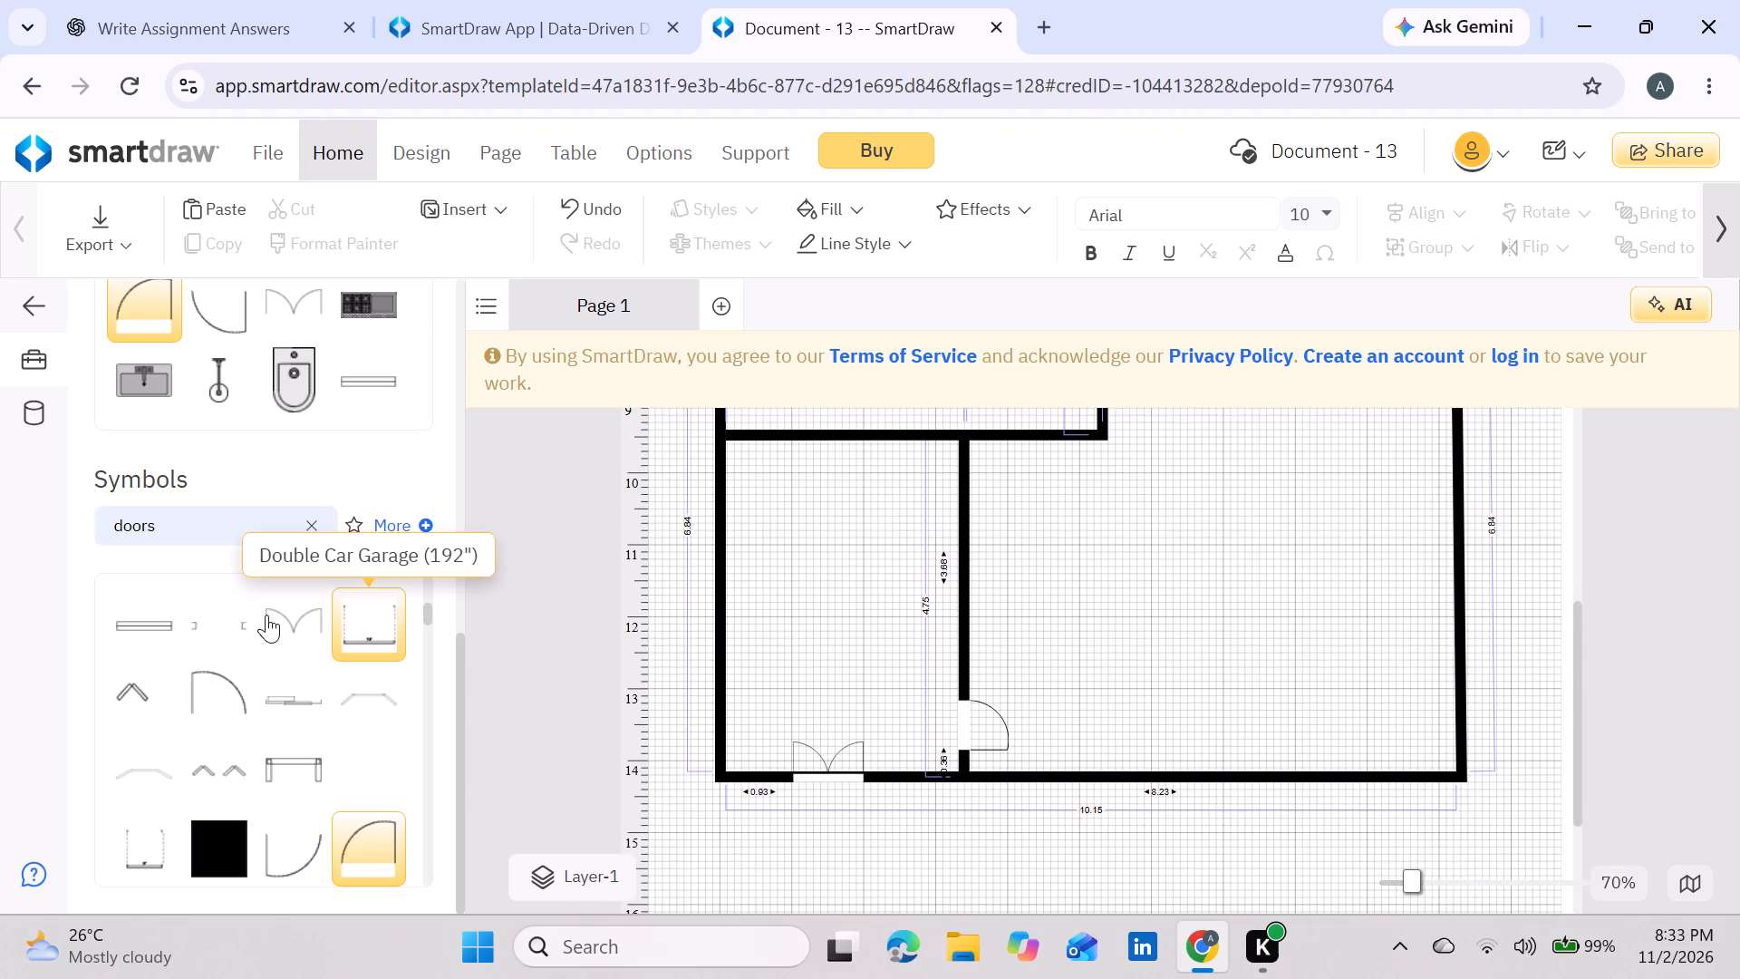
Search the symbols for basin and place a Double Kitchen Sink Large/Small 42" in the narrow lower-left room.
{"action": "left_click", "coordinate": [314, 530]}
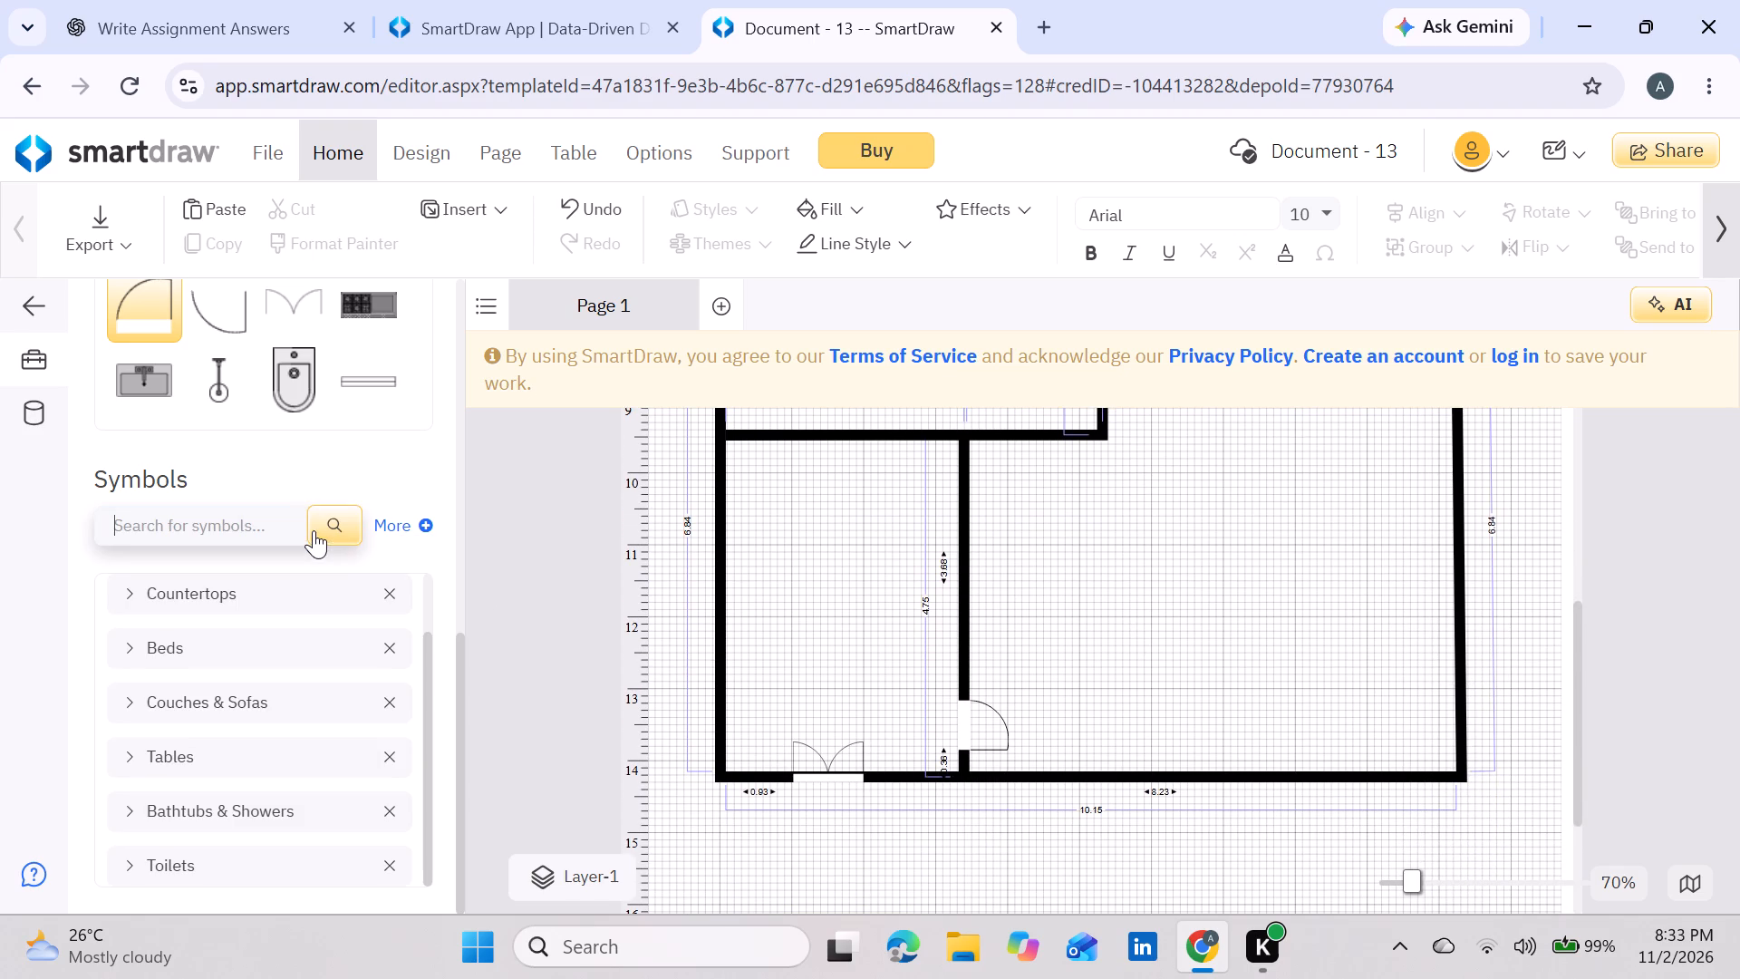
{"action": "scroll", "coordinate": [265, 720], "scroll_direction": "down", "scroll_amount": 1}
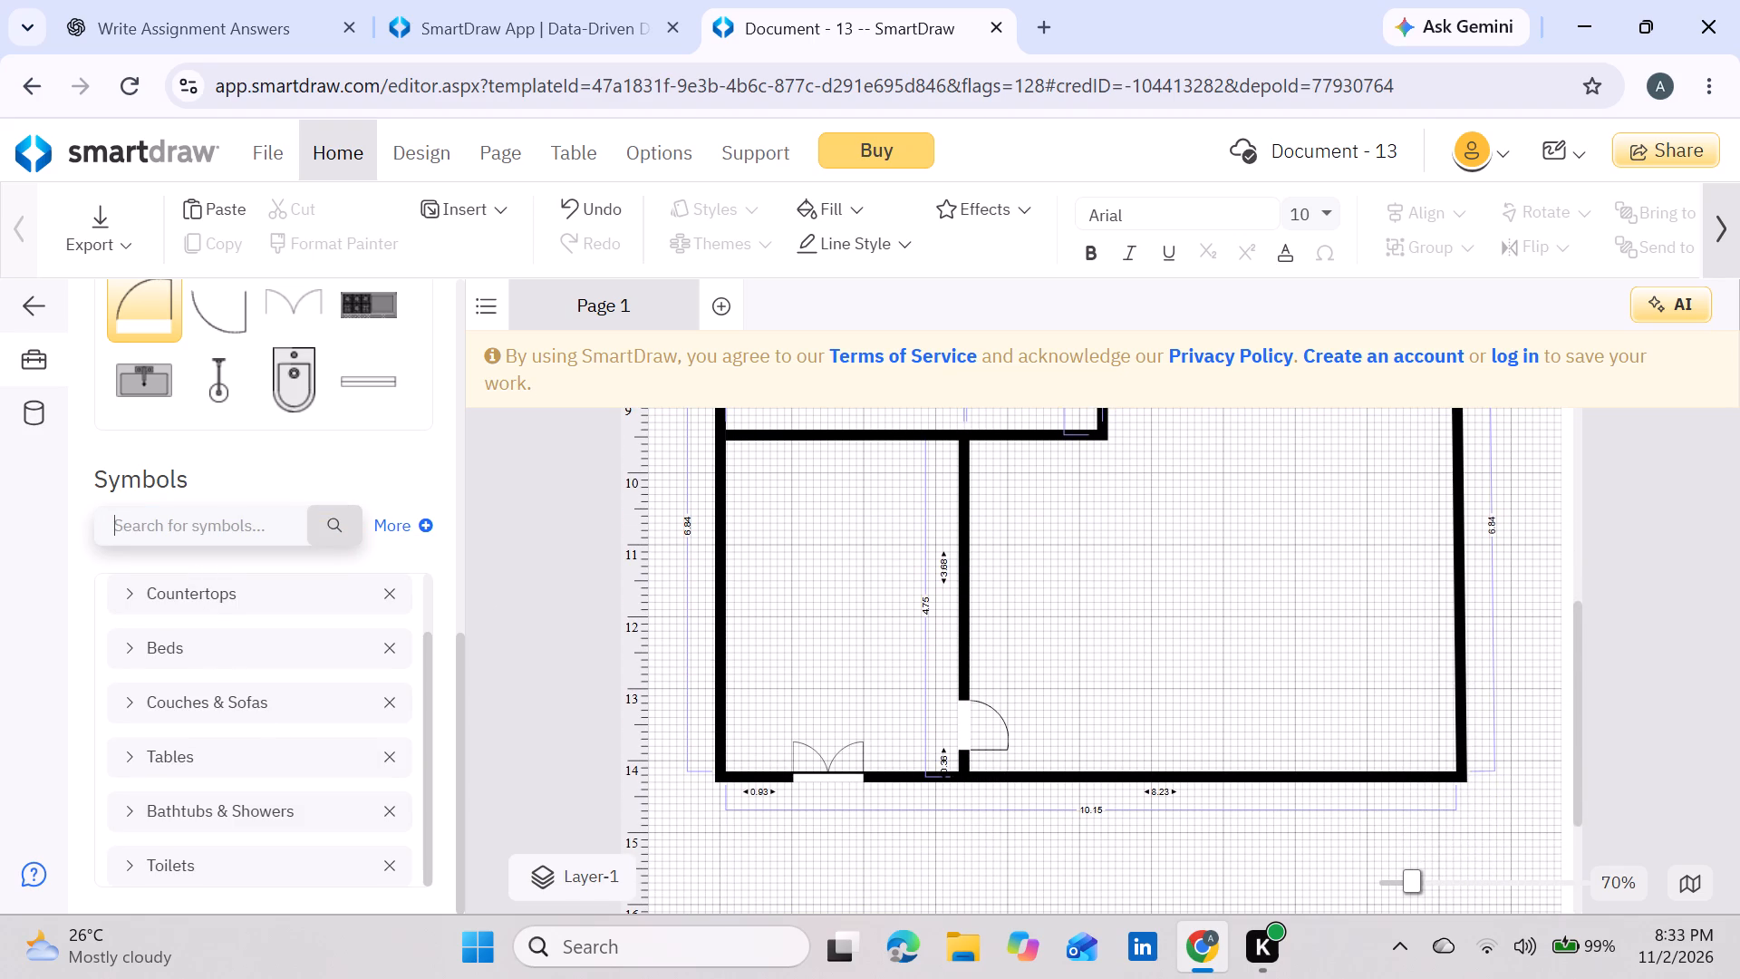
{"action": "left_click", "coordinate": [228, 537]}
{"action": "type", "text": "basin"}
{"action": "key", "text": "Return"}
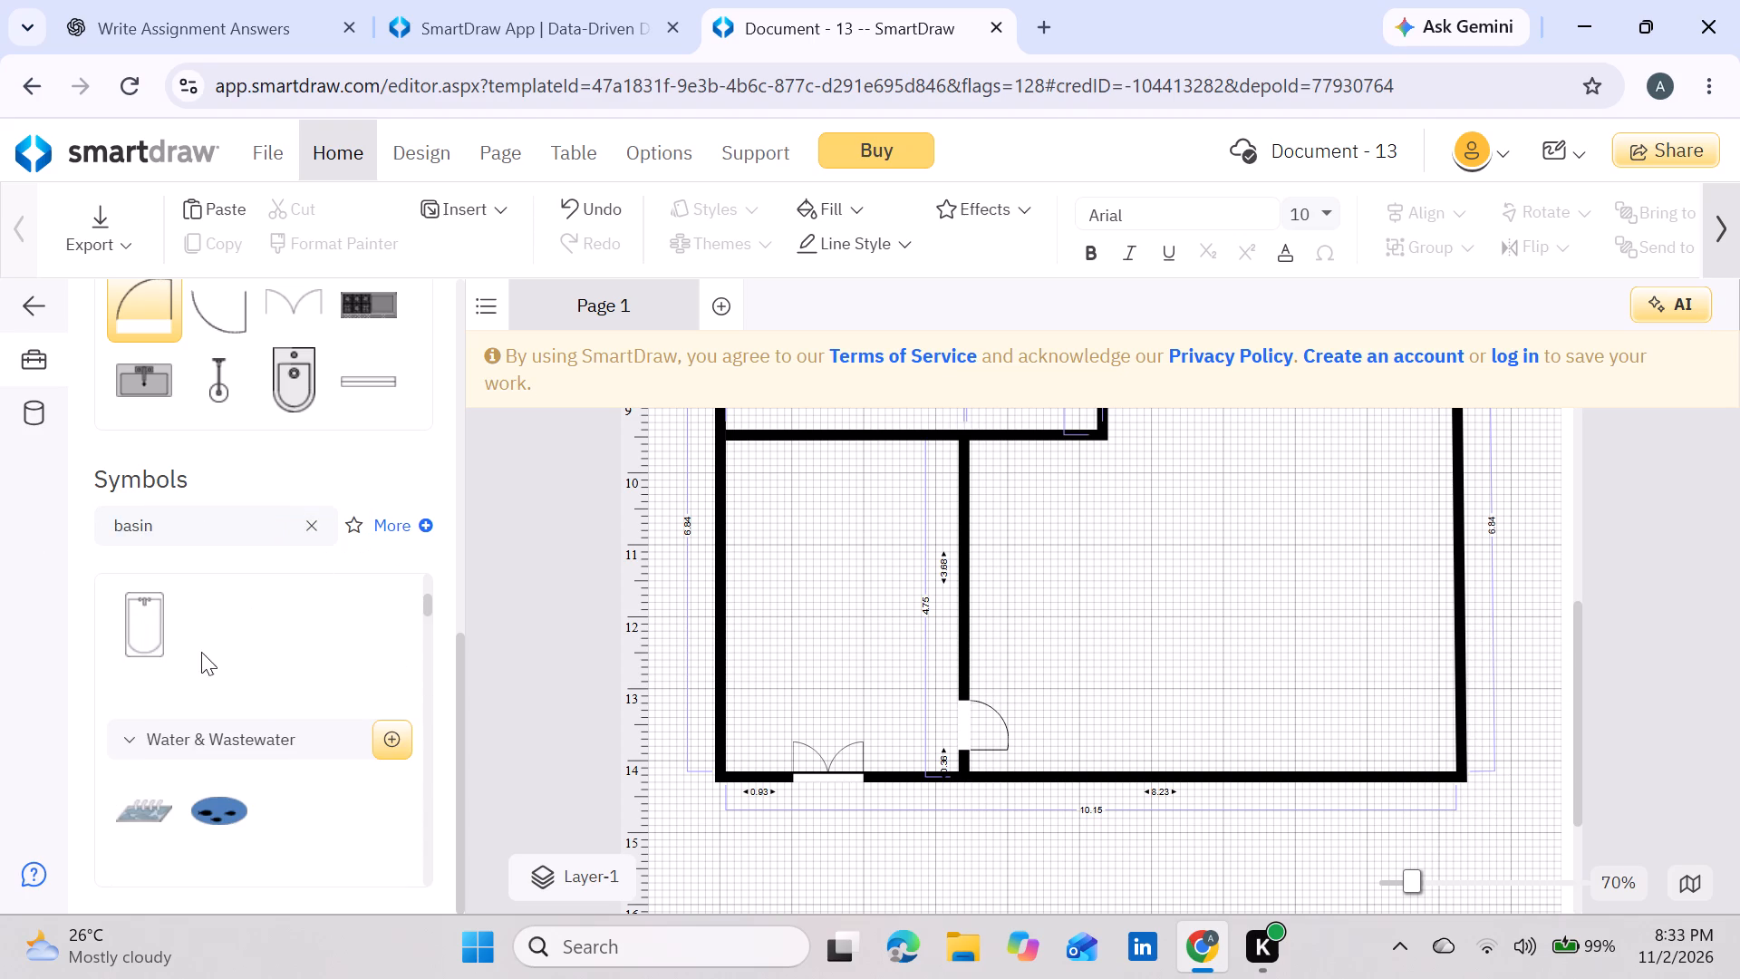
{"action": "scroll", "coordinate": [160, 703], "scroll_direction": "down", "scroll_amount": 3}
{"action": "scroll", "coordinate": [160, 703], "scroll_direction": "up", "scroll_amount": 1}
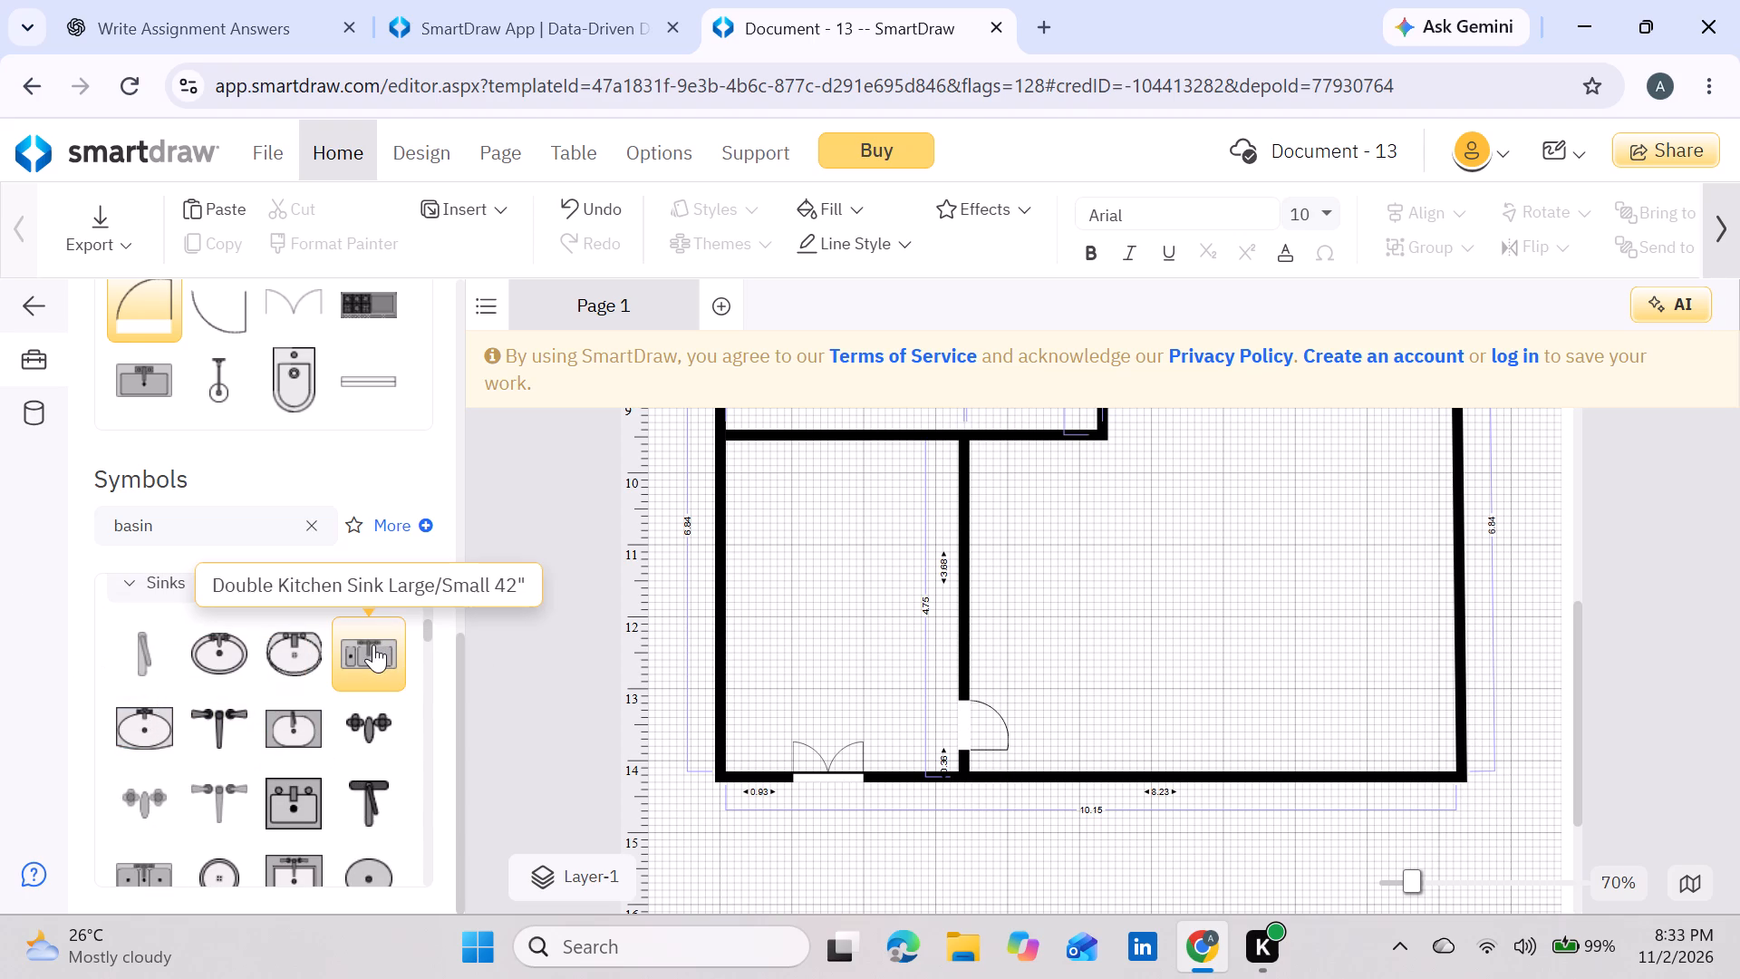
{"action": "left_click_drag", "start_coordinate": [373, 645], "coordinate": [797, 641]}
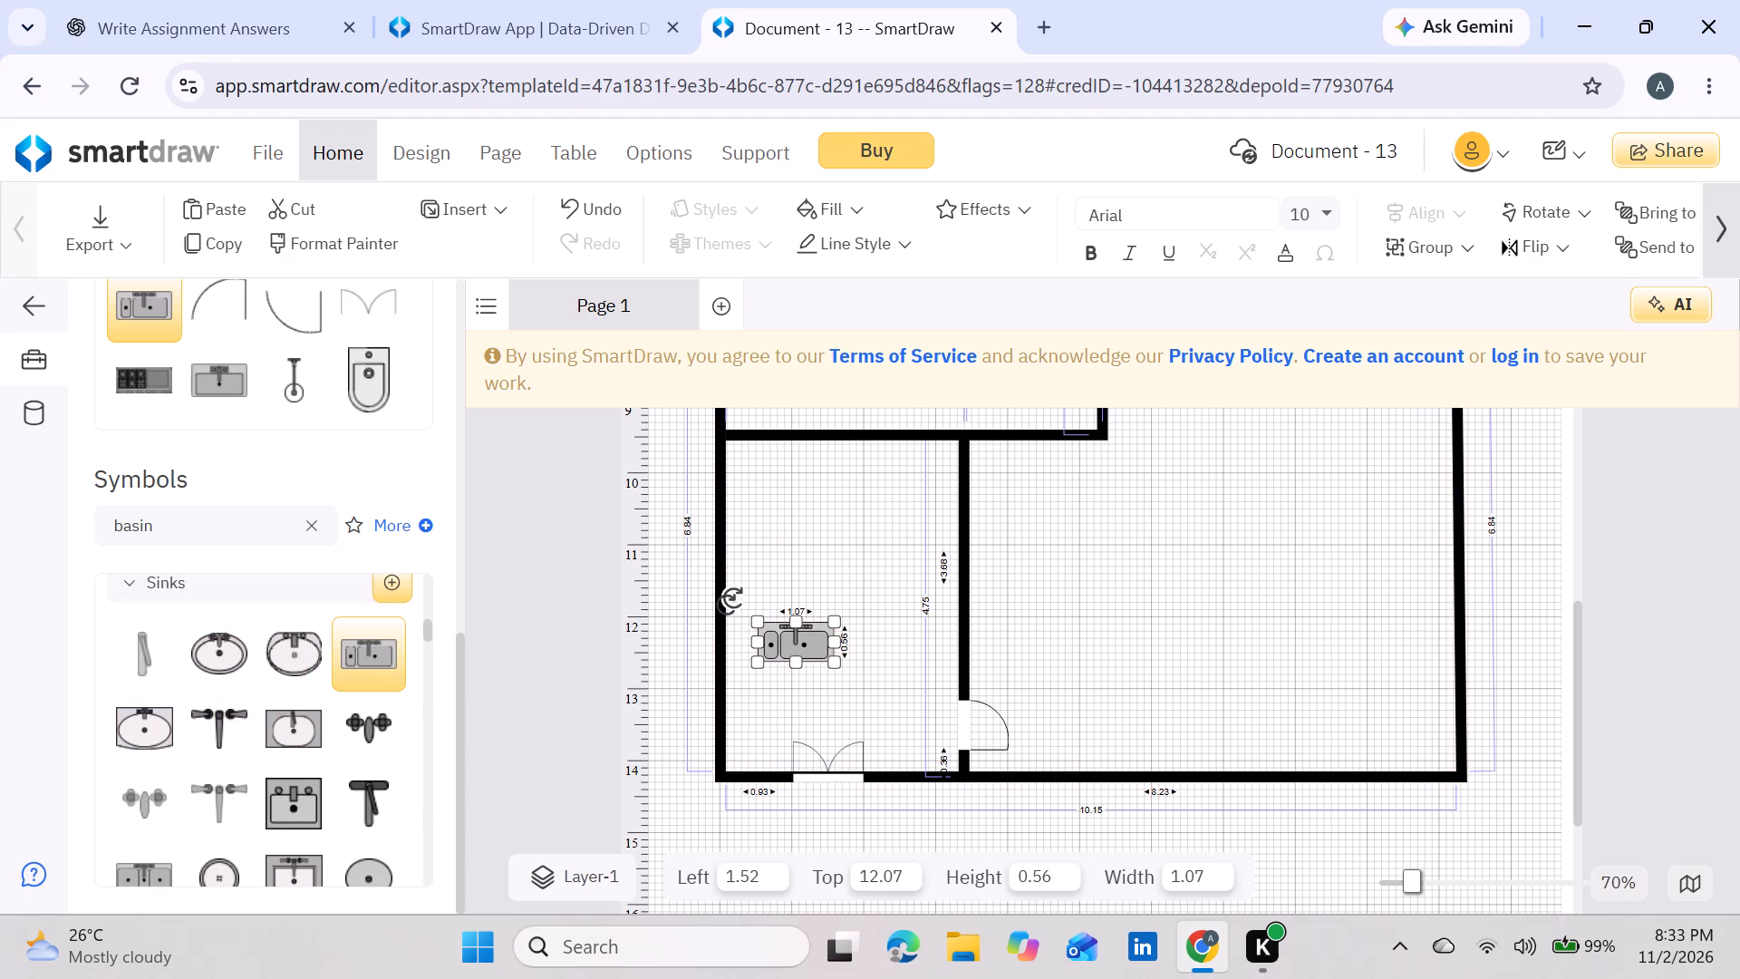
Turn the sink upright and set it against the left exterior wall above the double door, at about Left 0.83, Top 12.61.
{"action": "left_click_drag", "start_coordinate": [734, 602], "coordinate": [769, 693]}
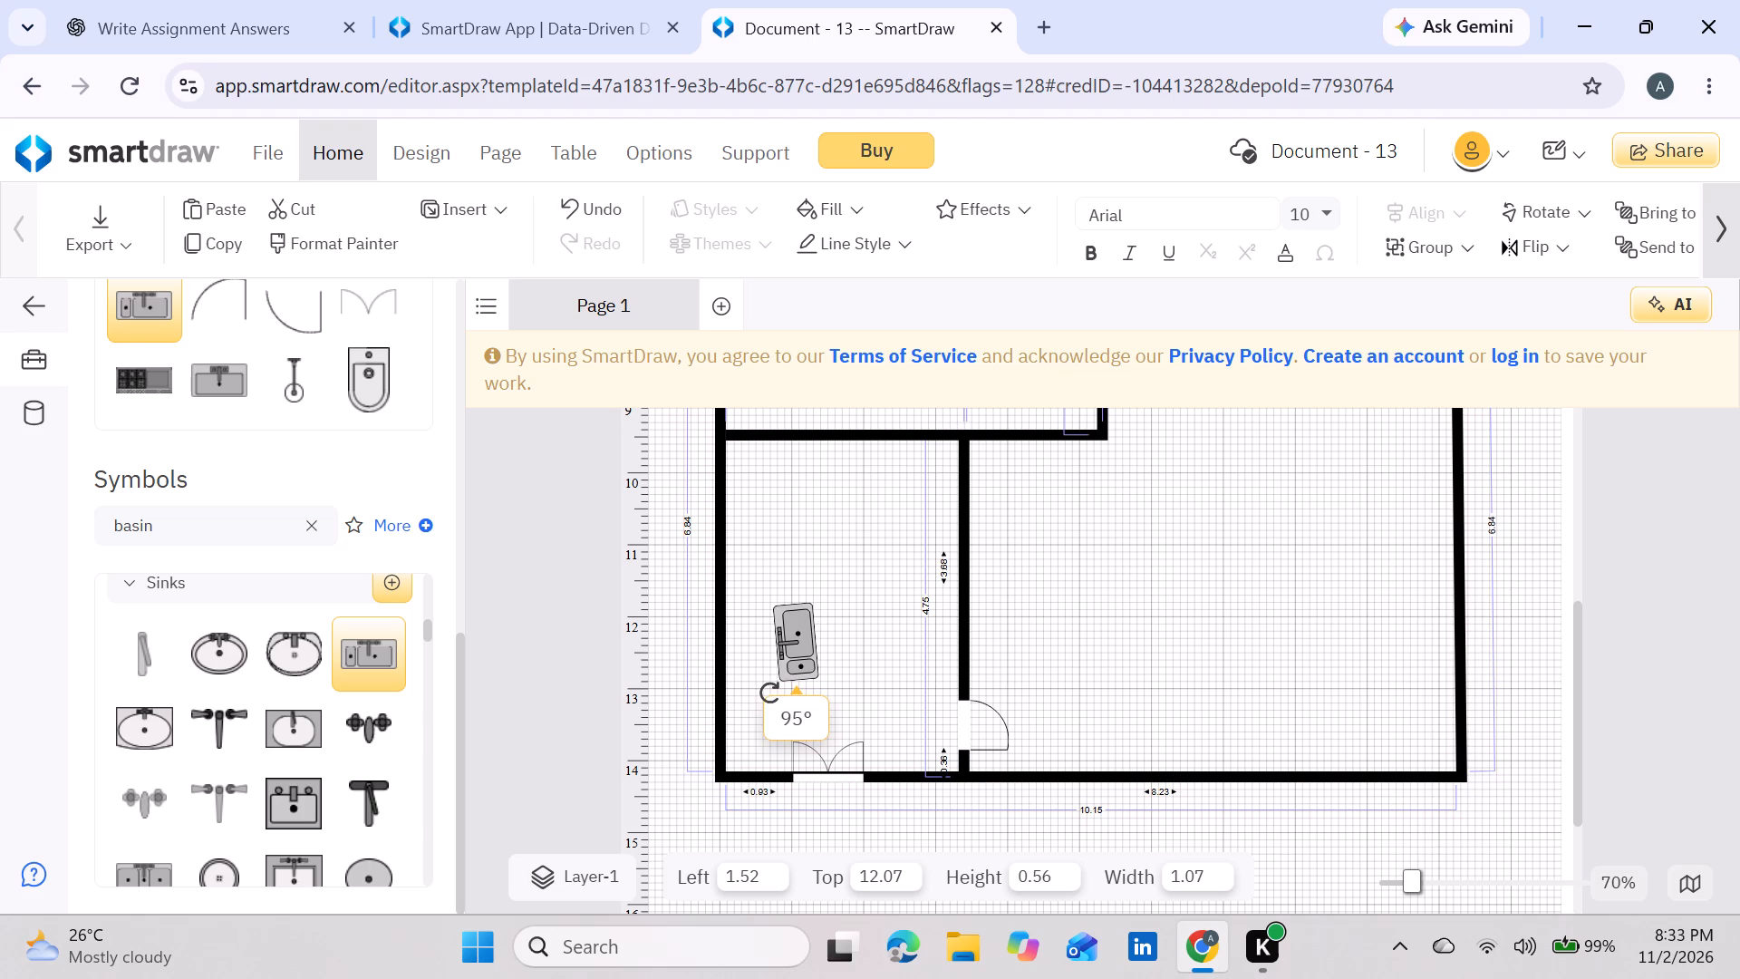
{"action": "left_click_drag", "start_coordinate": [769, 693], "coordinate": [763, 690]}
{"action": "left_click_drag", "start_coordinate": [800, 638], "coordinate": [752, 689]}
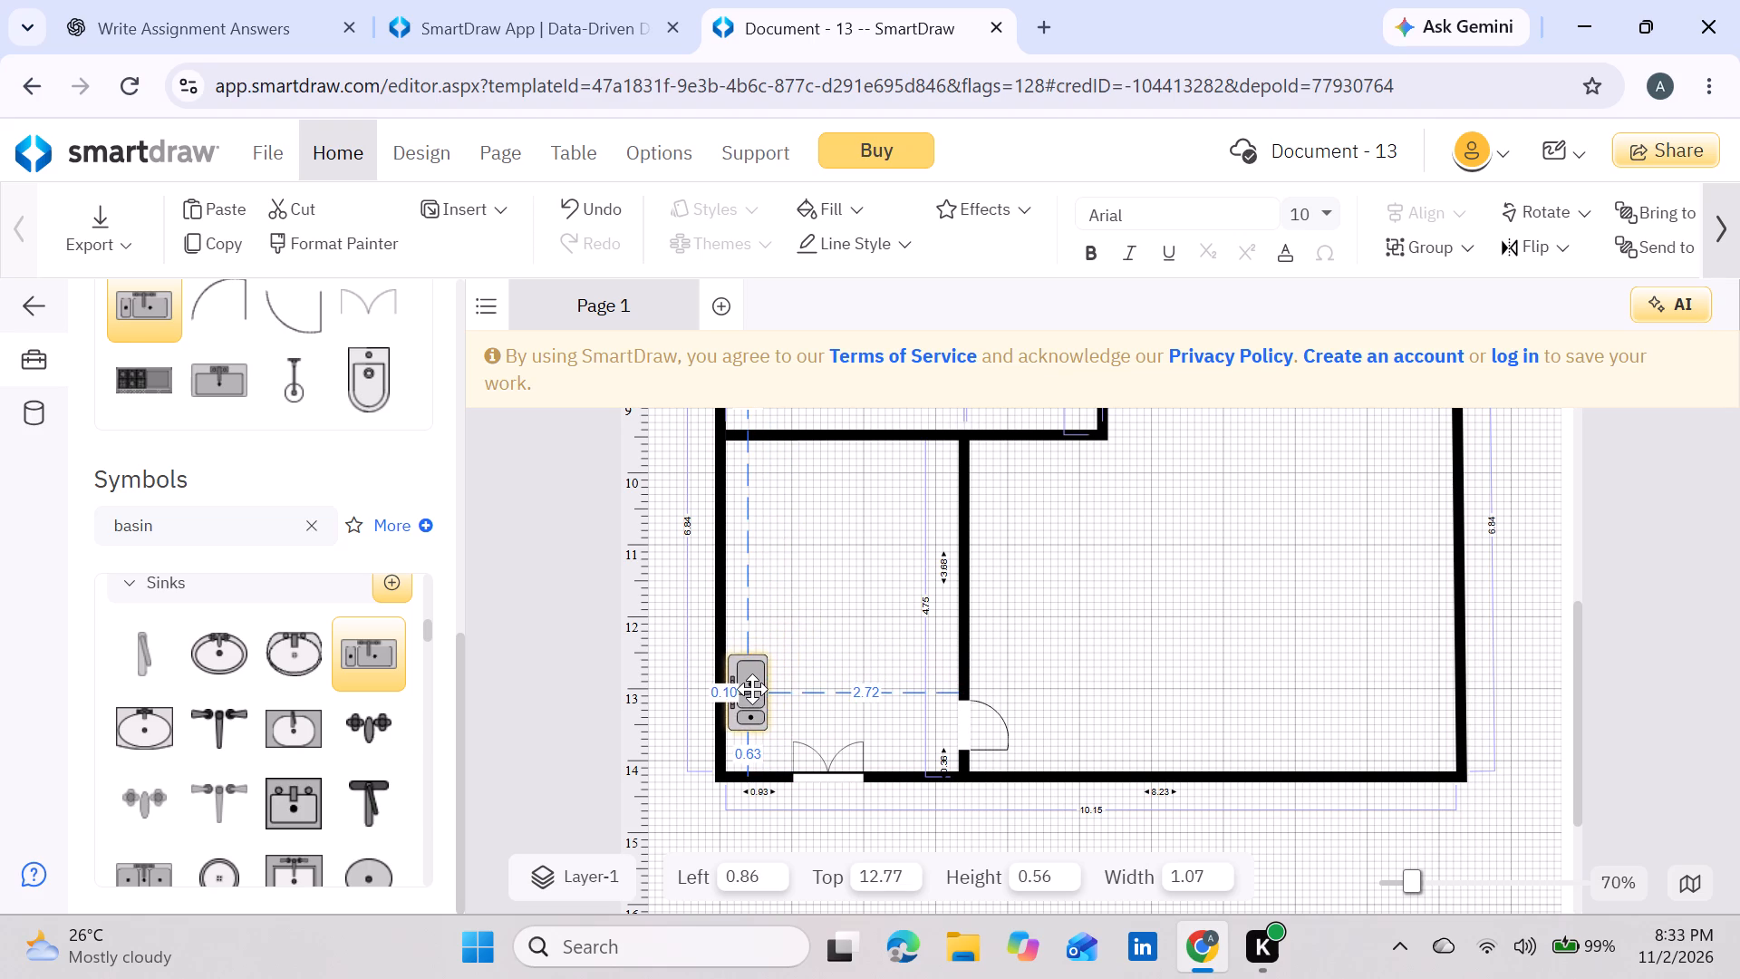
{"action": "left_click_drag", "start_coordinate": [752, 689], "coordinate": [751, 689]}
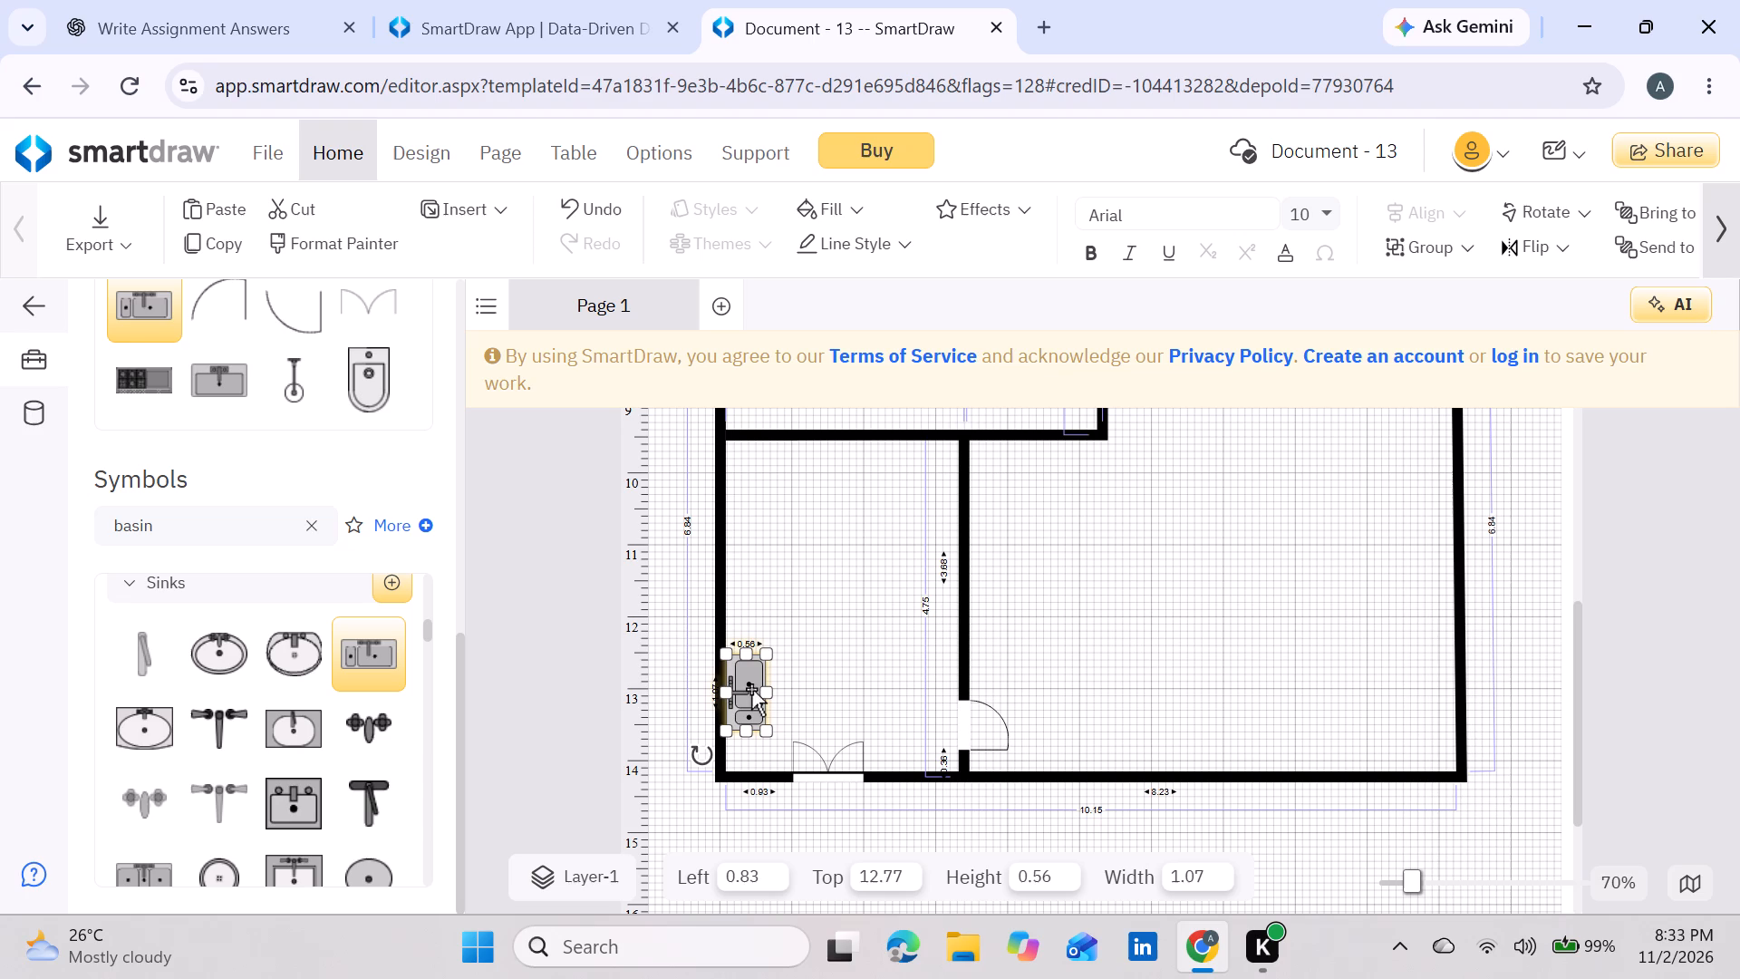
{"action": "left_click", "coordinate": [820, 657]}
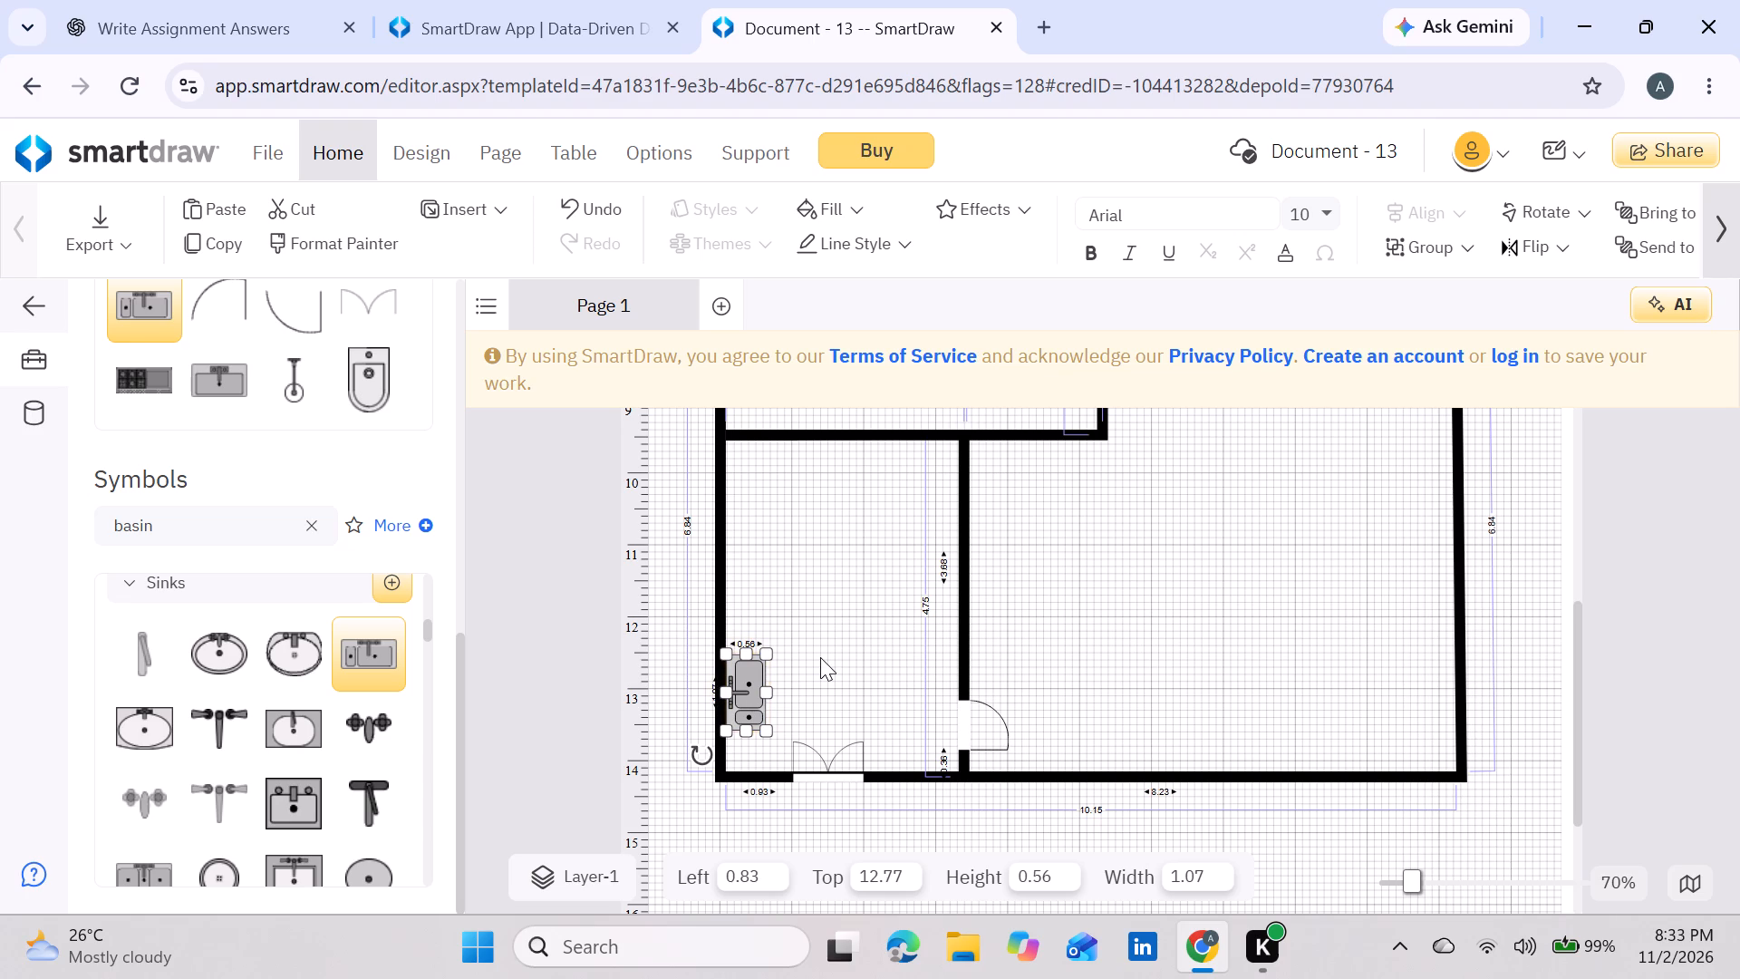
{"action": "left_click", "coordinate": [801, 654]}
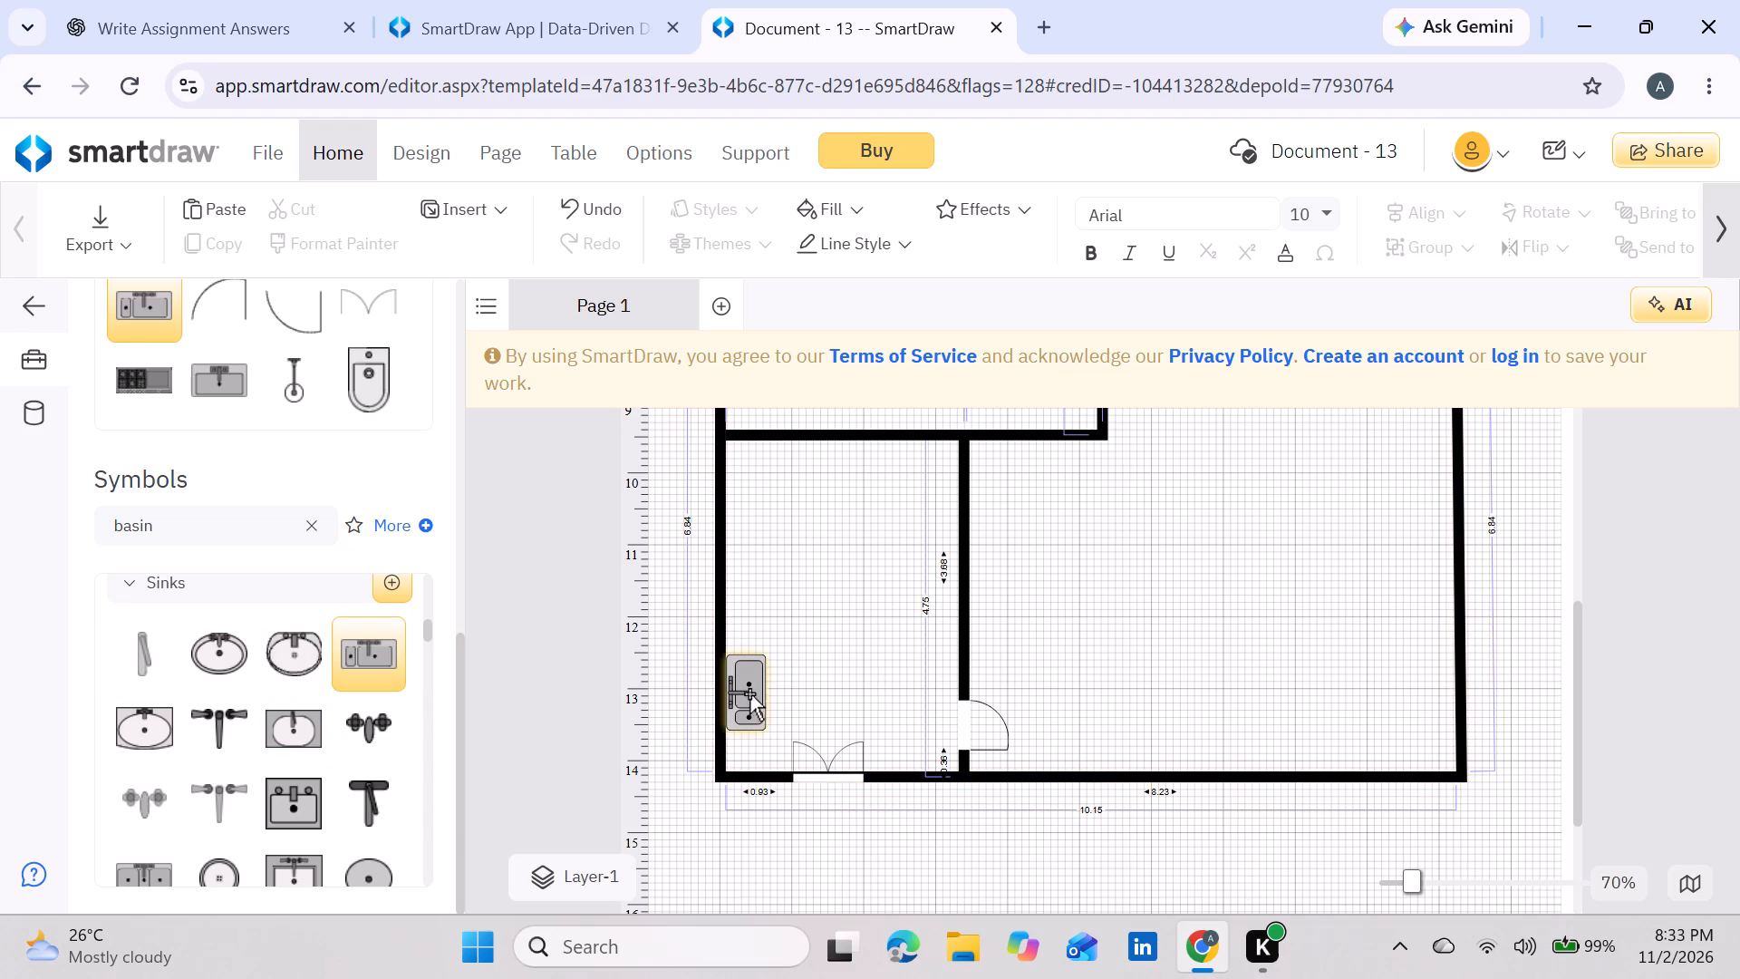
{"action": "left_click_drag", "start_coordinate": [745, 693], "coordinate": [745, 683]}
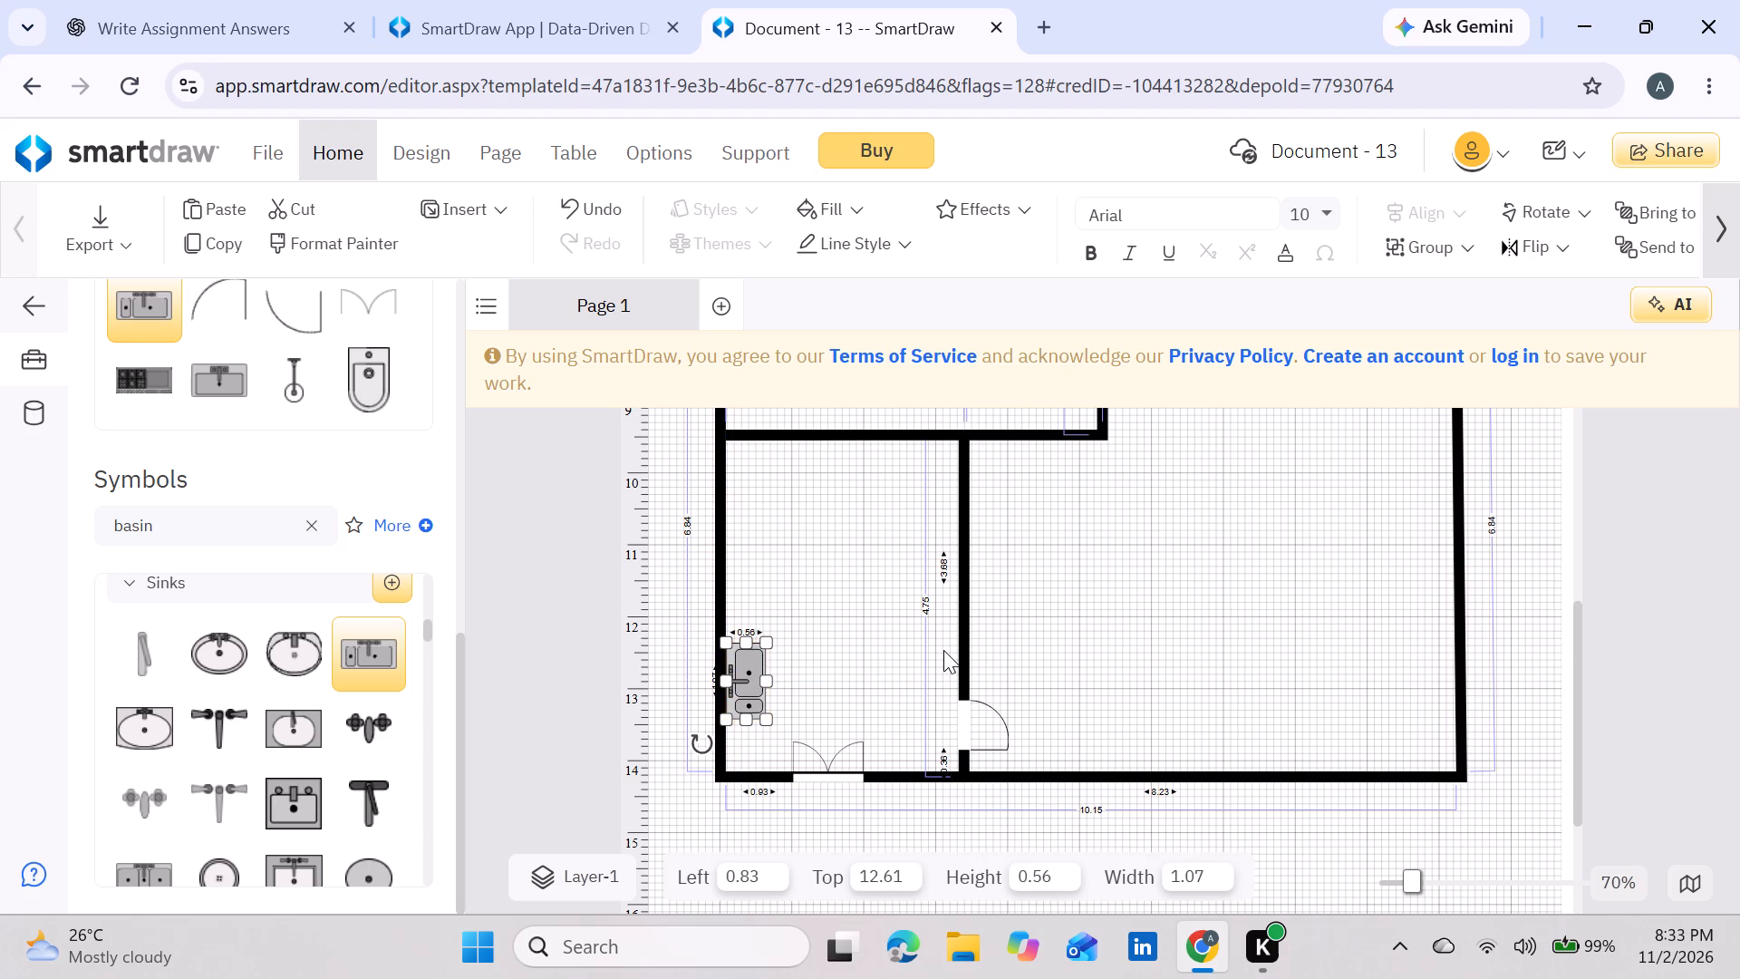
{"action": "left_click", "coordinate": [943, 650]}
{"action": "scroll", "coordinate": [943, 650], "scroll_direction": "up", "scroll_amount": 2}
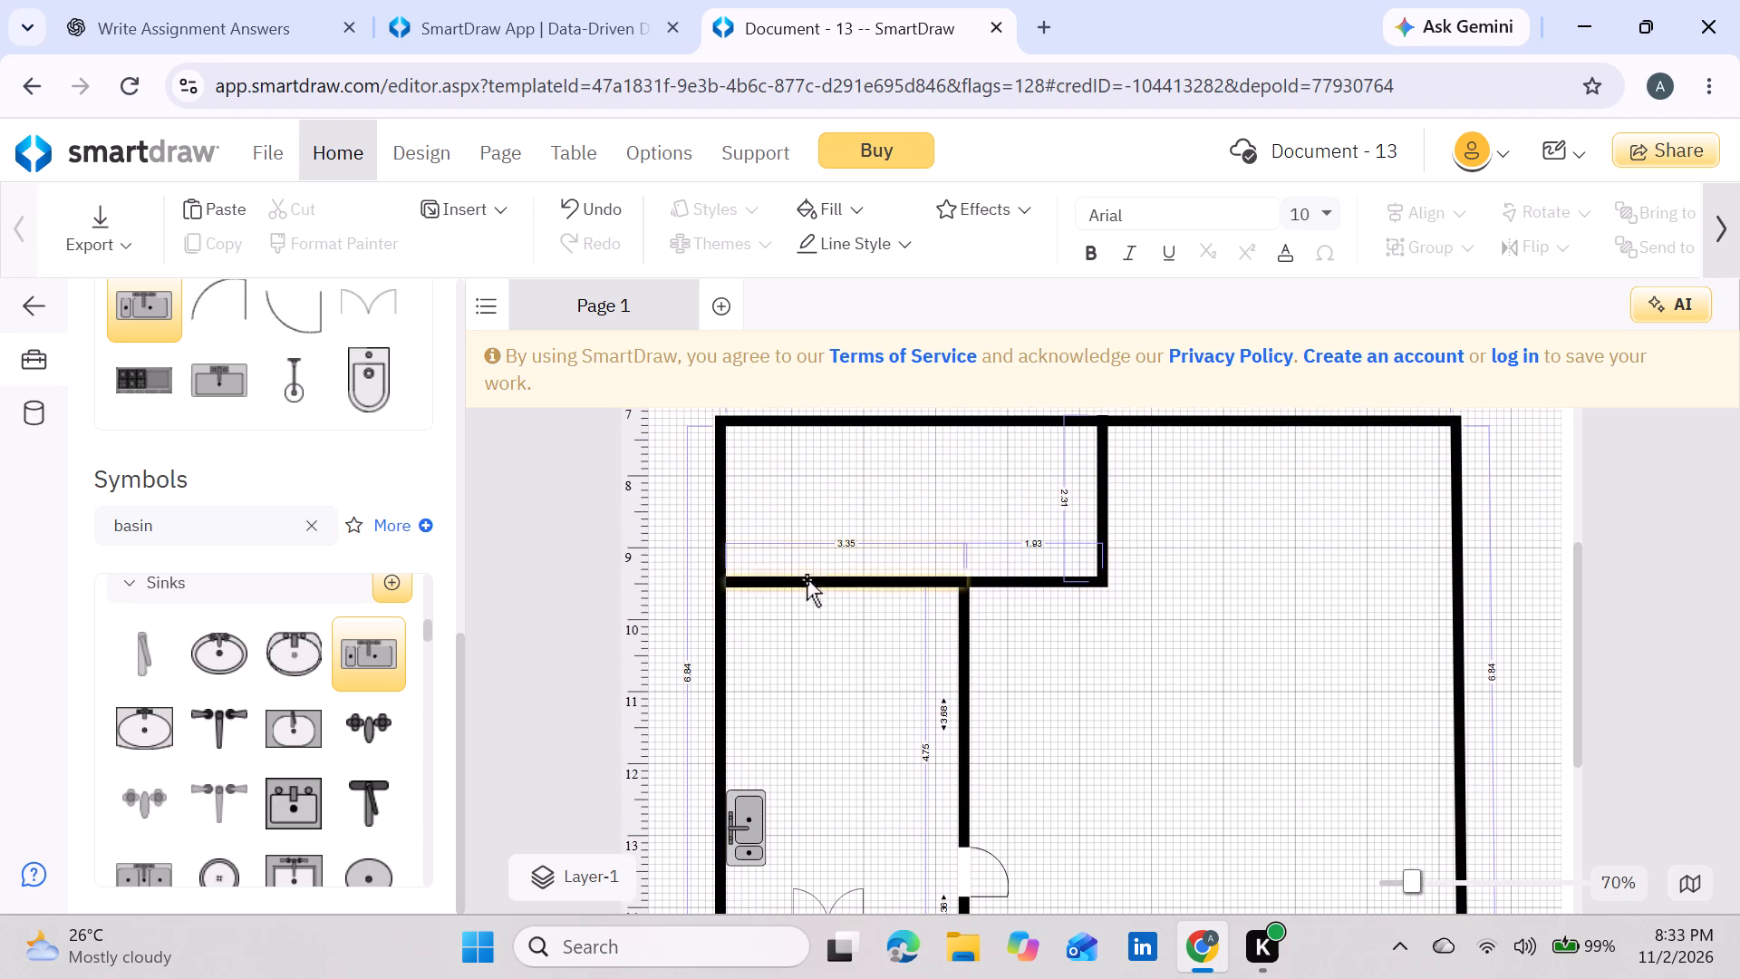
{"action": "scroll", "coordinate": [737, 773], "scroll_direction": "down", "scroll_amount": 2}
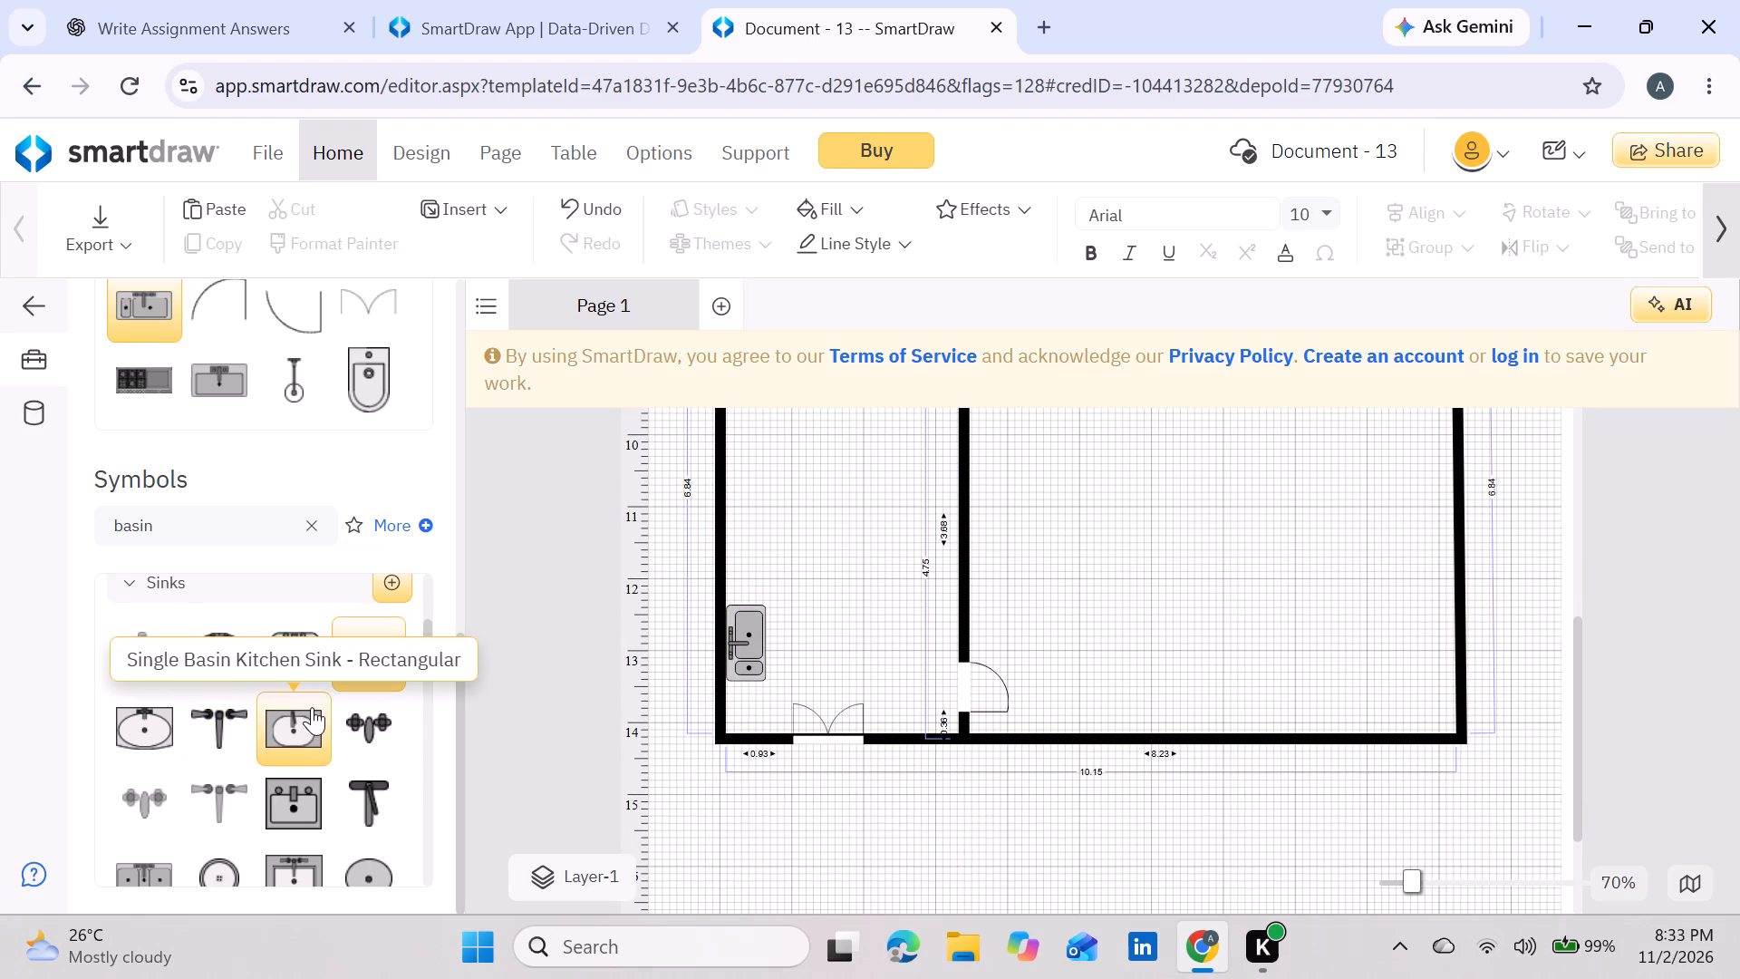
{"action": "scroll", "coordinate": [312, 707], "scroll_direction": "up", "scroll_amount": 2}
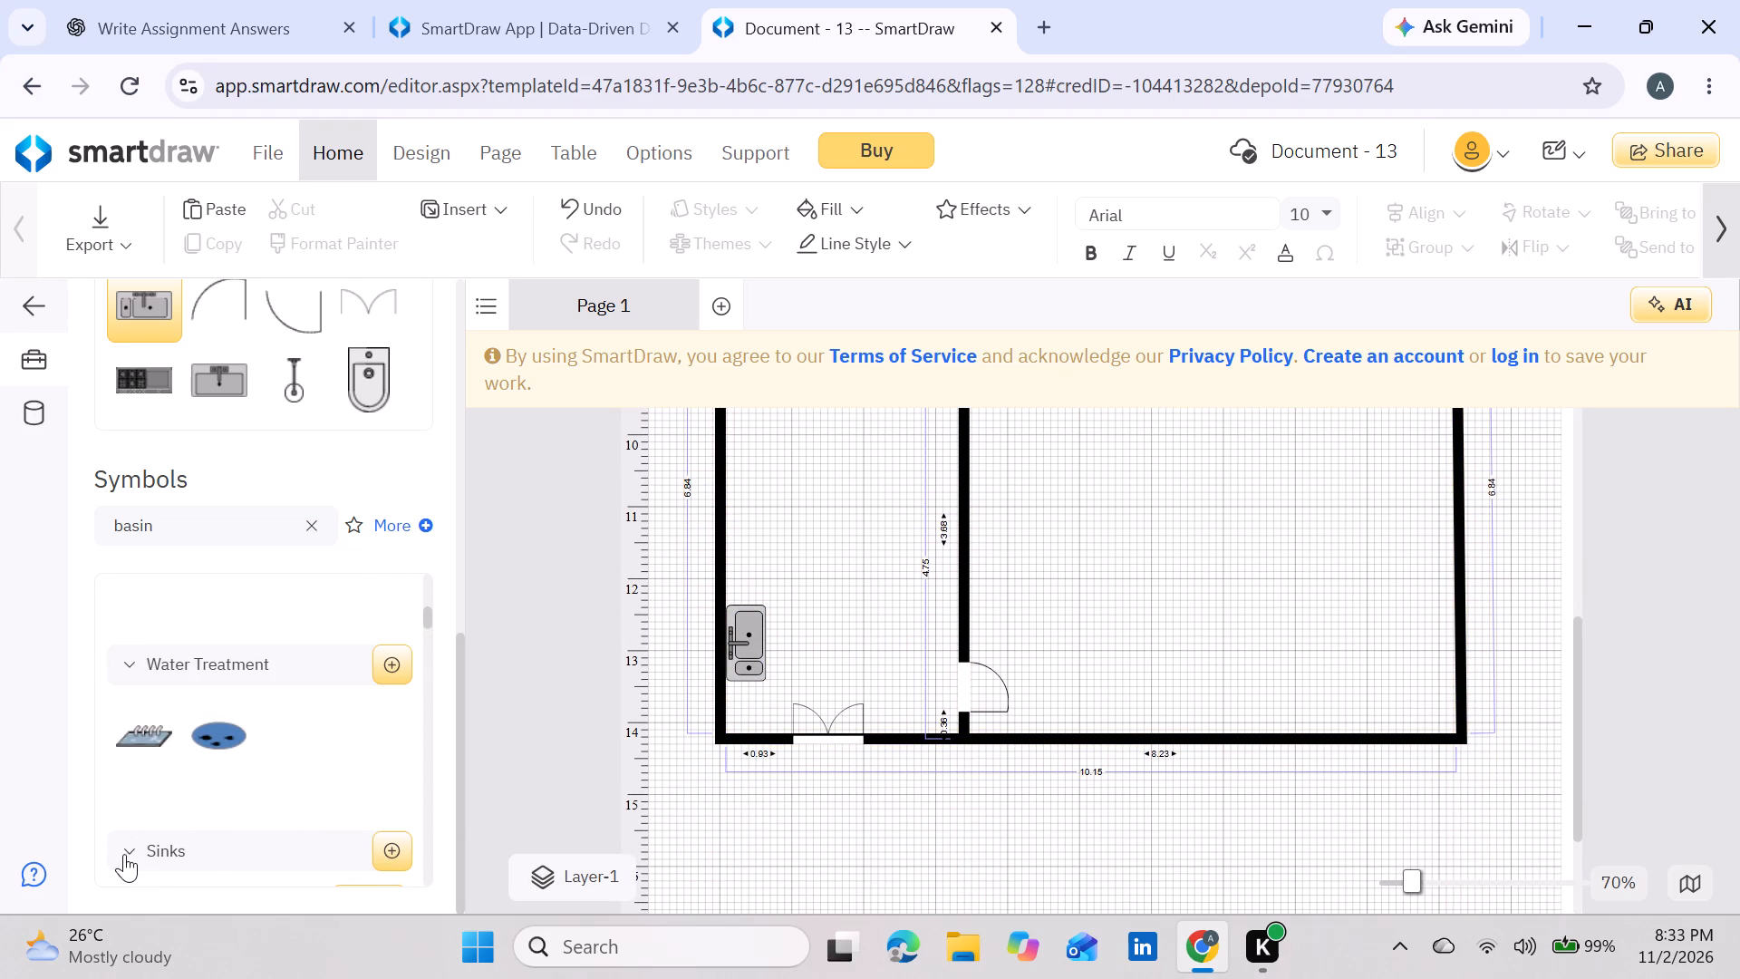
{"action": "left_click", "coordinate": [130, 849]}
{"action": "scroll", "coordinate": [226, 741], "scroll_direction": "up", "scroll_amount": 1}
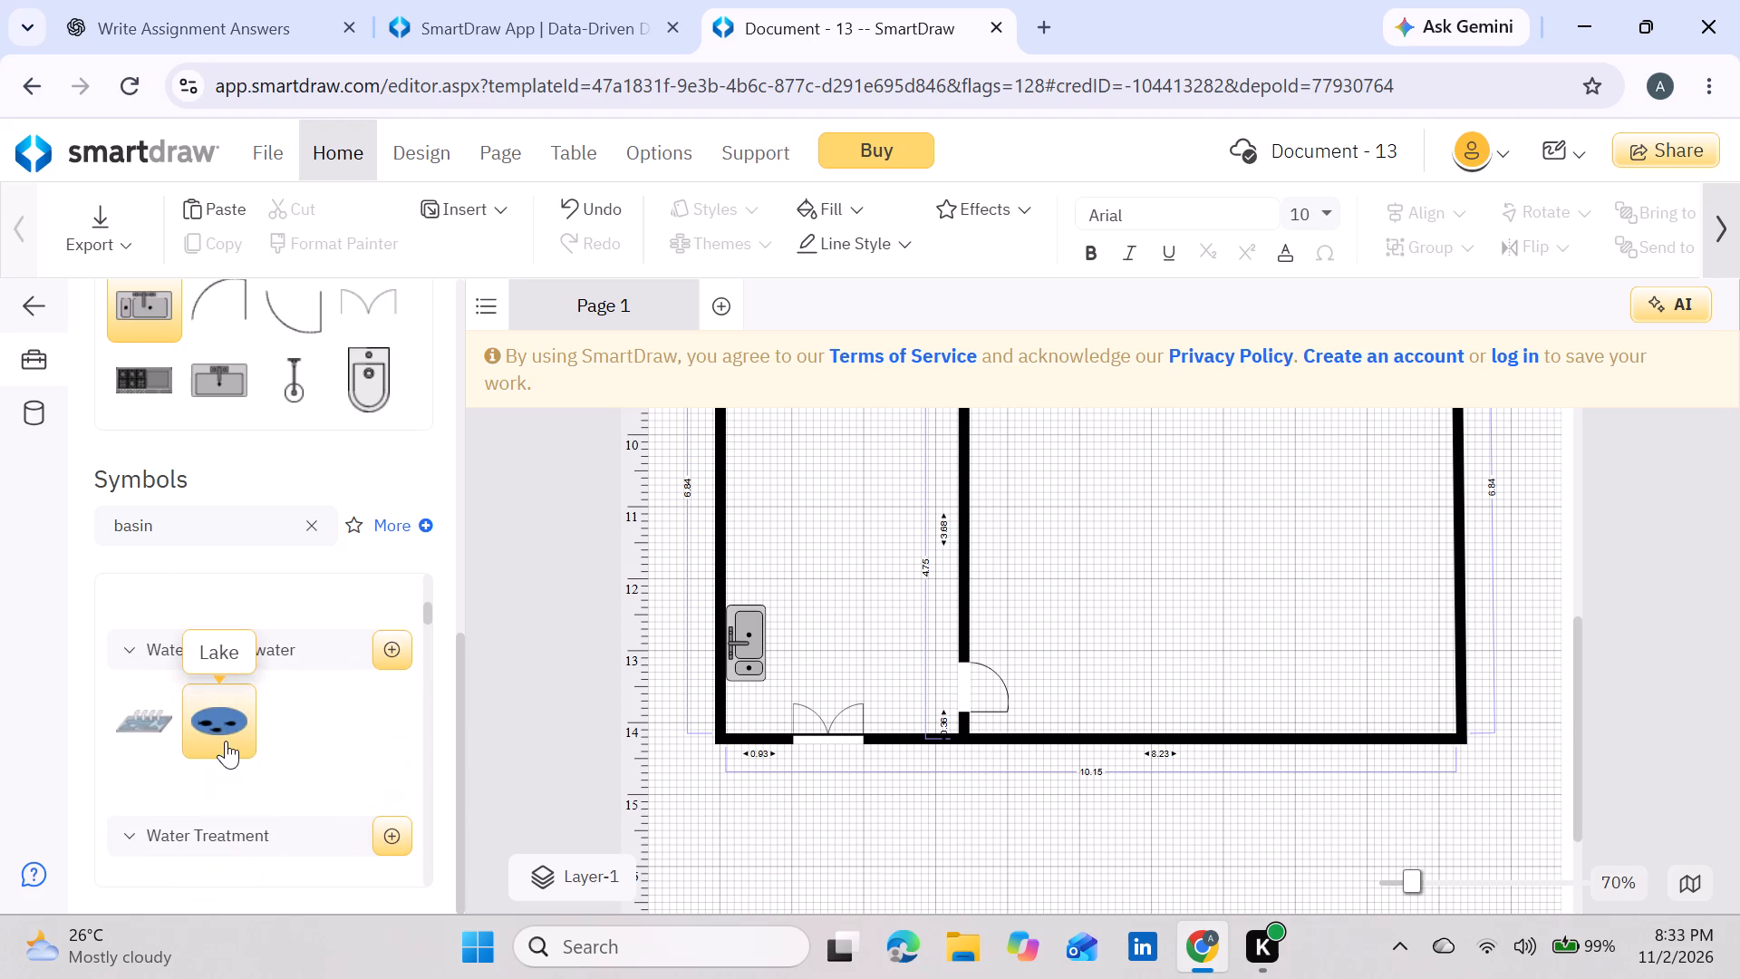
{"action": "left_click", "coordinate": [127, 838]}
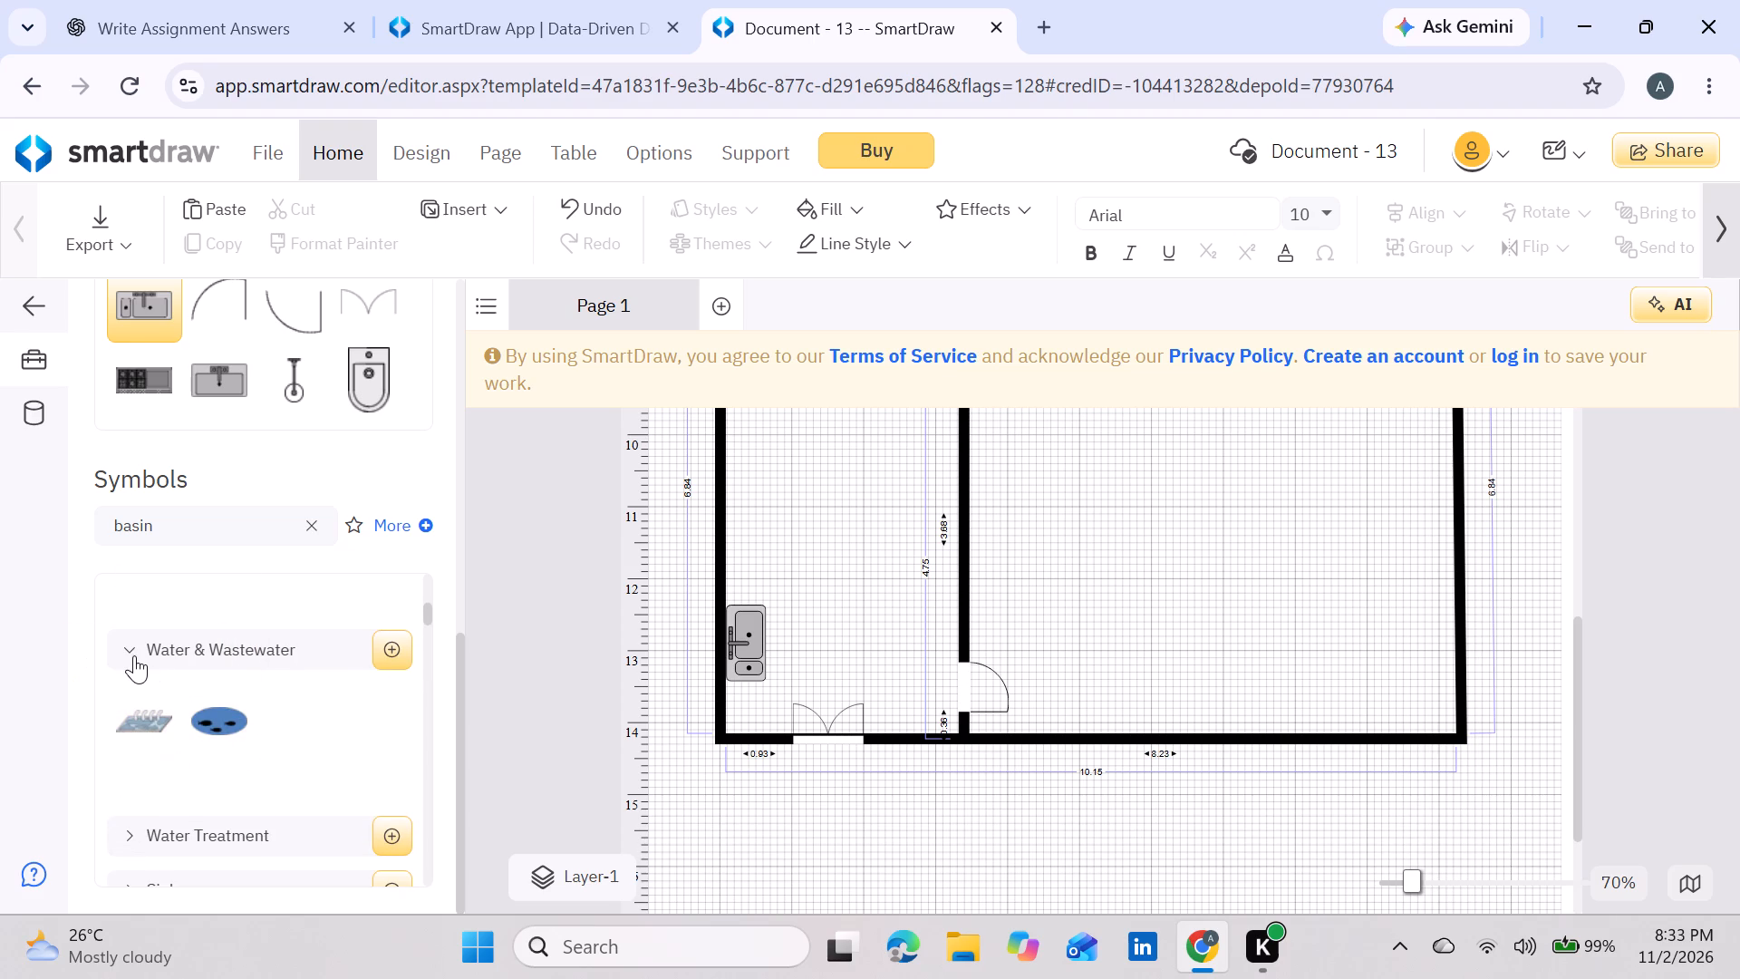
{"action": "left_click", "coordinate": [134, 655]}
Search the symbols for doors and place a 0.71 single door inside the narrow room, at about Left 2.24, Top 10.28.
{"action": "left_click", "coordinate": [311, 523]}
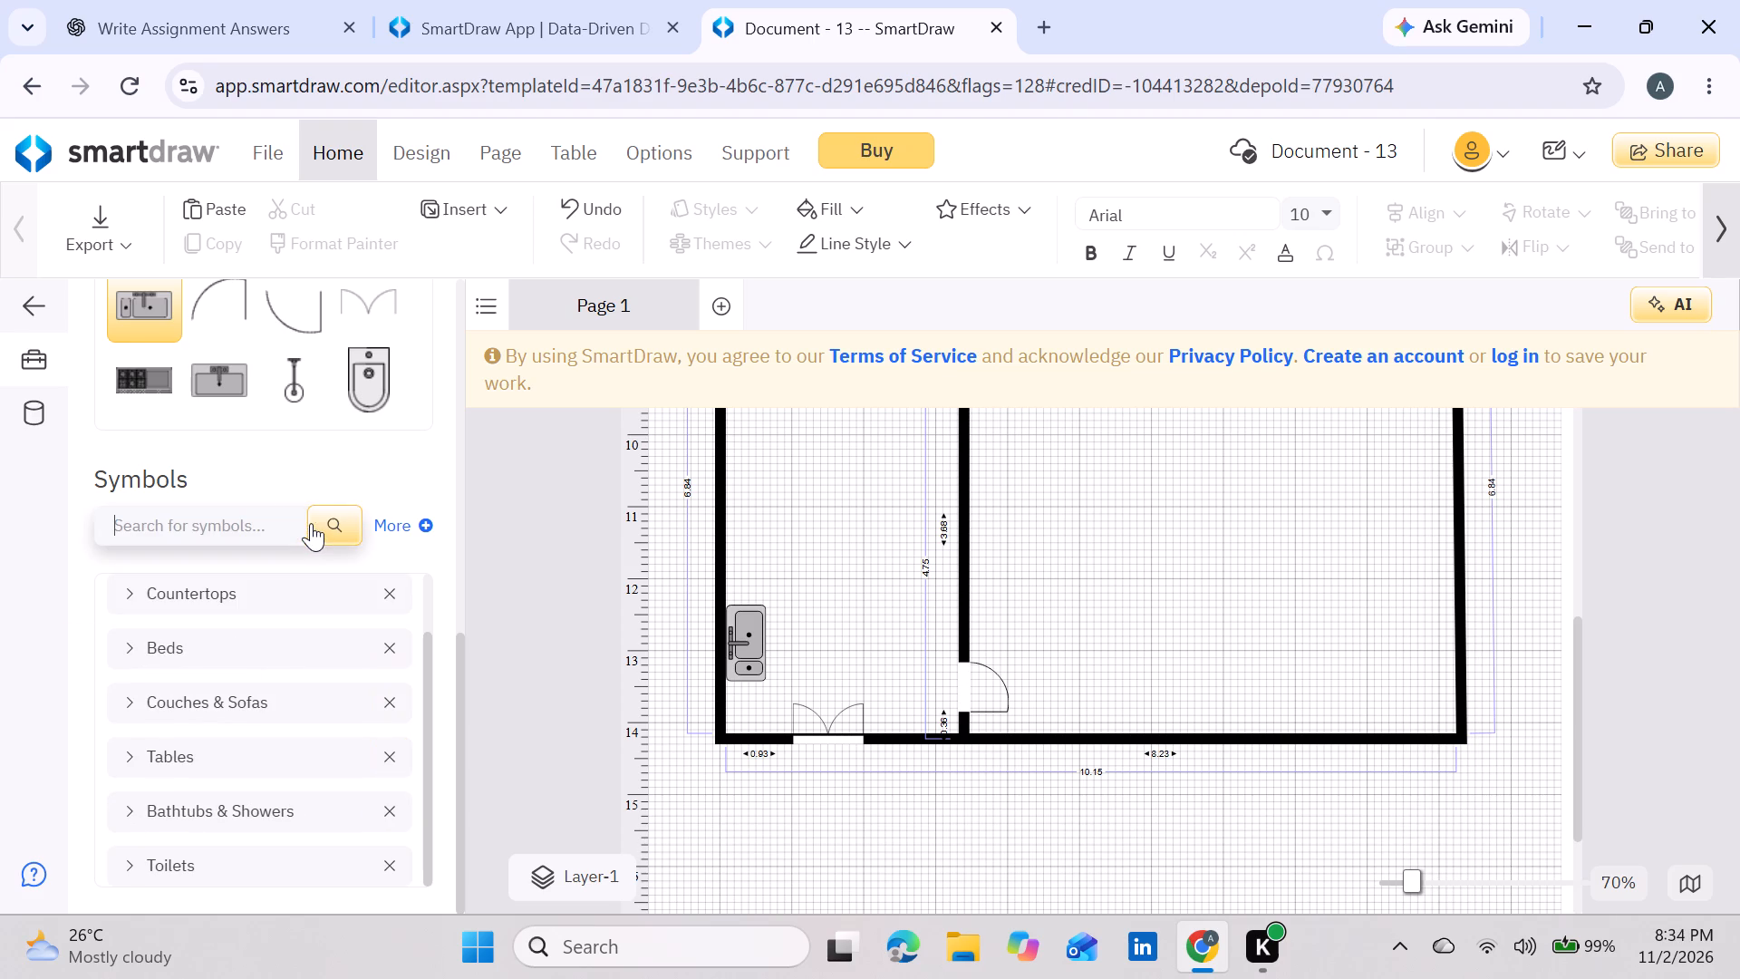
{"action": "left_click", "coordinate": [220, 532]}
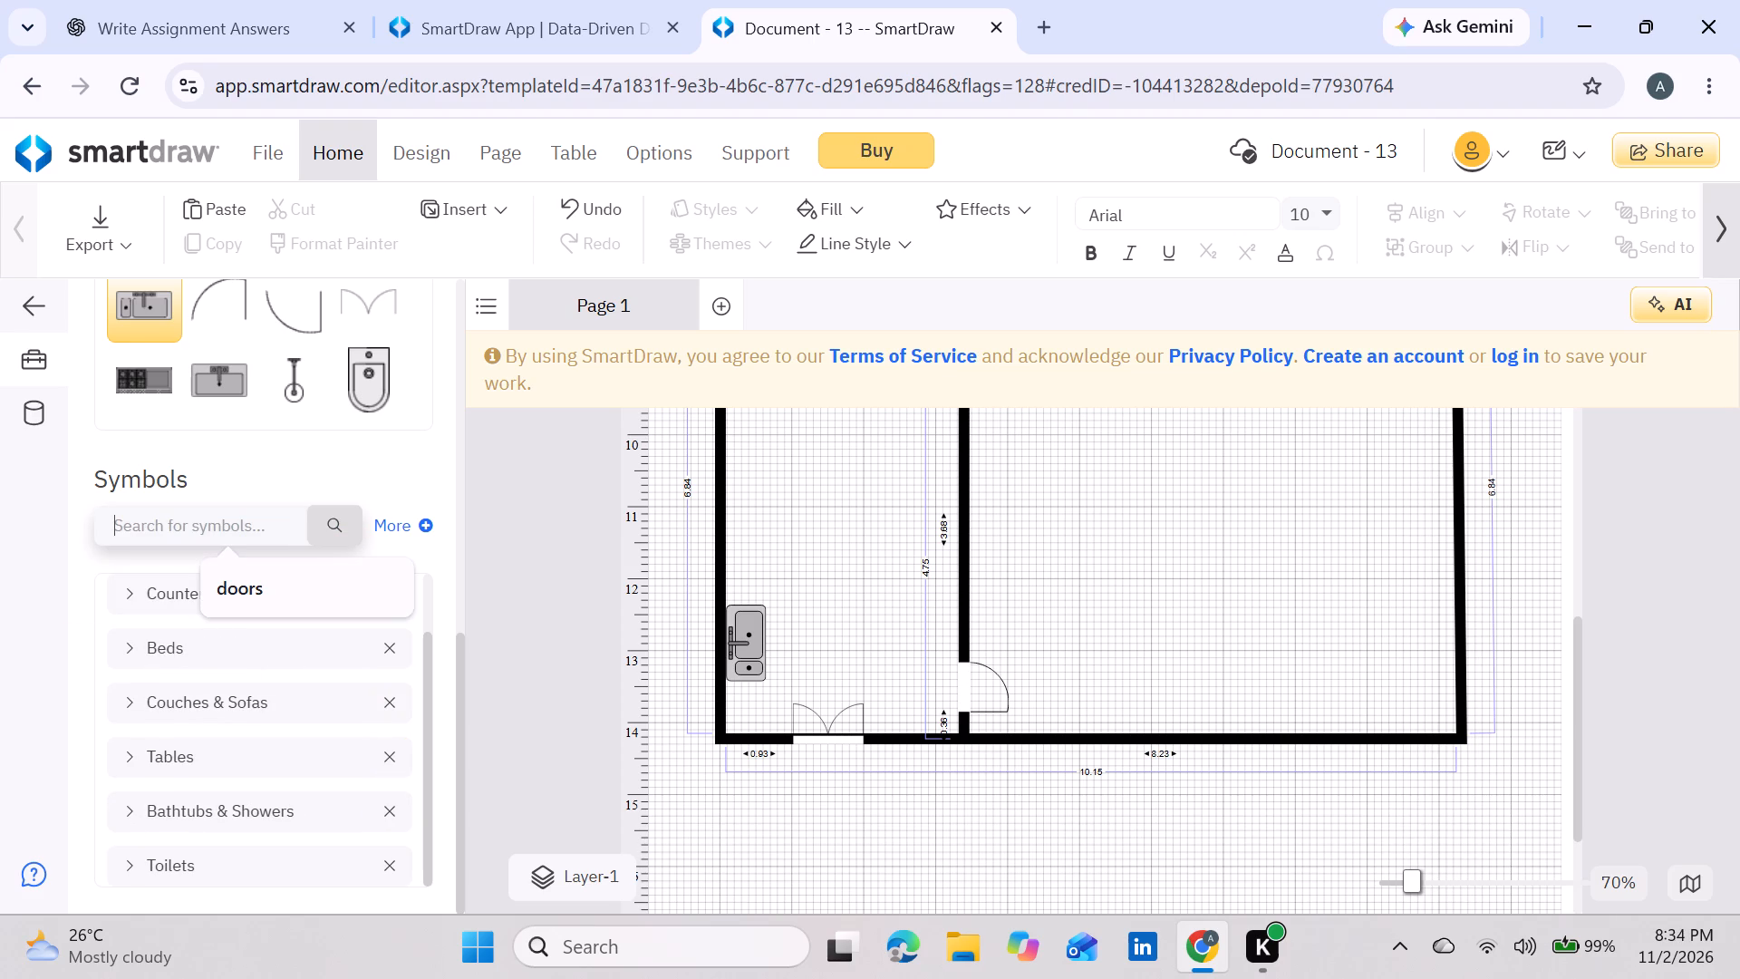
{"action": "left_click", "coordinate": [240, 574]}
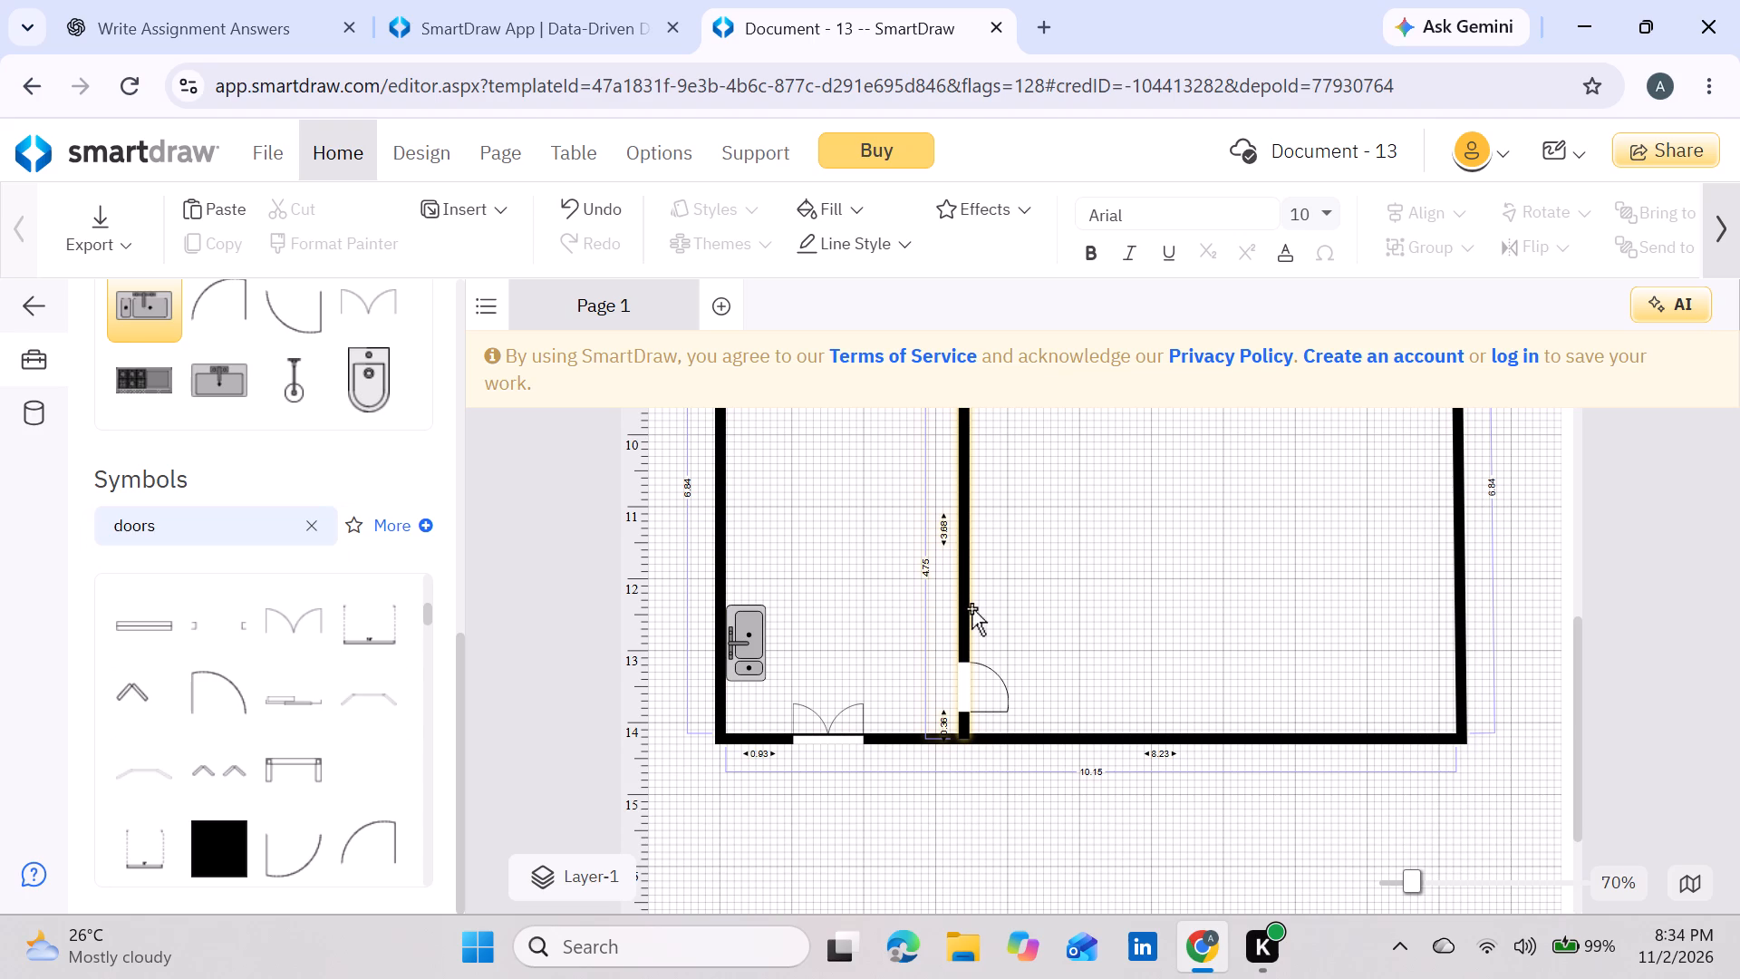
{"action": "scroll", "coordinate": [235, 668], "scroll_direction": "up", "scroll_amount": 1}
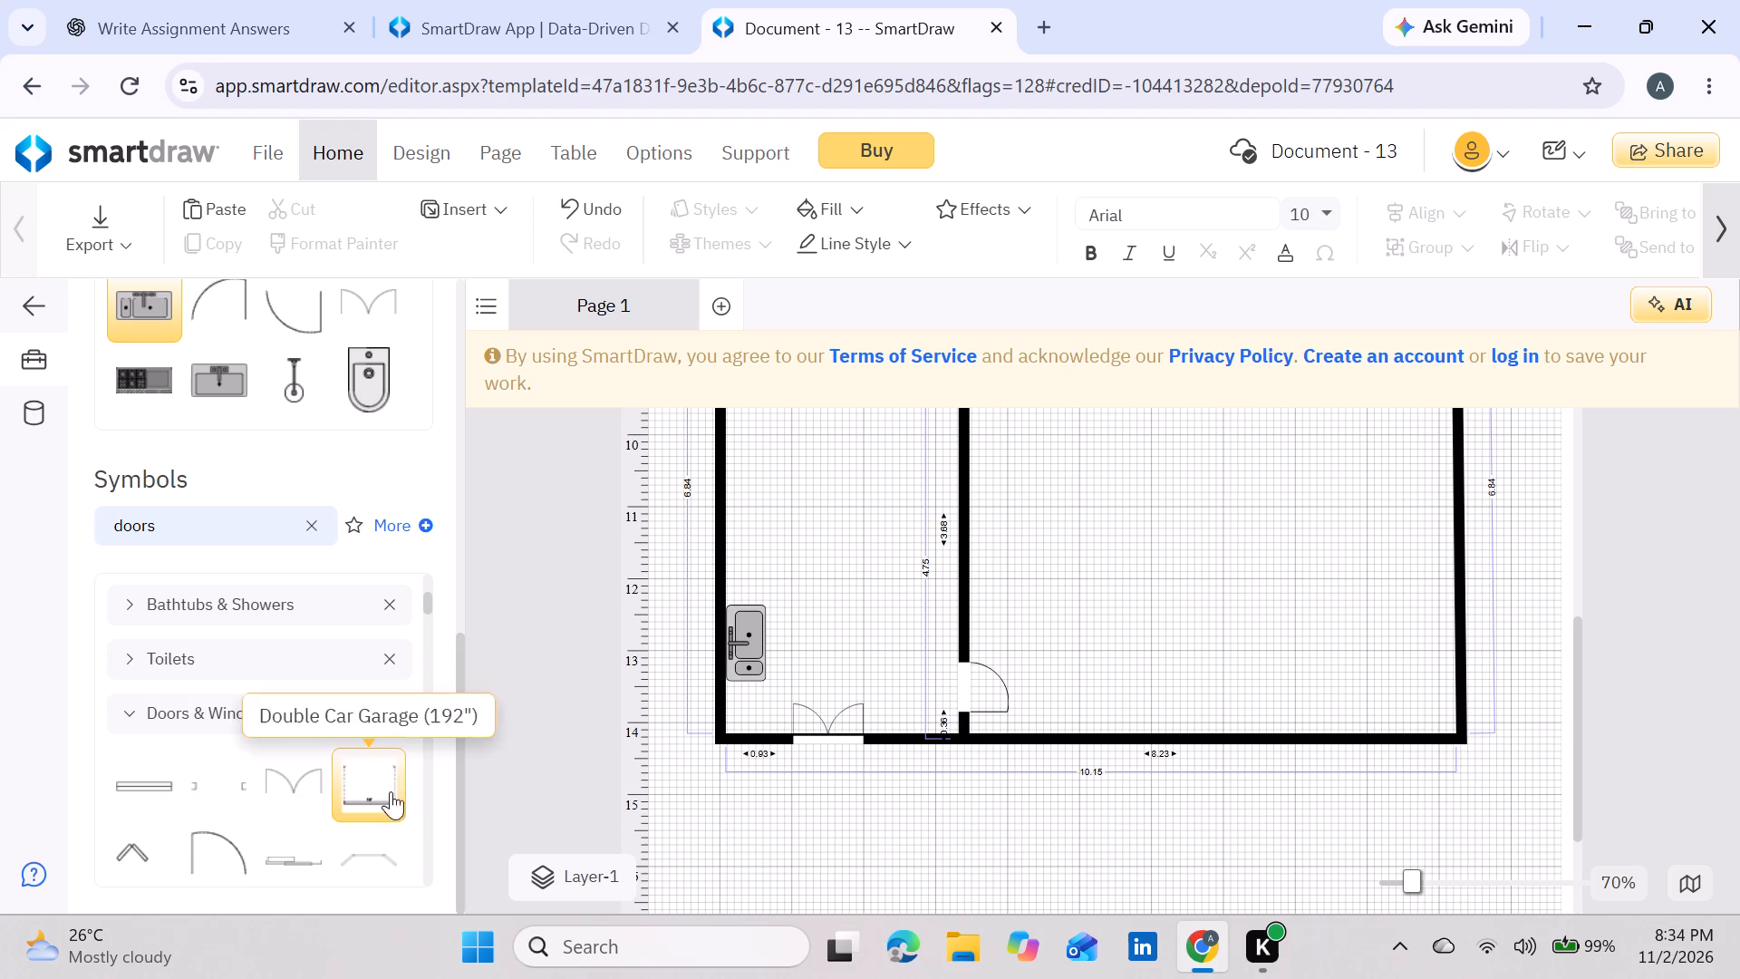
{"action": "left_click_drag", "start_coordinate": [203, 858], "coordinate": [911, 512]}
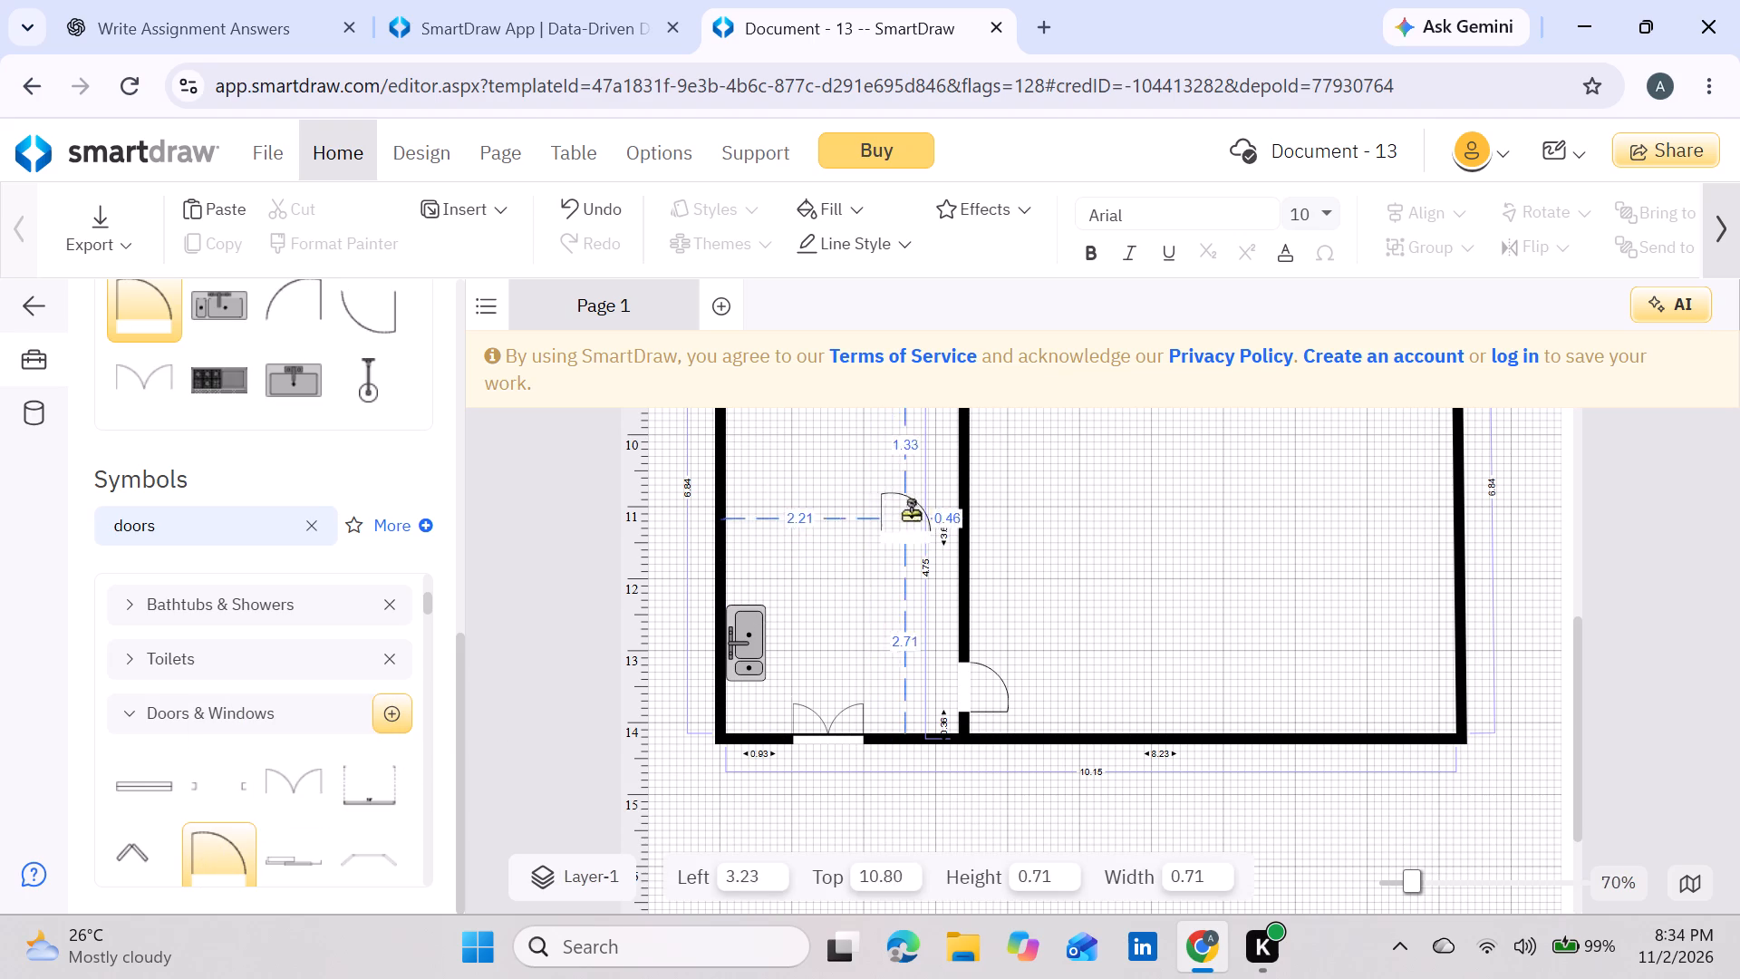
{"action": "left_click_drag", "start_coordinate": [911, 512], "coordinate": [836, 480]}
Turn the new single door upside down and anchor it in the narrow room's upper wall, about 0.45 from the vertical partition, swinging into that room.
{"action": "scroll", "coordinate": [836, 480], "scroll_direction": "up", "scroll_amount": 1}
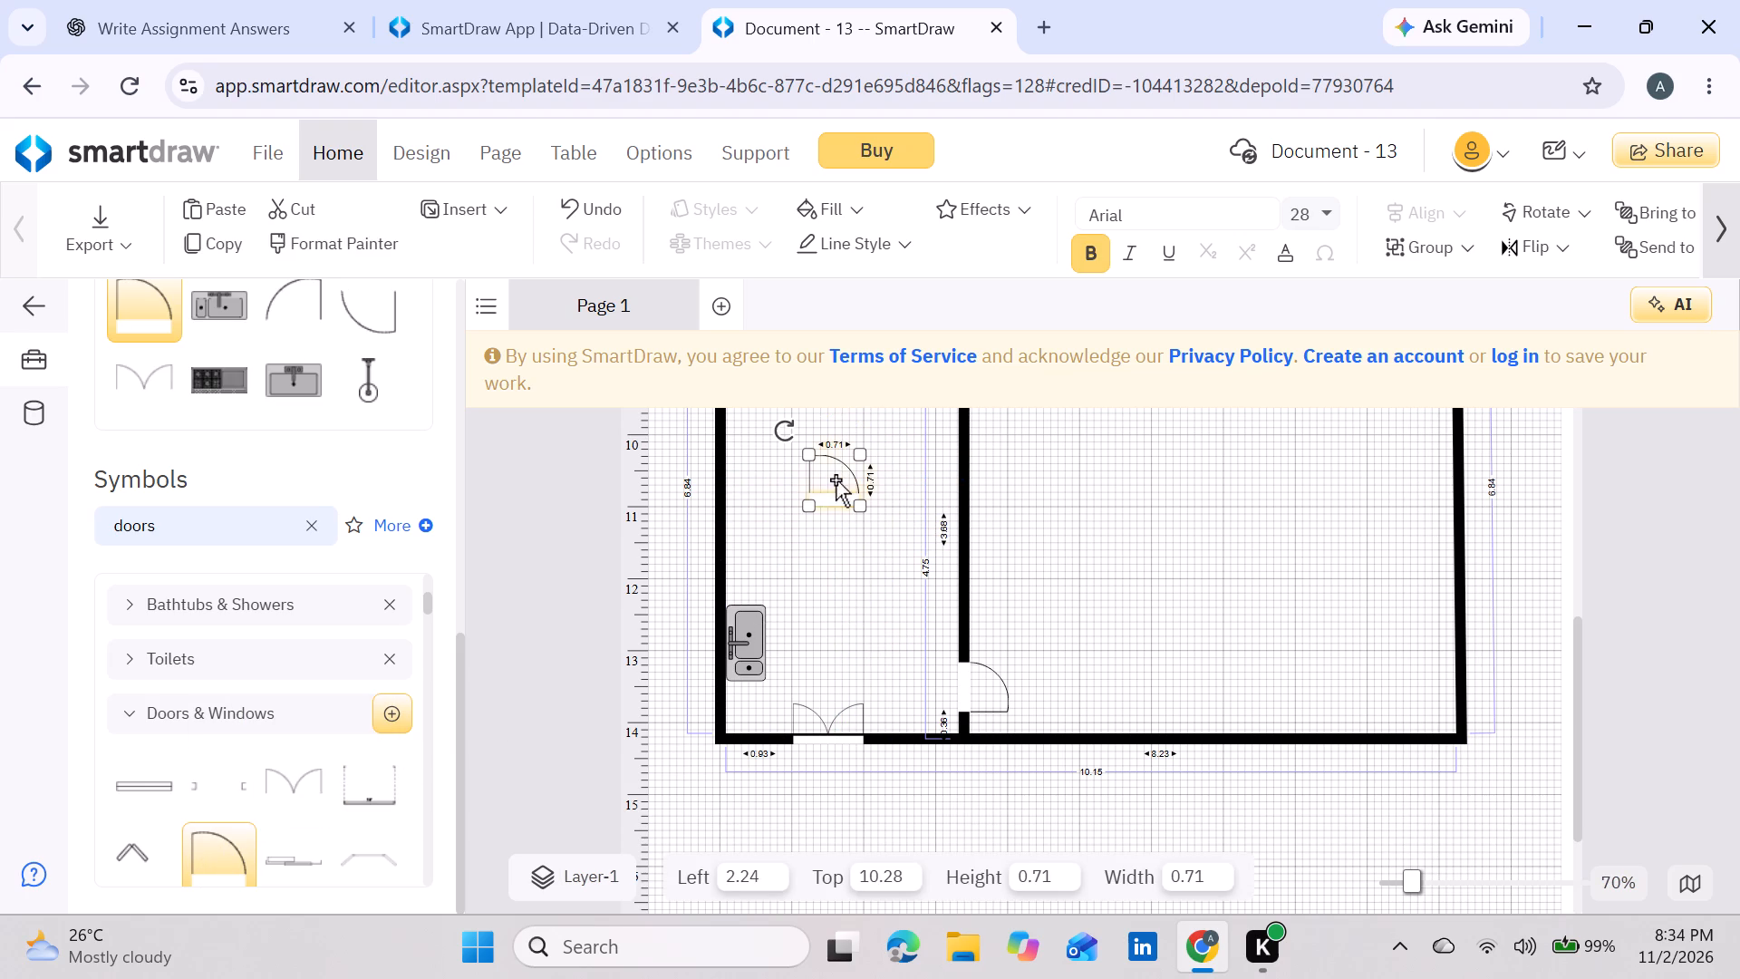
{"action": "scroll", "coordinate": [836, 480], "scroll_direction": "up", "scroll_amount": 1}
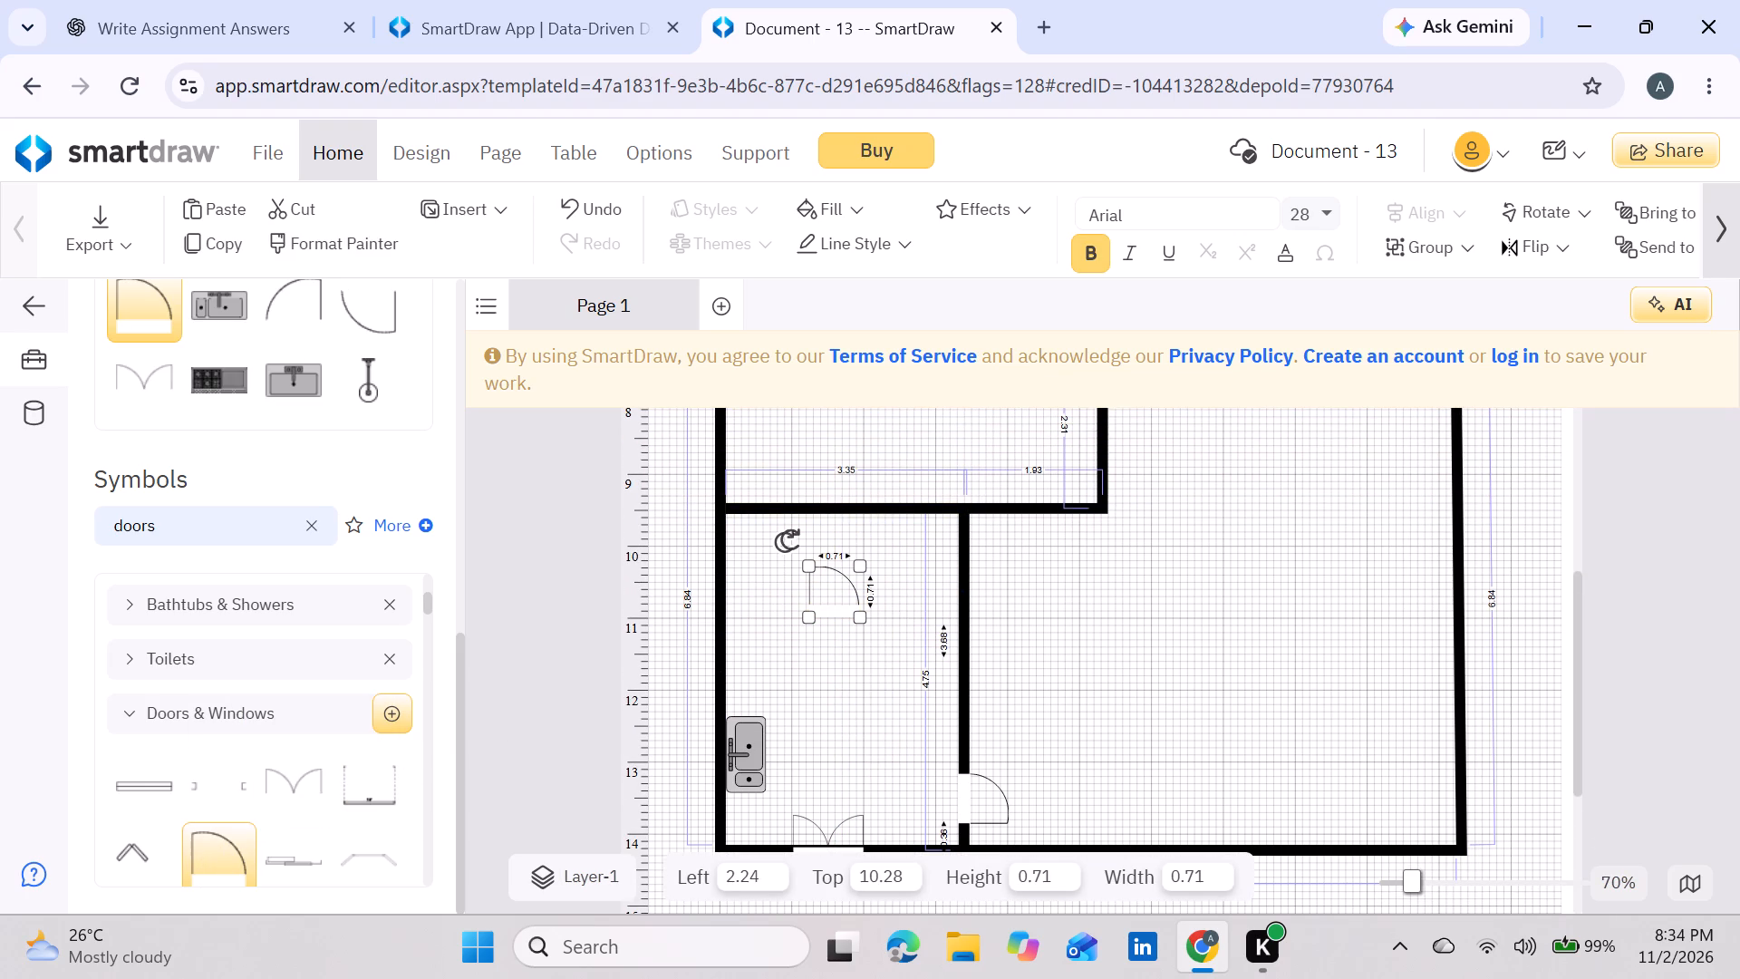
{"action": "left_click_drag", "start_coordinate": [790, 539], "coordinate": [889, 651]}
{"action": "left_click_drag", "start_coordinate": [842, 586], "coordinate": [910, 530]}
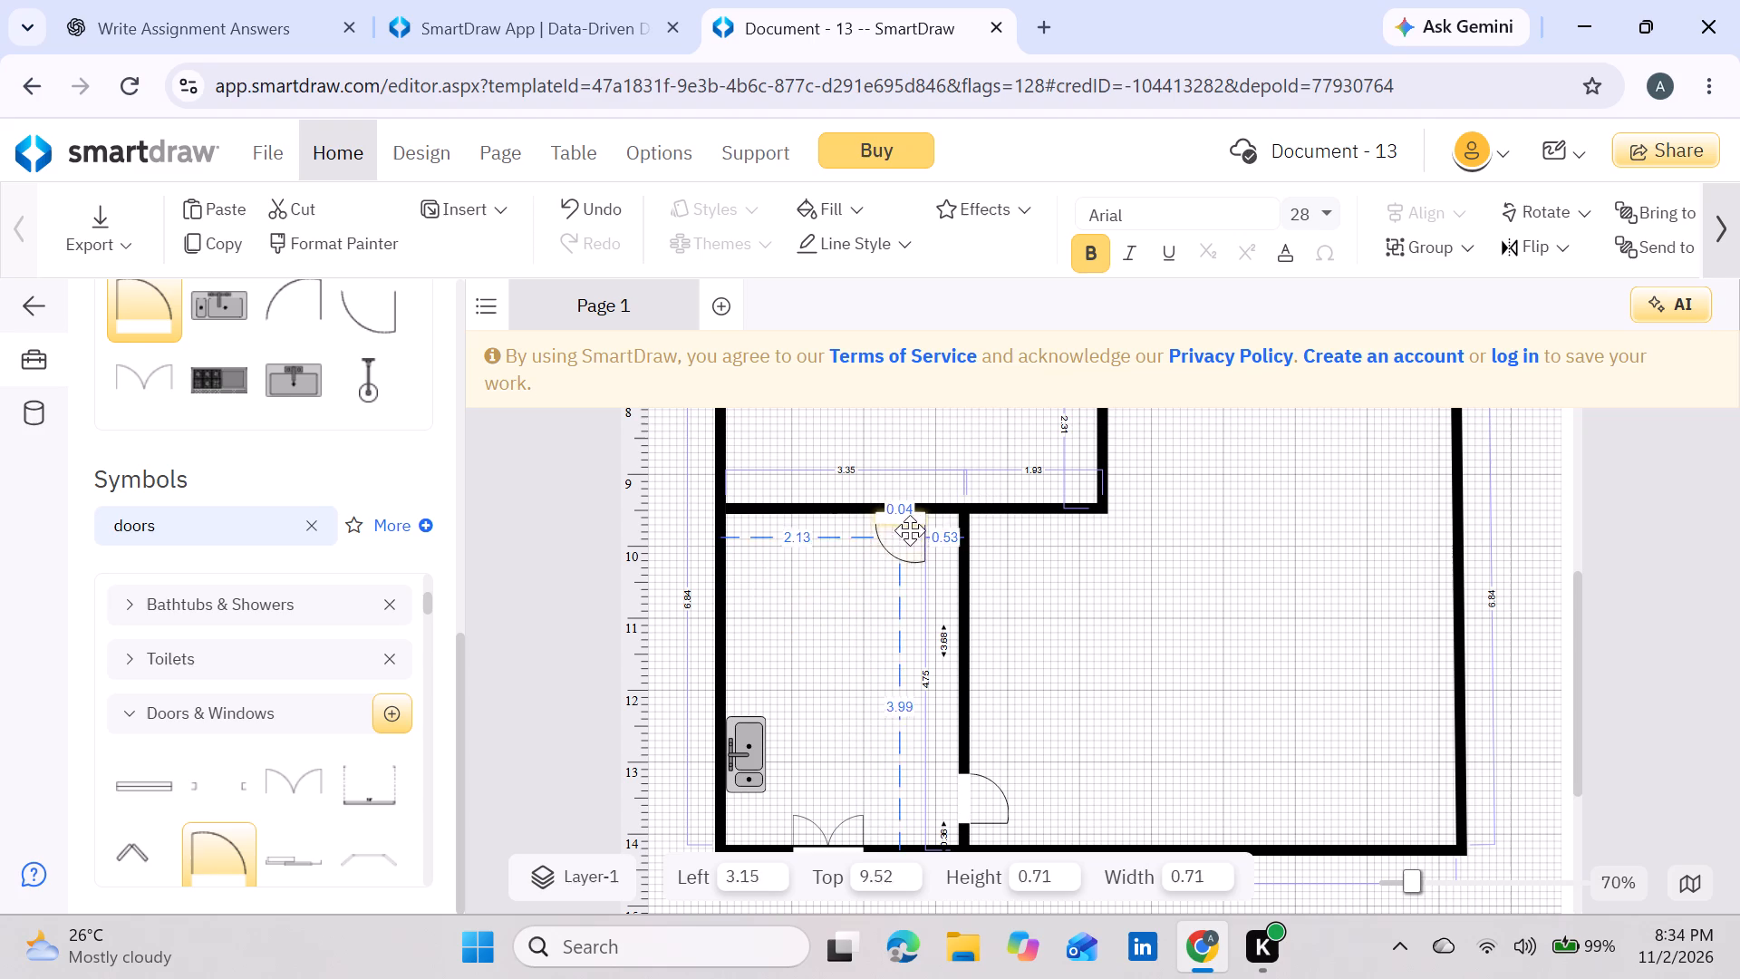
{"action": "left_click_drag", "start_coordinate": [910, 530], "coordinate": [866, 530]}
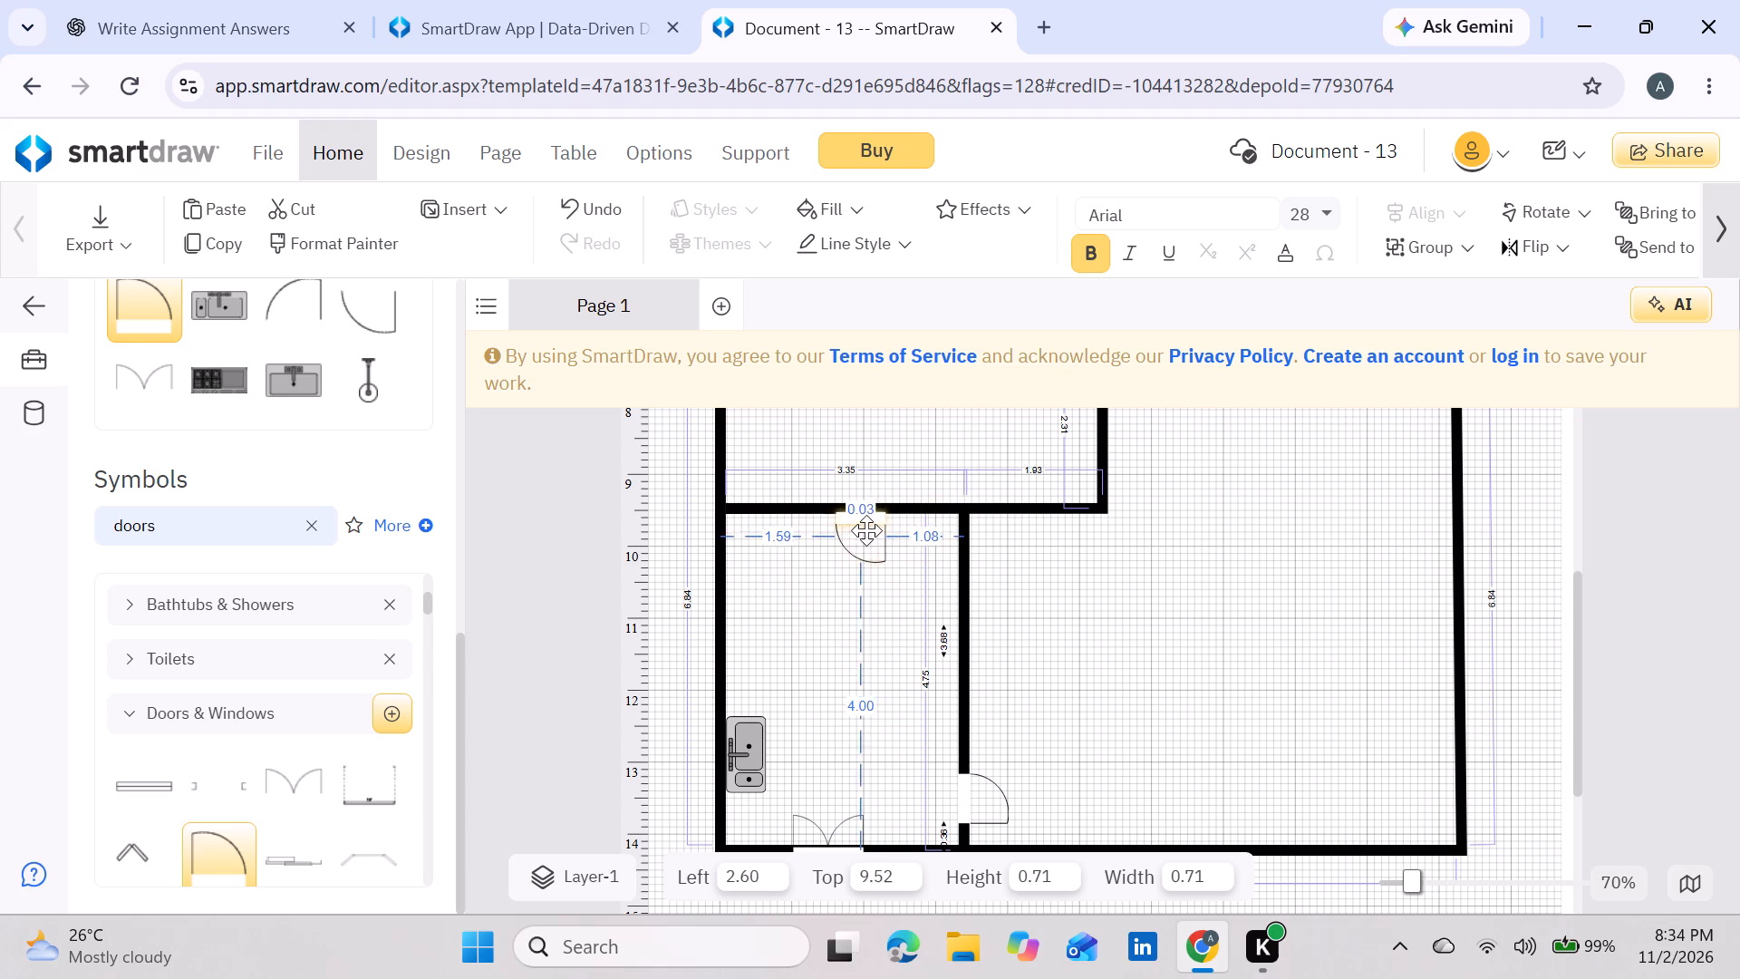
{"action": "left_click_drag", "start_coordinate": [866, 530], "coordinate": [863, 519]}
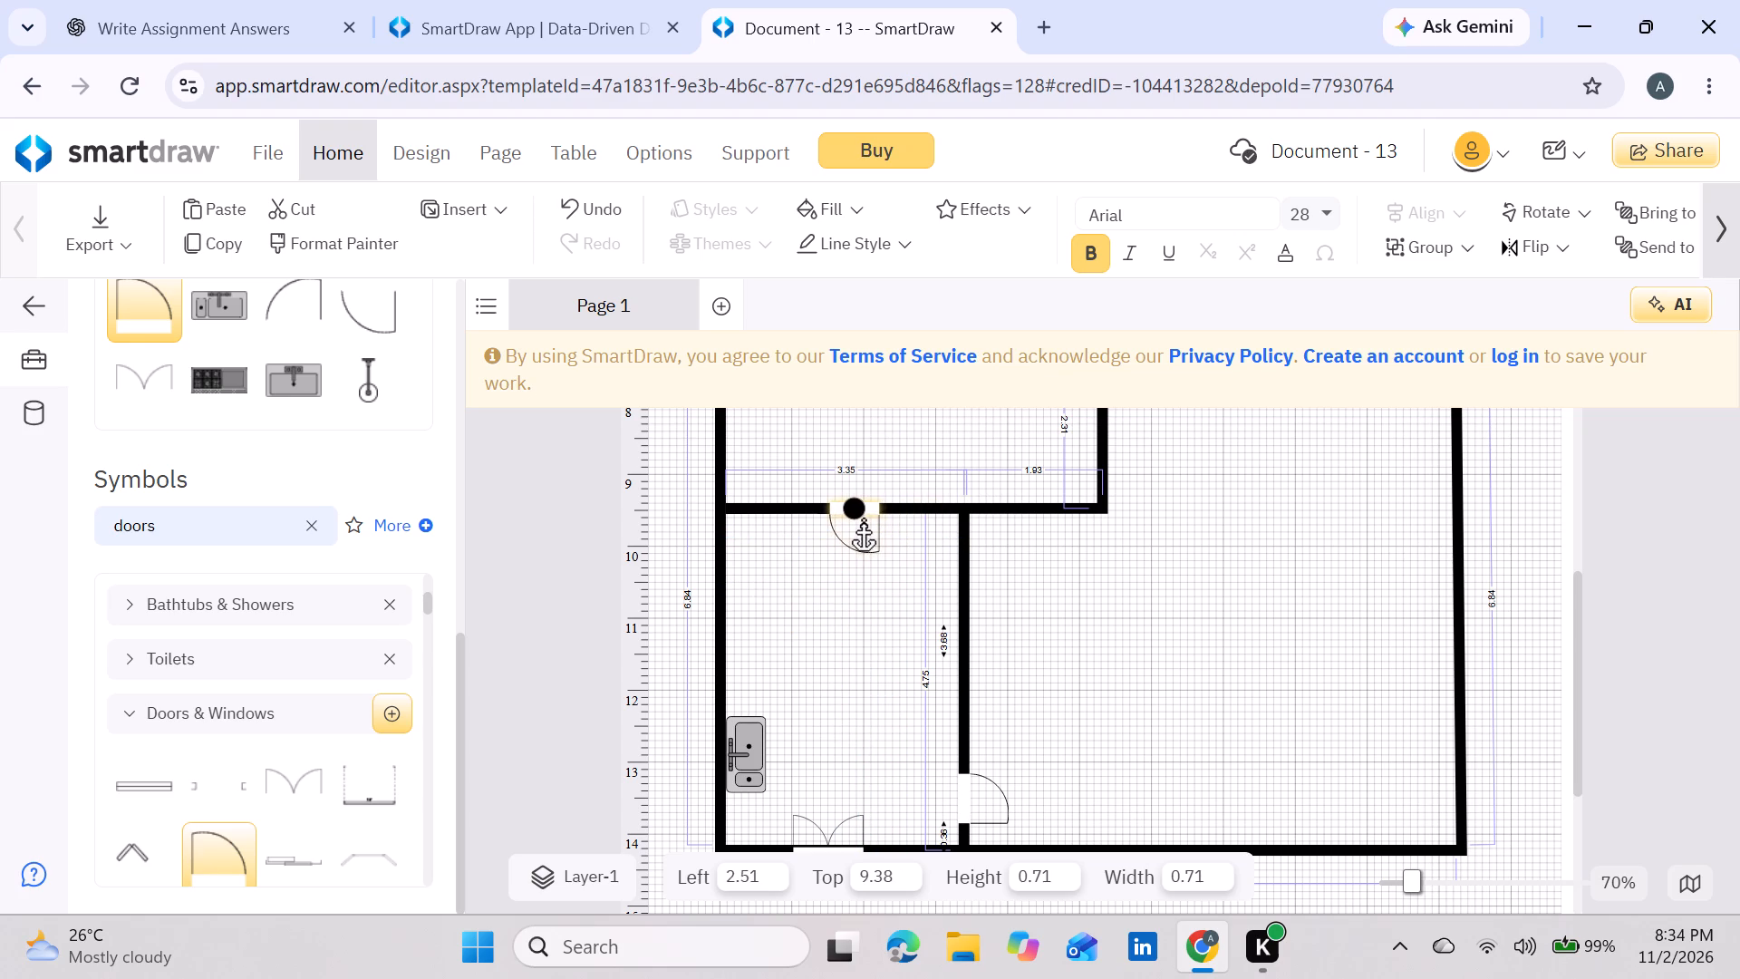
{"action": "left_click_drag", "start_coordinate": [863, 519], "coordinate": [917, 519]}
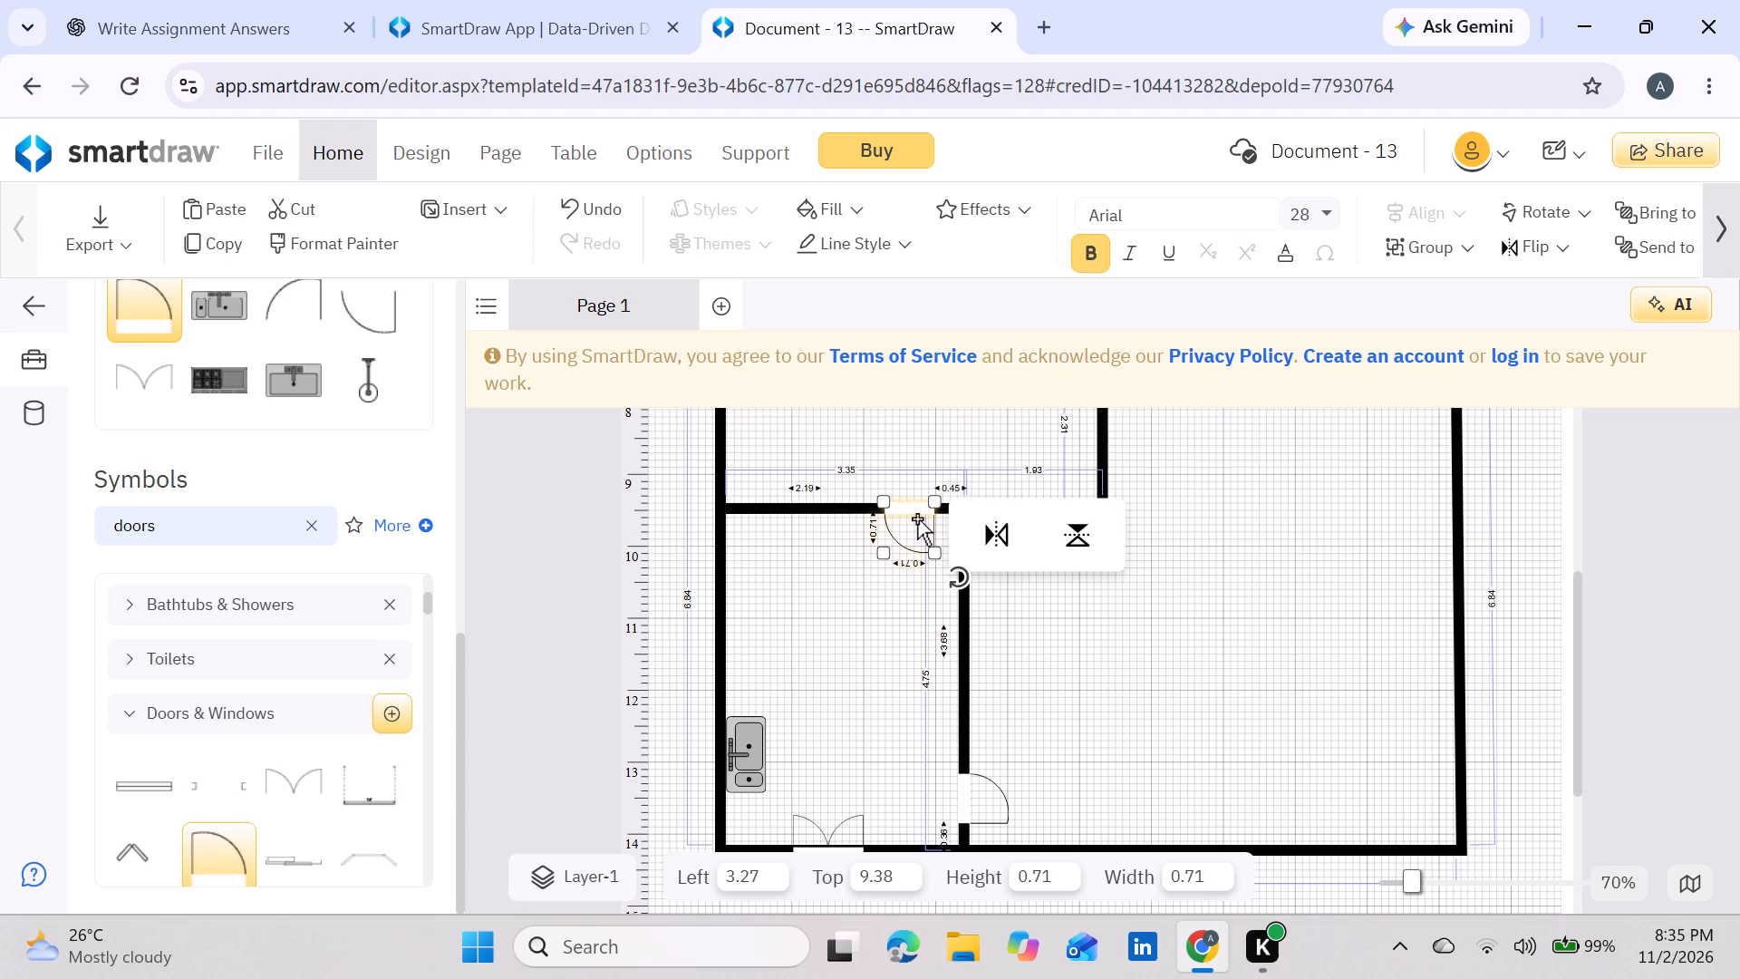
{"action": "left_click", "coordinate": [1144, 670]}
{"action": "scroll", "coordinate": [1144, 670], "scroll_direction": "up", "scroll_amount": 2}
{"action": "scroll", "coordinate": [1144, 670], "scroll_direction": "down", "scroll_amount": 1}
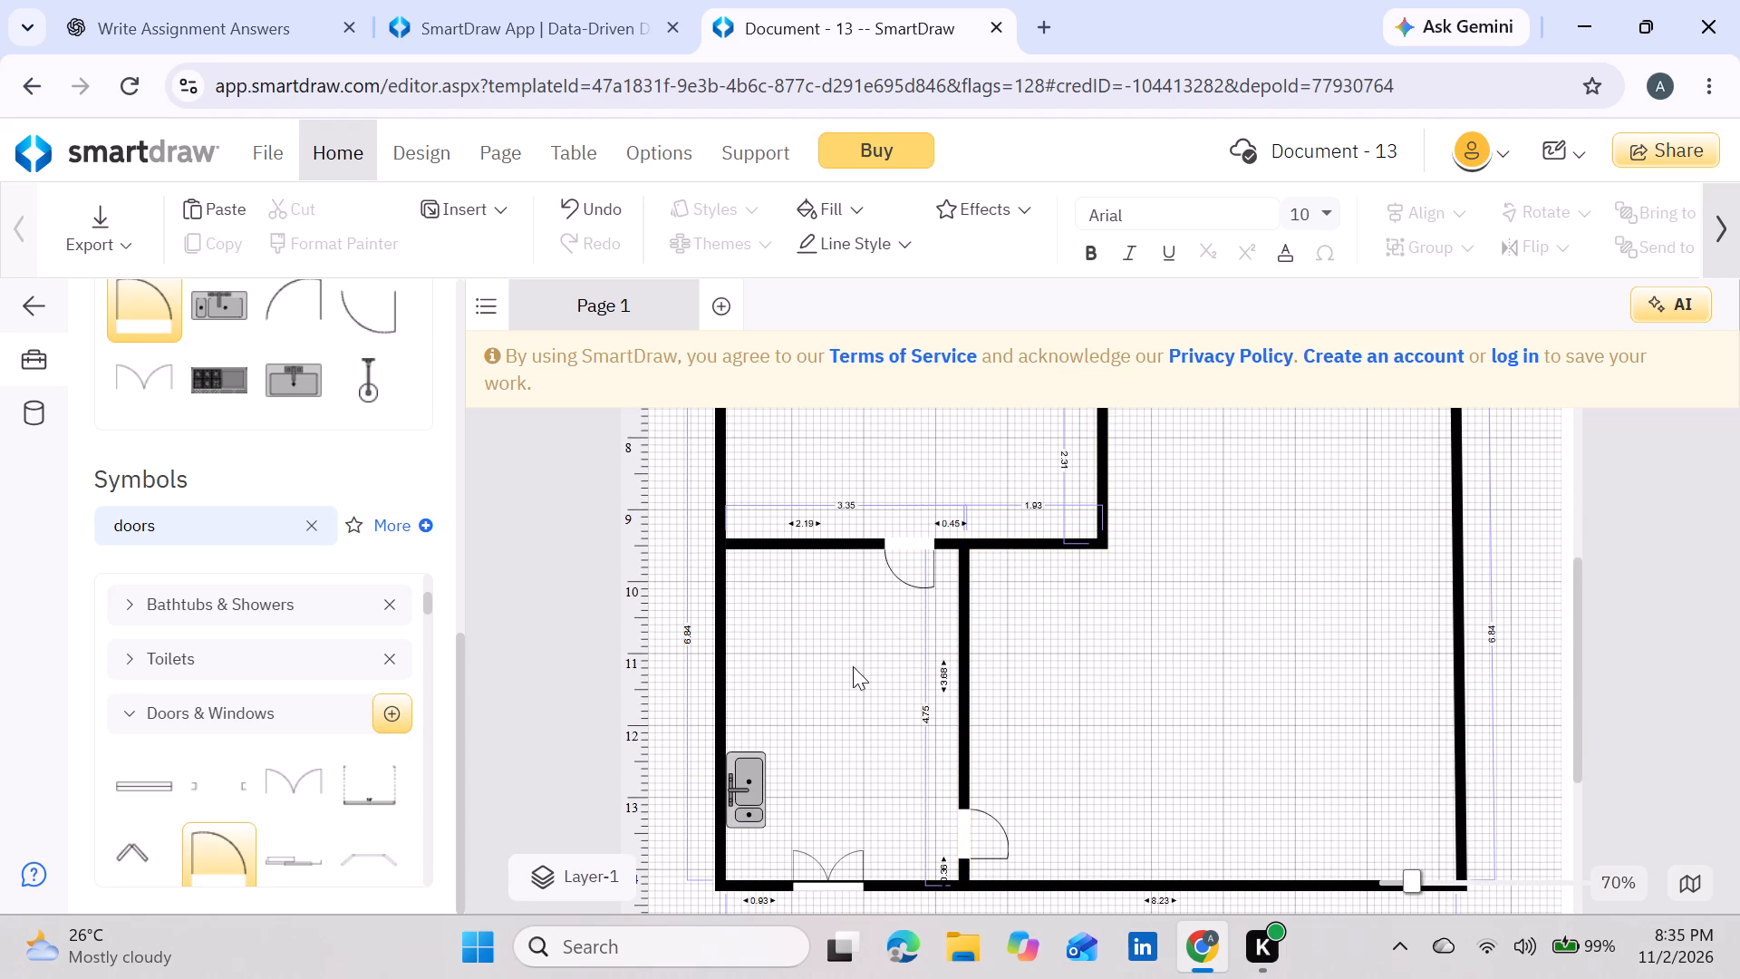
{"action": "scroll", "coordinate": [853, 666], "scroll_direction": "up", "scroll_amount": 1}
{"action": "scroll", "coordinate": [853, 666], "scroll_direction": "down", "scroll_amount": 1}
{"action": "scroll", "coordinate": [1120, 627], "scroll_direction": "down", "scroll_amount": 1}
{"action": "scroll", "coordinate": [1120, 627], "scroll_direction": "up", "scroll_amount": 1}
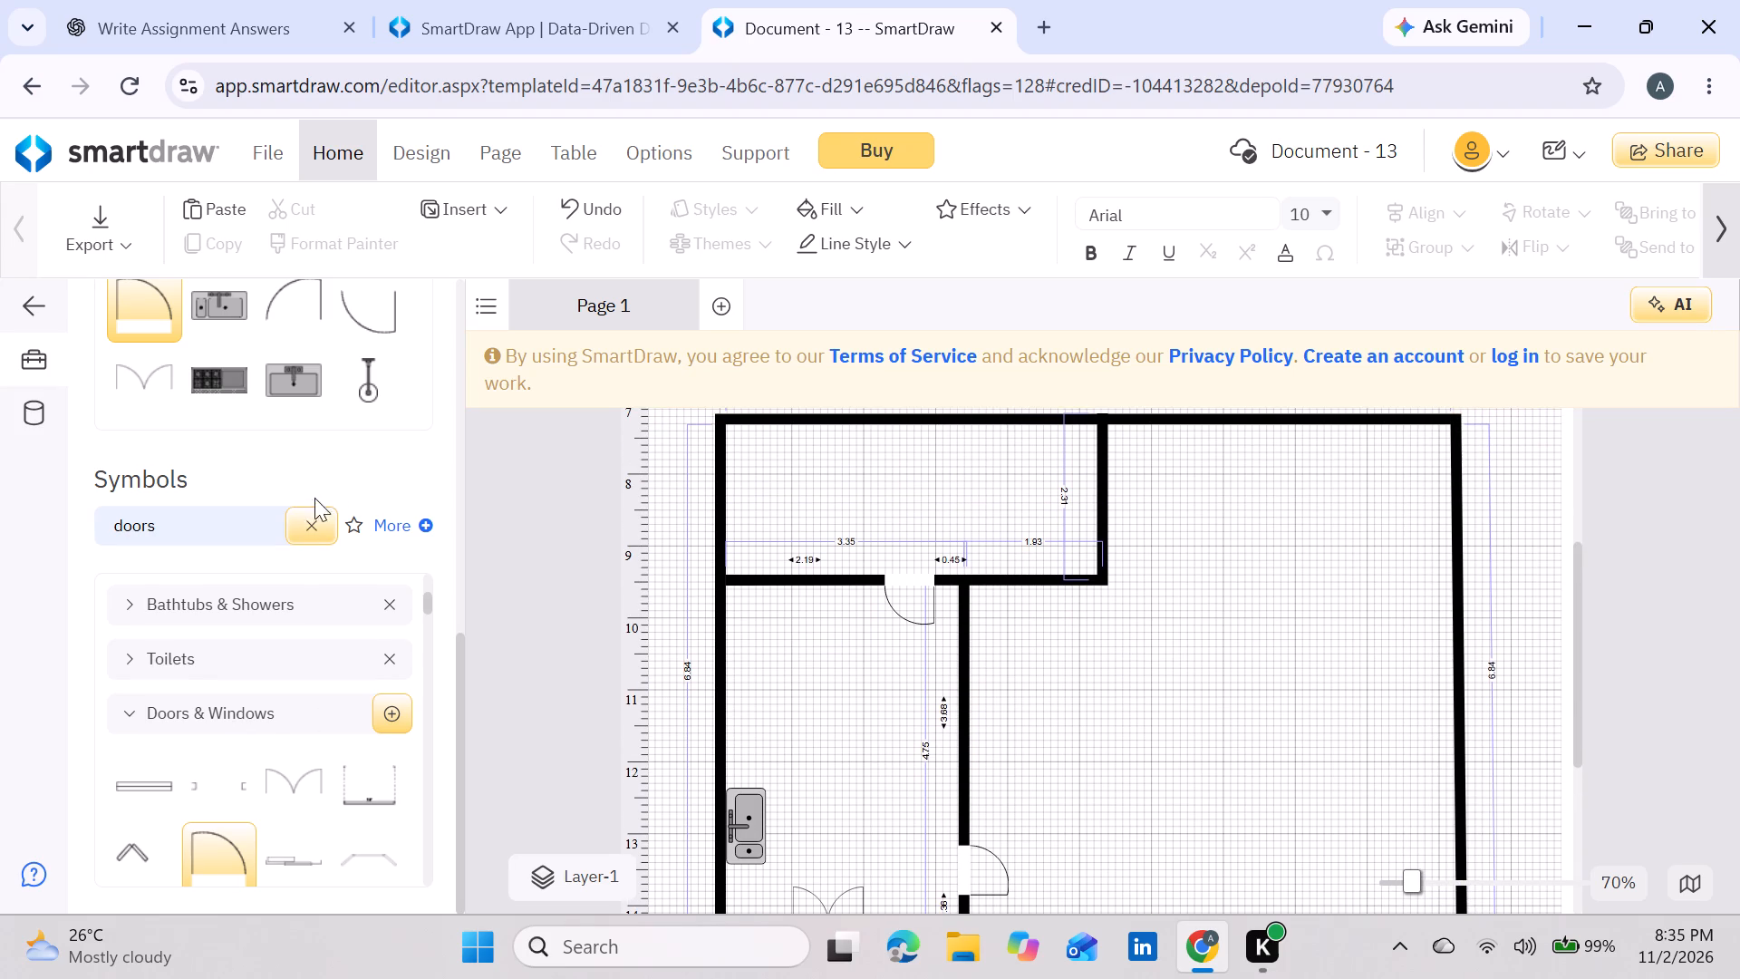
Search the symbols for beds and browse the results to the Beds category.
{"action": "left_click", "coordinate": [306, 522]}
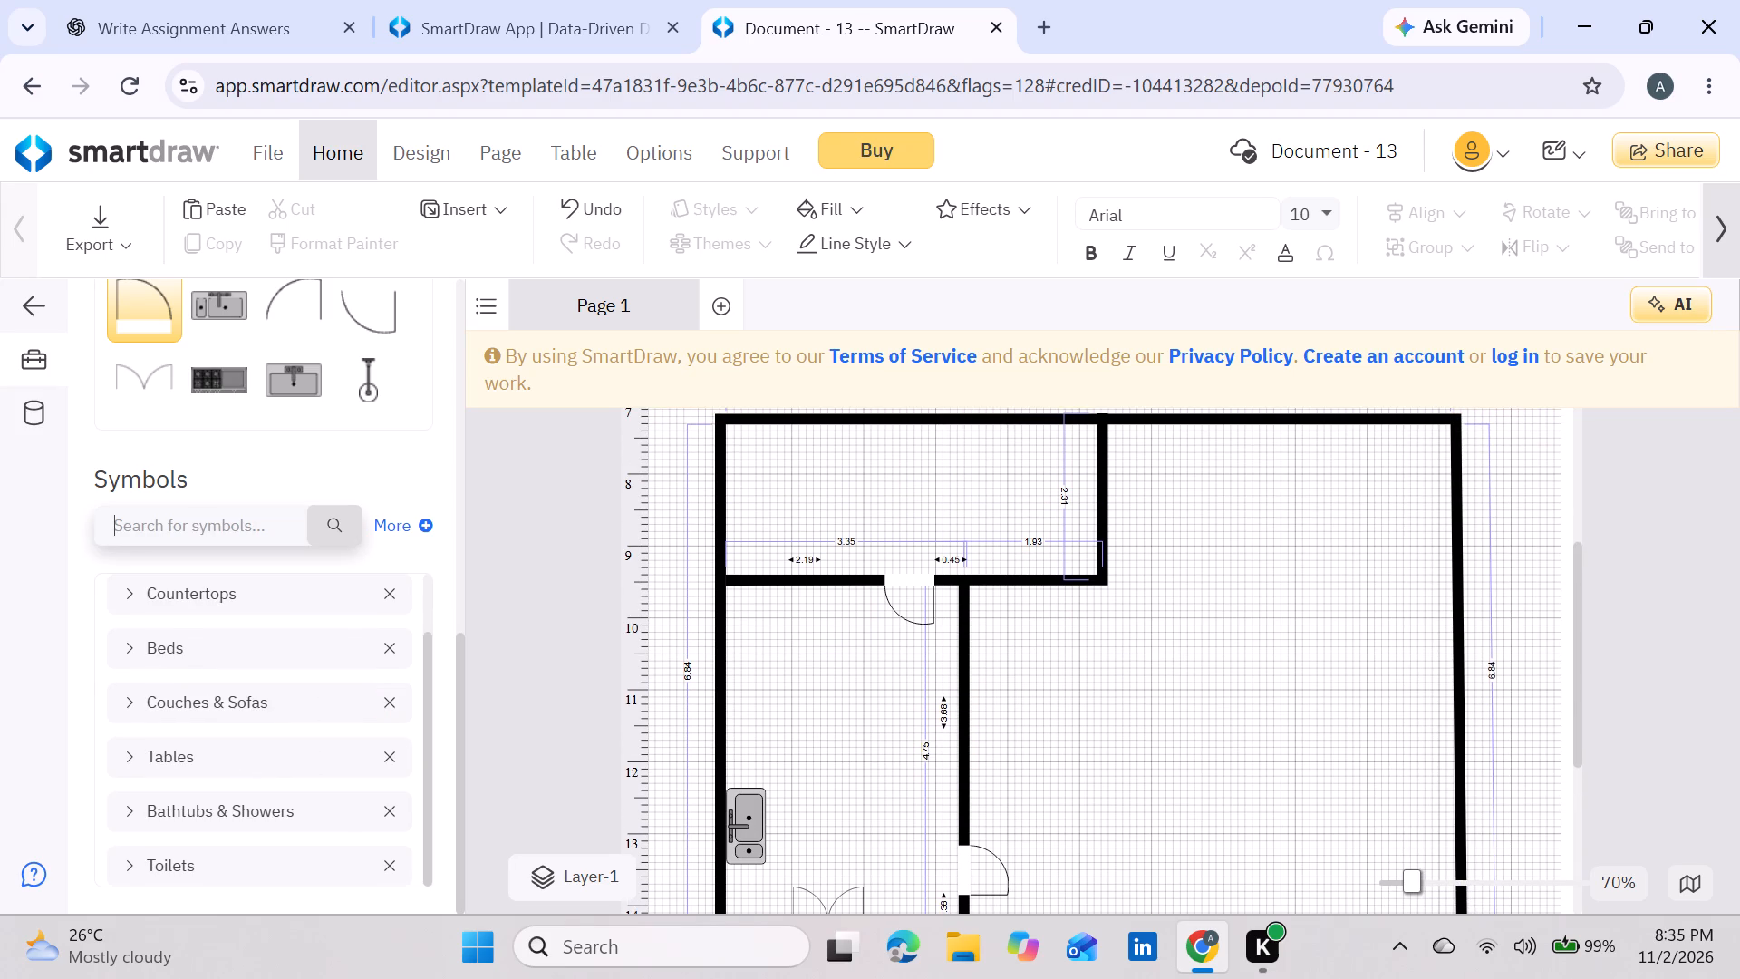
{"action": "type", "text": "beds"}
{"action": "key", "text": "Return"}
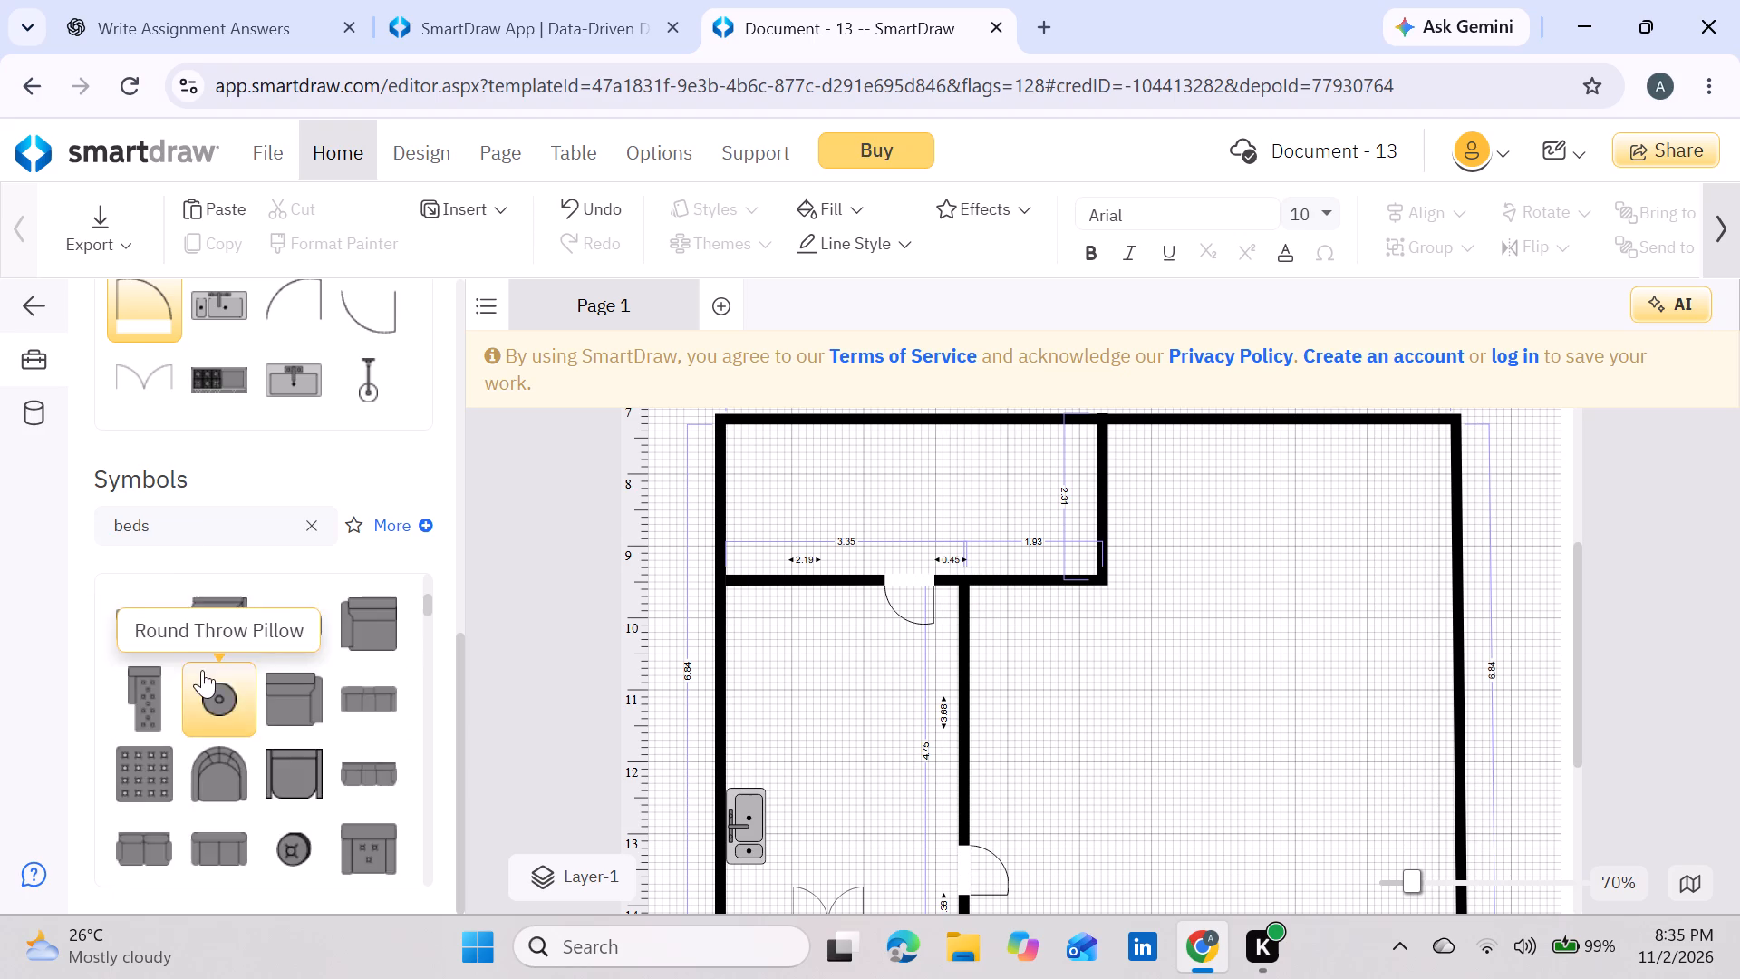
{"action": "scroll", "coordinate": [202, 670], "scroll_direction": "down", "scroll_amount": 4}
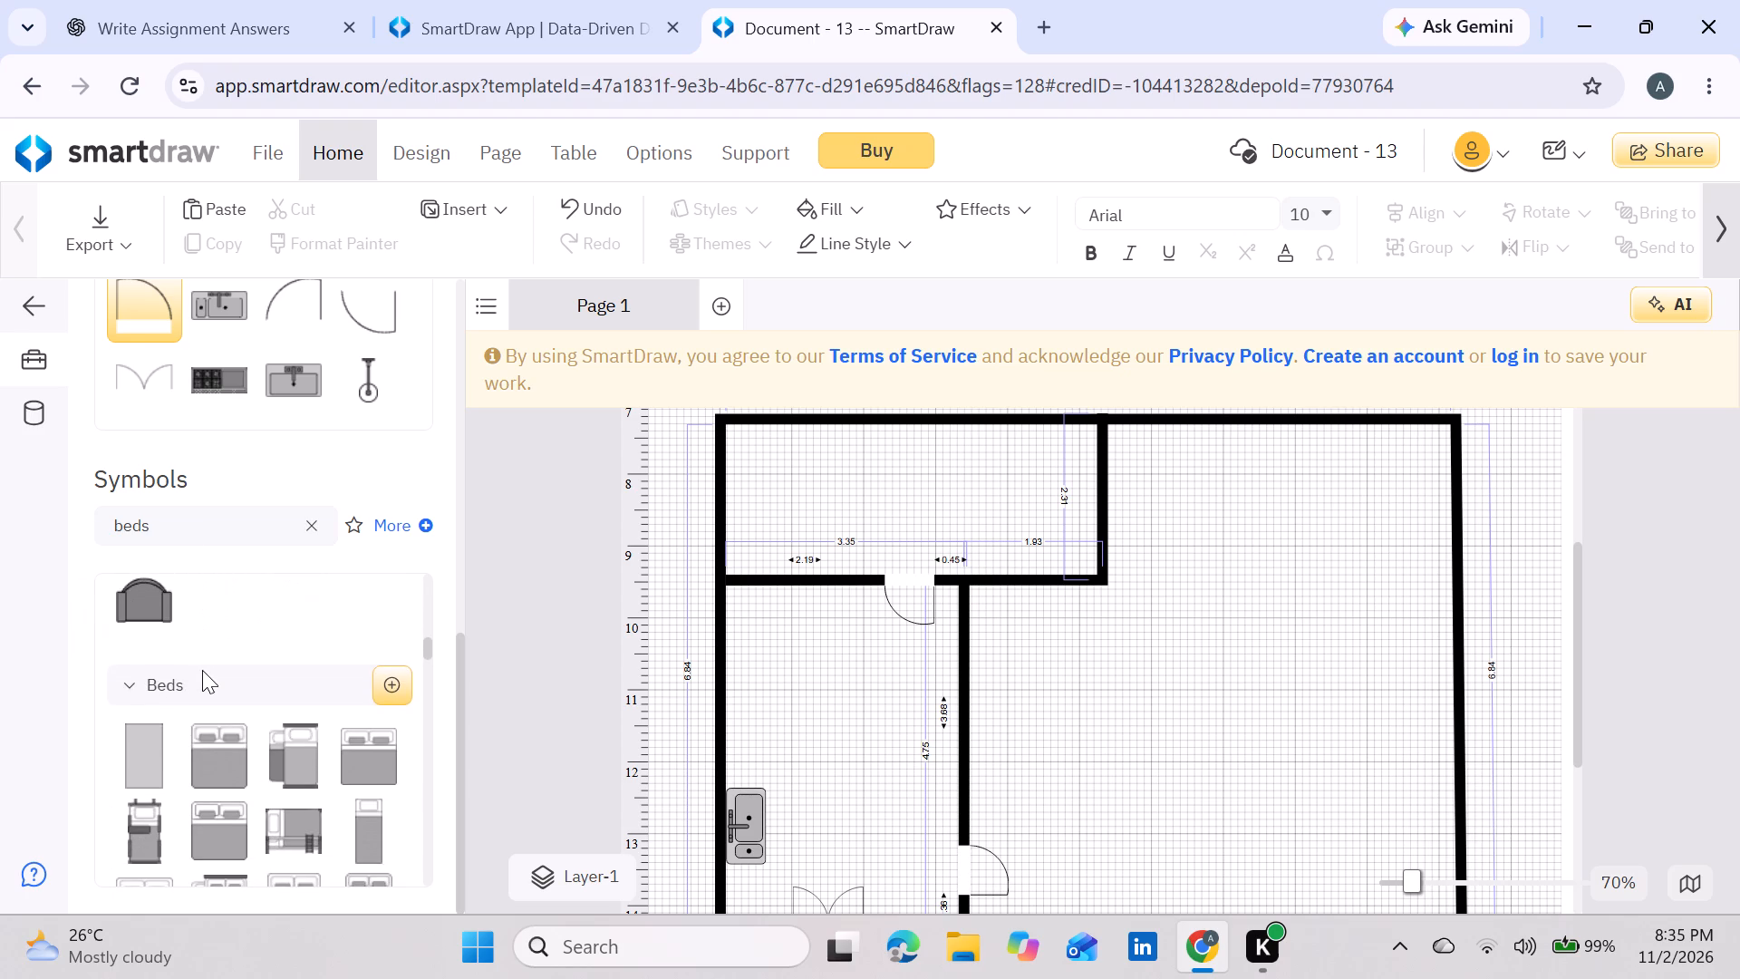
{"action": "scroll", "coordinate": [202, 670], "scroll_direction": "down", "scroll_amount": 2}
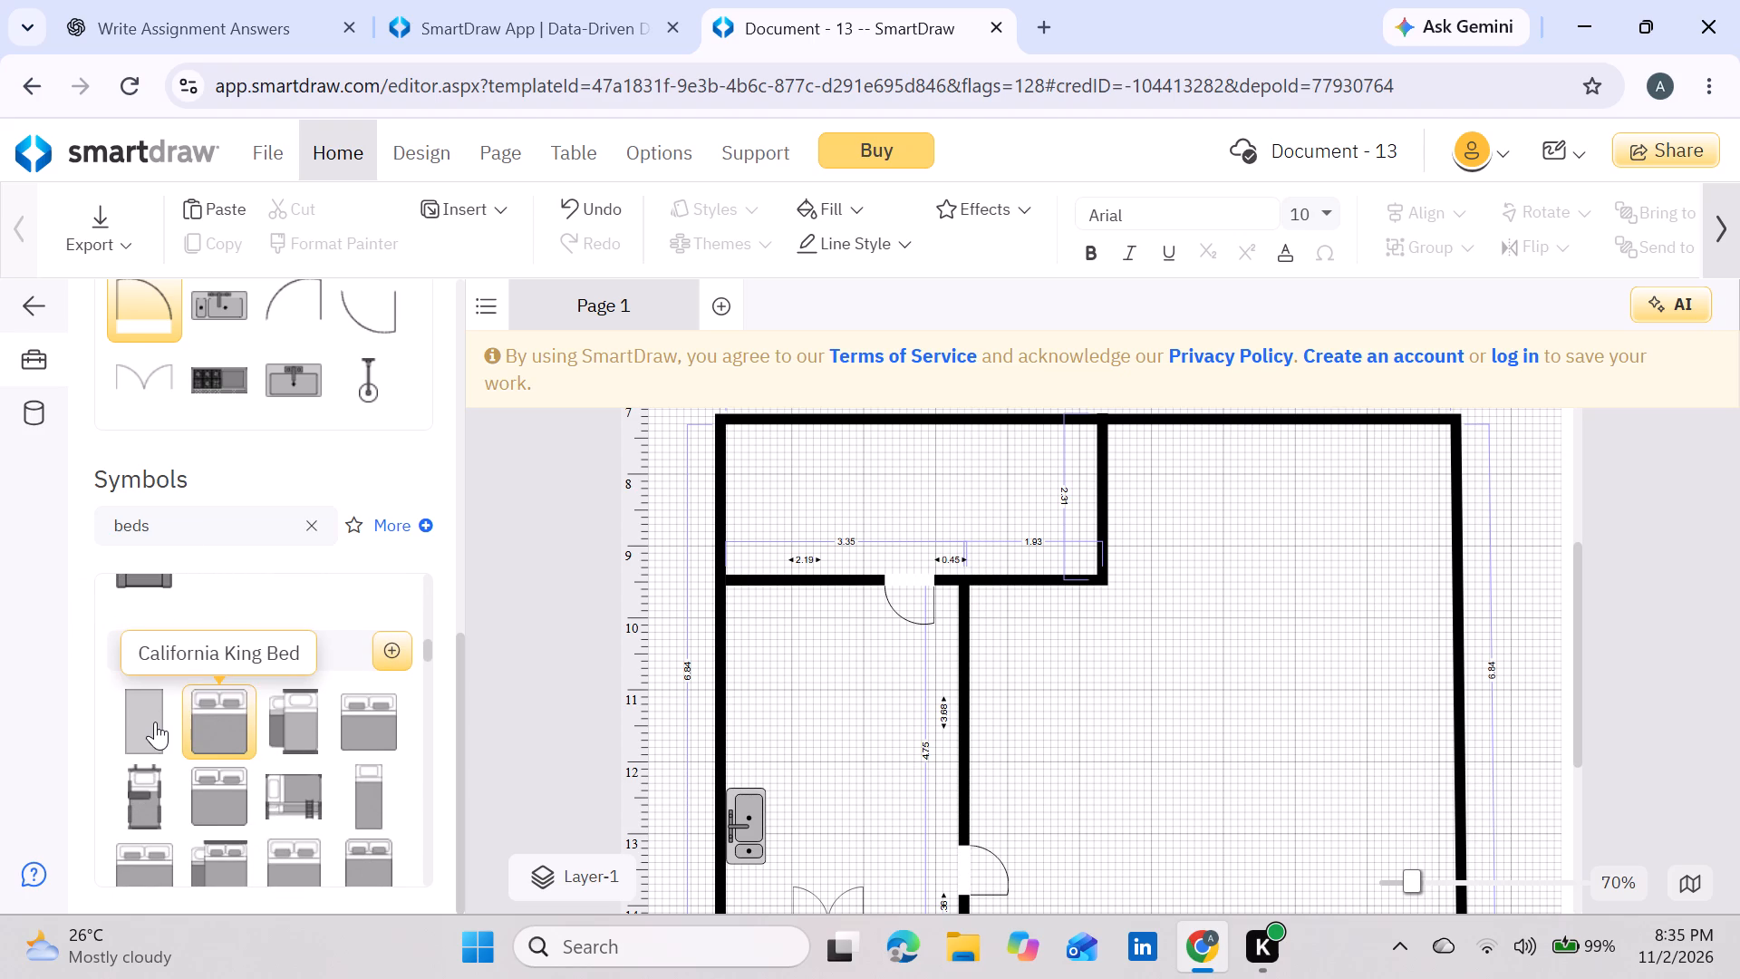
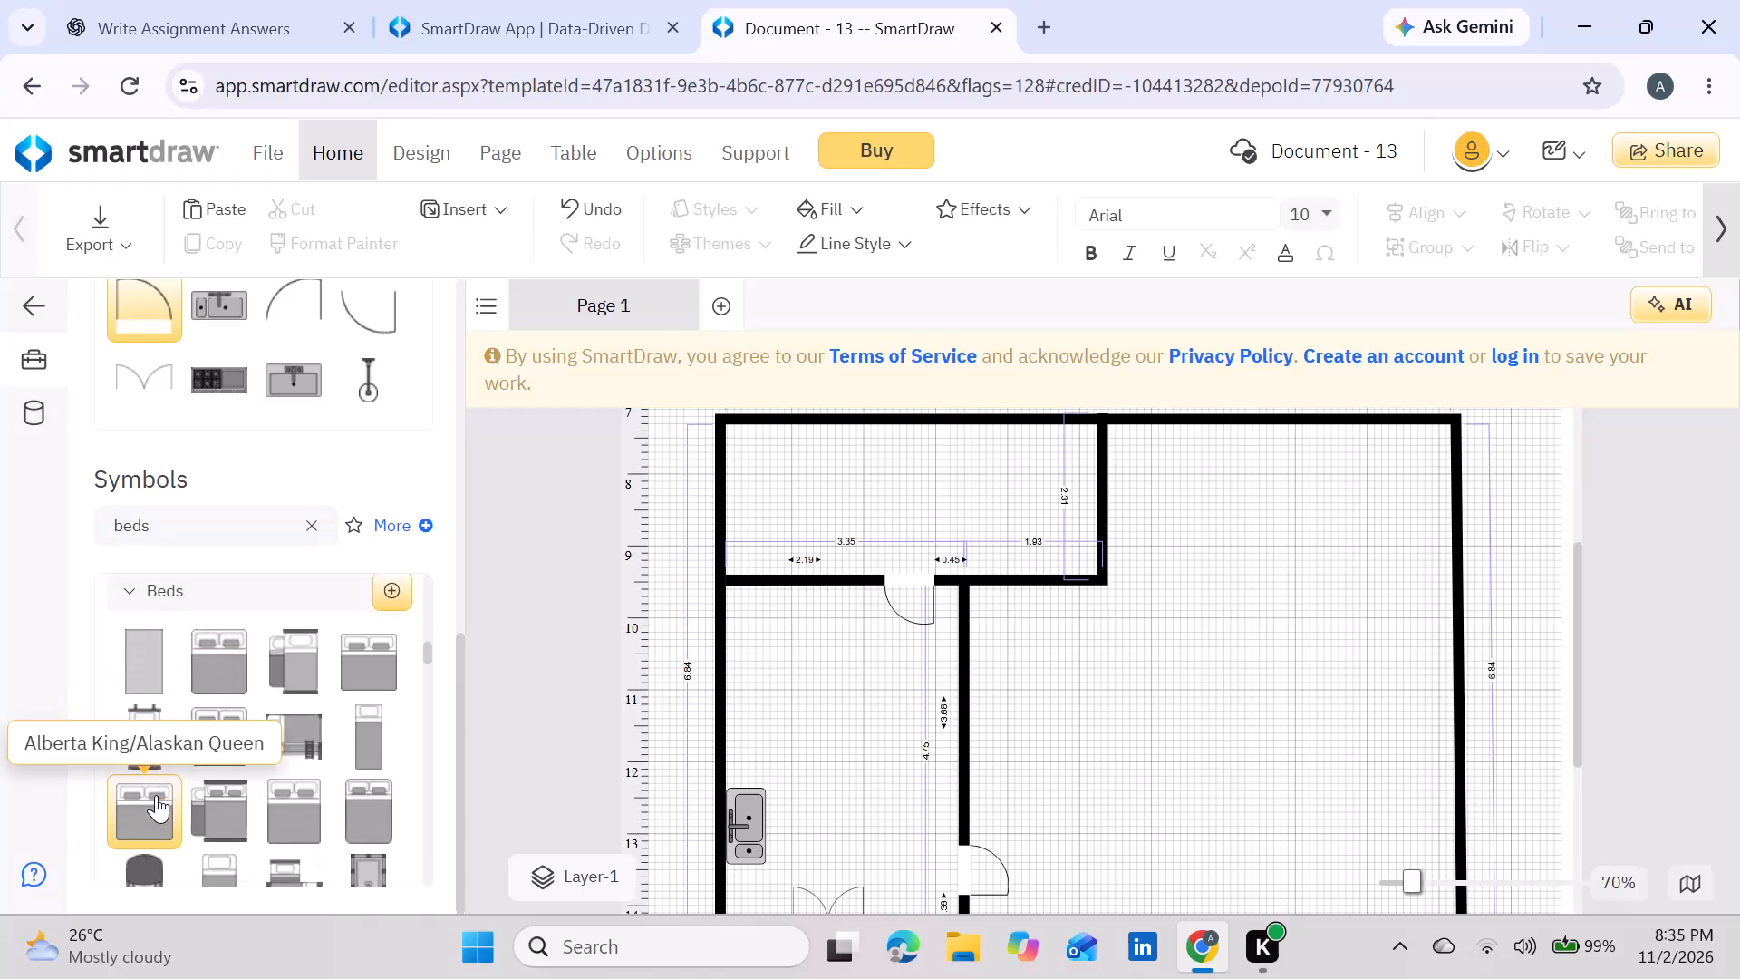
Place a Twin Trundle Bed in the large right-hand room and turn it sideways so its pillows face the right exterior wall.
{"action": "scroll", "coordinate": [332, 797], "scroll_direction": "down", "scroll_amount": 1}
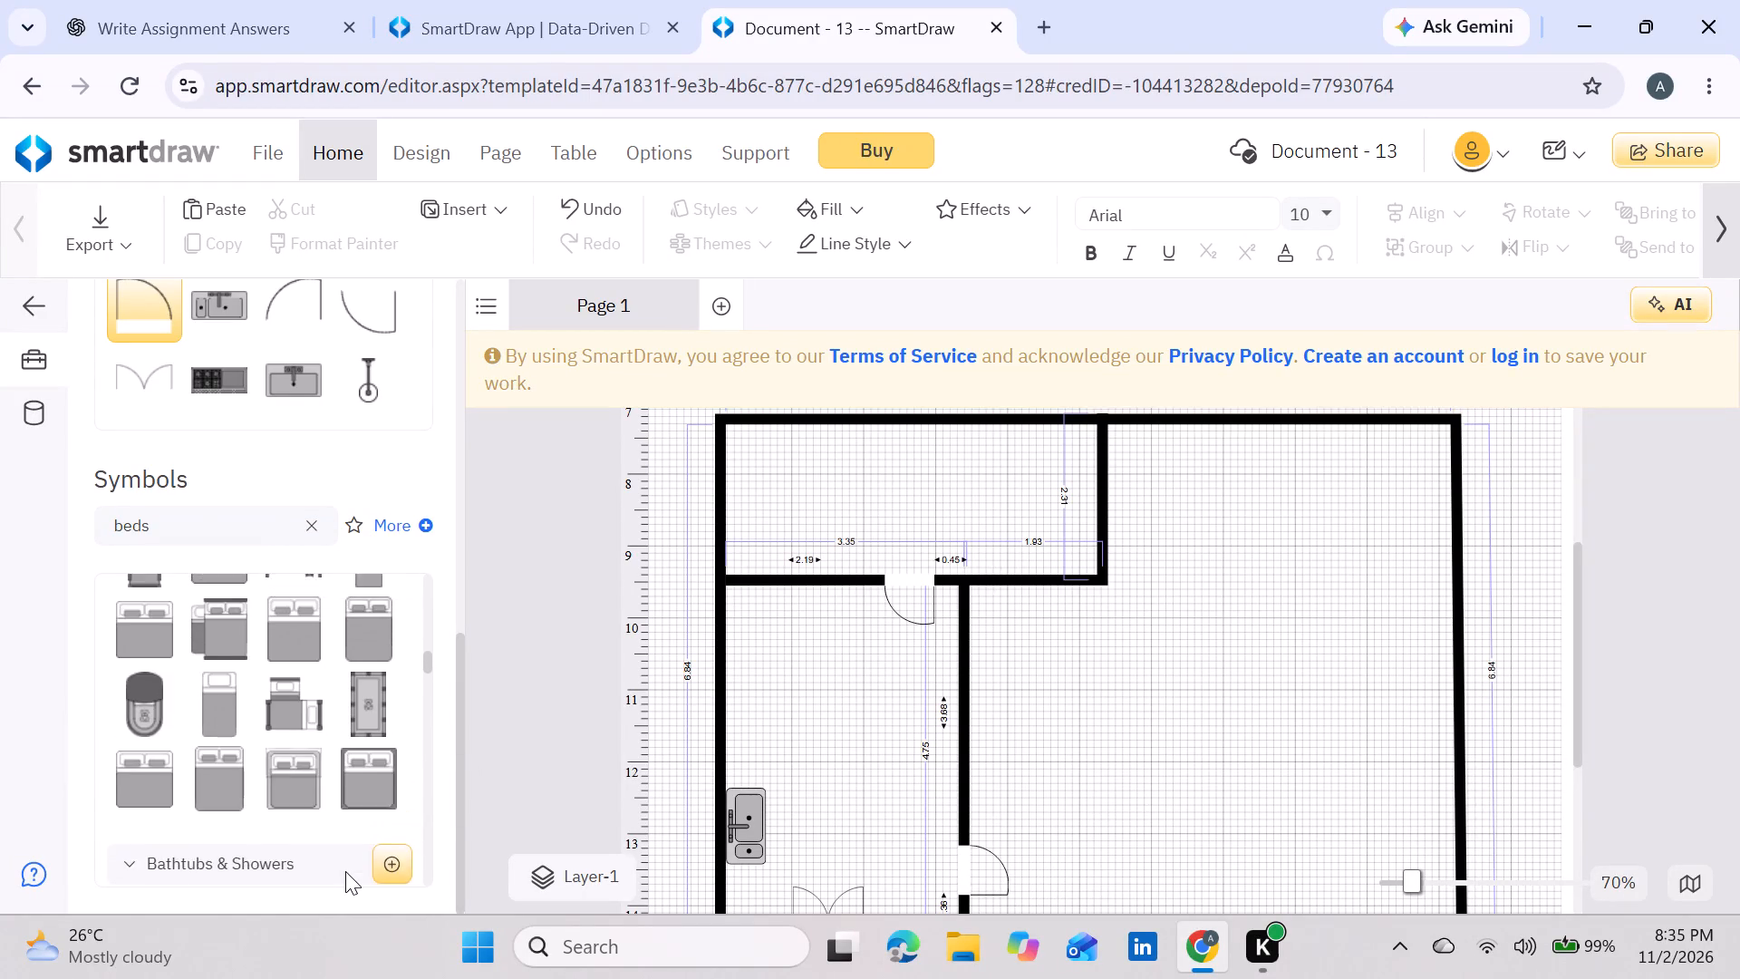
{"action": "scroll", "coordinate": [345, 871], "scroll_direction": "up", "scroll_amount": 2}
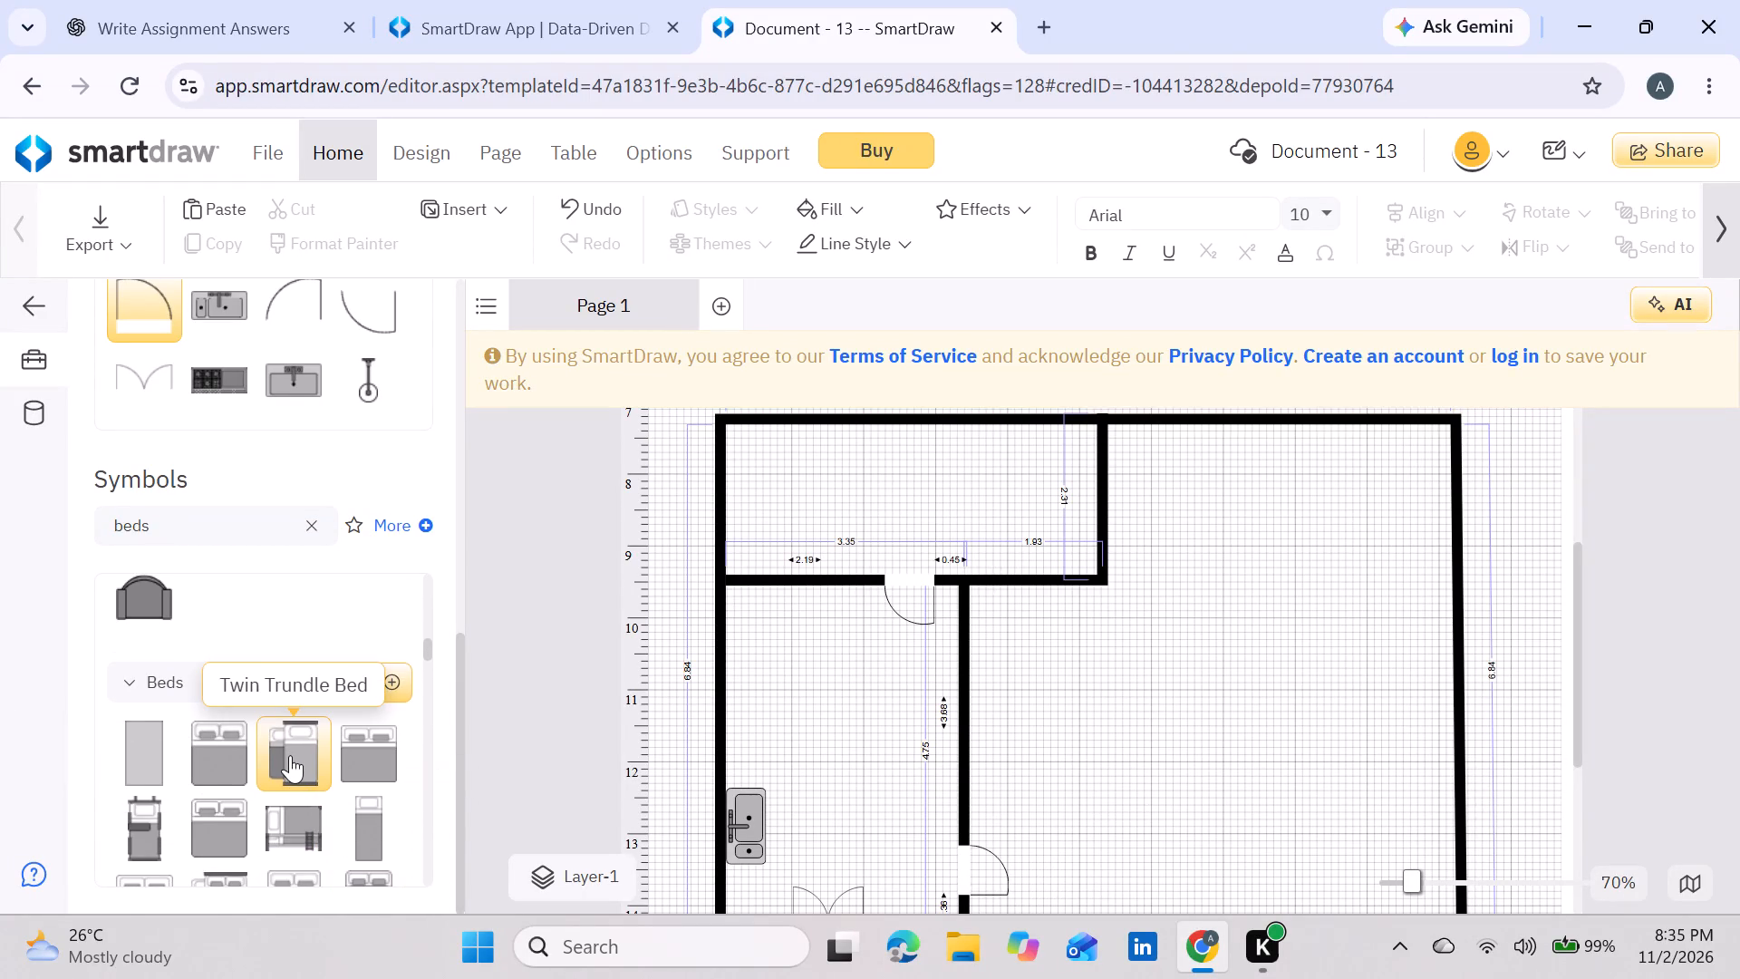
{"action": "left_click_drag", "start_coordinate": [290, 755], "coordinate": [1249, 548]}
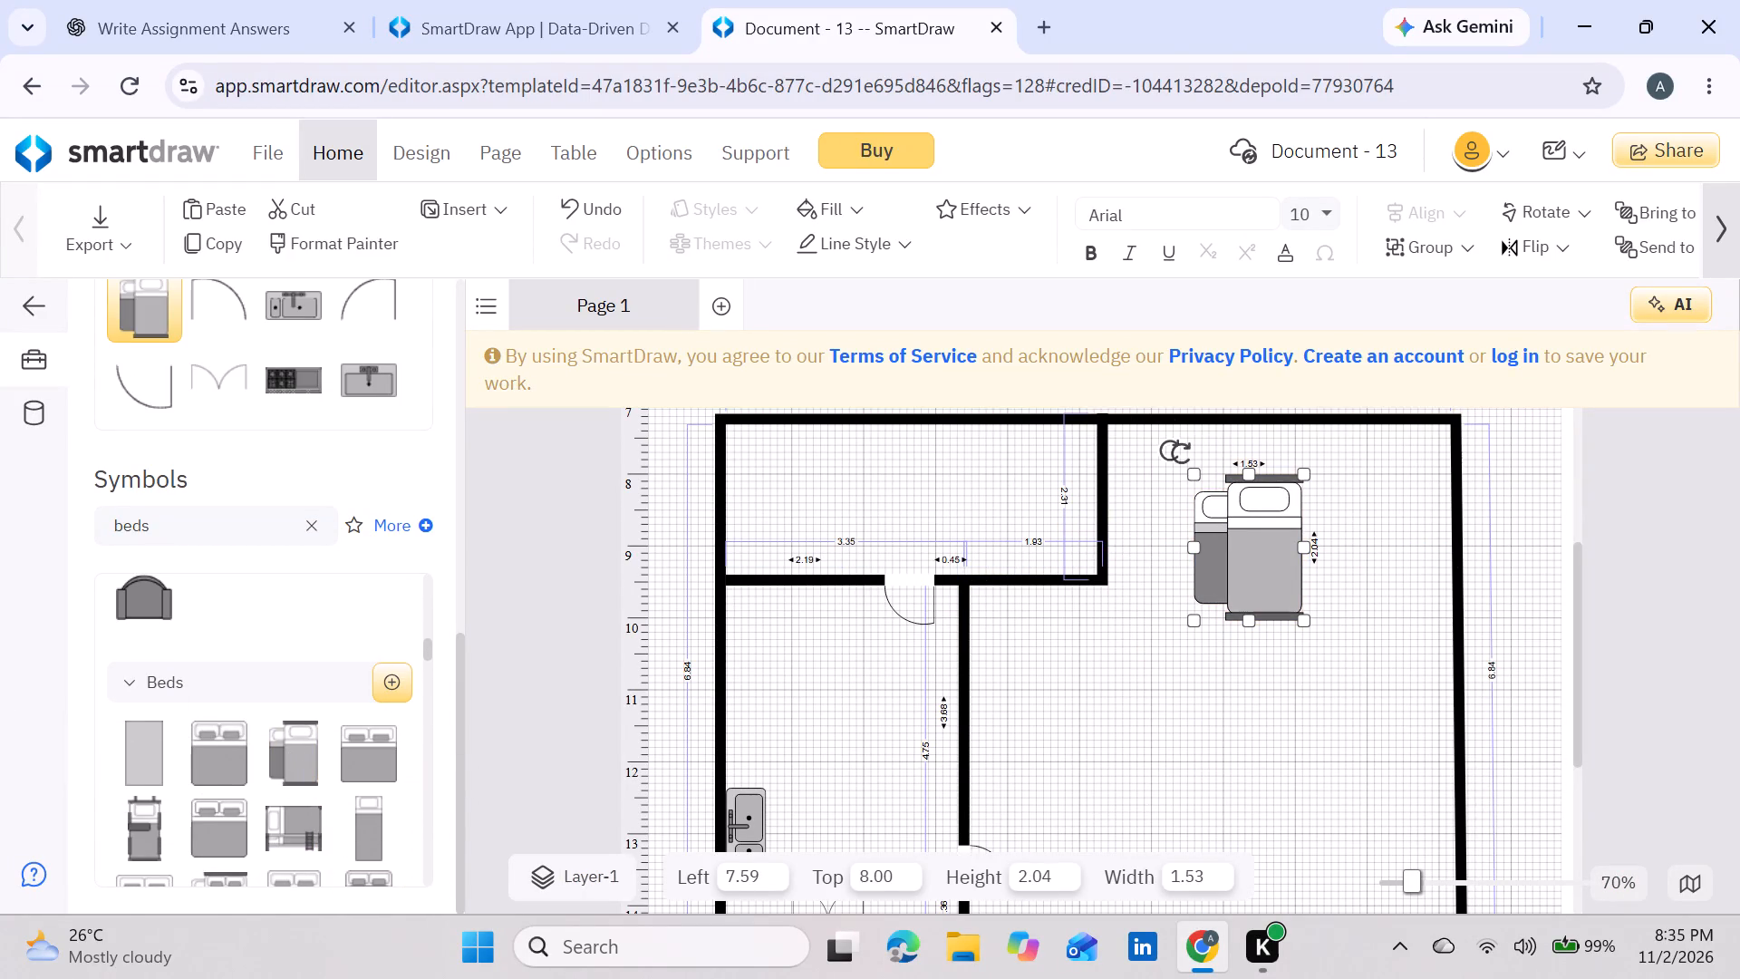
{"action": "left_click_drag", "start_coordinate": [1172, 453], "coordinate": [1306, 470]}
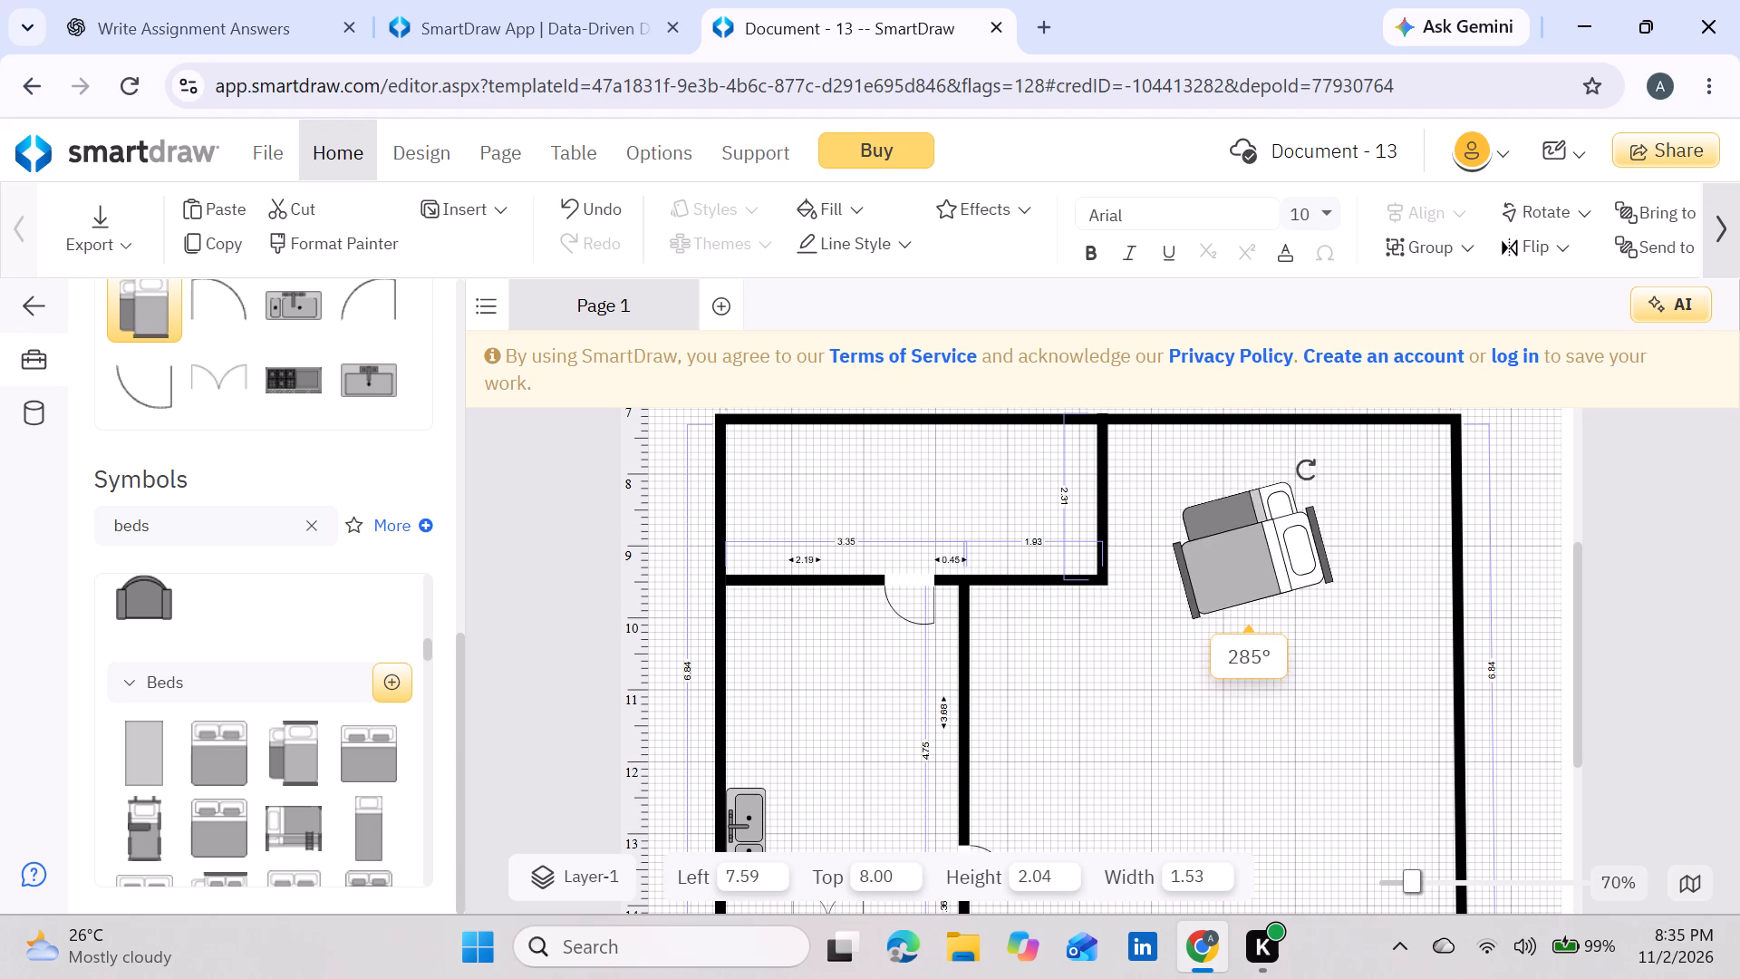
{"action": "left_click_drag", "start_coordinate": [1306, 470], "coordinate": [1319, 483]}
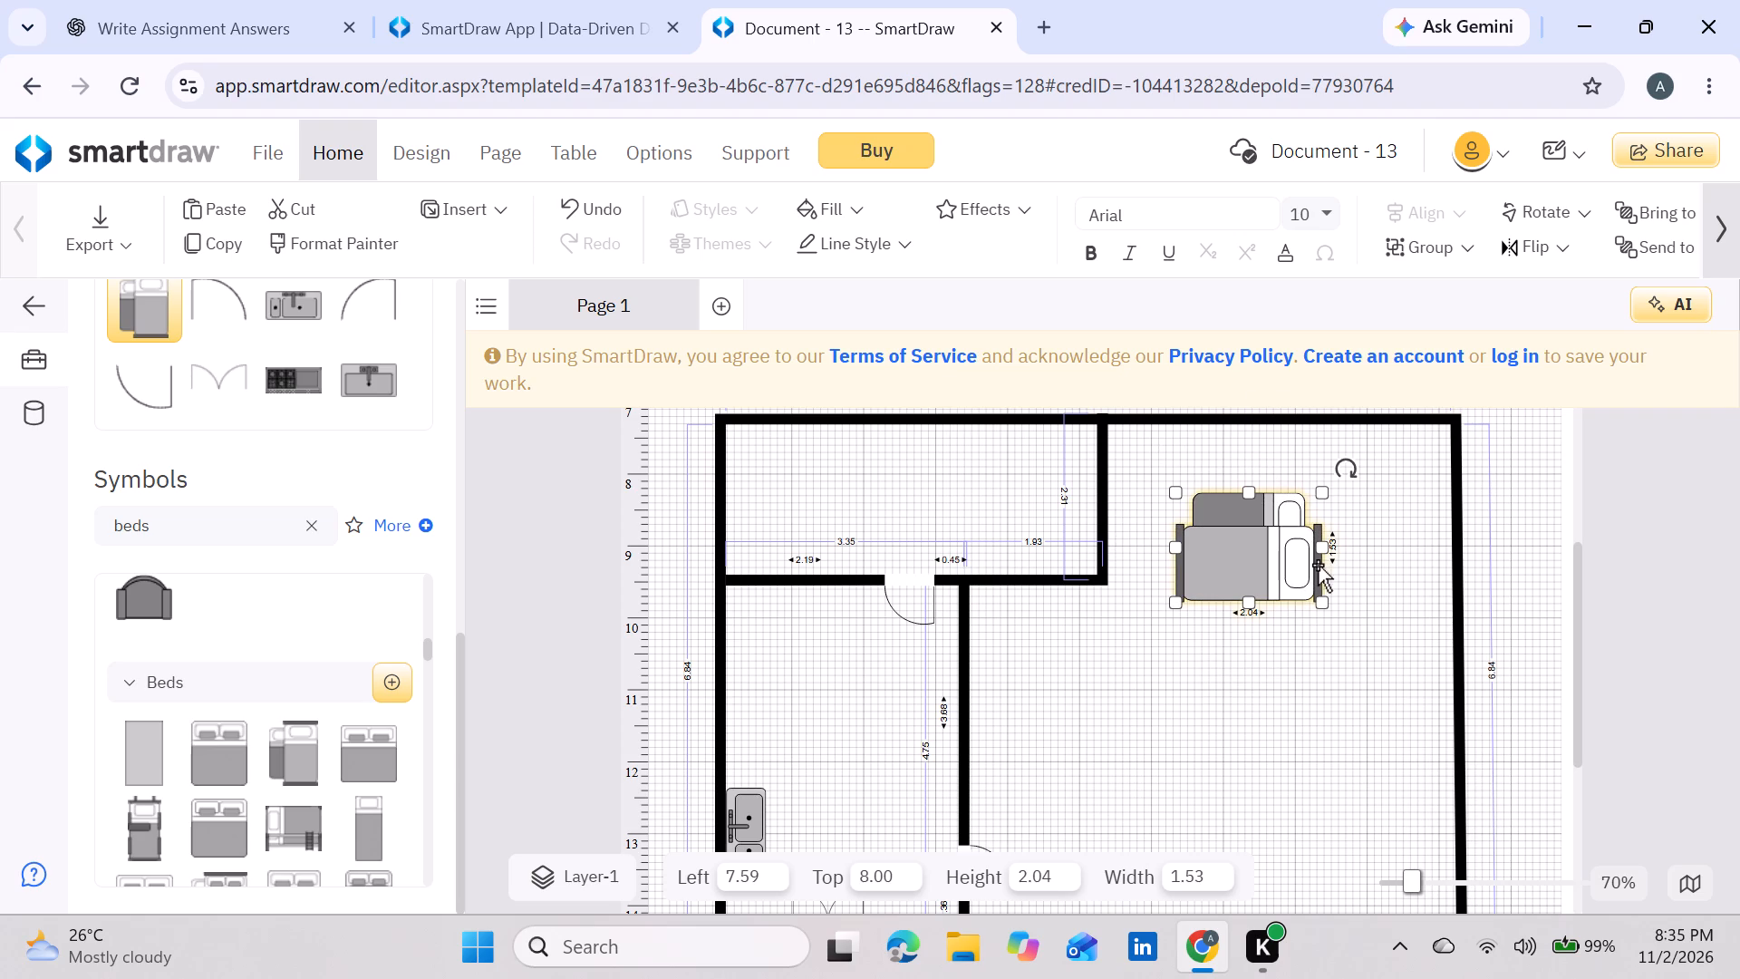
Enlarge the trundle bed to about 2.94 by 1.61 and set it near the right exterior wall, at about Left 8.77, Top 7.29.
{"action": "left_click_drag", "start_coordinate": [1319, 602], "coordinate": [1381, 607]}
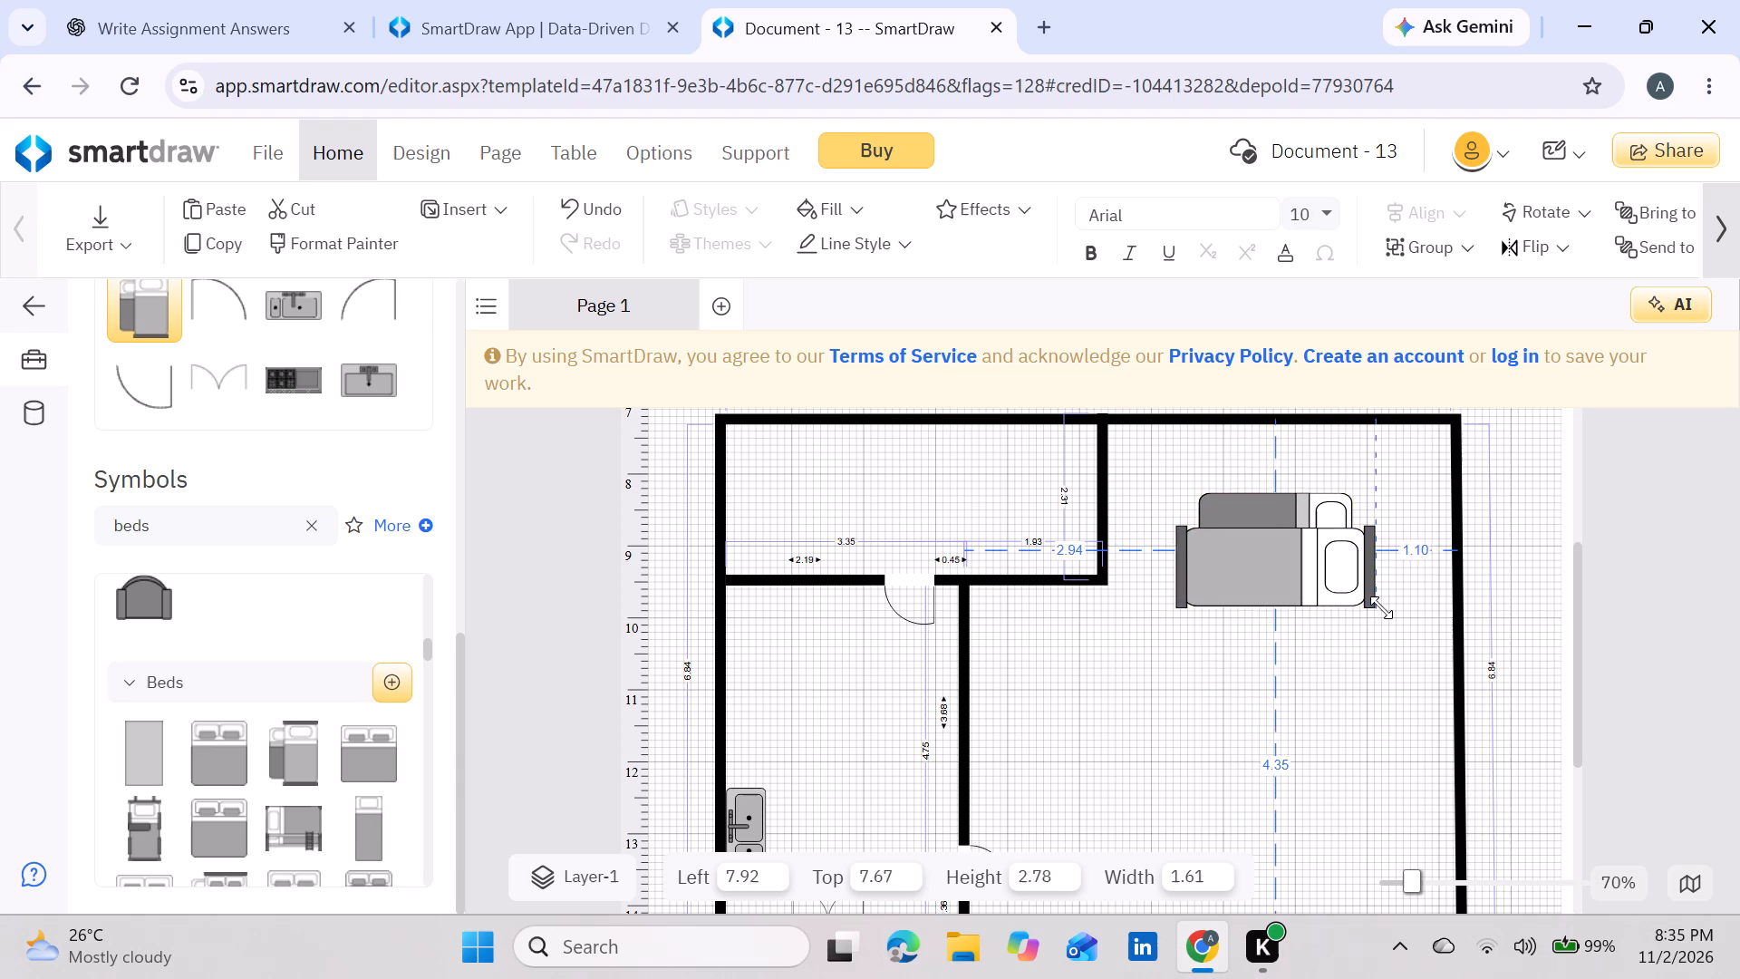
{"action": "left_click_drag", "start_coordinate": [1381, 607], "coordinate": [1388, 607]}
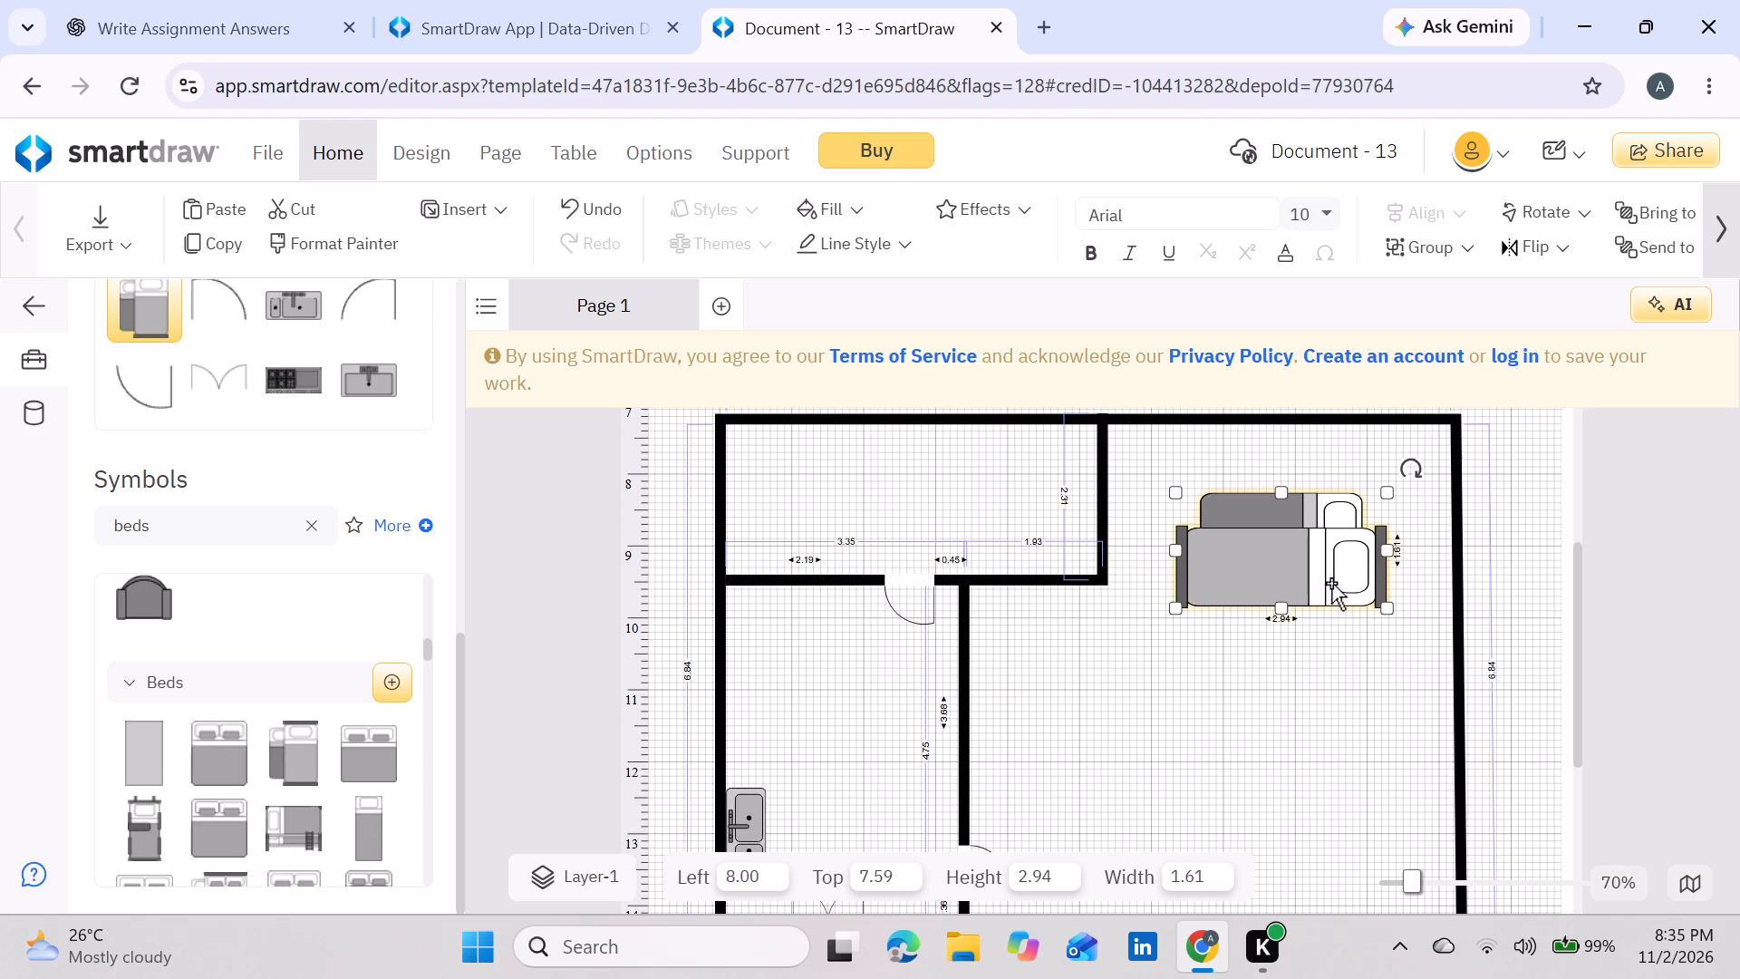
{"action": "left_click_drag", "start_coordinate": [1331, 583], "coordinate": [1360, 561]}
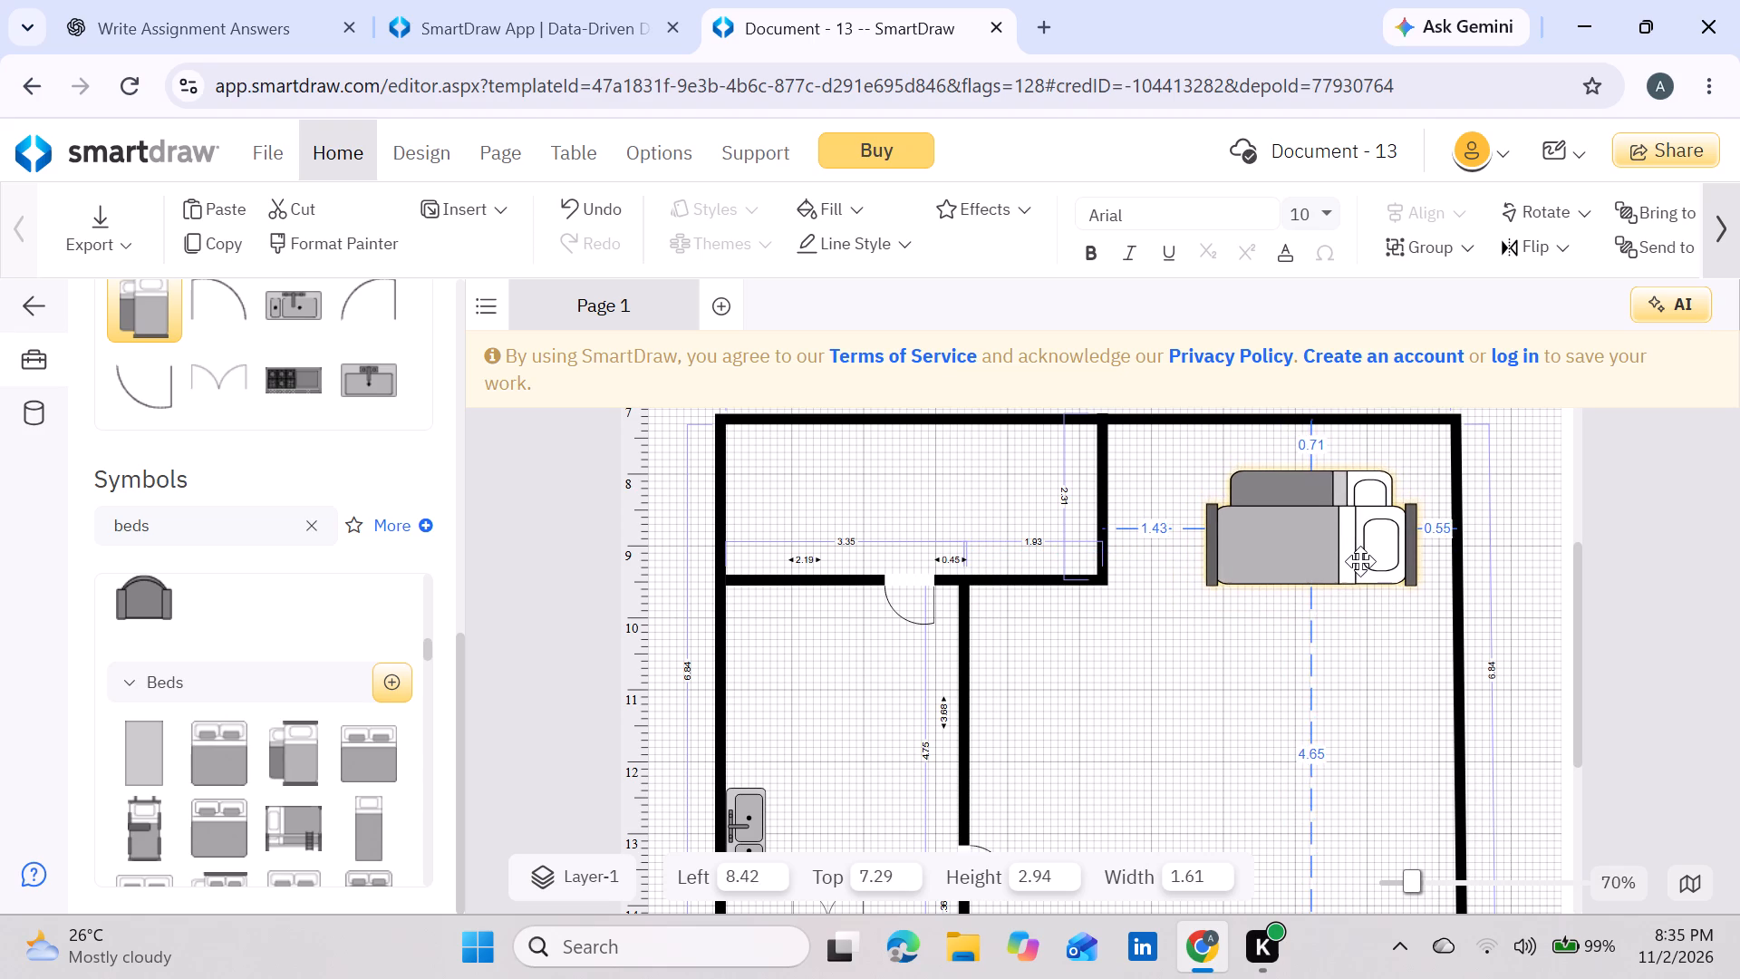
{"action": "left_click_drag", "start_coordinate": [1360, 561], "coordinate": [1382, 561]}
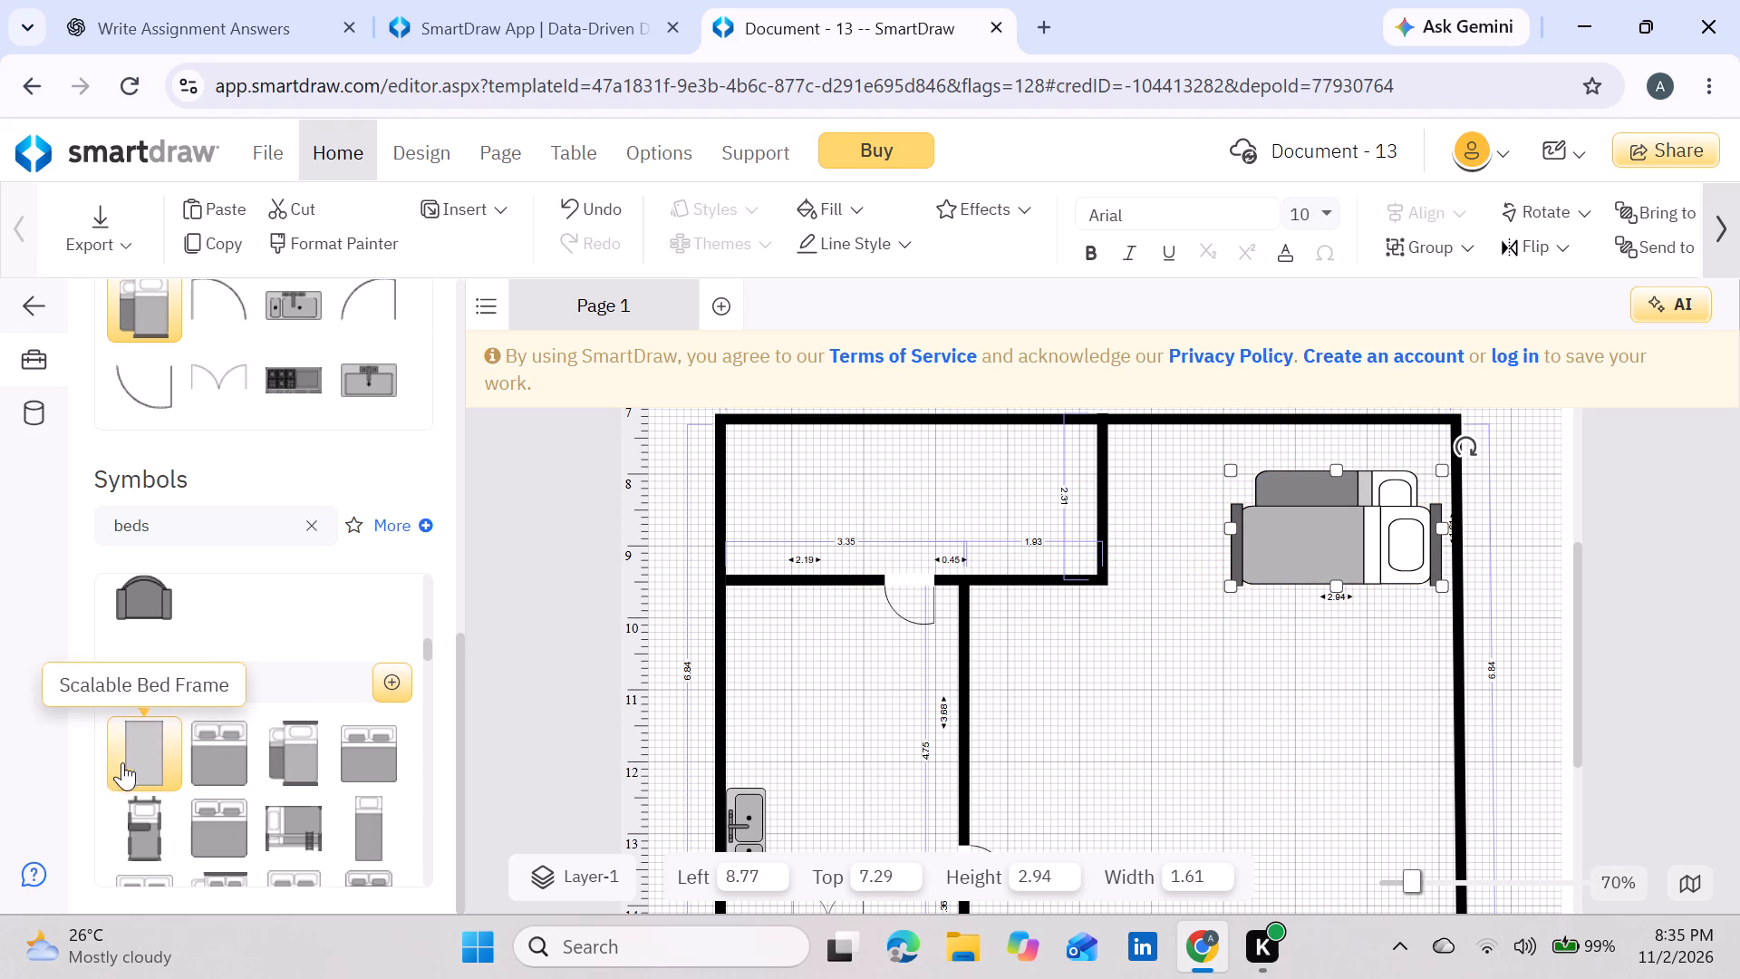
Search the symbols for doors and anchor the 0.91-wide window-like symbol in the upper-left room's top wall, about 1.17 from the left corner.
{"action": "scroll", "coordinate": [928, 686], "scroll_direction": "down", "scroll_amount": 2}
{"action": "scroll", "coordinate": [928, 686], "scroll_direction": "up", "scroll_amount": 1}
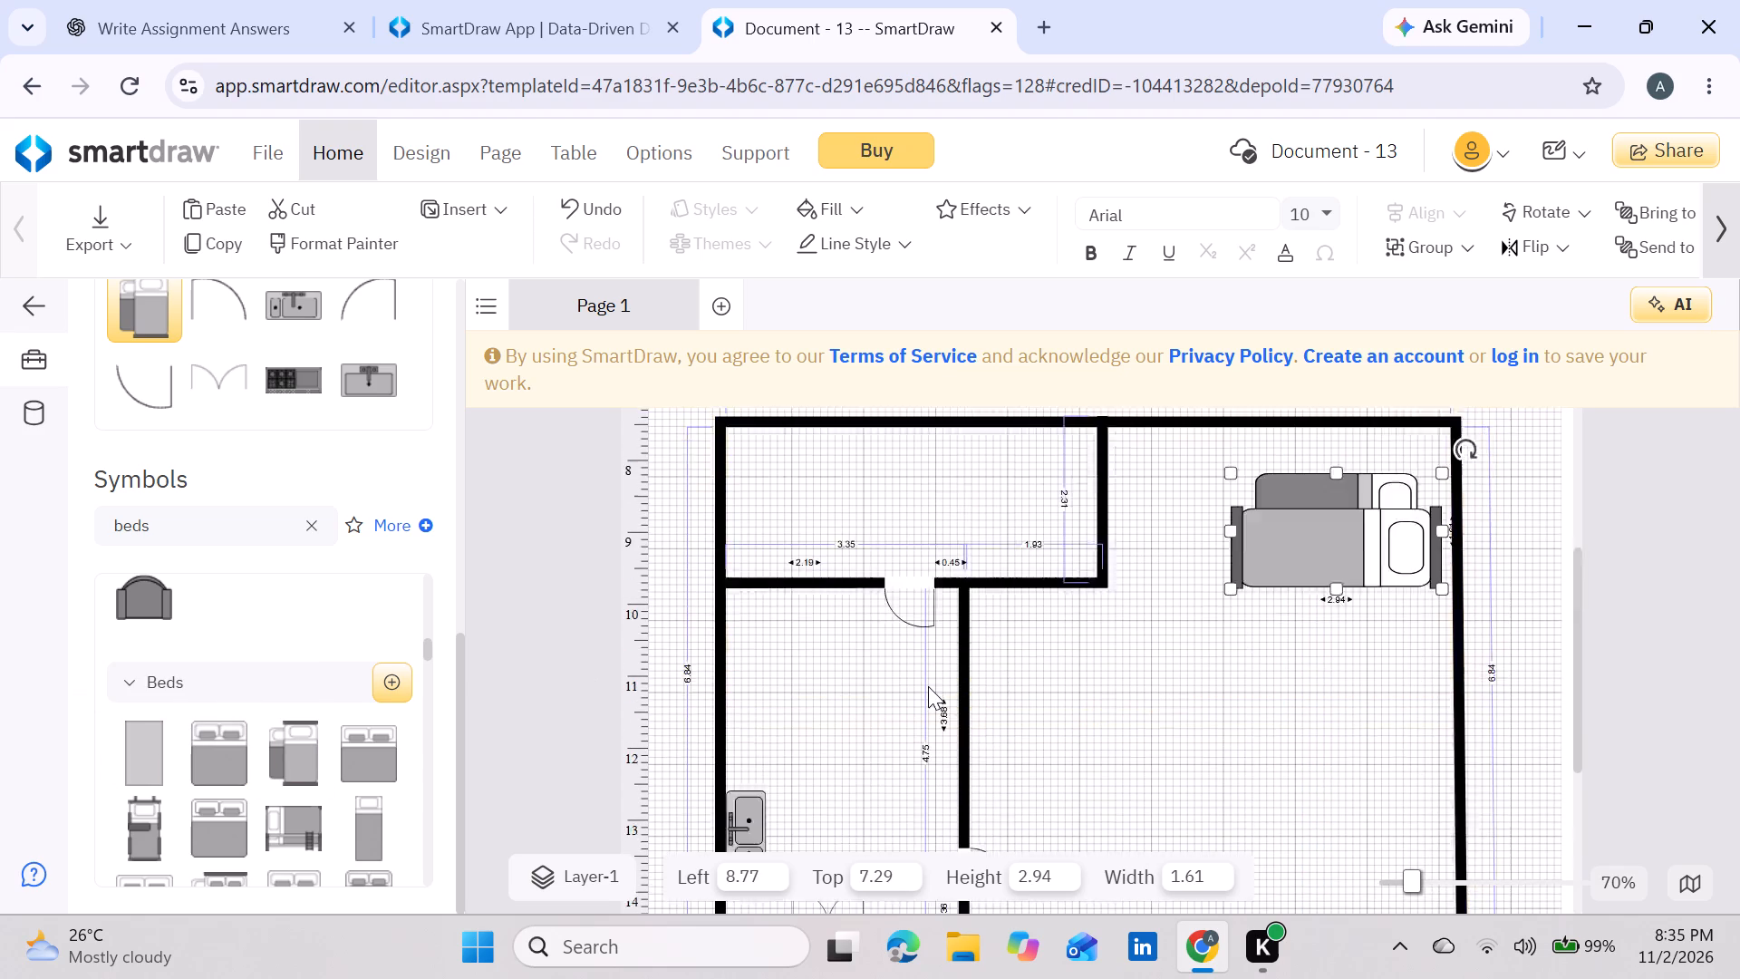
{"action": "left_click", "coordinate": [134, 684]}
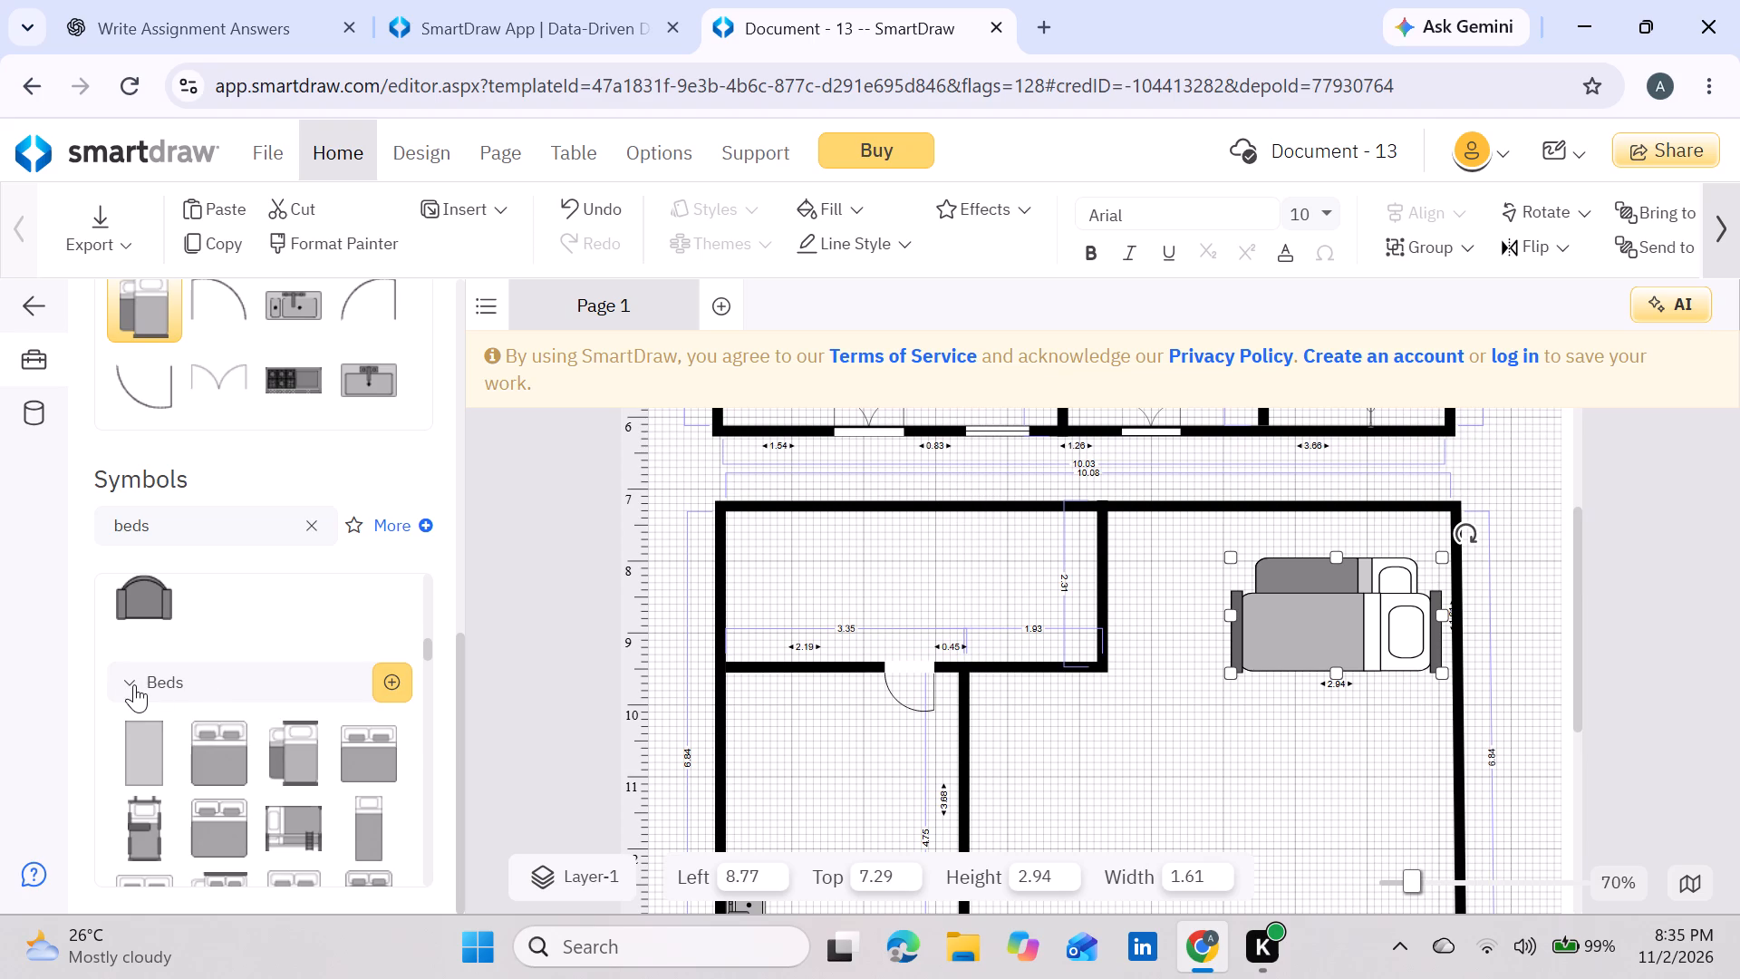
{"action": "scroll", "coordinate": [297, 630], "scroll_direction": "up", "scroll_amount": 4}
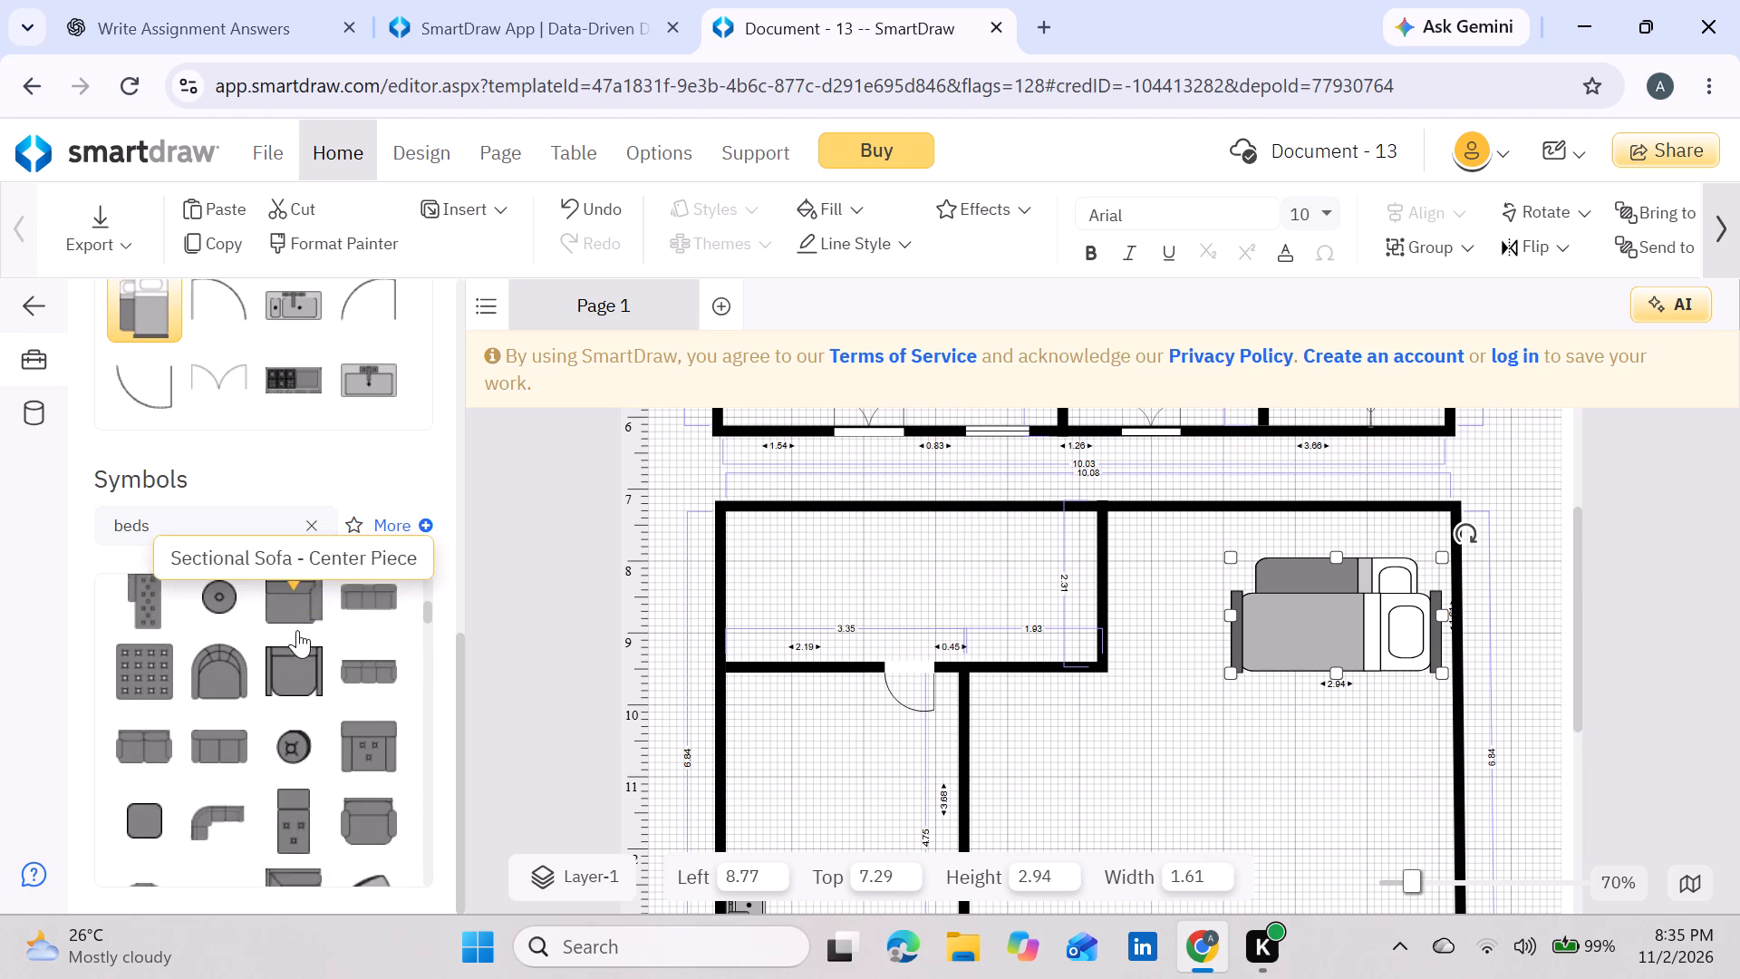
{"action": "left_click", "coordinate": [317, 511]}
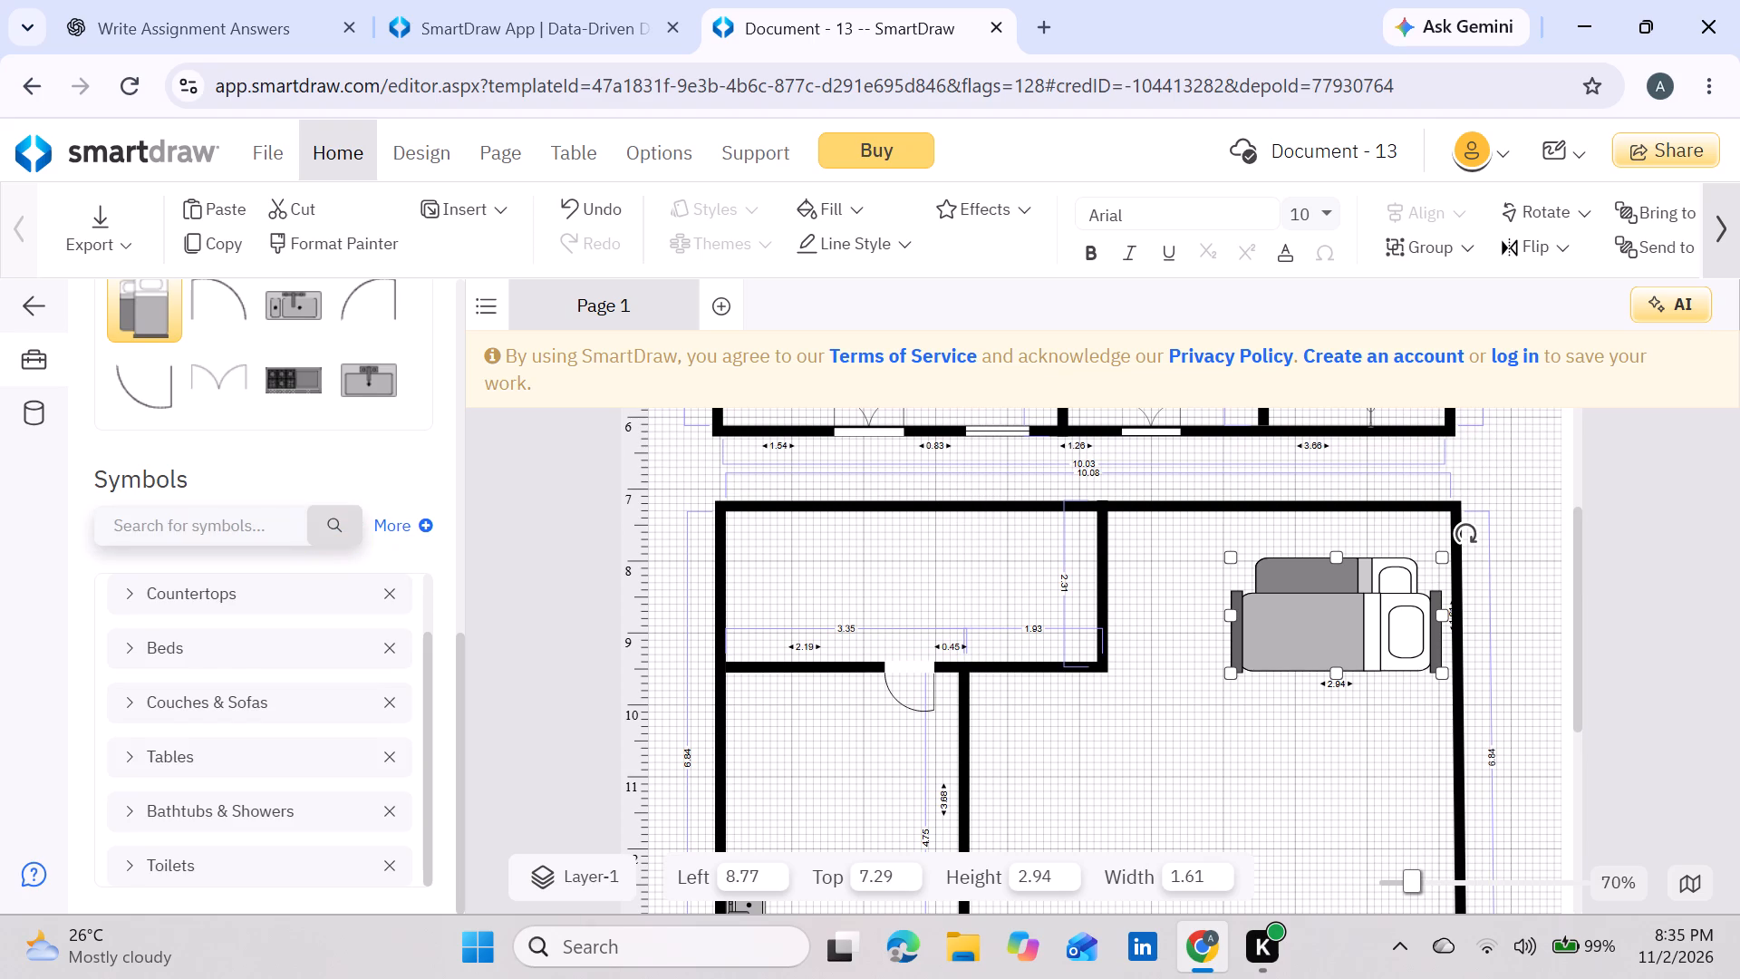
{"action": "left_click", "coordinate": [229, 526]}
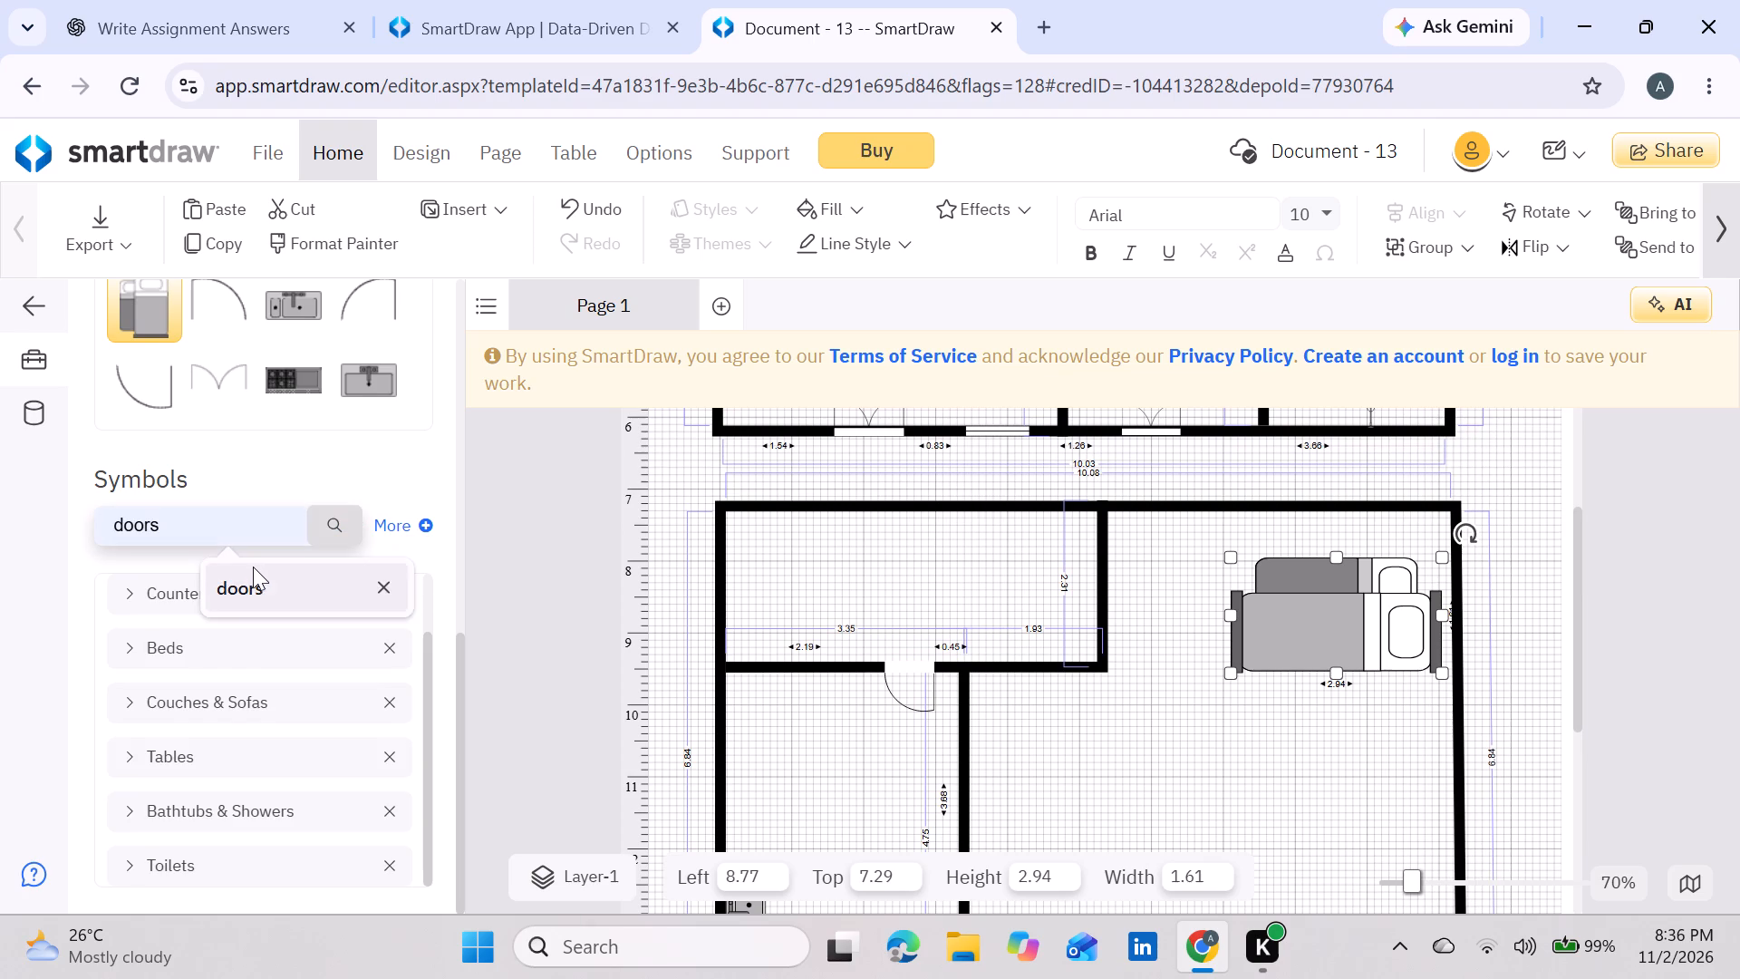
{"action": "left_click", "coordinate": [253, 569]}
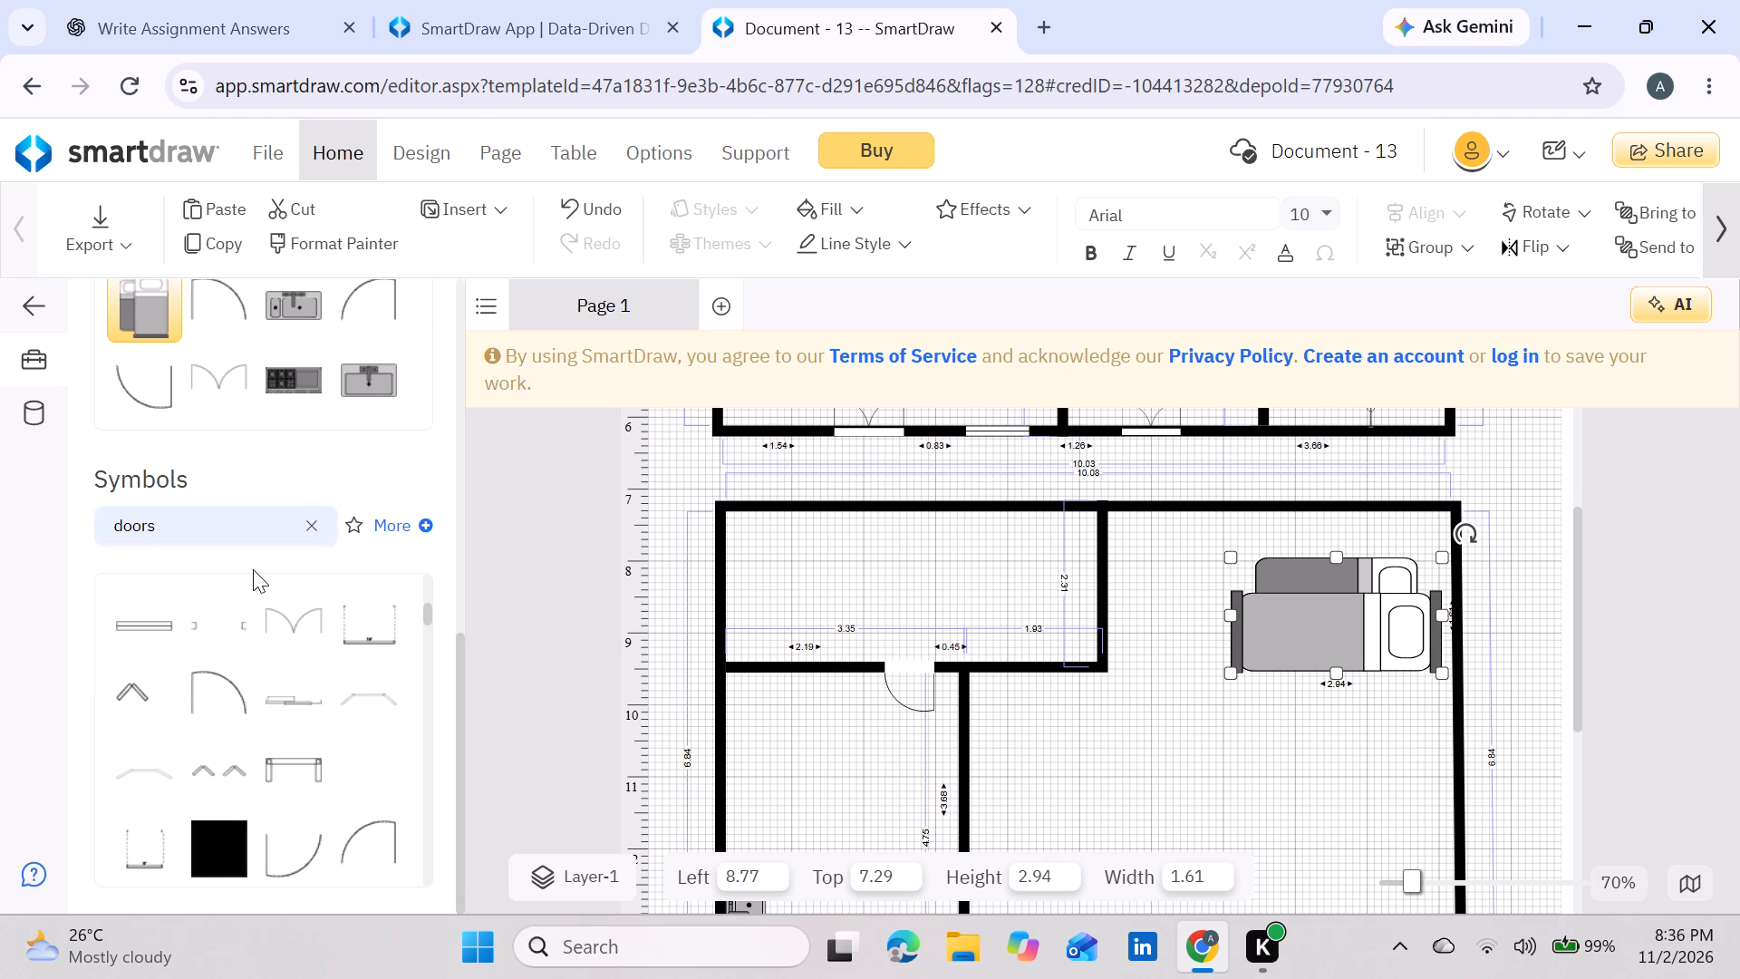
{"action": "left_click_drag", "start_coordinate": [158, 619], "coordinate": [807, 519]}
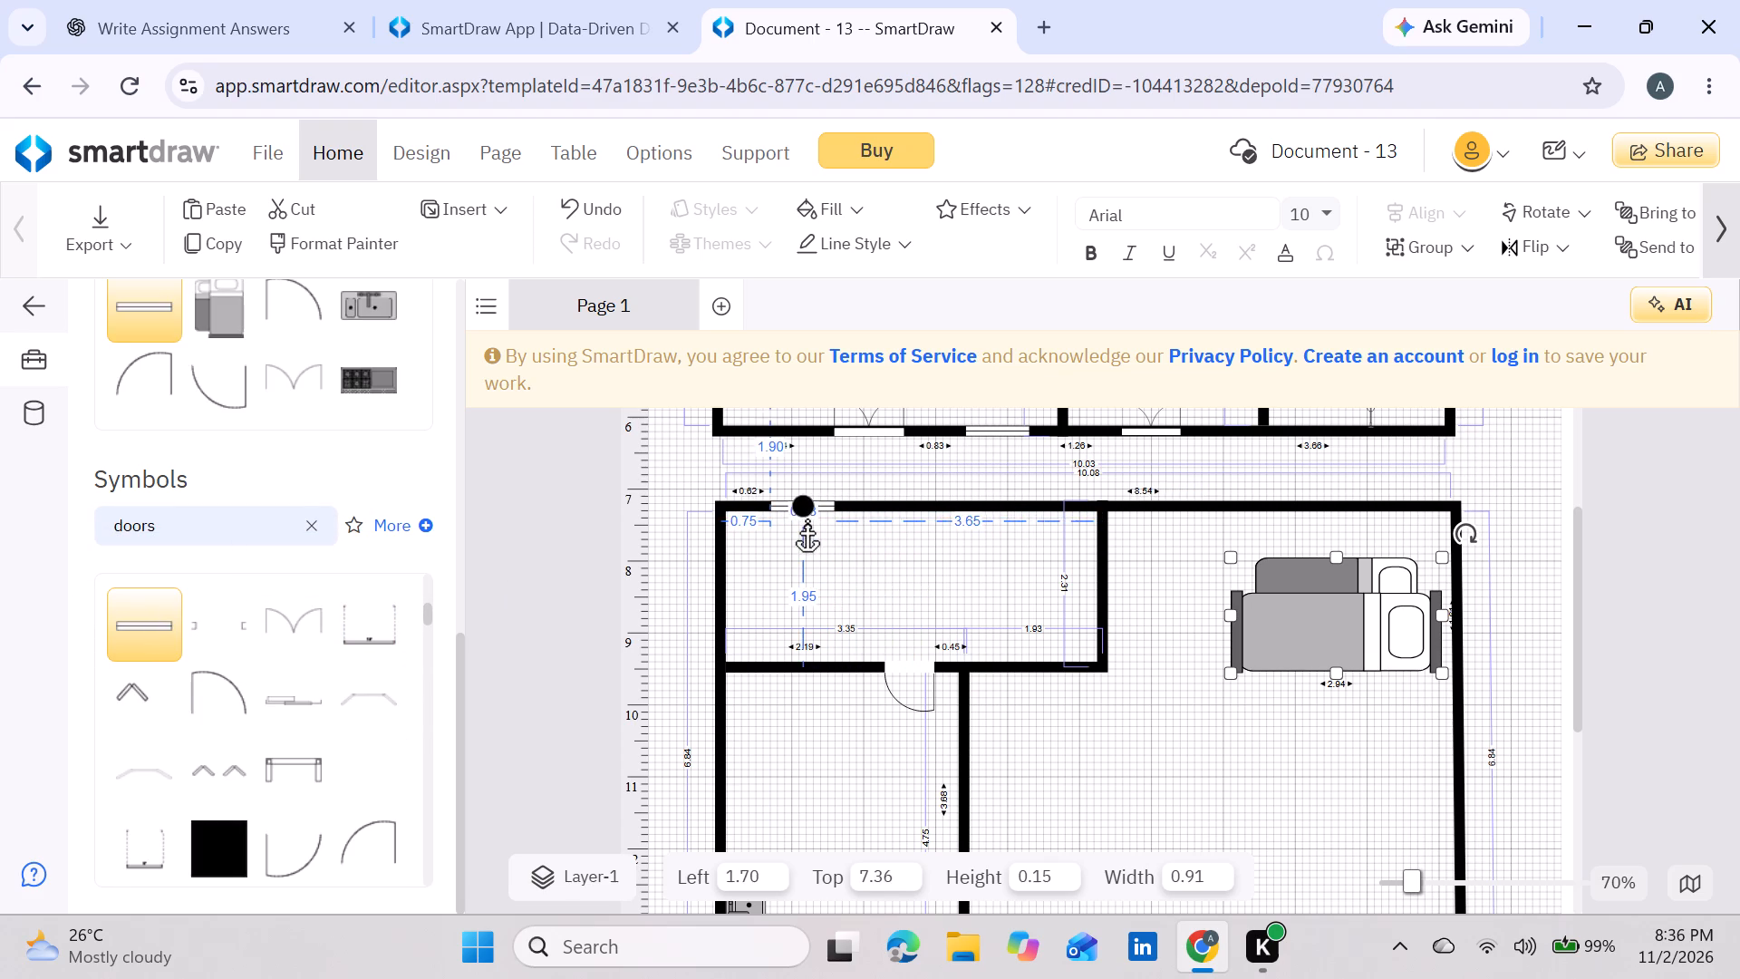
{"action": "left_click_drag", "start_coordinate": [807, 519], "coordinate": [842, 522]}
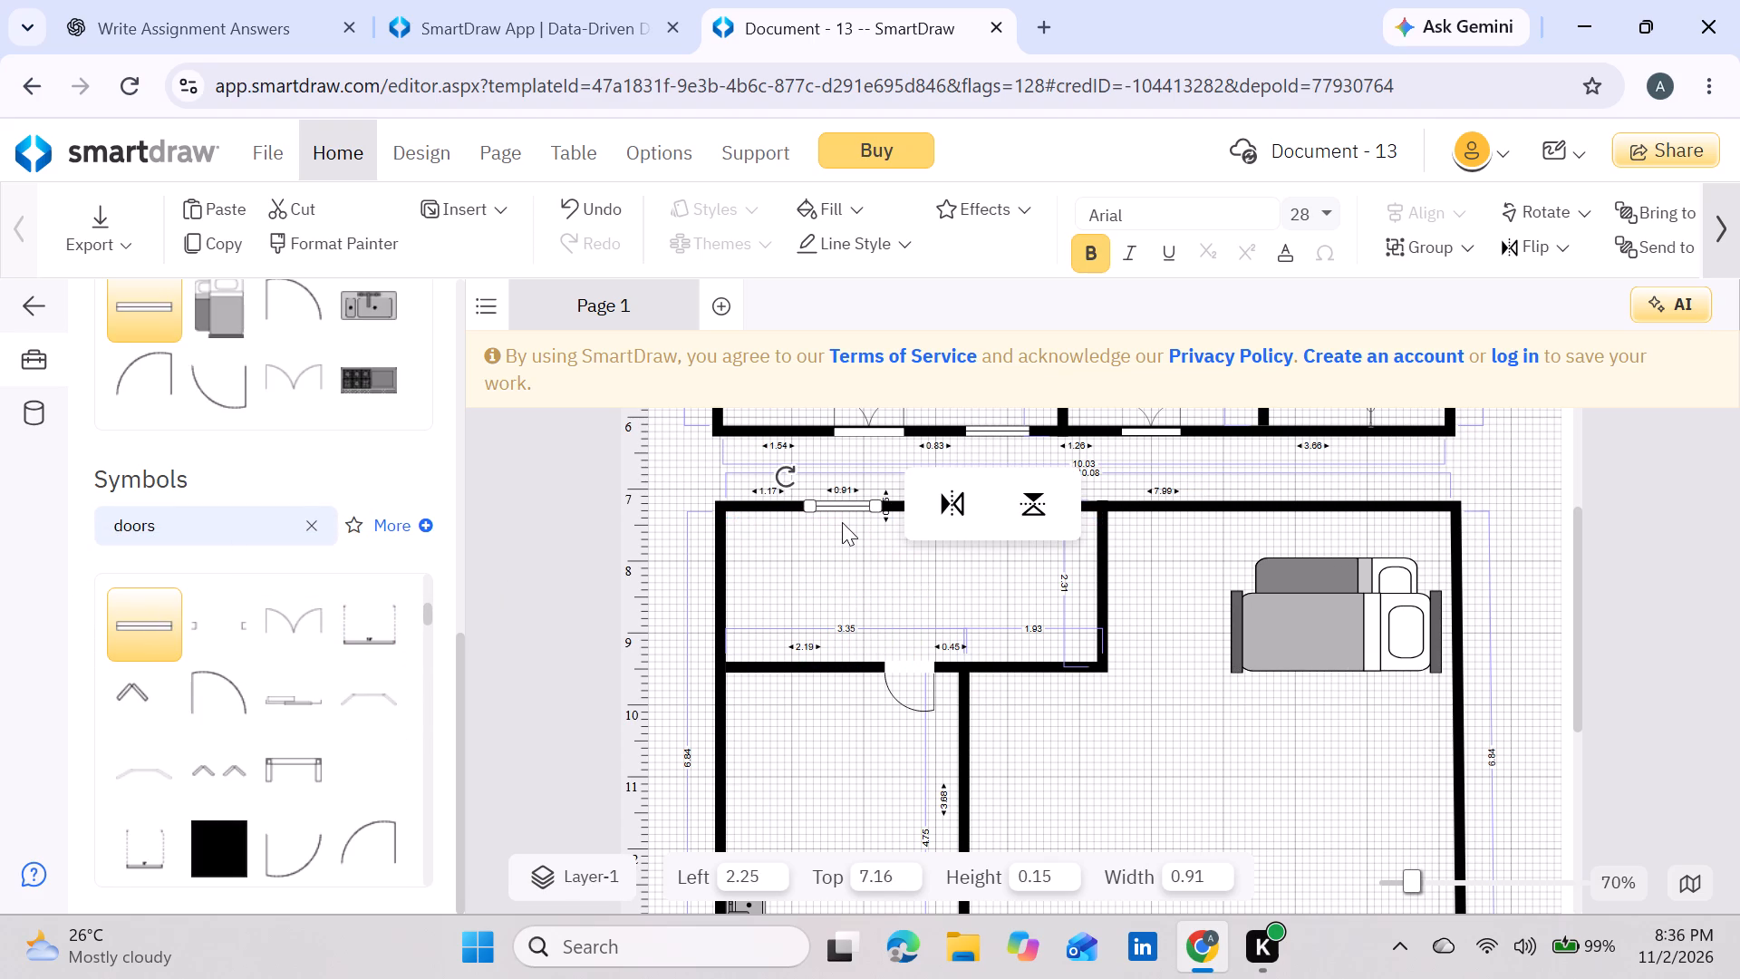
Duplicate the 0.91-wide window-like symbol and anchor the copy in the large room's top wall, about 2.66 from the right corner.
{"action": "key", "text": "ctrl+d"}
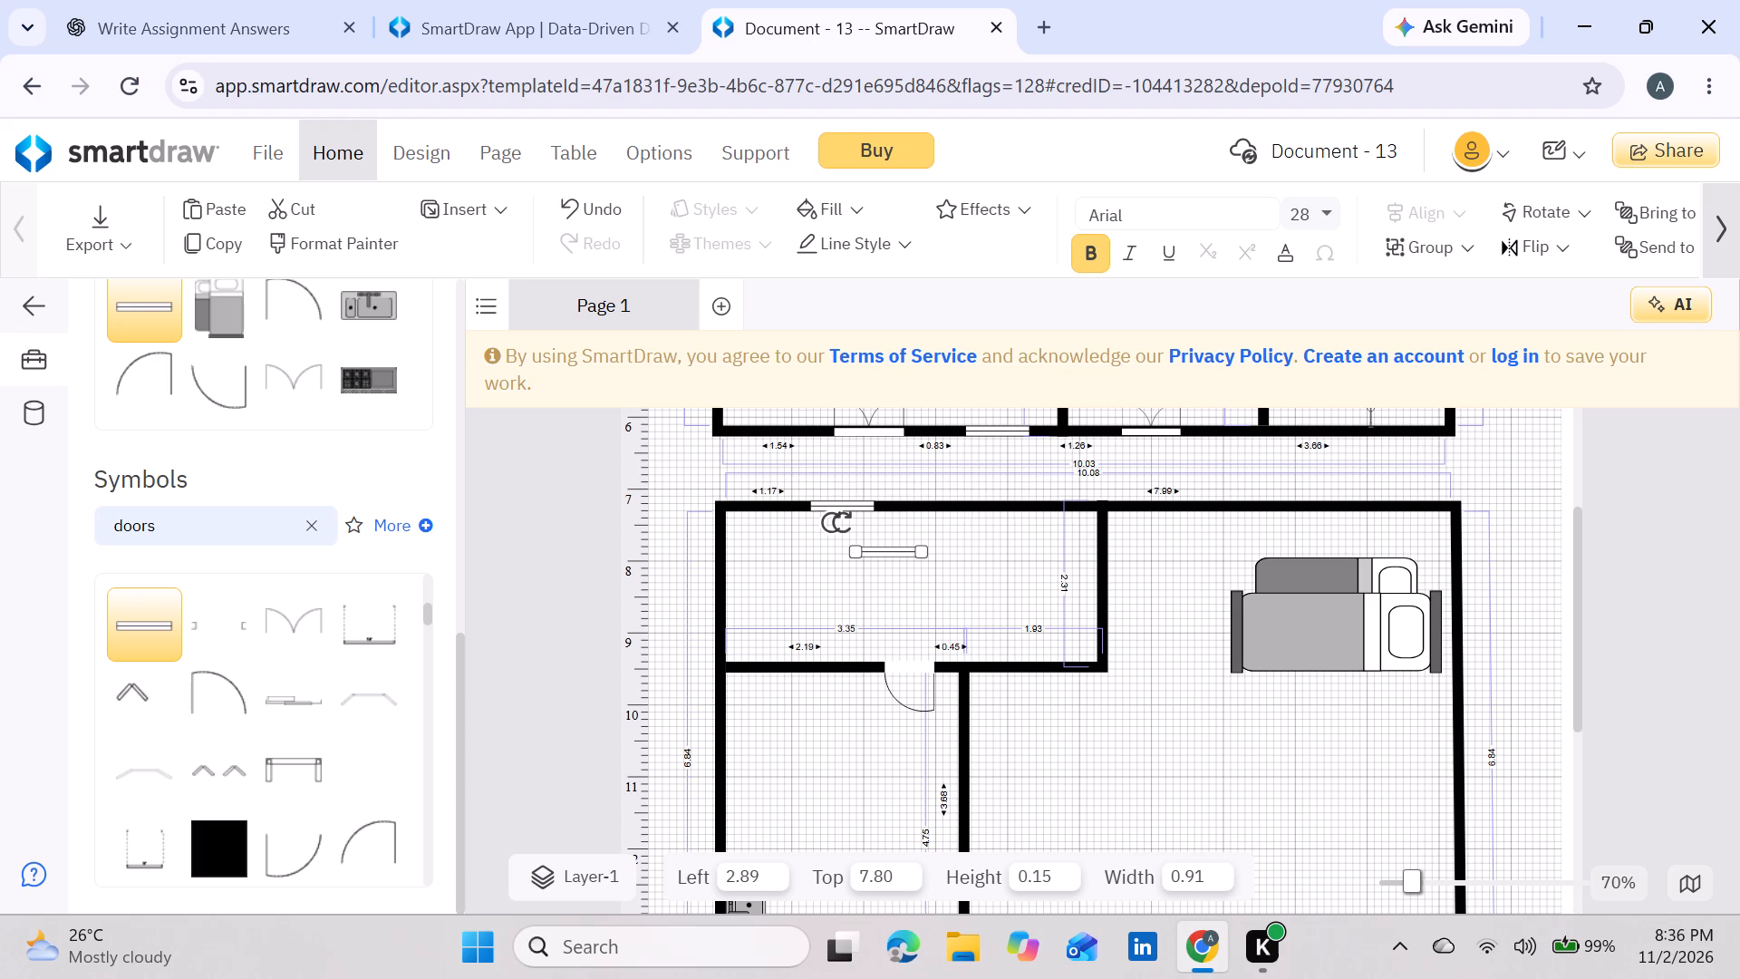
{"action": "left_click_drag", "start_coordinate": [893, 551], "coordinate": [1306, 514]}
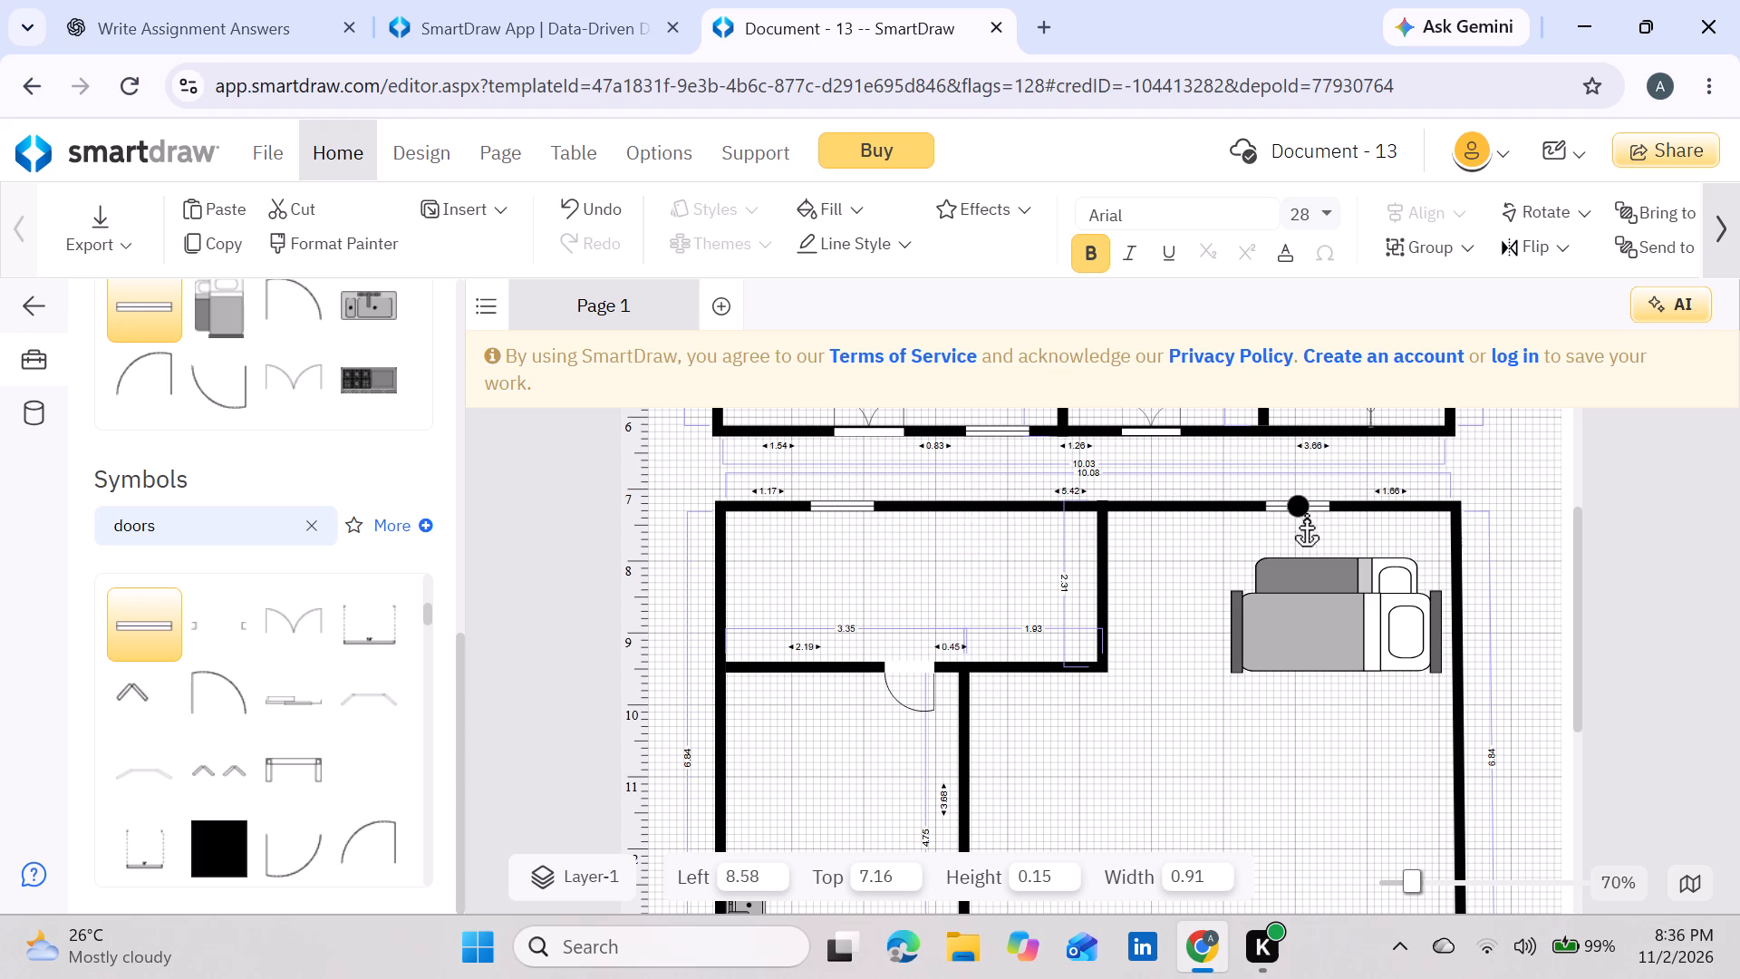
{"action": "left_click_drag", "start_coordinate": [1306, 514], "coordinate": [1213, 519]}
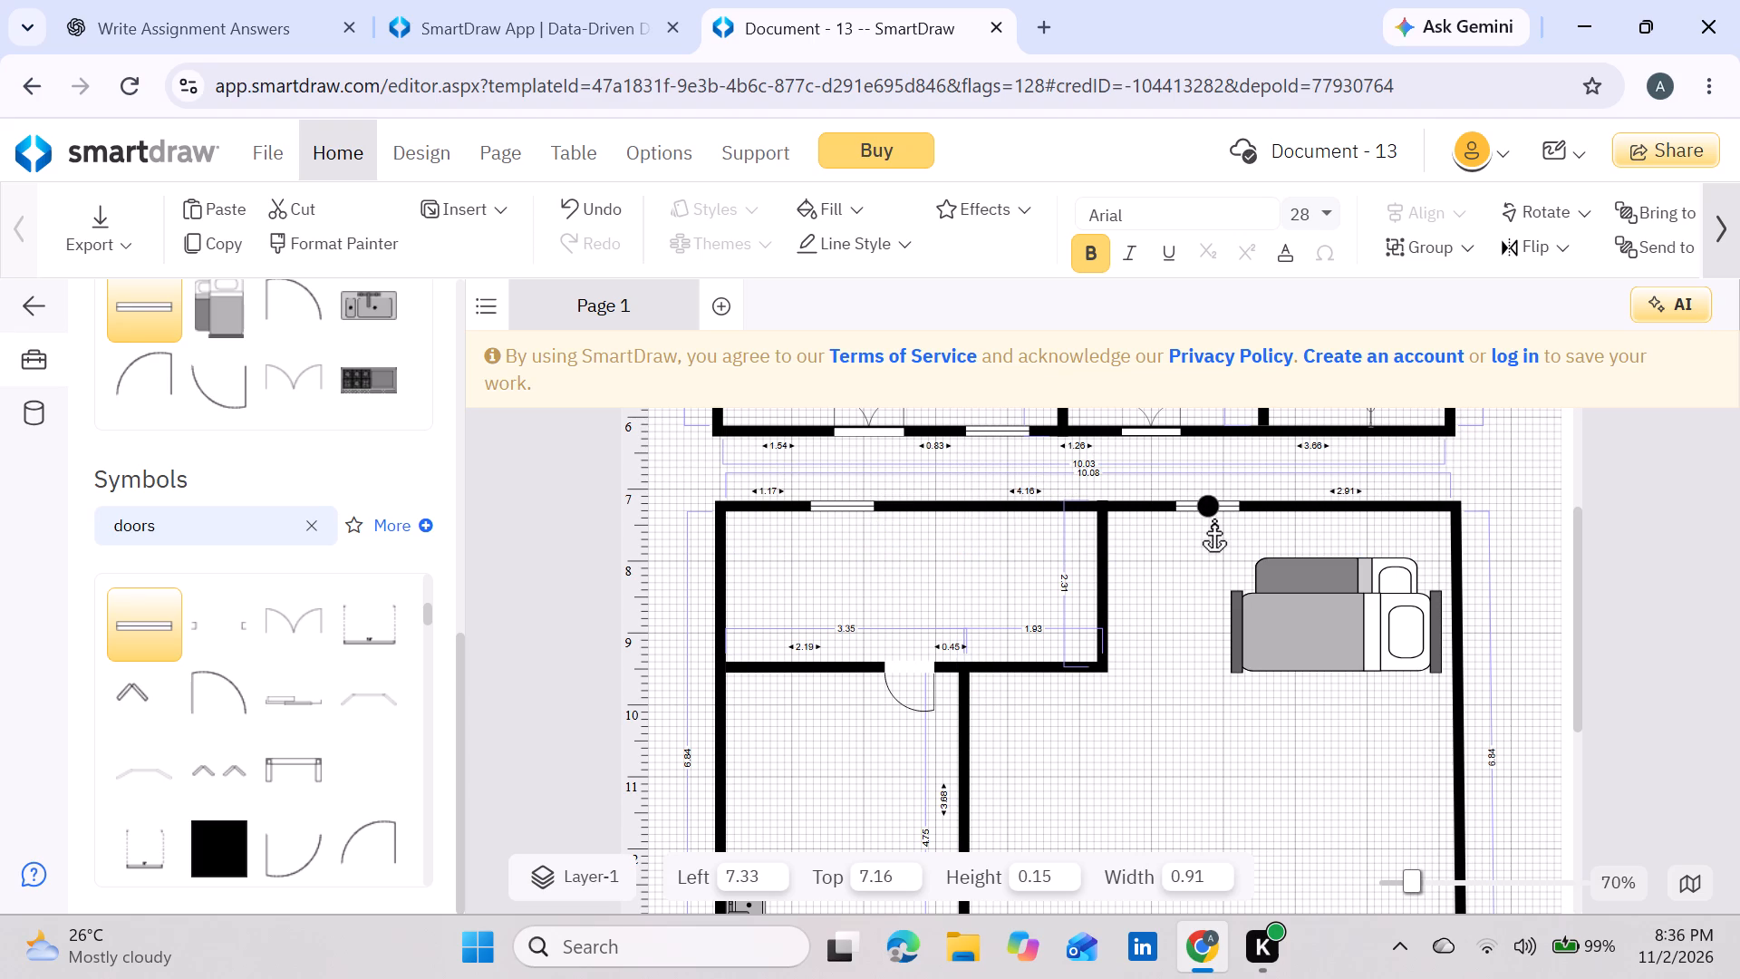
{"action": "left_click_drag", "start_coordinate": [1213, 519], "coordinate": [1232, 518]}
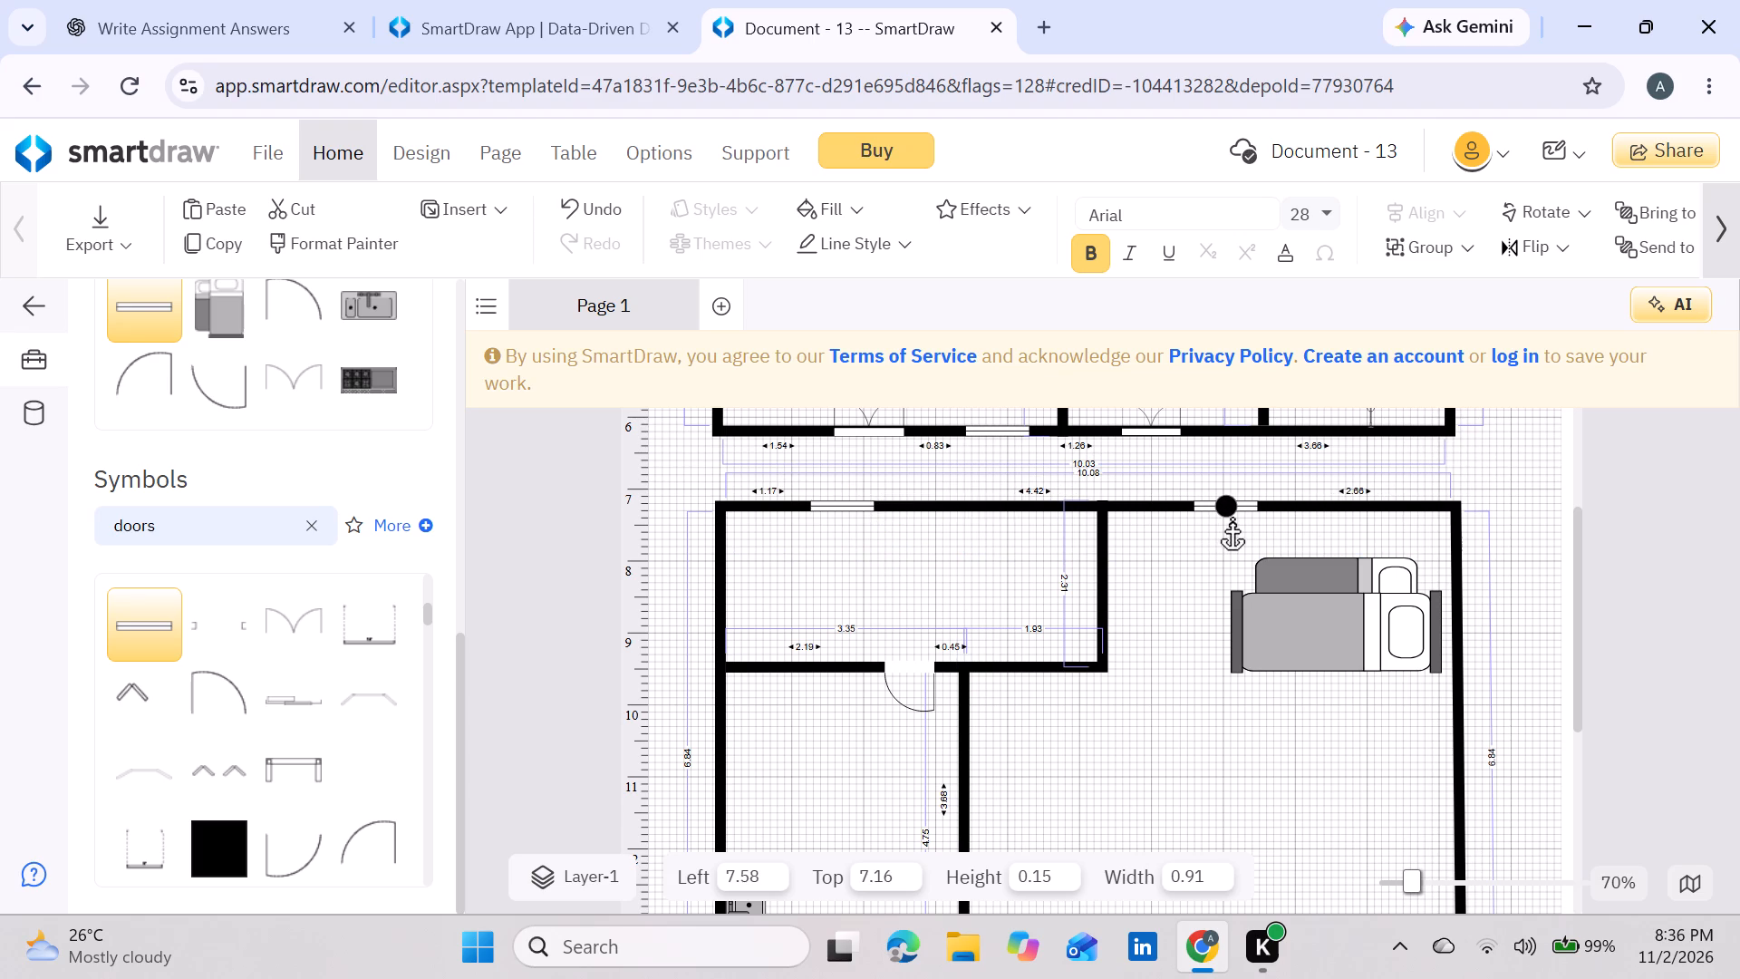
{"action": "left_click_drag", "start_coordinate": [1232, 518], "coordinate": [1232, 517]}
{"action": "left_click", "coordinate": [1208, 739]}
Shift the double door along the narrow room's bottom wall until it sits about 1.54 from the left corner.
{"action": "scroll", "coordinate": [1208, 739], "scroll_direction": "down", "scroll_amount": 1}
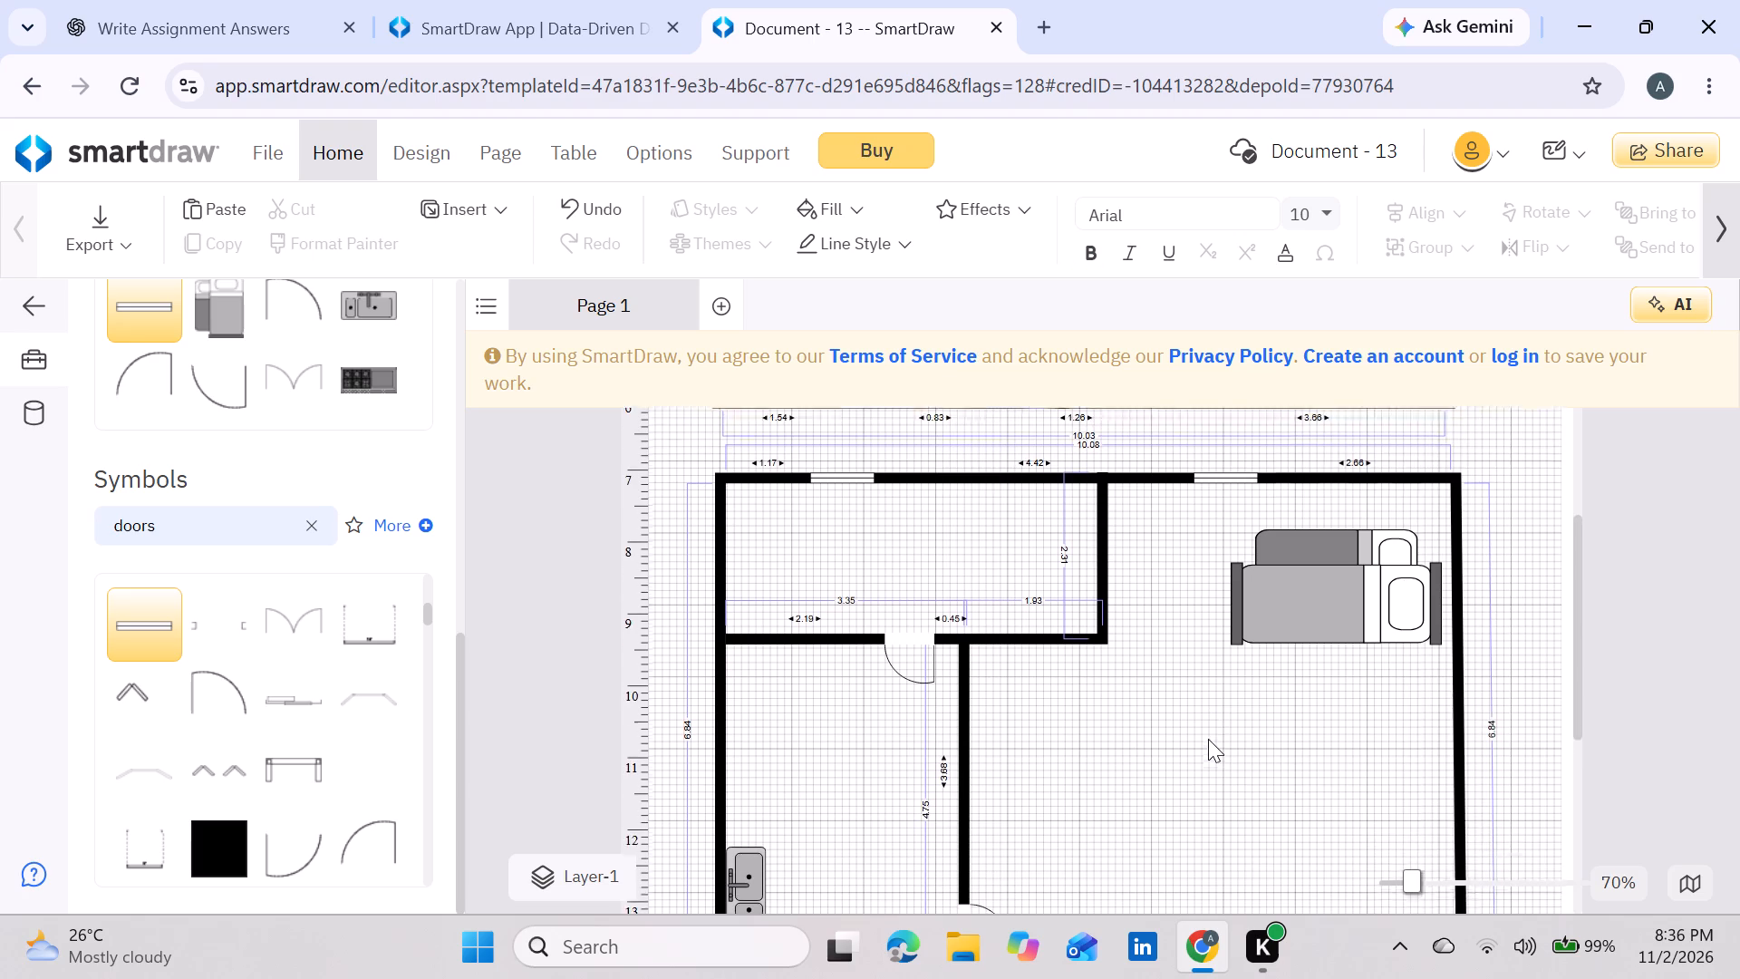
{"action": "scroll", "coordinate": [1208, 739], "scroll_direction": "down", "scroll_amount": 1}
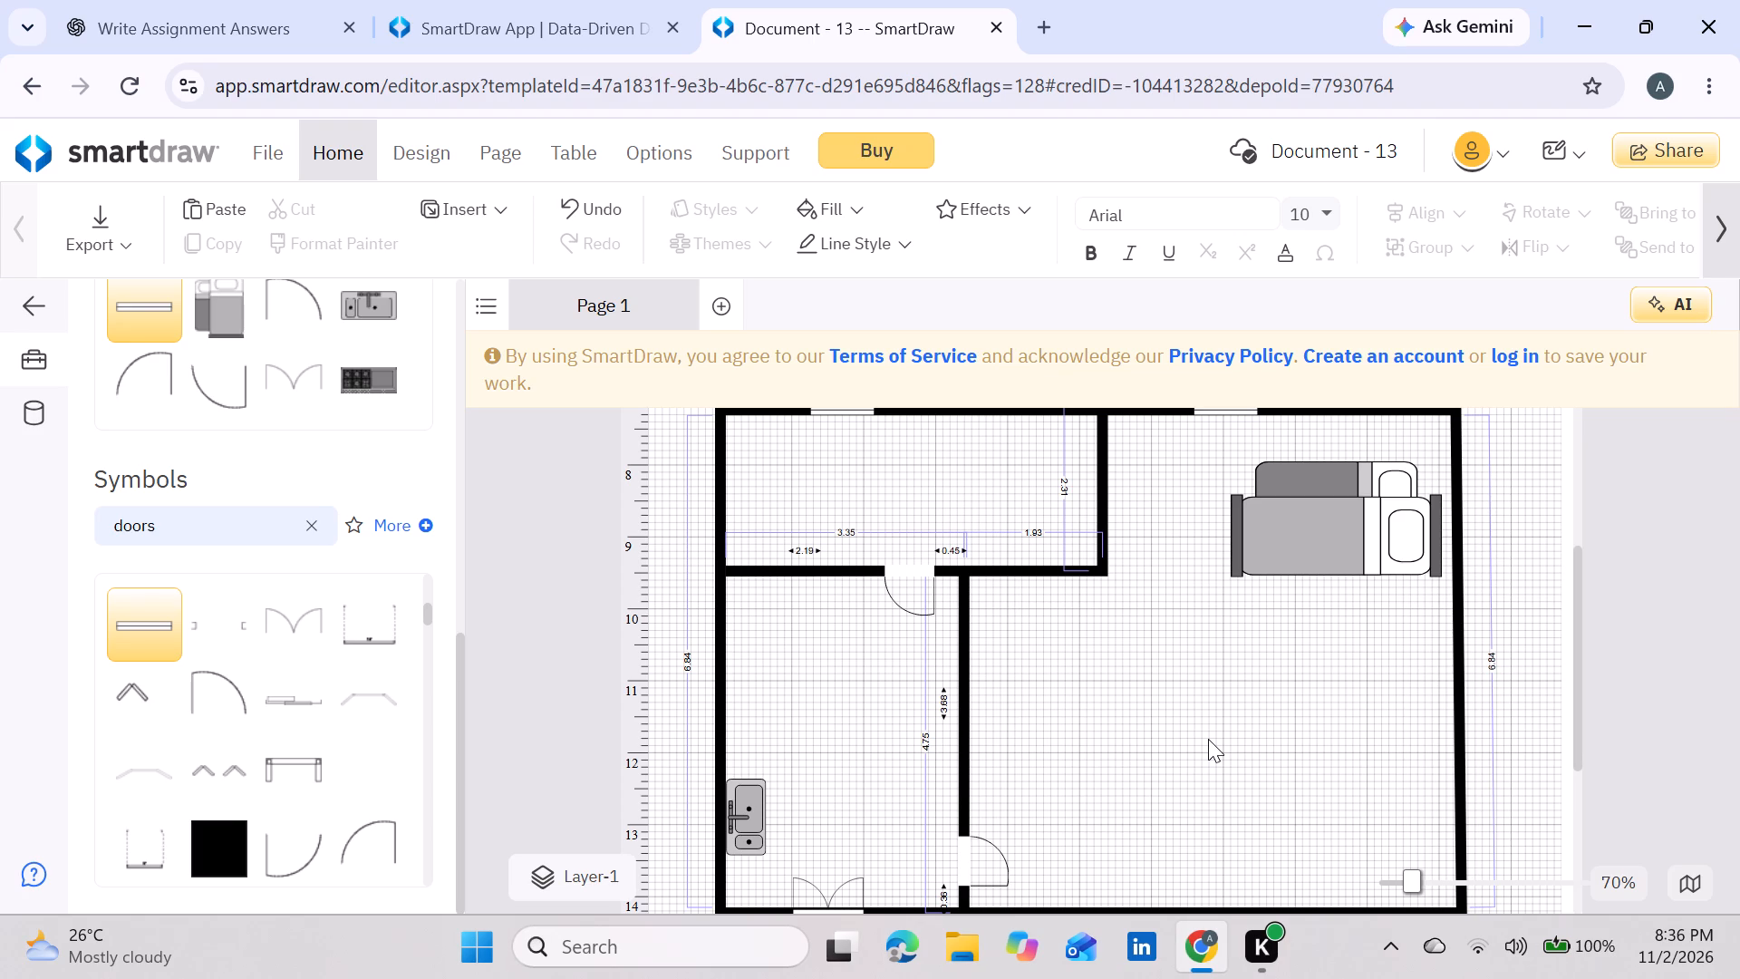
{"action": "left_click", "coordinate": [1184, 700]}
{"action": "scroll", "coordinate": [1184, 700], "scroll_direction": "down", "scroll_amount": 1}
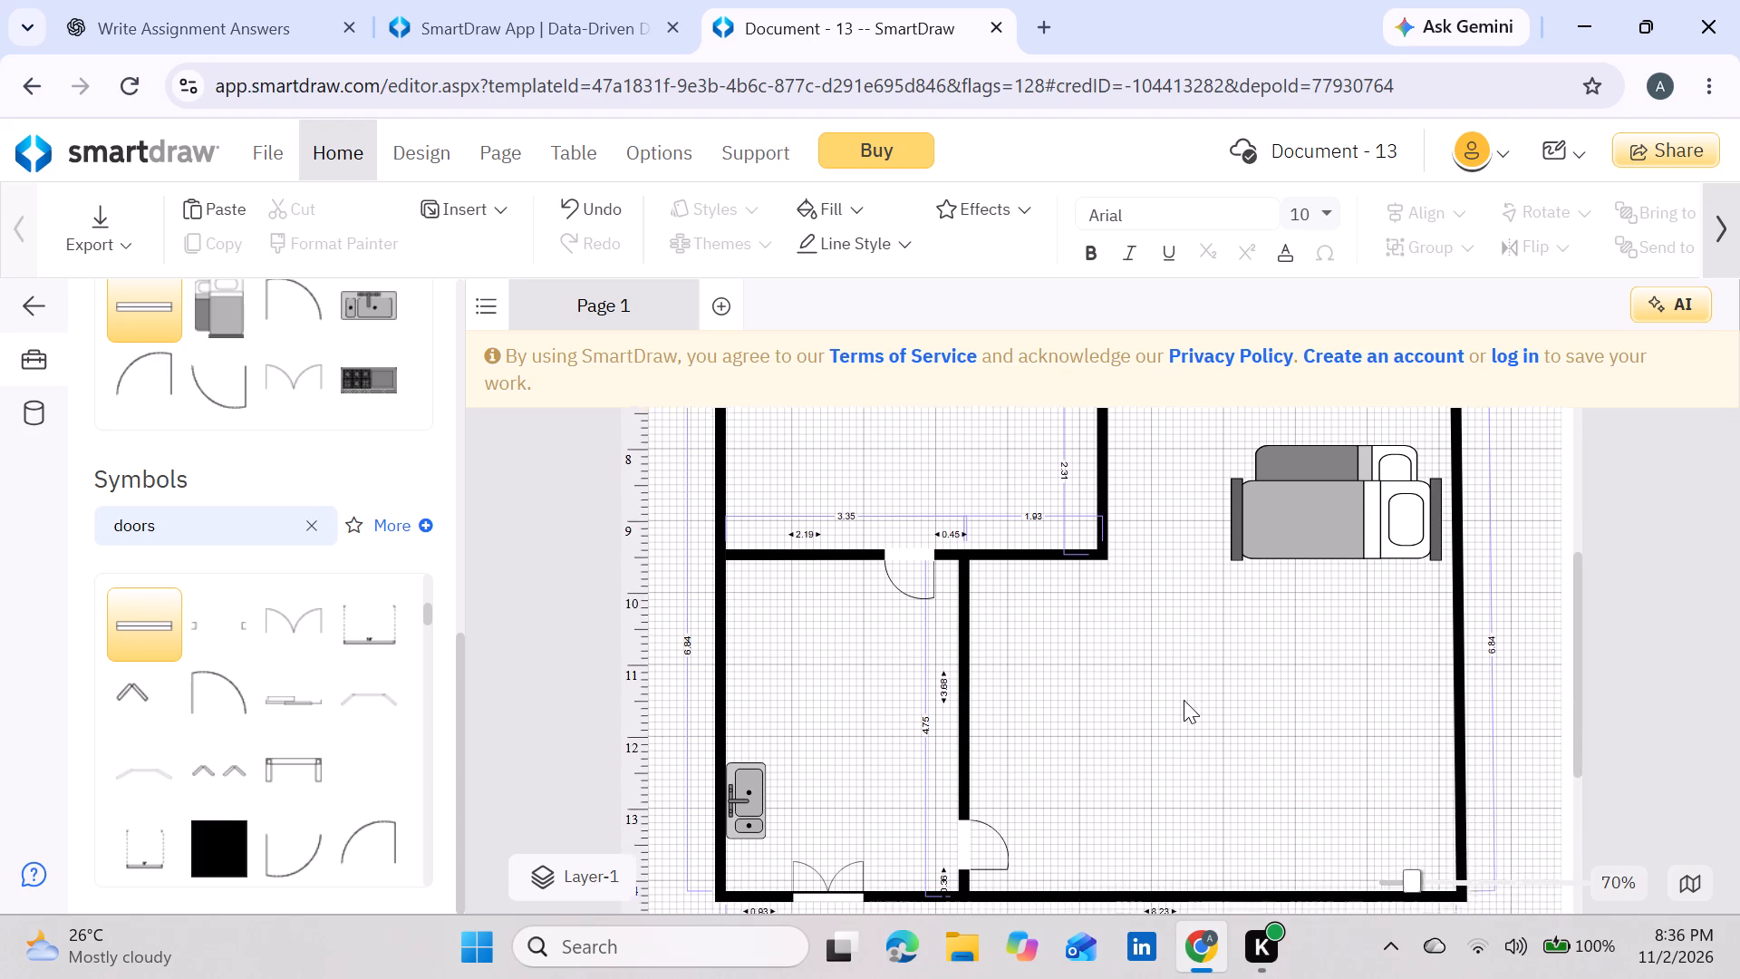
{"action": "scroll", "coordinate": [1184, 700], "scroll_direction": "down", "scroll_amount": 1}
{"action": "scroll", "coordinate": [1107, 583], "scroll_direction": "up", "scroll_amount": 2}
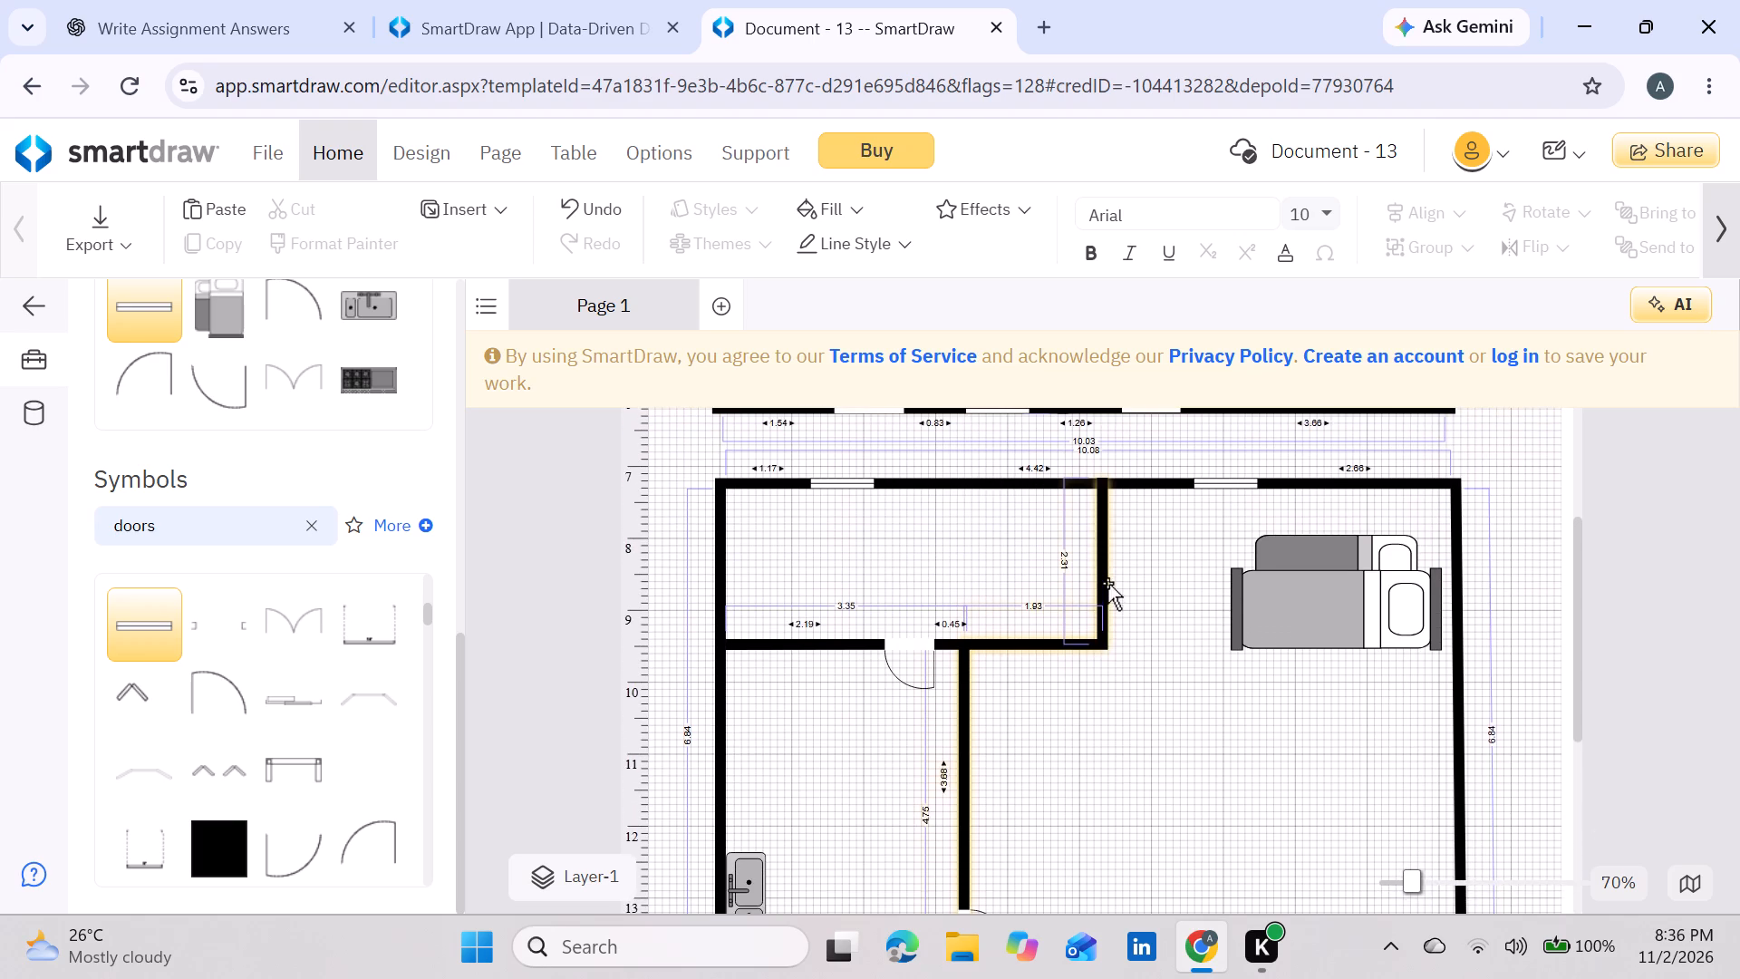
{"action": "scroll", "coordinate": [1107, 583], "scroll_direction": "up", "scroll_amount": 1}
{"action": "scroll", "coordinate": [1107, 583], "scroll_direction": "down", "scroll_amount": 3}
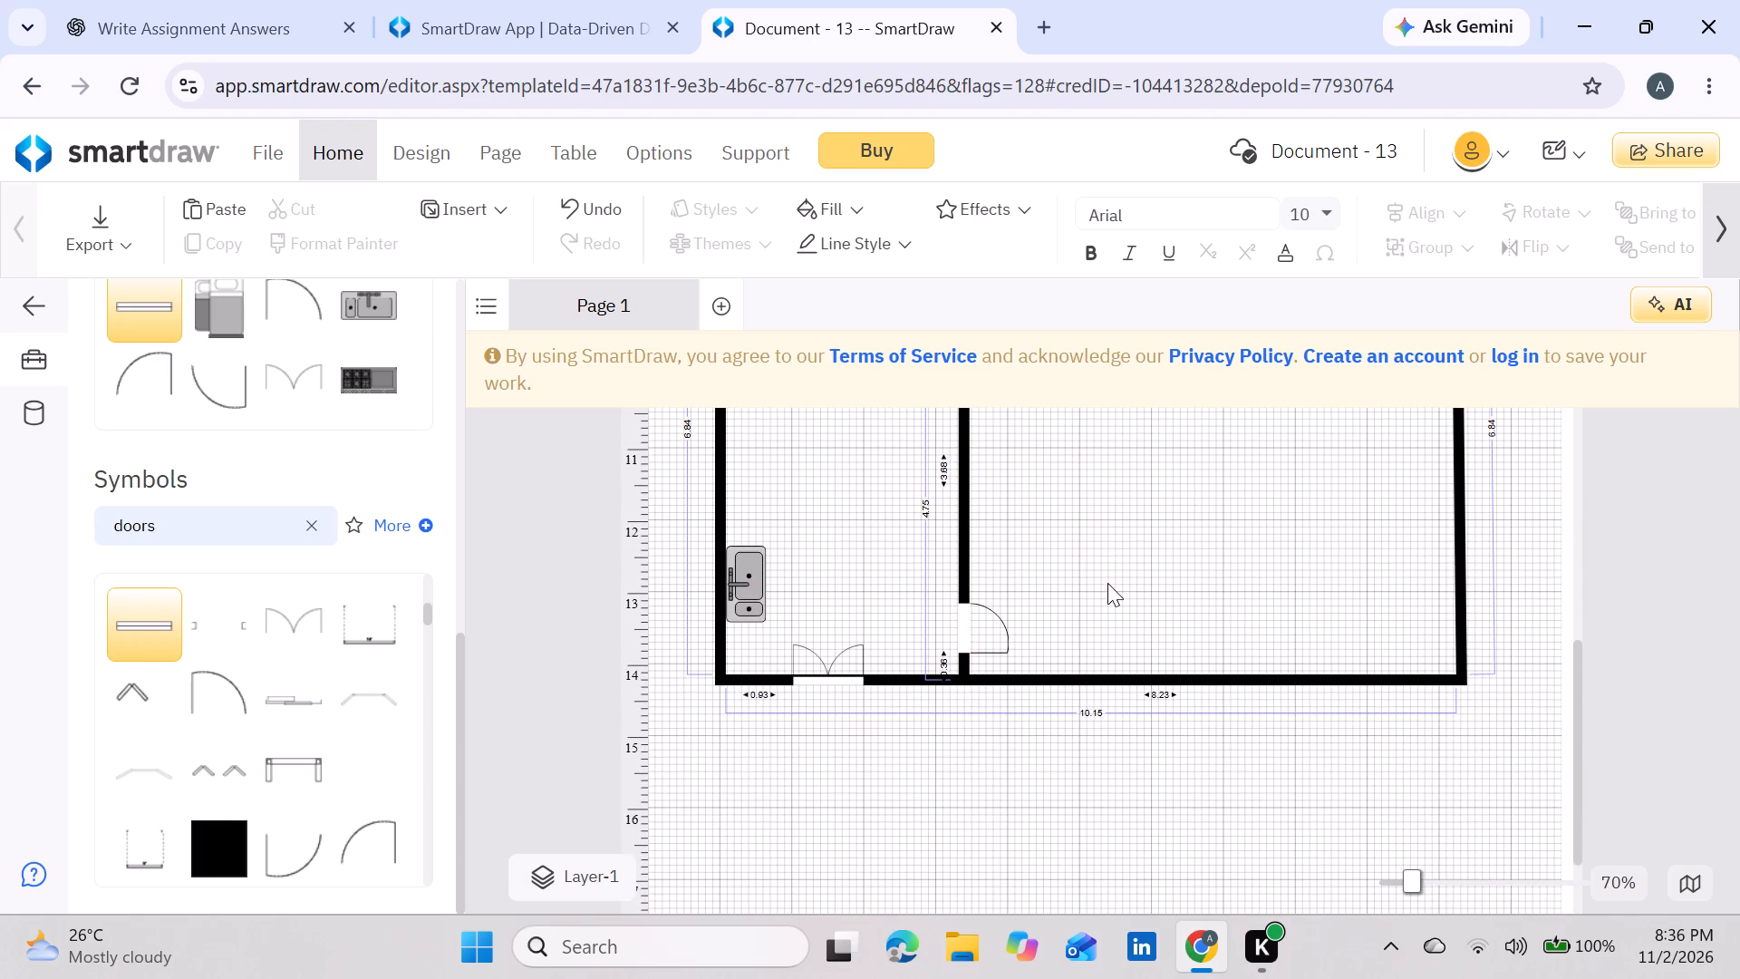
{"action": "left_click_drag", "start_coordinate": [831, 655], "coordinate": [846, 657]}
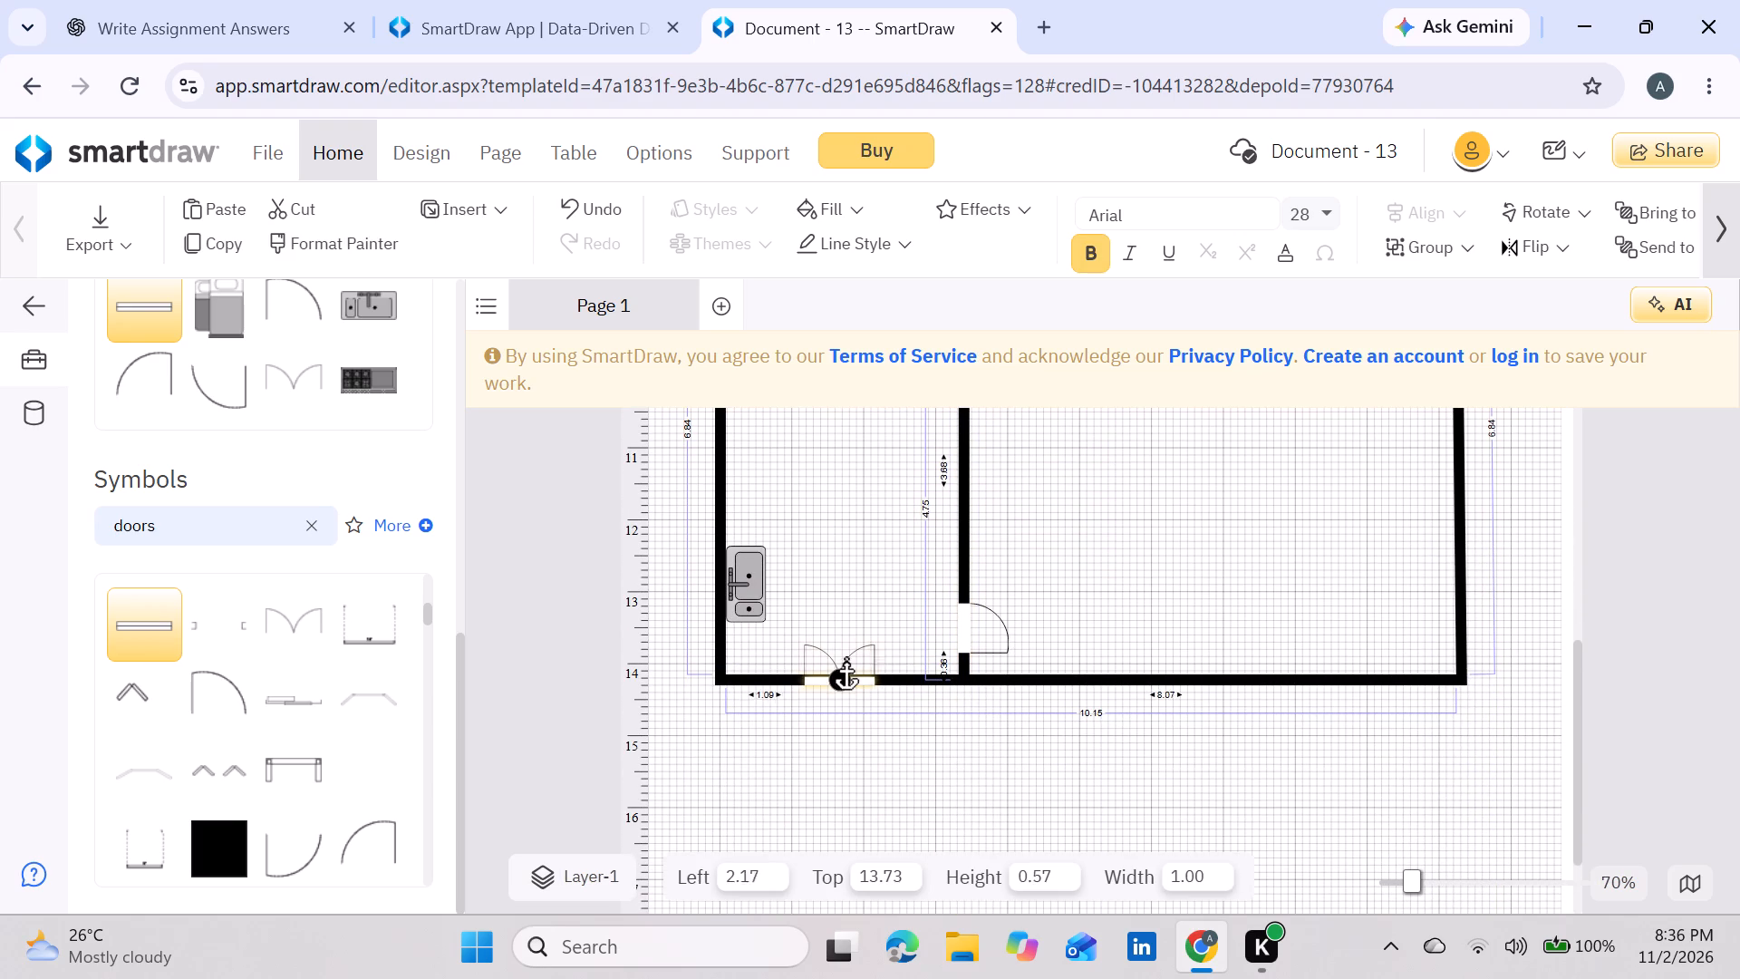
{"action": "left_click_drag", "start_coordinate": [846, 657], "coordinate": [875, 656]}
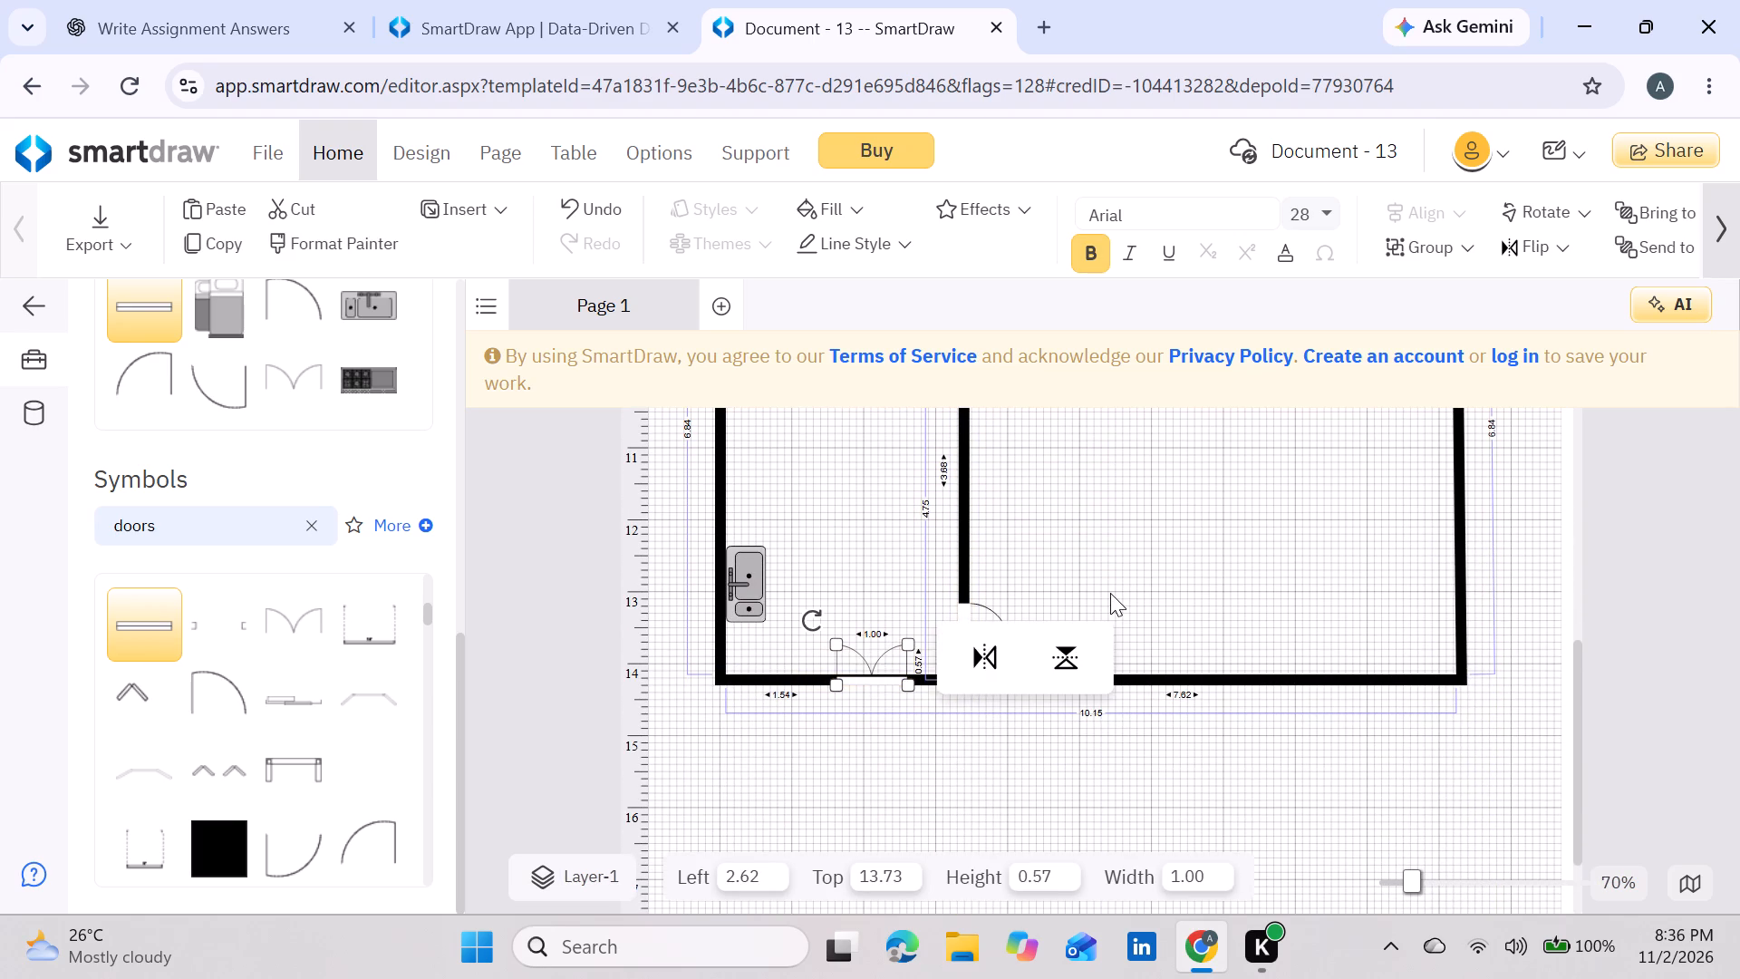
Duplicate the large room's window-like symbol and anchor the copy in the bottom wall between the left corner and double door, about Left 1.25.
{"action": "scroll", "coordinate": [1110, 593], "scroll_direction": "up", "scroll_amount": 2}
{"action": "left_click", "coordinate": [1208, 451]}
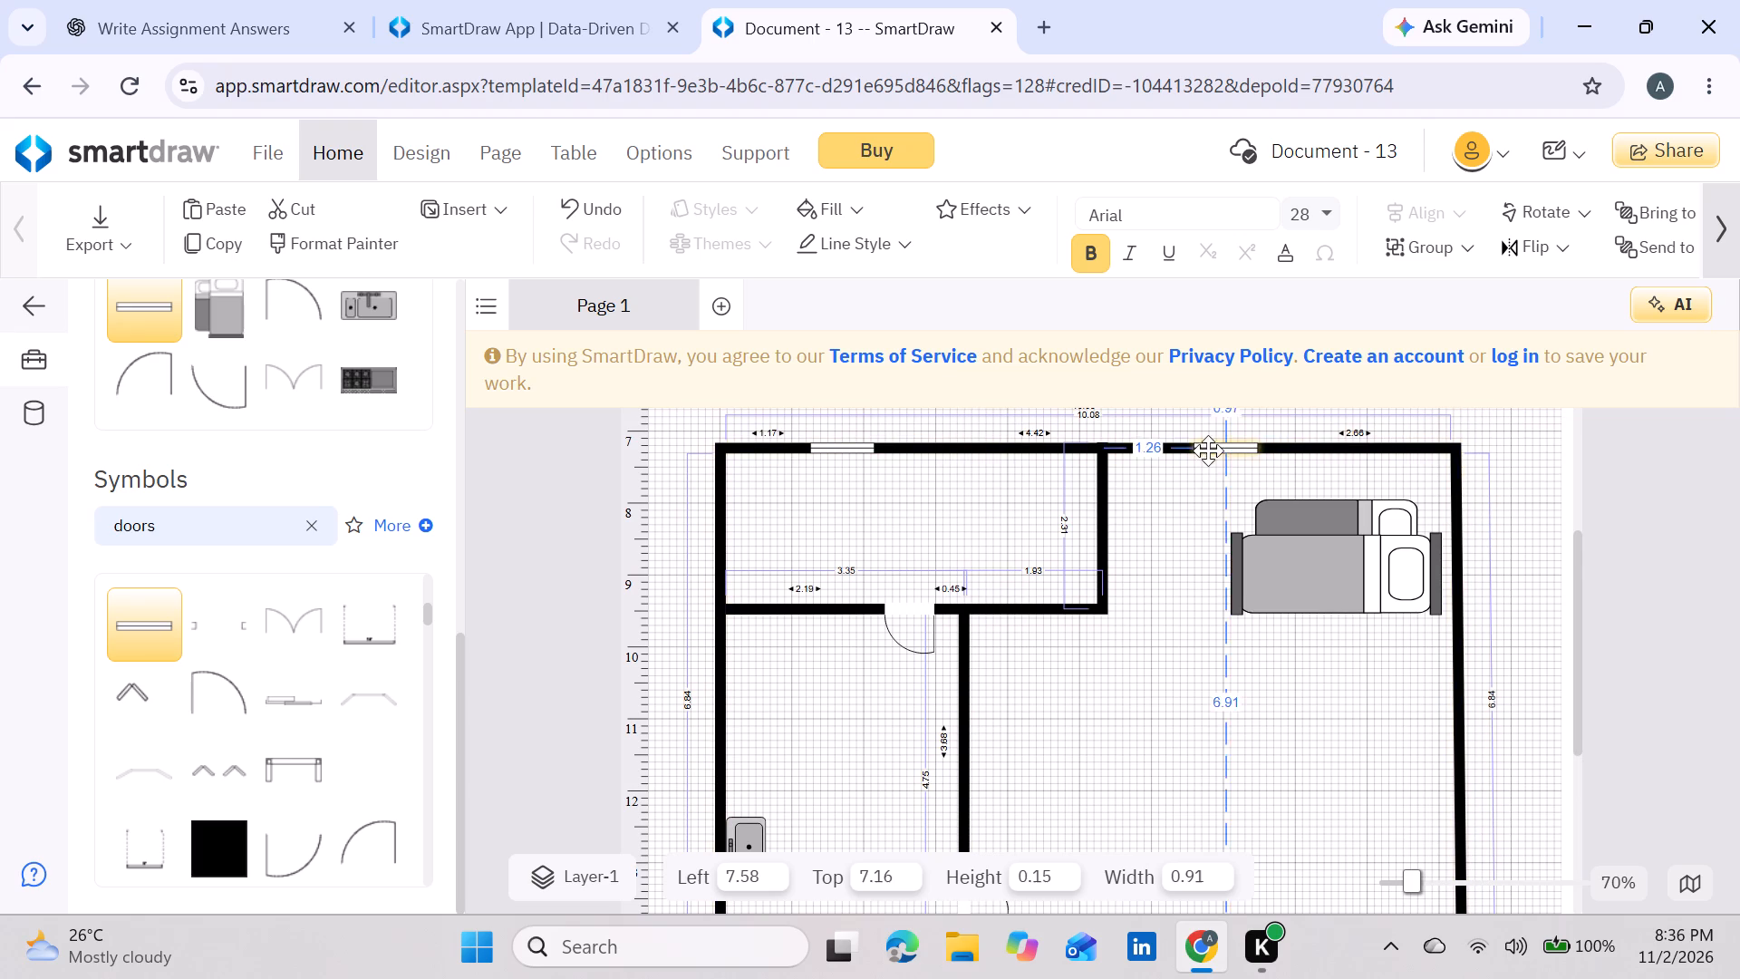
{"action": "key", "text": "ctrl+d"}
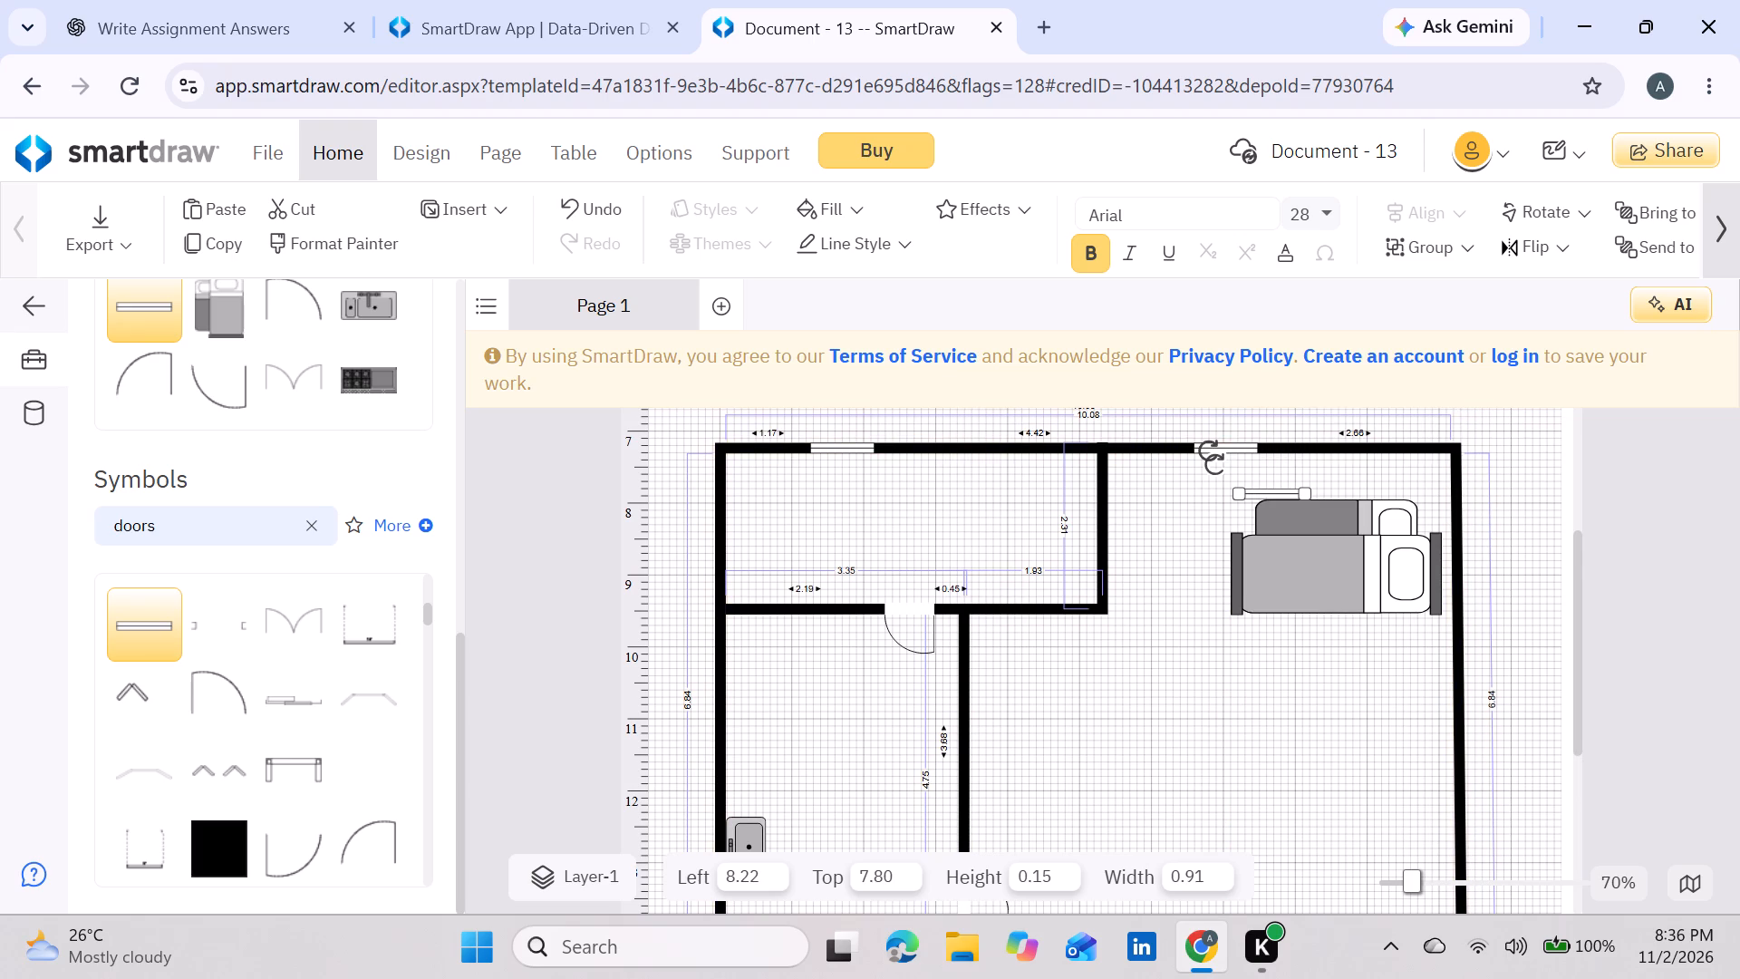
{"action": "left_click_drag", "start_coordinate": [1253, 485], "coordinate": [1242, 495]}
{"action": "left_click", "coordinate": [1252, 490]}
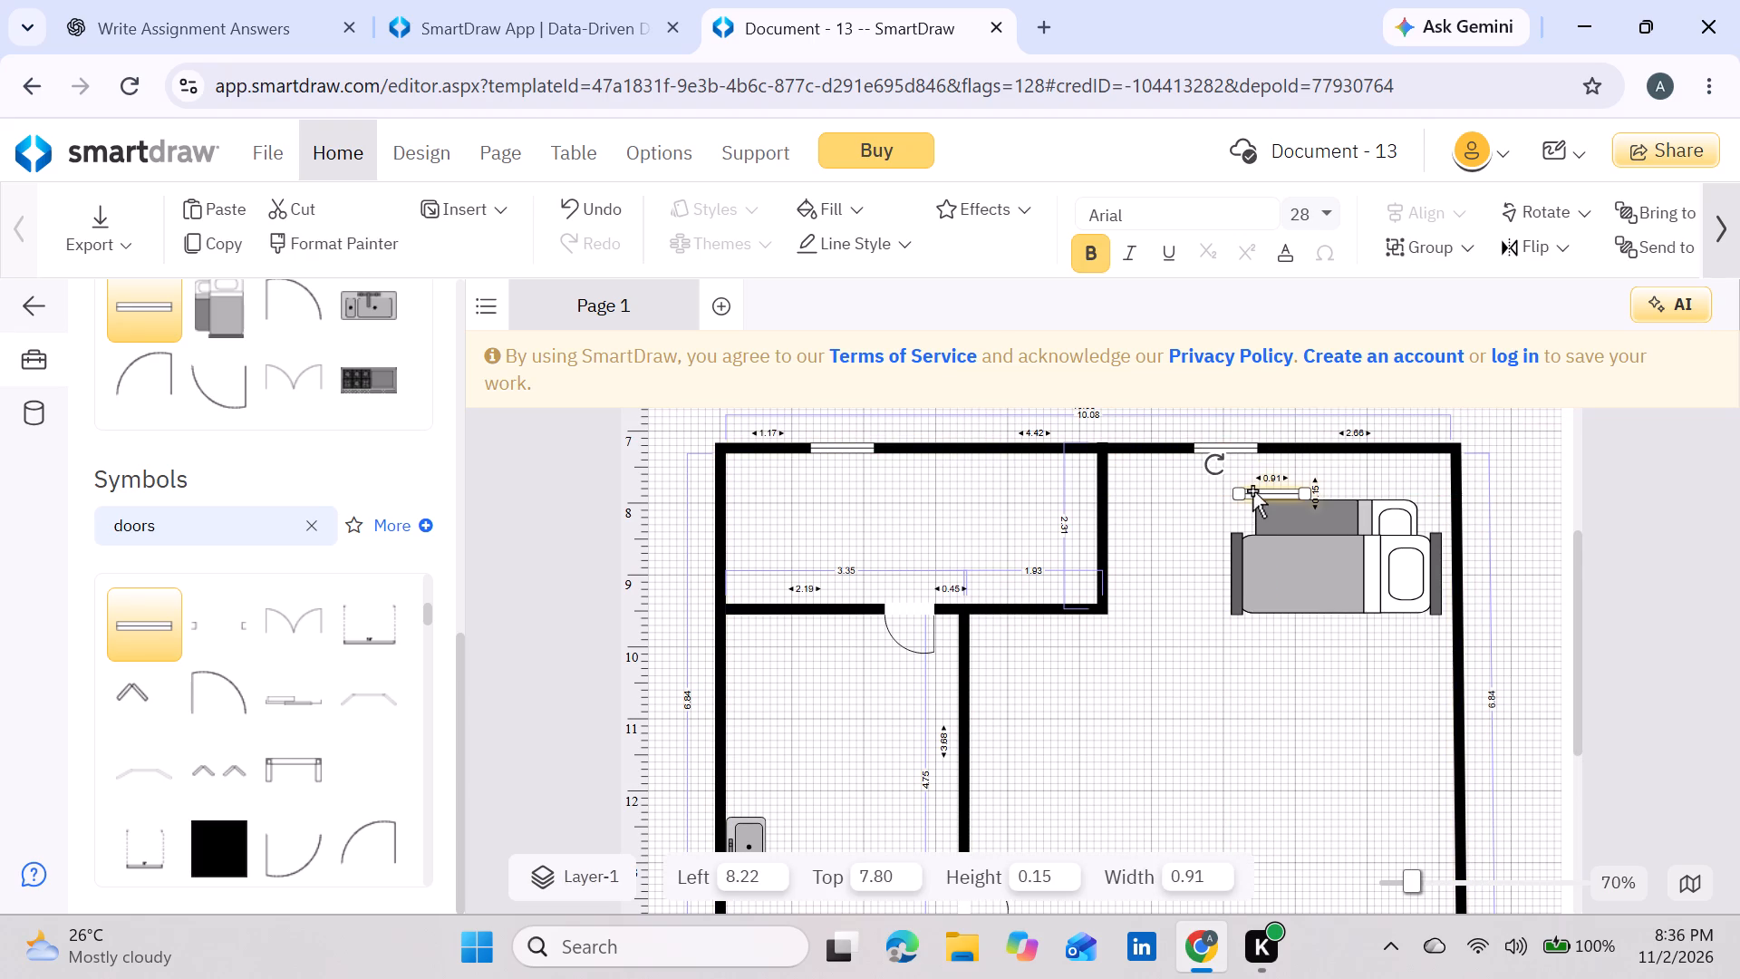
{"action": "left_click", "coordinate": [1252, 490]}
{"action": "left_click_drag", "start_coordinate": [1252, 490], "coordinate": [829, 763]}
{"action": "scroll", "coordinate": [829, 763], "scroll_direction": "down", "scroll_amount": 1}
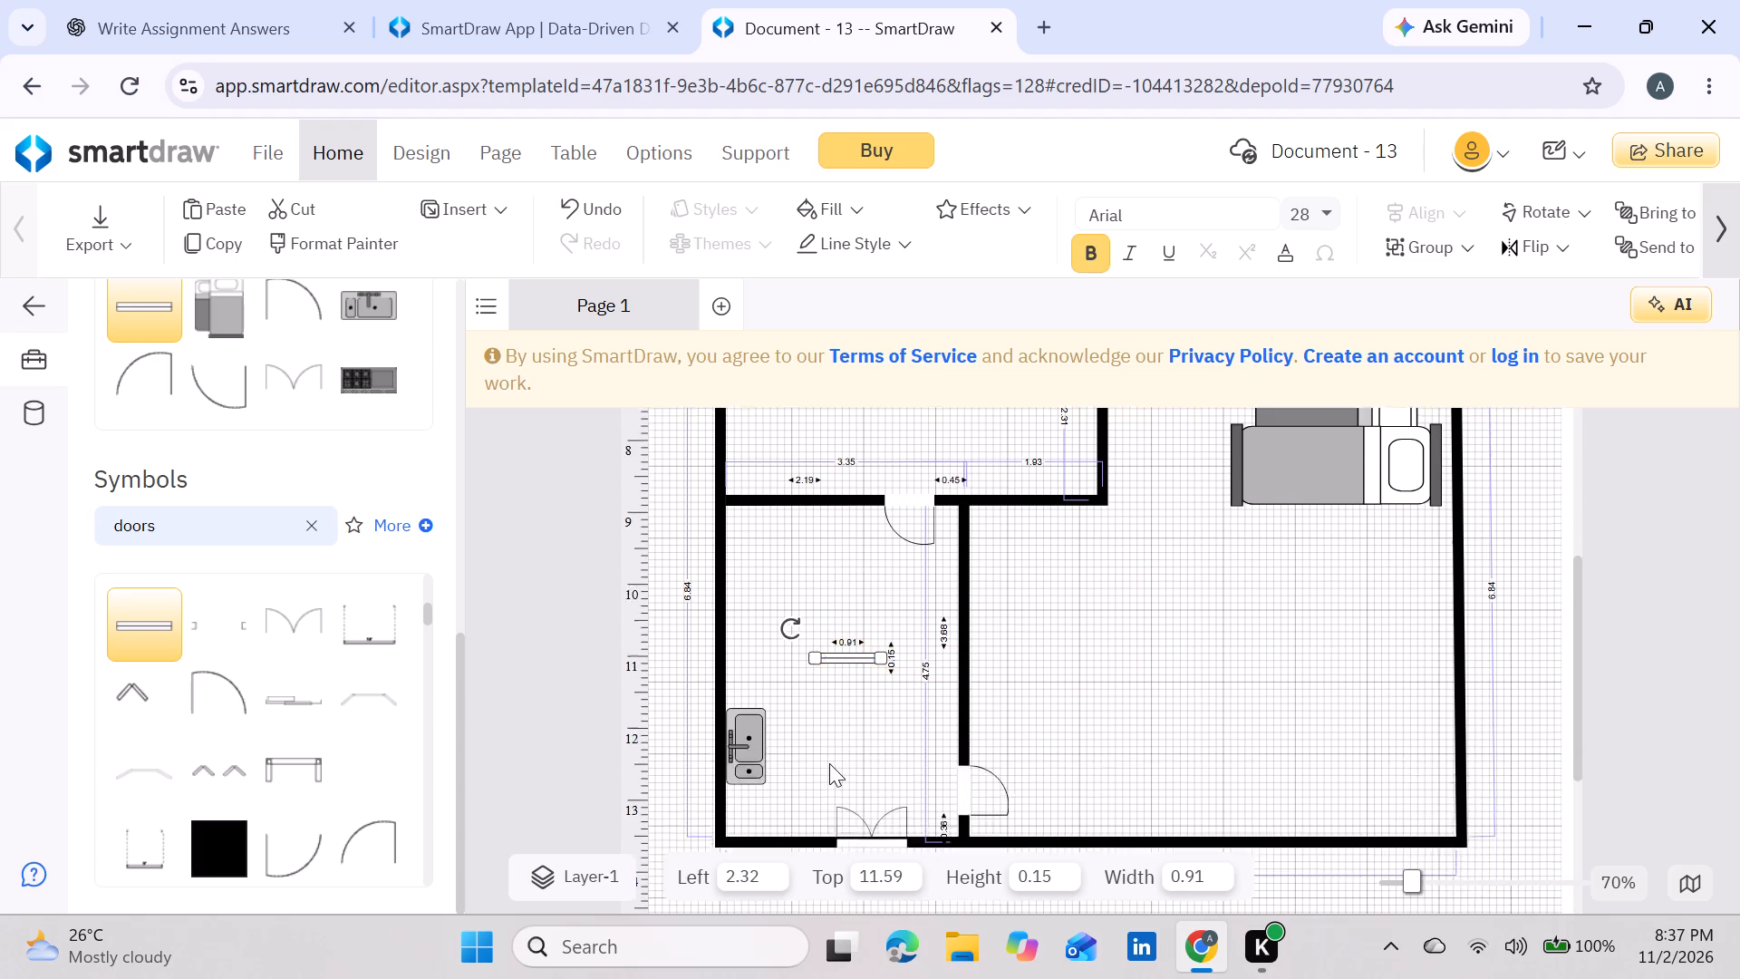
{"action": "scroll", "coordinate": [829, 763], "scroll_direction": "down", "scroll_amount": 1}
{"action": "left_click_drag", "start_coordinate": [849, 574], "coordinate": [777, 767]}
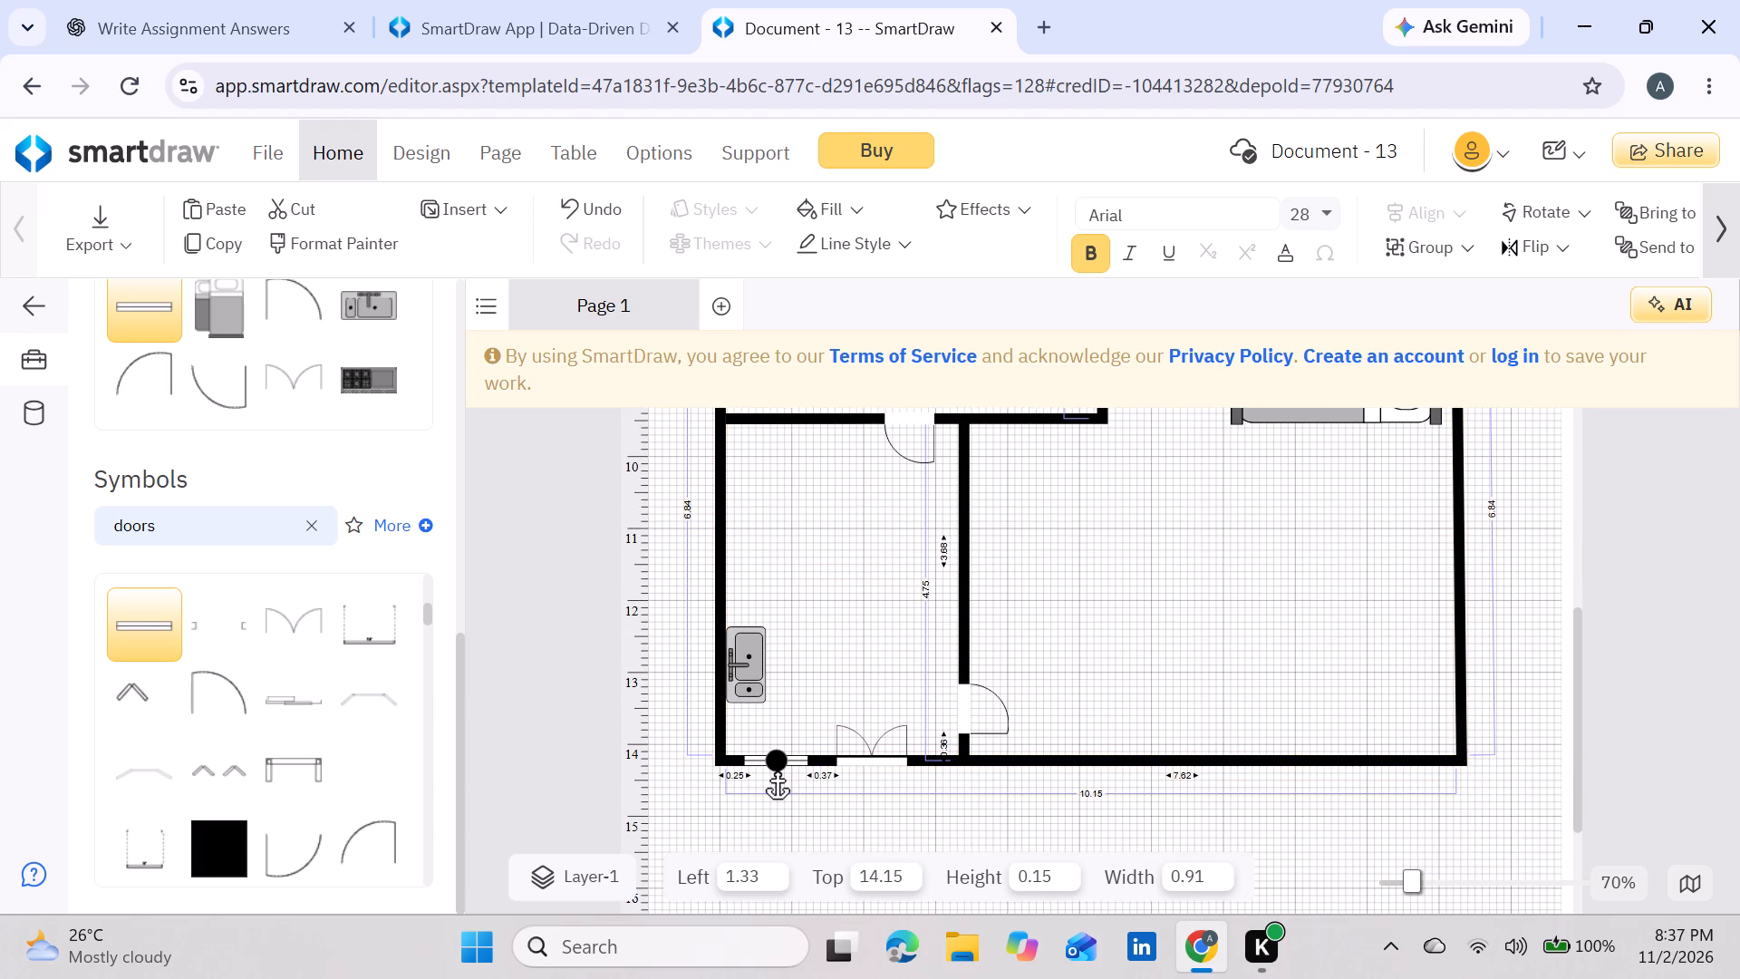
{"action": "left_click_drag", "start_coordinate": [777, 767], "coordinate": [771, 767]}
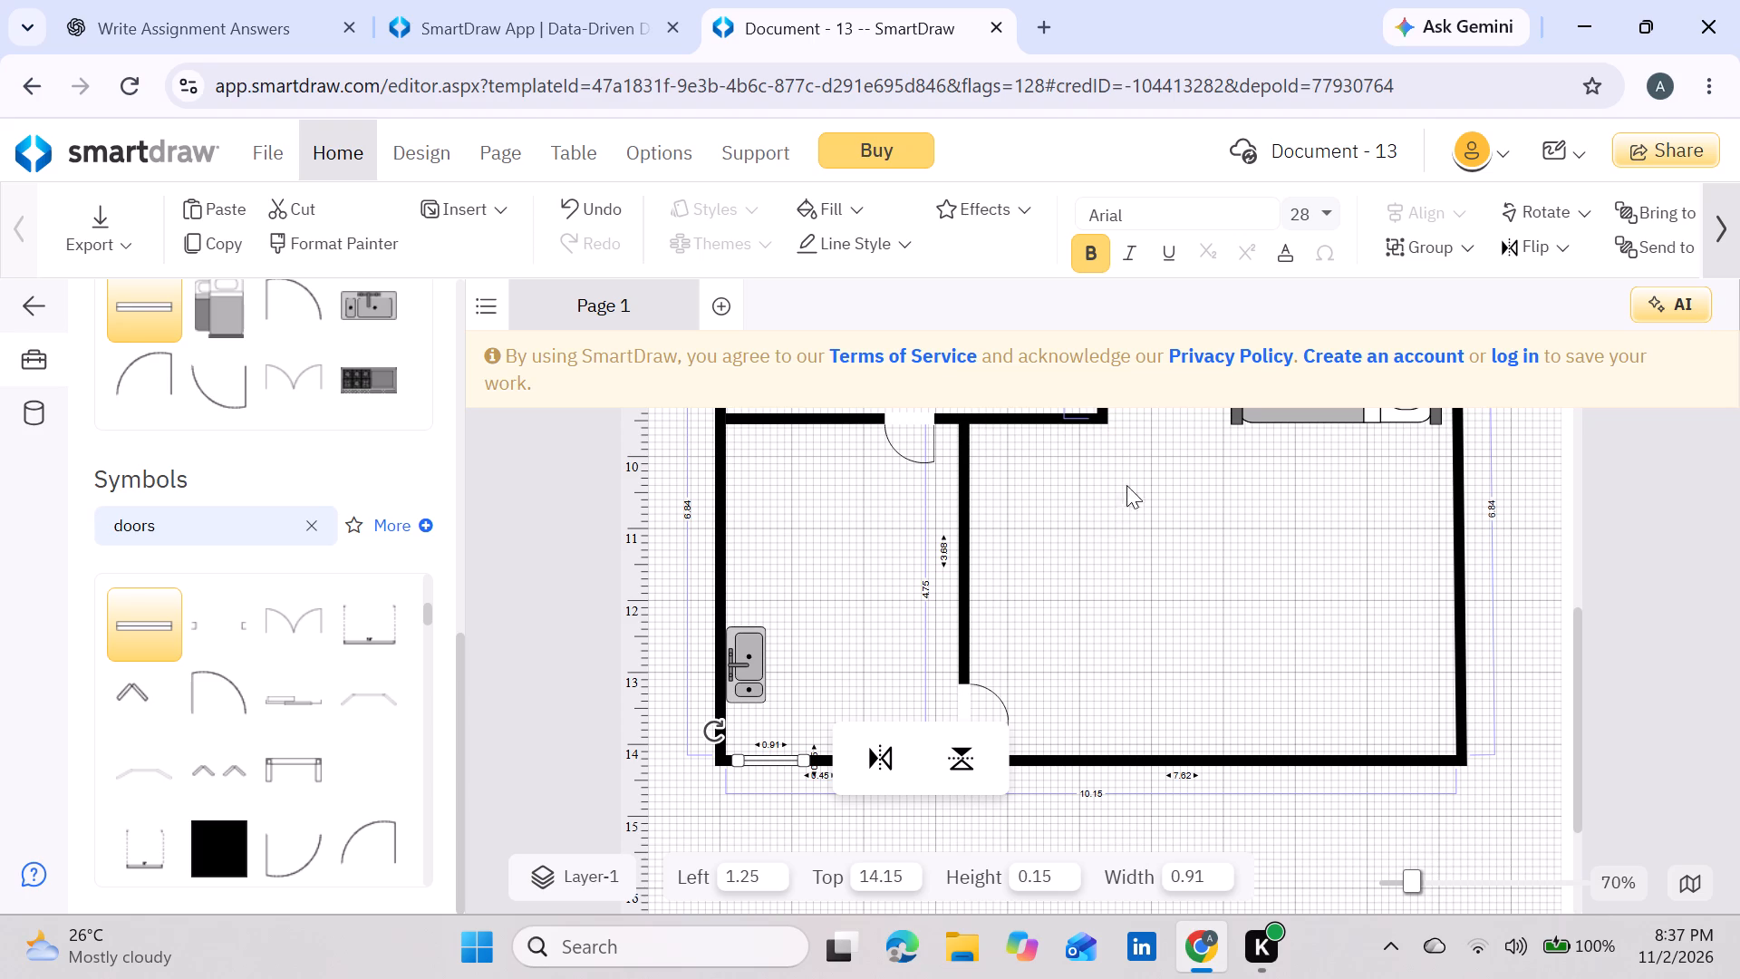
{"action": "left_click", "coordinate": [1111, 588]}
{"action": "scroll", "coordinate": [1111, 588], "scroll_direction": "up", "scroll_amount": 1}
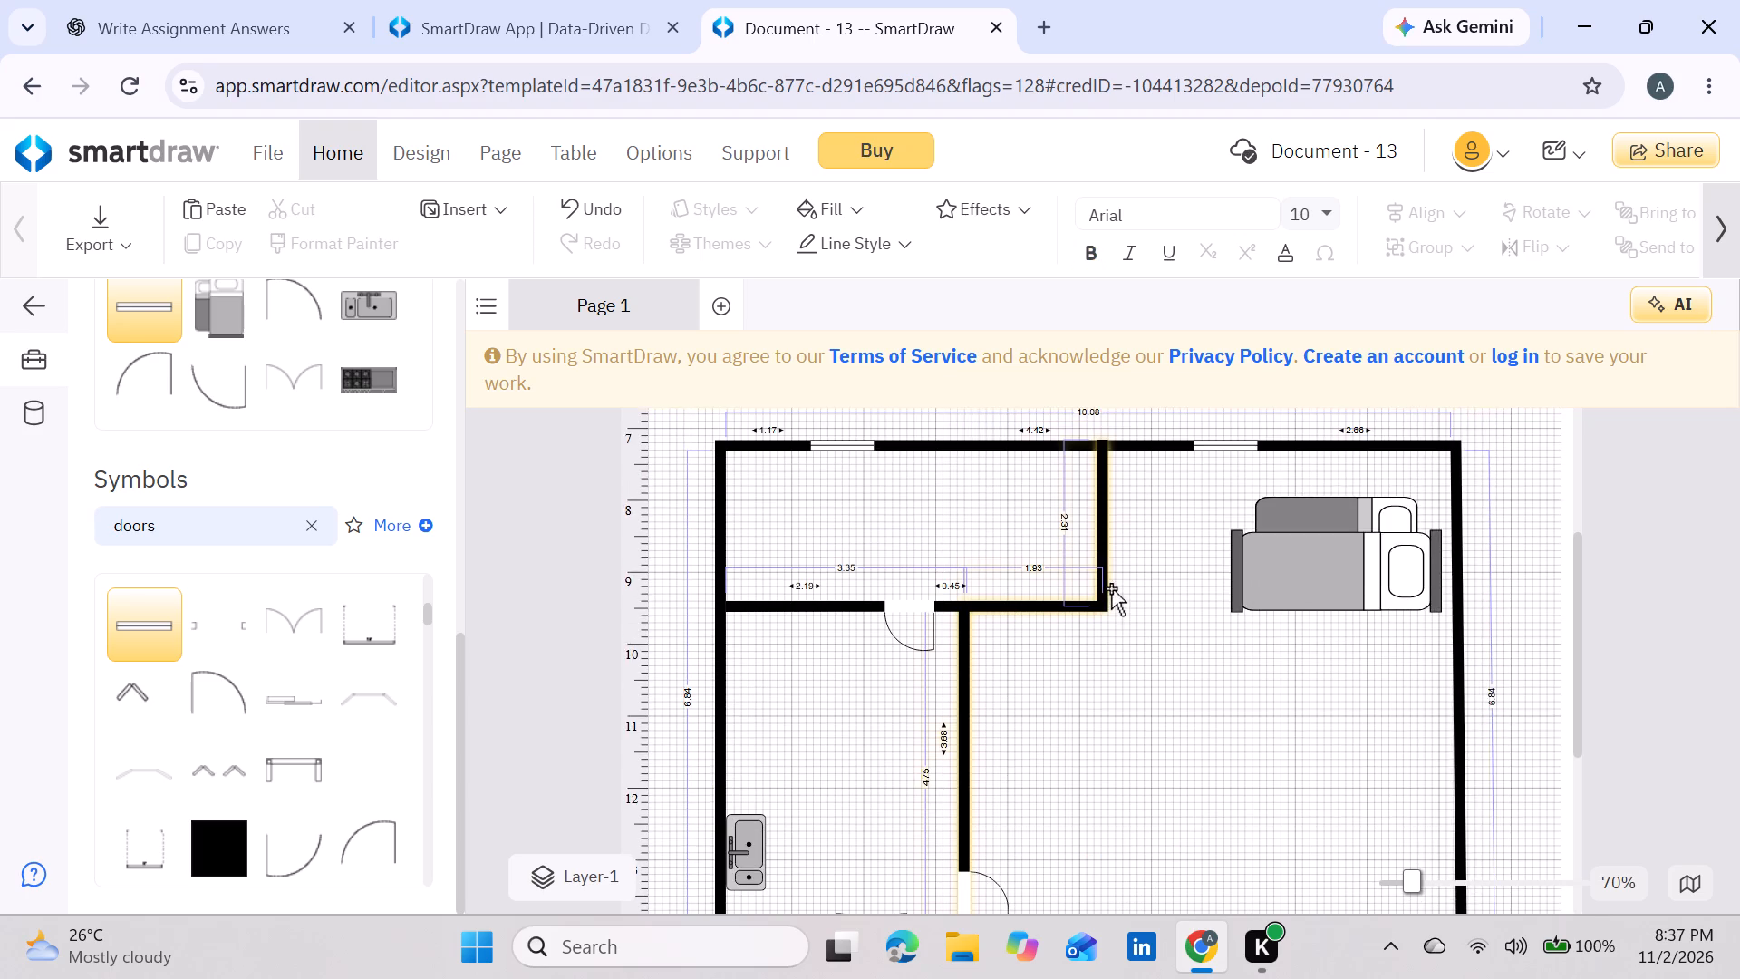
Clear the doors search and draw a horizontal wall about 10.26 long below the existing plan, starting at about Left 1.06, Top 15.98.
{"action": "scroll", "coordinate": [1111, 588], "scroll_direction": "down", "scroll_amount": 2}
{"action": "scroll", "coordinate": [1111, 588], "scroll_direction": "up", "scroll_amount": 2}
{"action": "scroll", "coordinate": [1111, 588], "scroll_direction": "down", "scroll_amount": 1}
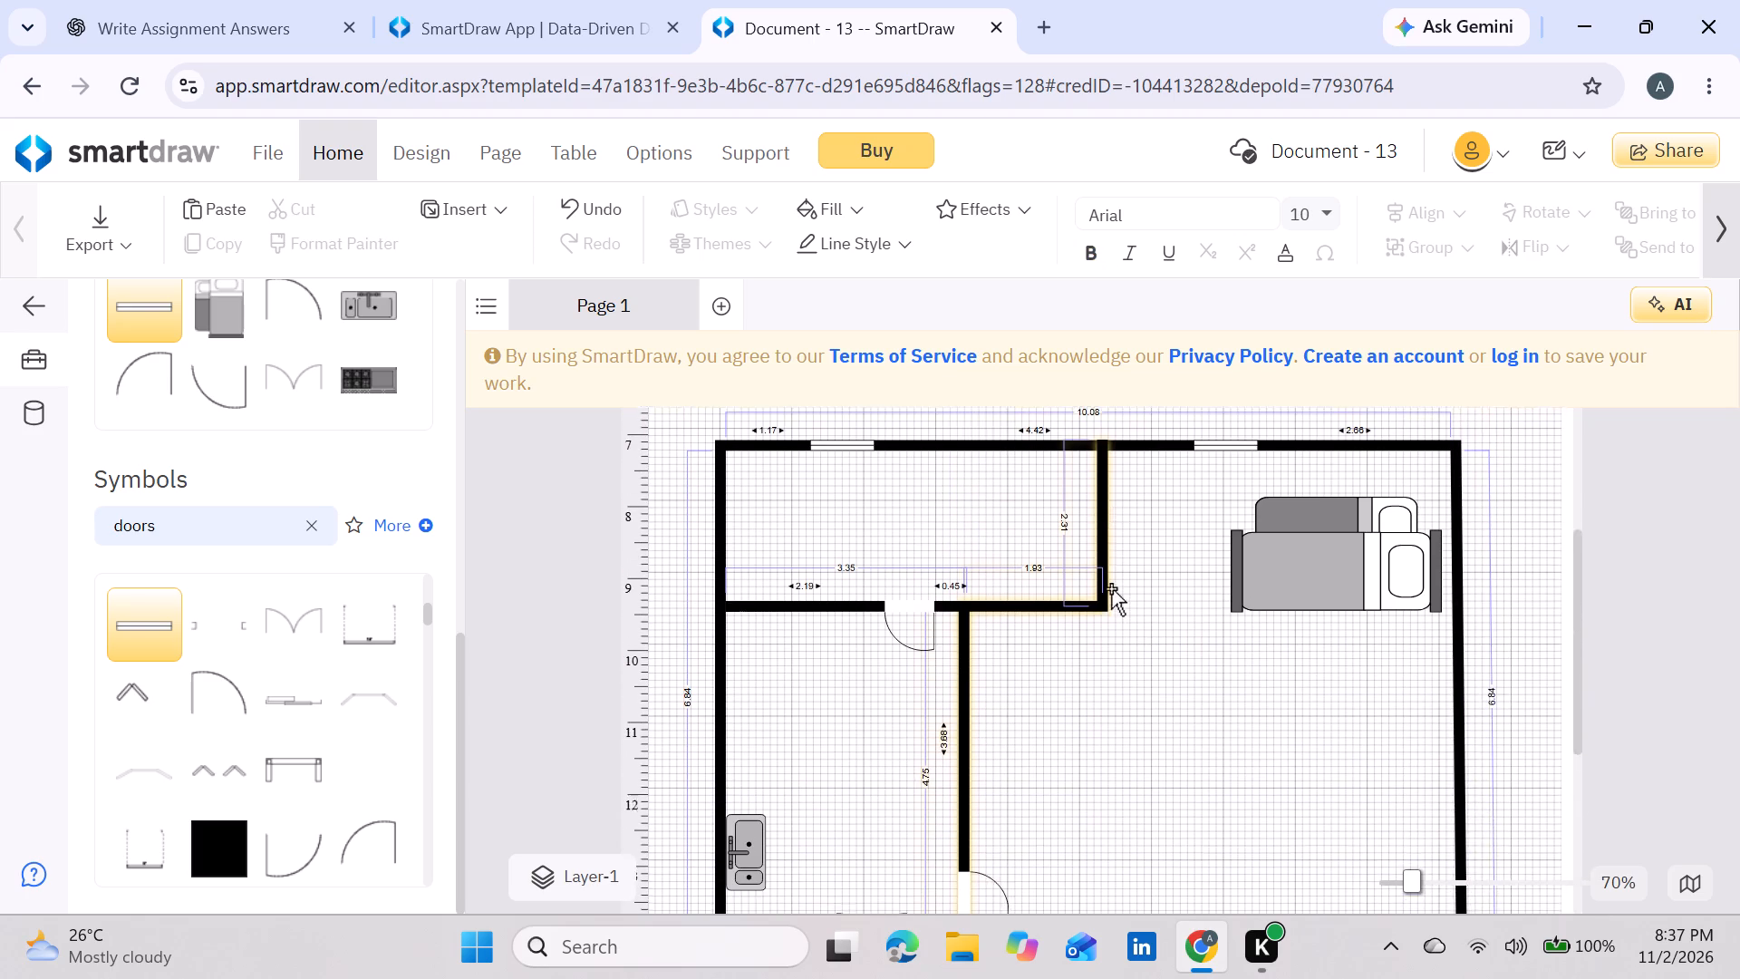
{"action": "scroll", "coordinate": [1111, 588], "scroll_direction": "down", "scroll_amount": 4}
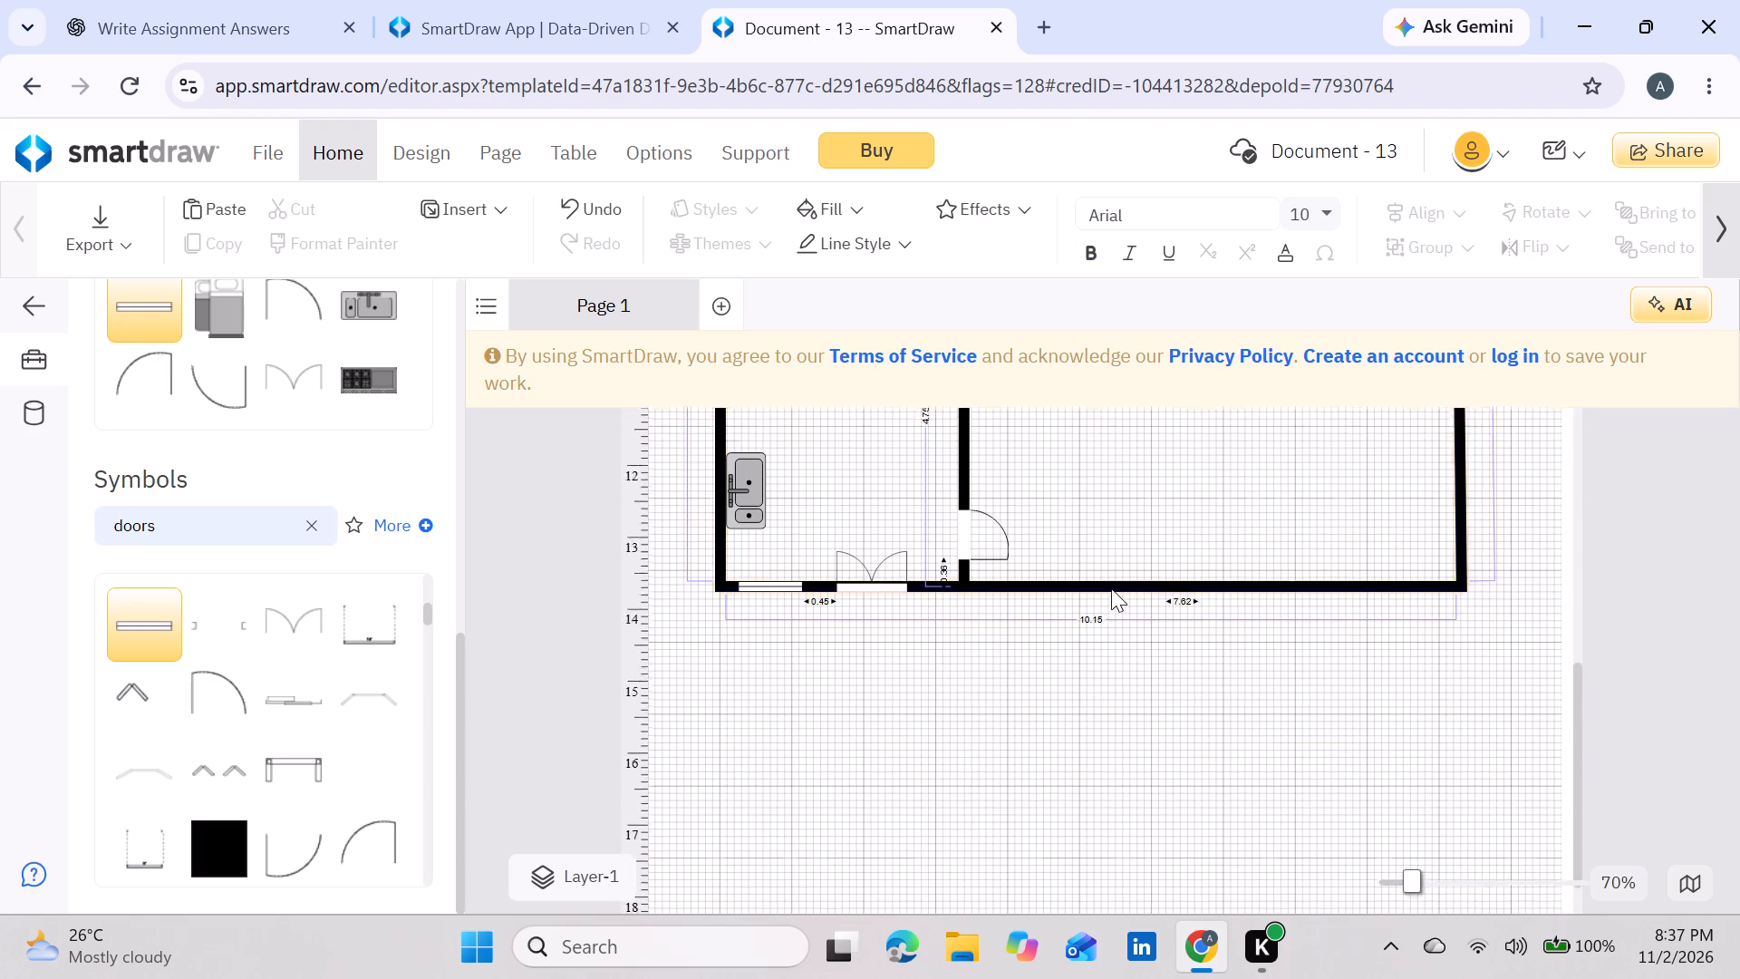
{"action": "scroll", "coordinate": [1111, 588], "scroll_direction": "down", "scroll_amount": 2}
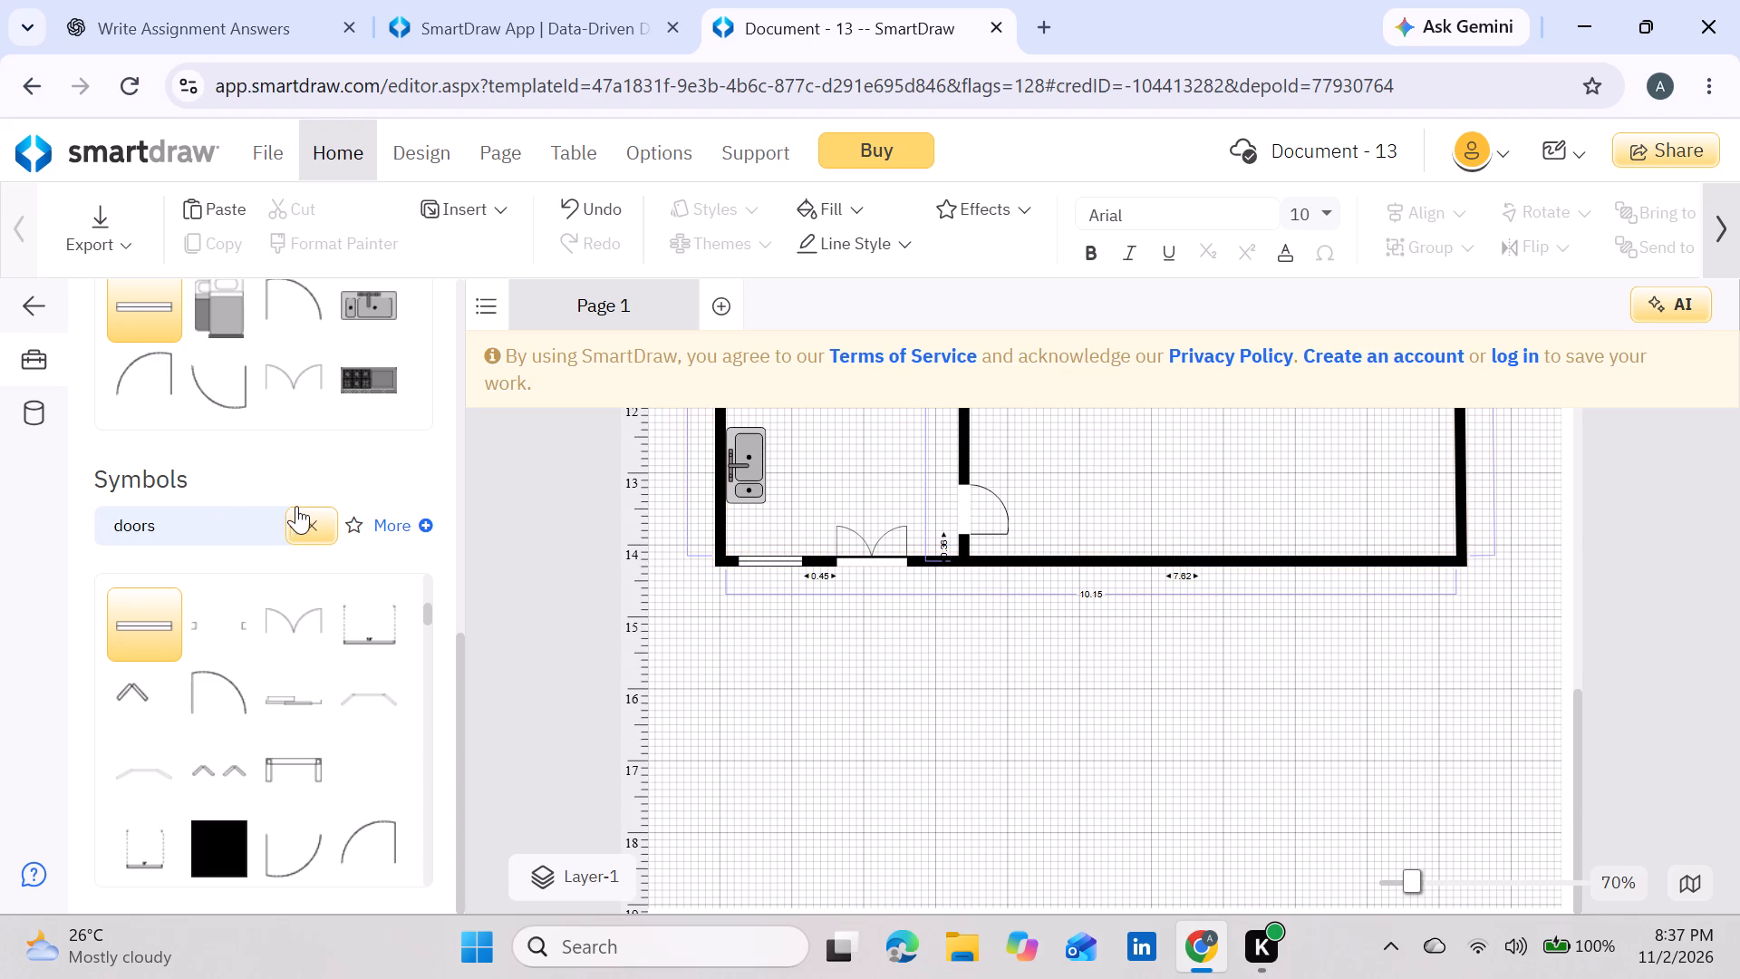
{"action": "left_click", "coordinate": [309, 528]}
{"action": "scroll", "coordinate": [295, 475], "scroll_direction": "up", "scroll_amount": 3}
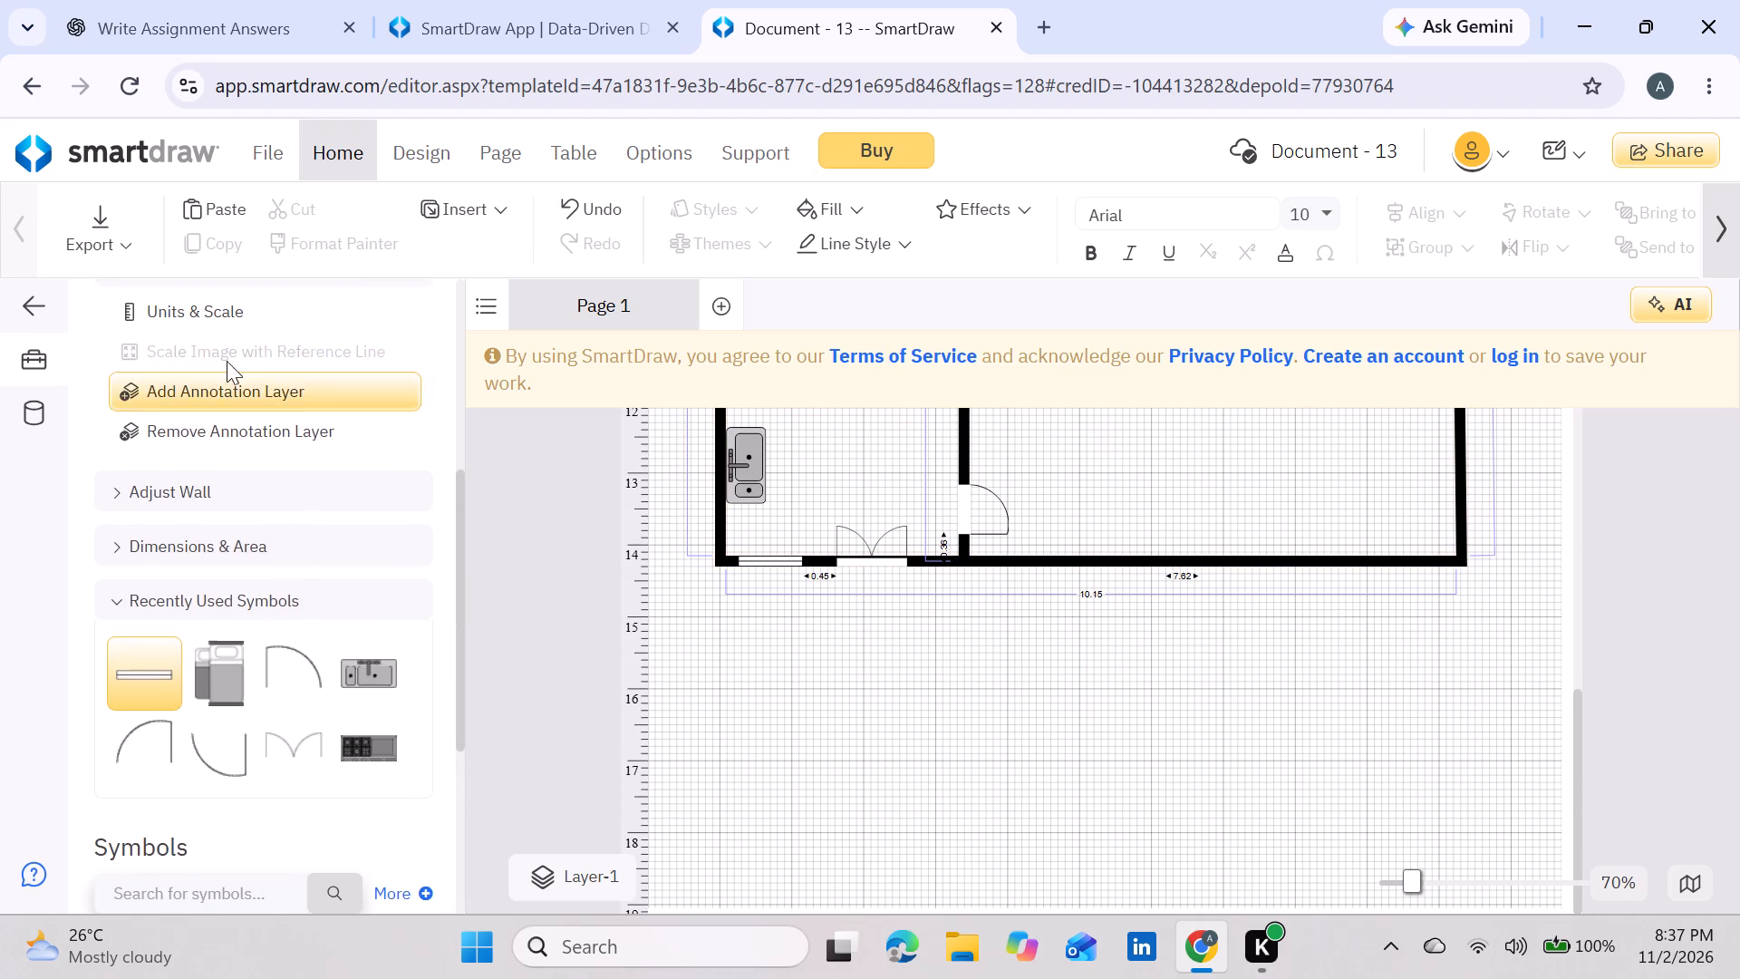
{"action": "scroll", "coordinate": [226, 333], "scroll_direction": "up", "scroll_amount": 3}
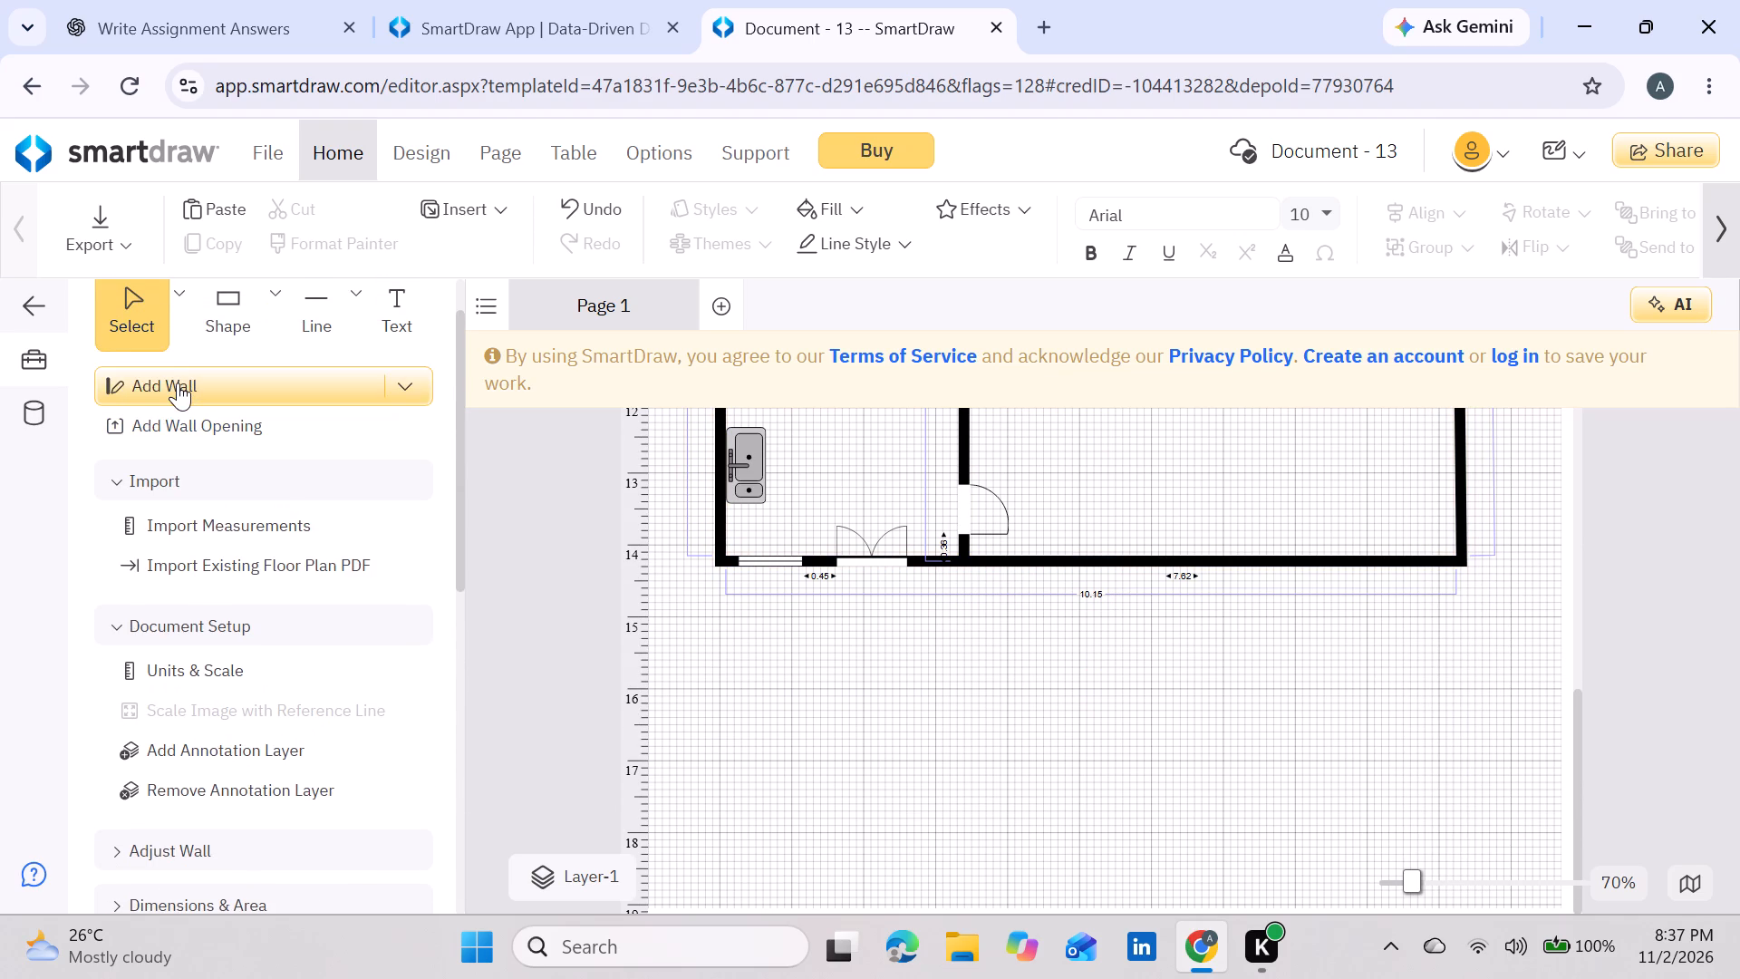
{"action": "left_click", "coordinate": [178, 383]}
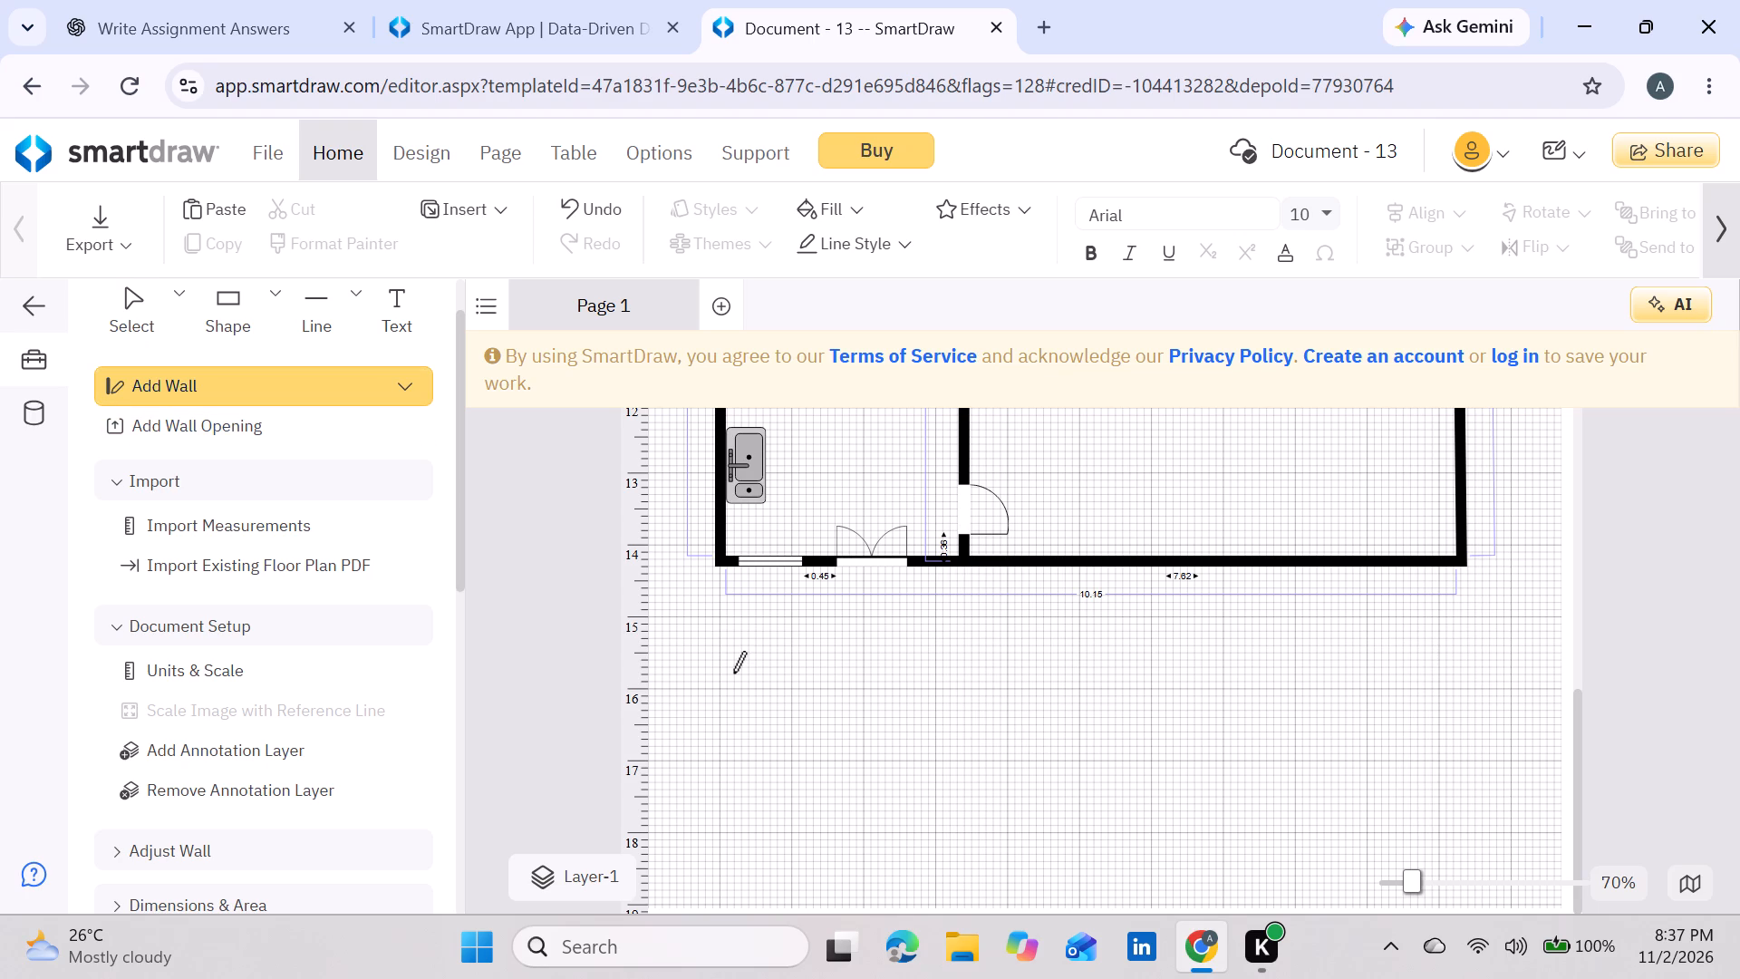
{"action": "left_click_drag", "start_coordinate": [724, 686], "coordinate": [1422, 645]}
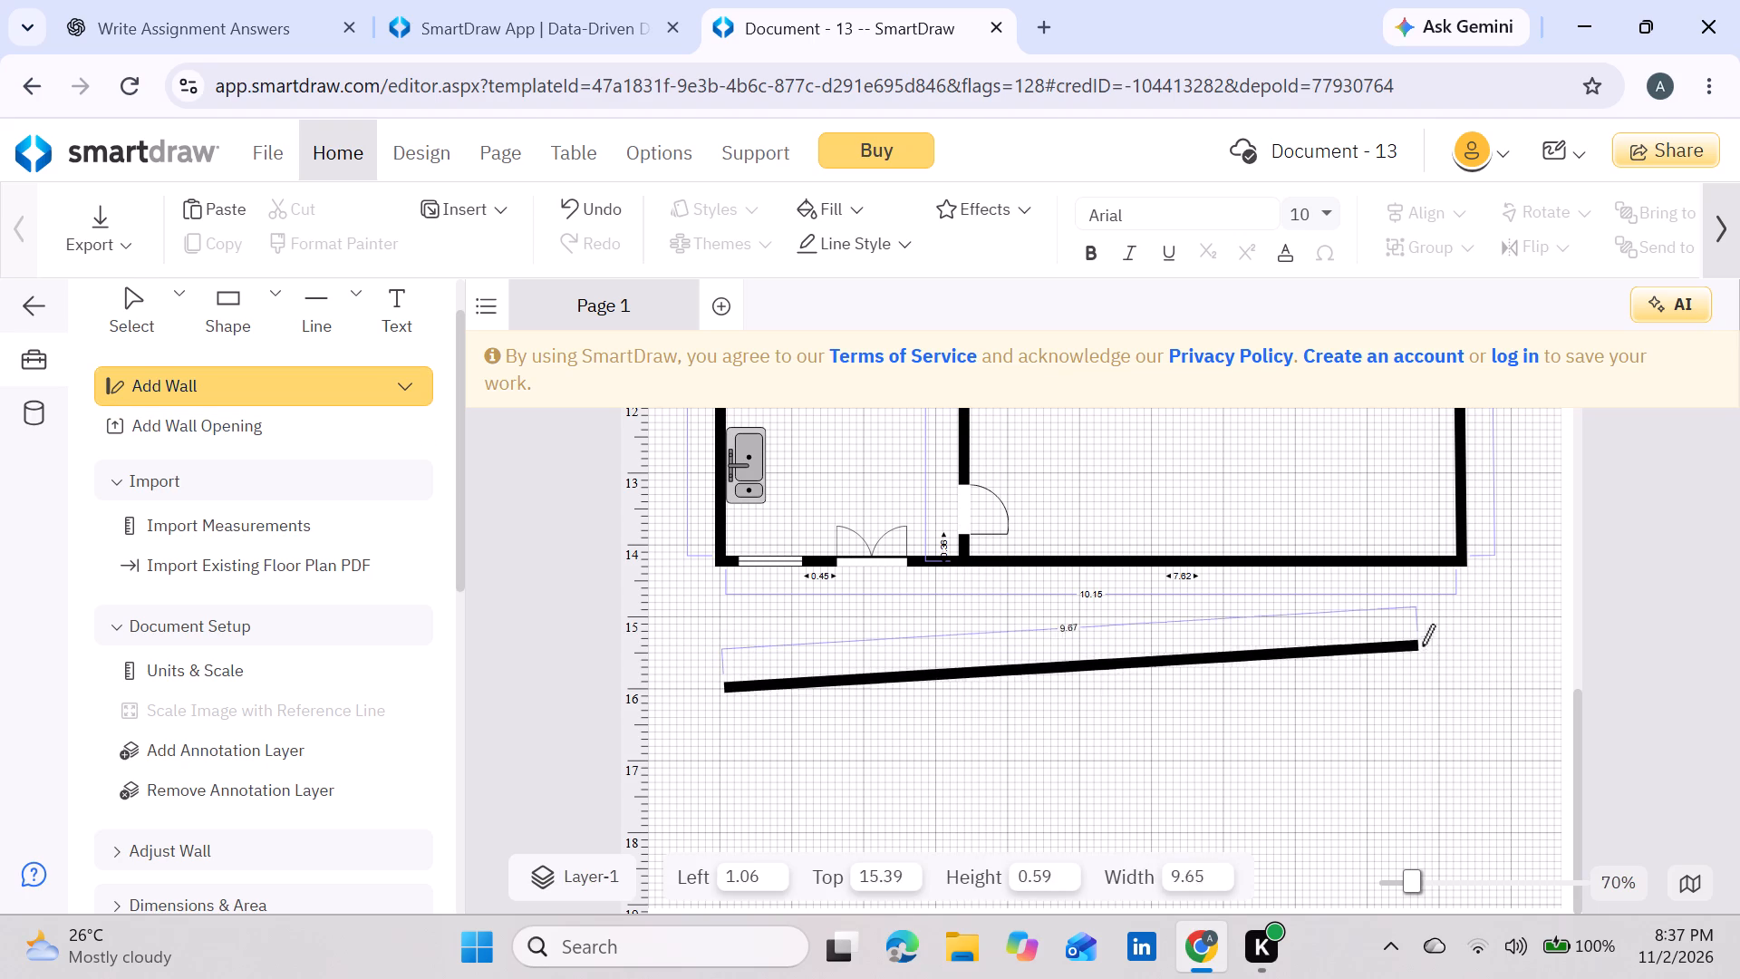
{"action": "left_click_drag", "start_coordinate": [1422, 645], "coordinate": [1419, 680]}
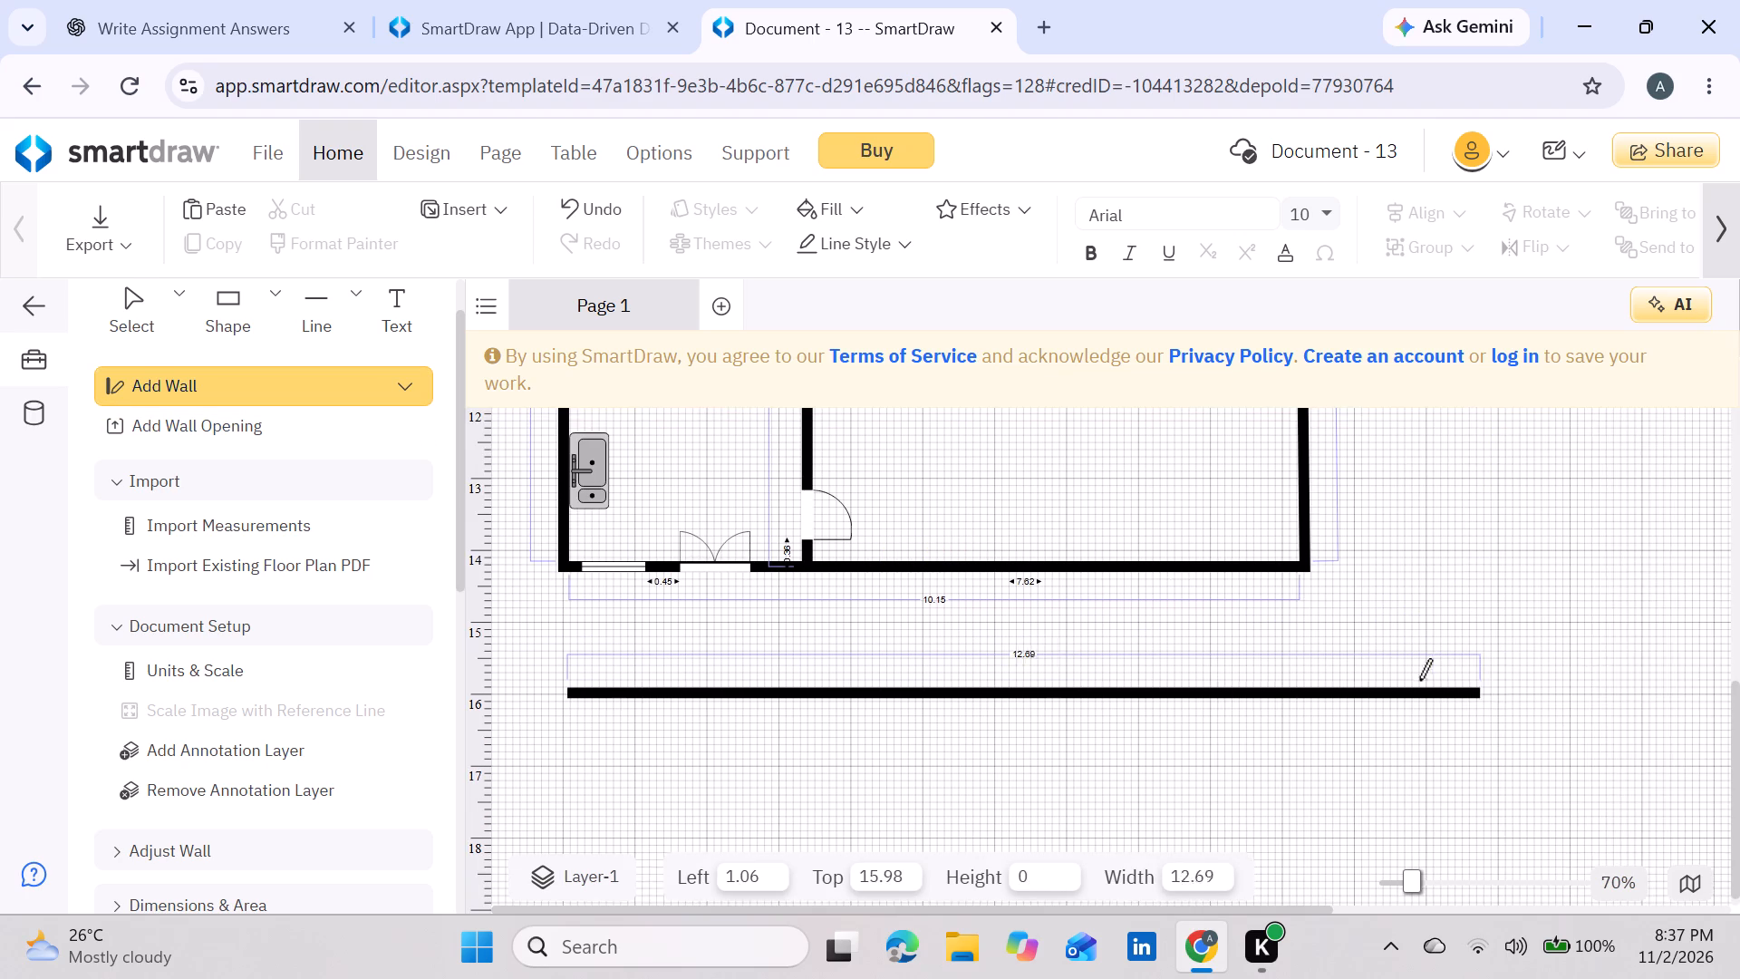
{"action": "left_click_drag", "start_coordinate": [1419, 680], "coordinate": [1462, 675]}
Draw a vertical wall about 6.18 long downward from the new horizontal wall's right end.
{"action": "scroll", "coordinate": [1462, 675], "scroll_direction": "down", "scroll_amount": 2}
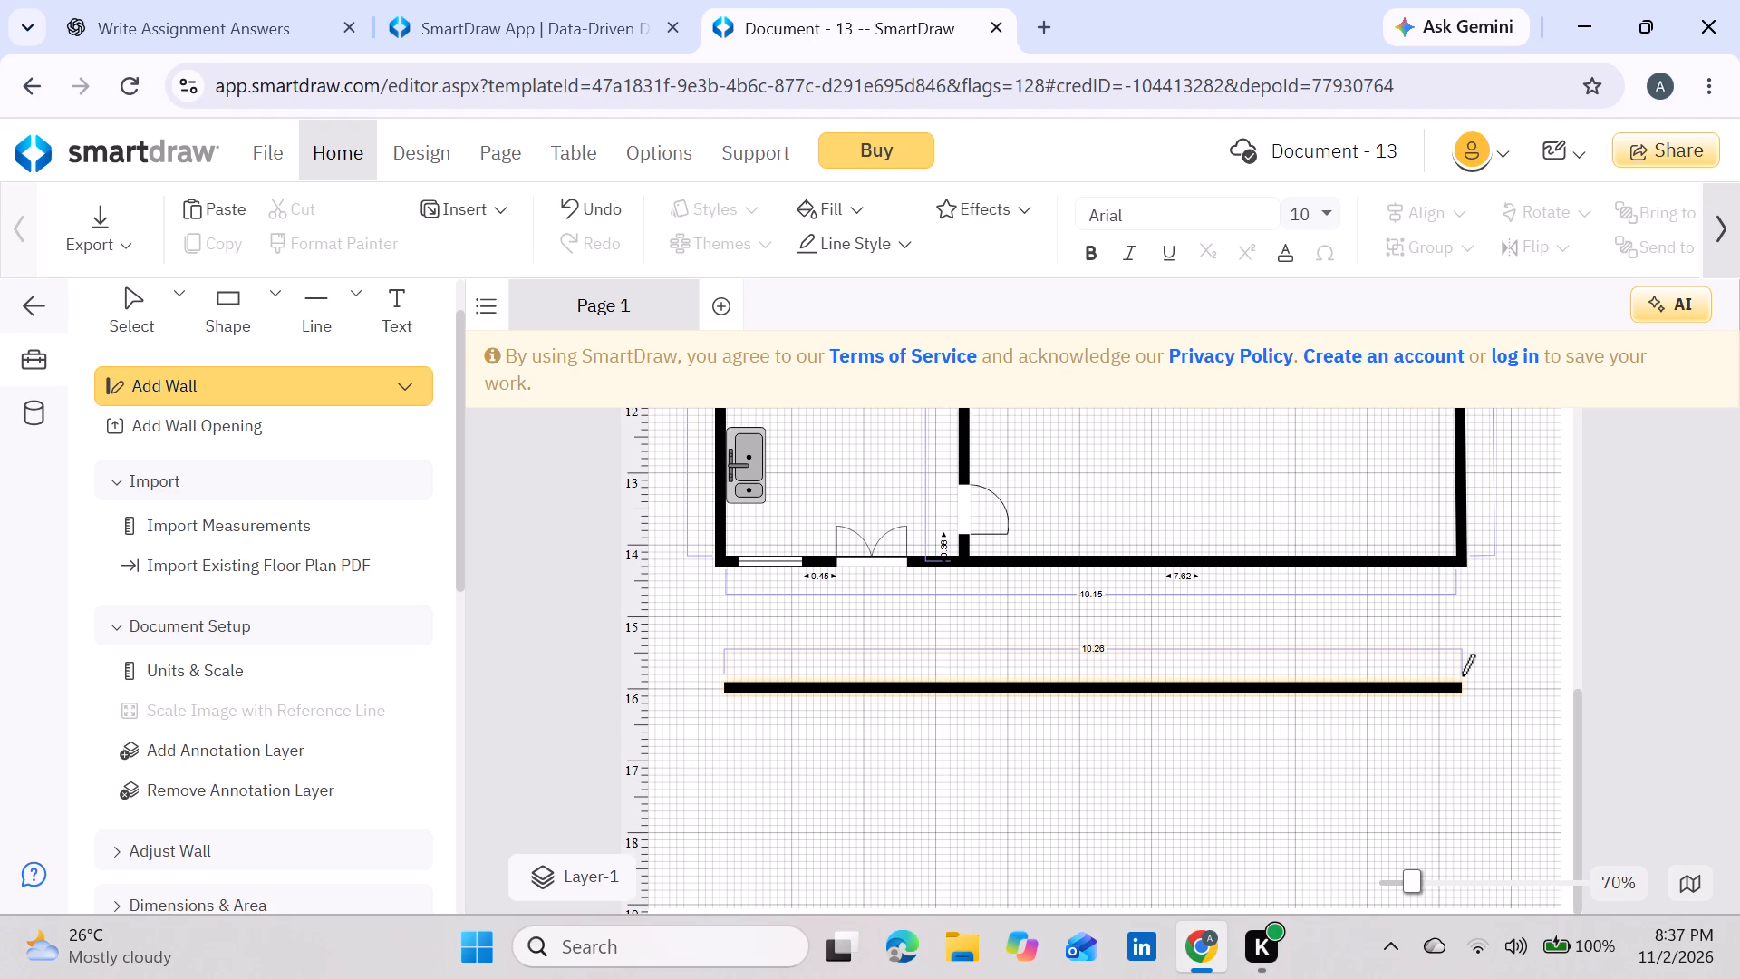
{"action": "scroll", "coordinate": [1462, 675], "scroll_direction": "down", "scroll_amount": 2}
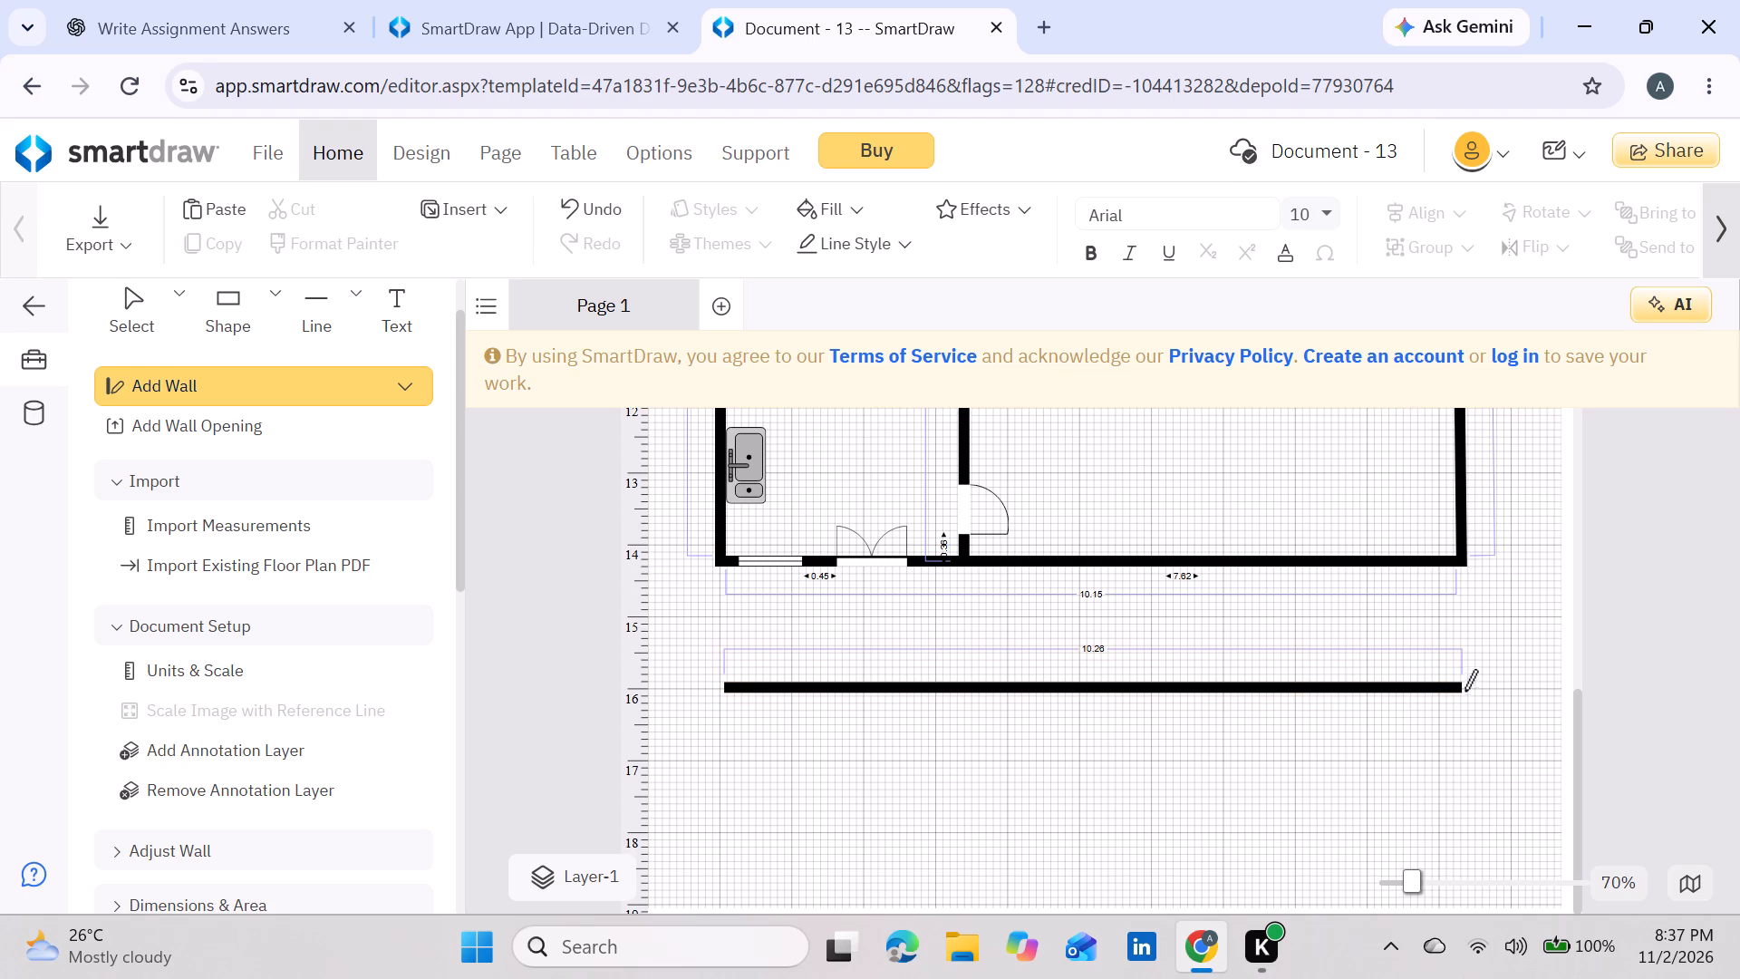
{"action": "left_click_drag", "start_coordinate": [1455, 684], "coordinate": [1477, 859]}
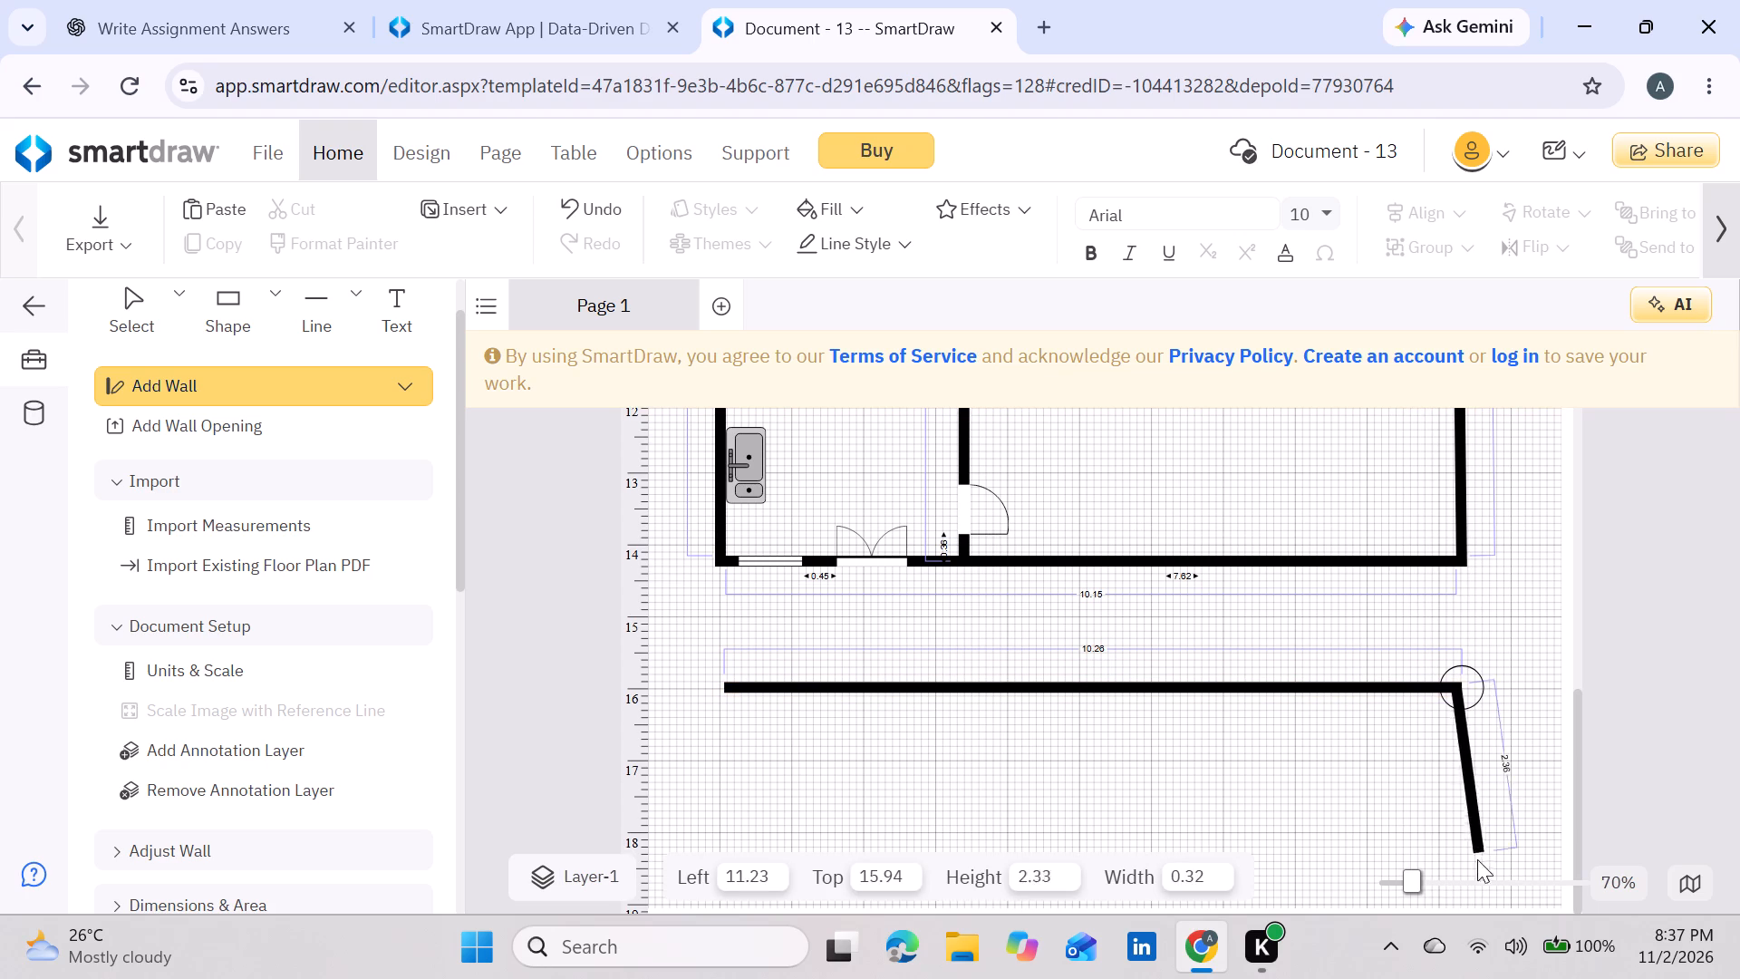
{"action": "left_click_drag", "start_coordinate": [1477, 859], "coordinate": [1468, 797]}
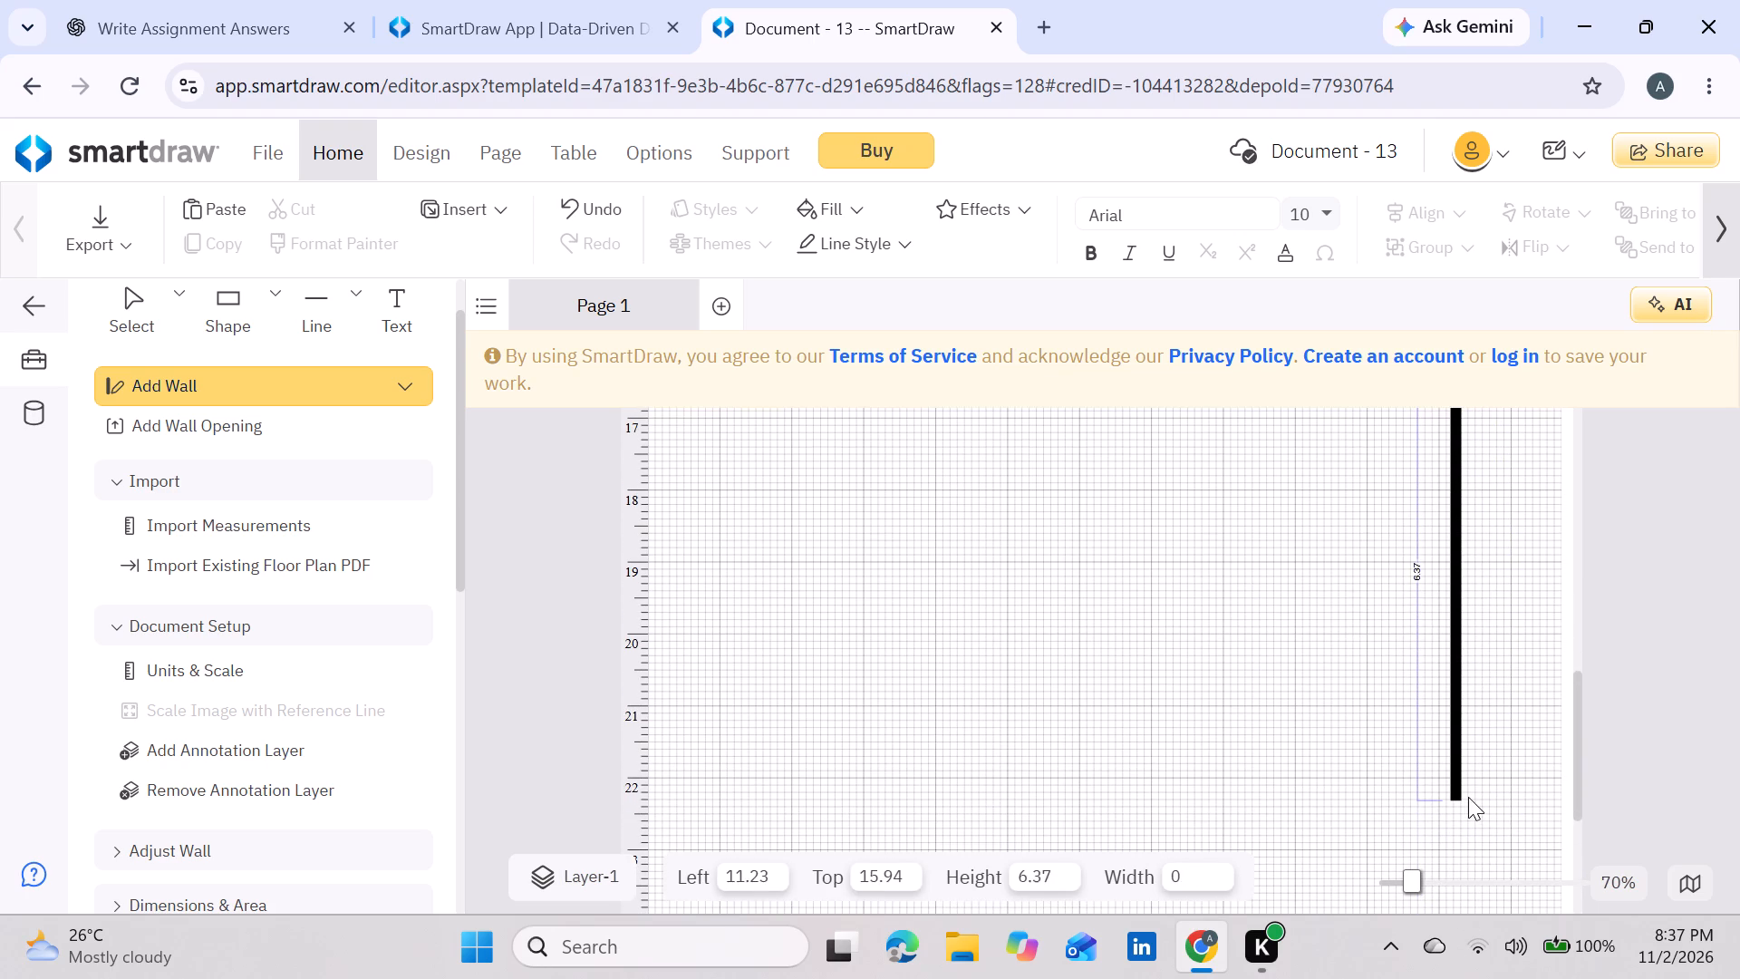
{"action": "left_click_drag", "start_coordinate": [1468, 797], "coordinate": [1469, 784]}
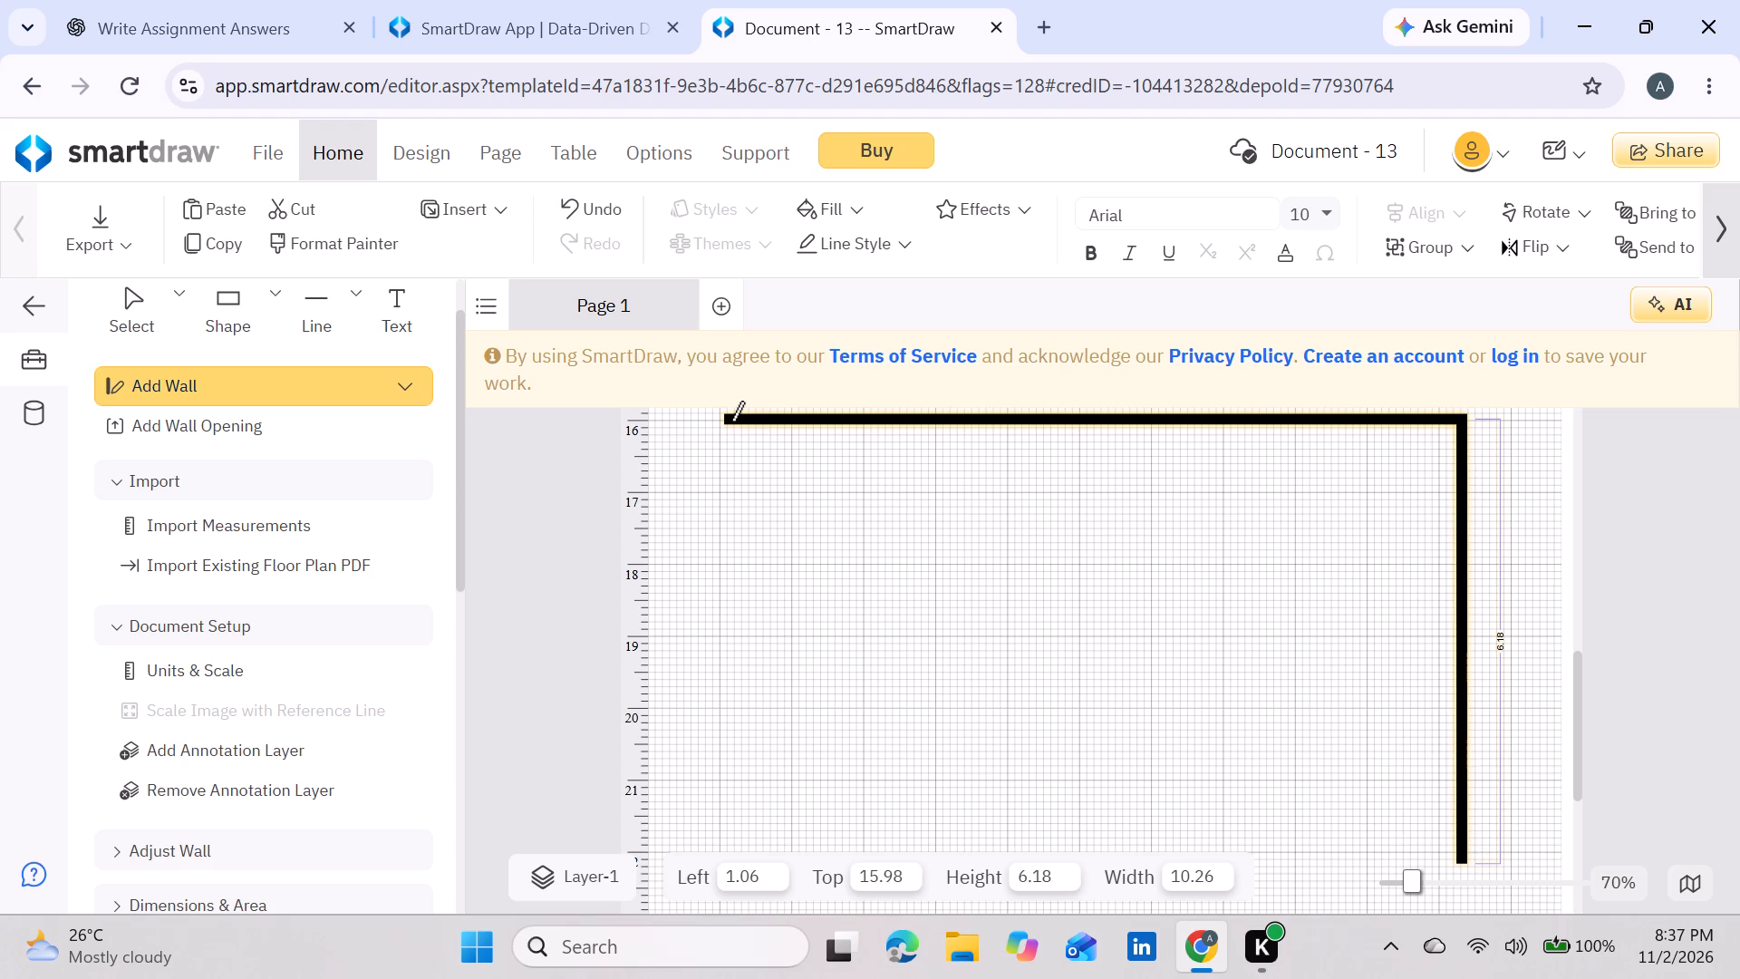
Draw a vertical wall about 6.19 long downward from the new horizontal wall's left end, matching the opposite side.
{"action": "left_click_drag", "start_coordinate": [730, 420], "coordinate": [738, 938]}
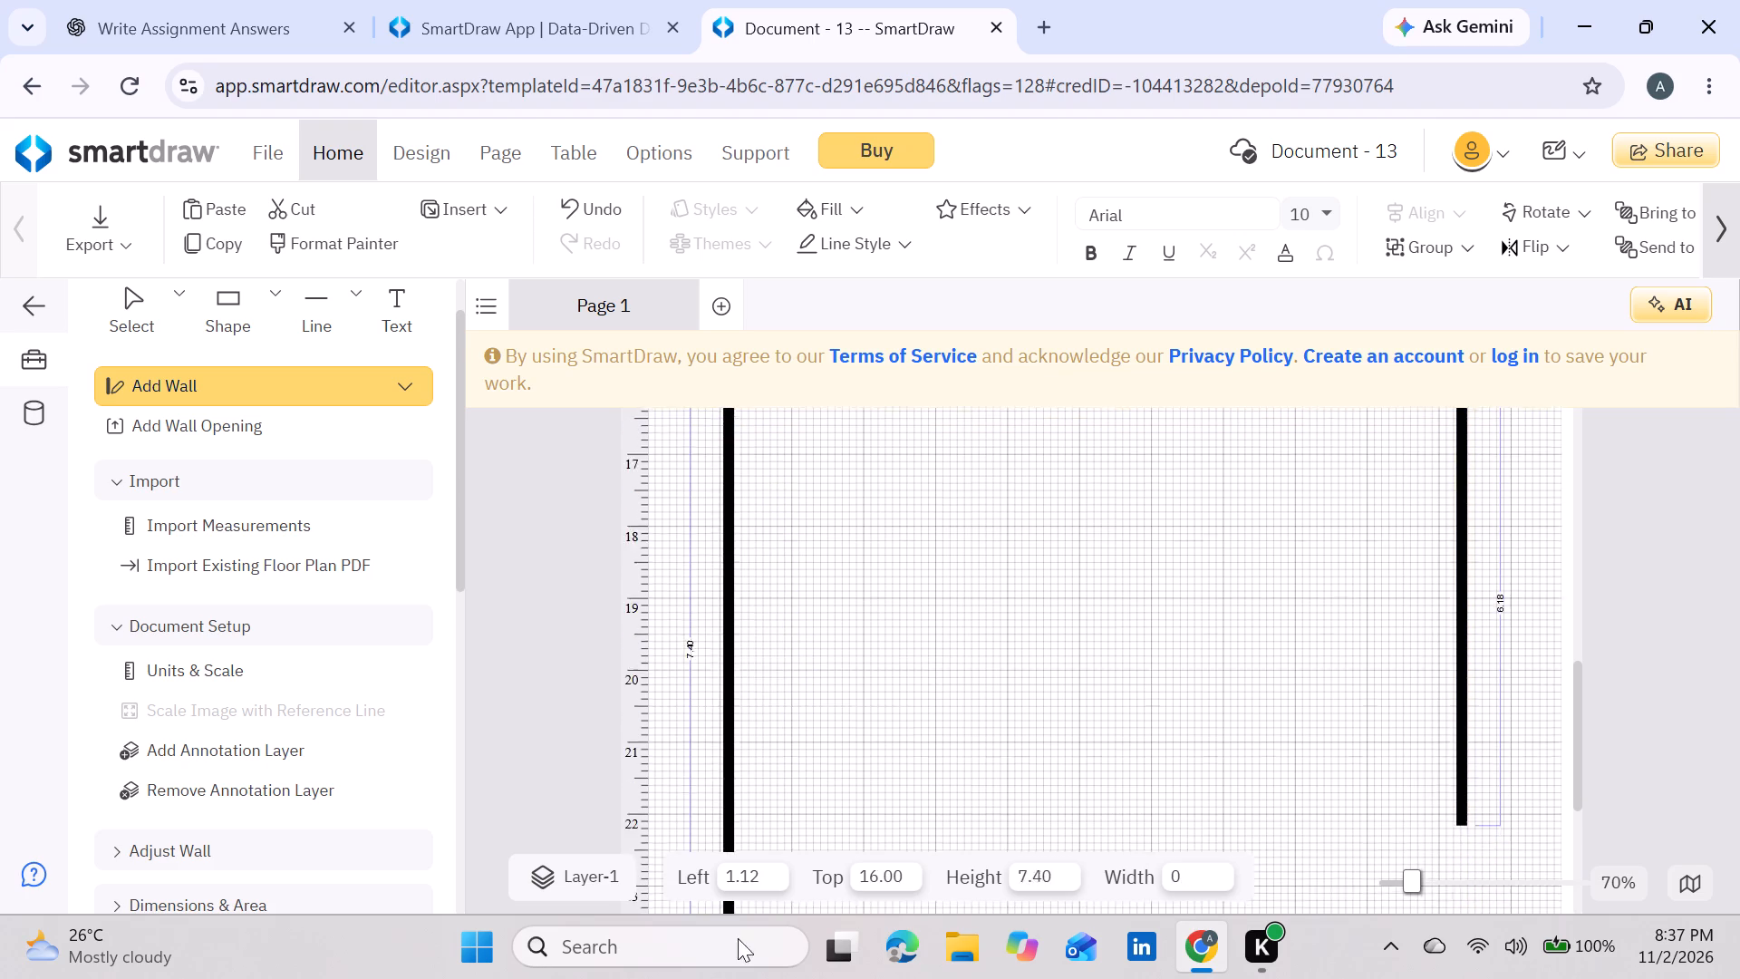
{"action": "left_click_drag", "start_coordinate": [738, 938], "coordinate": [725, 685]}
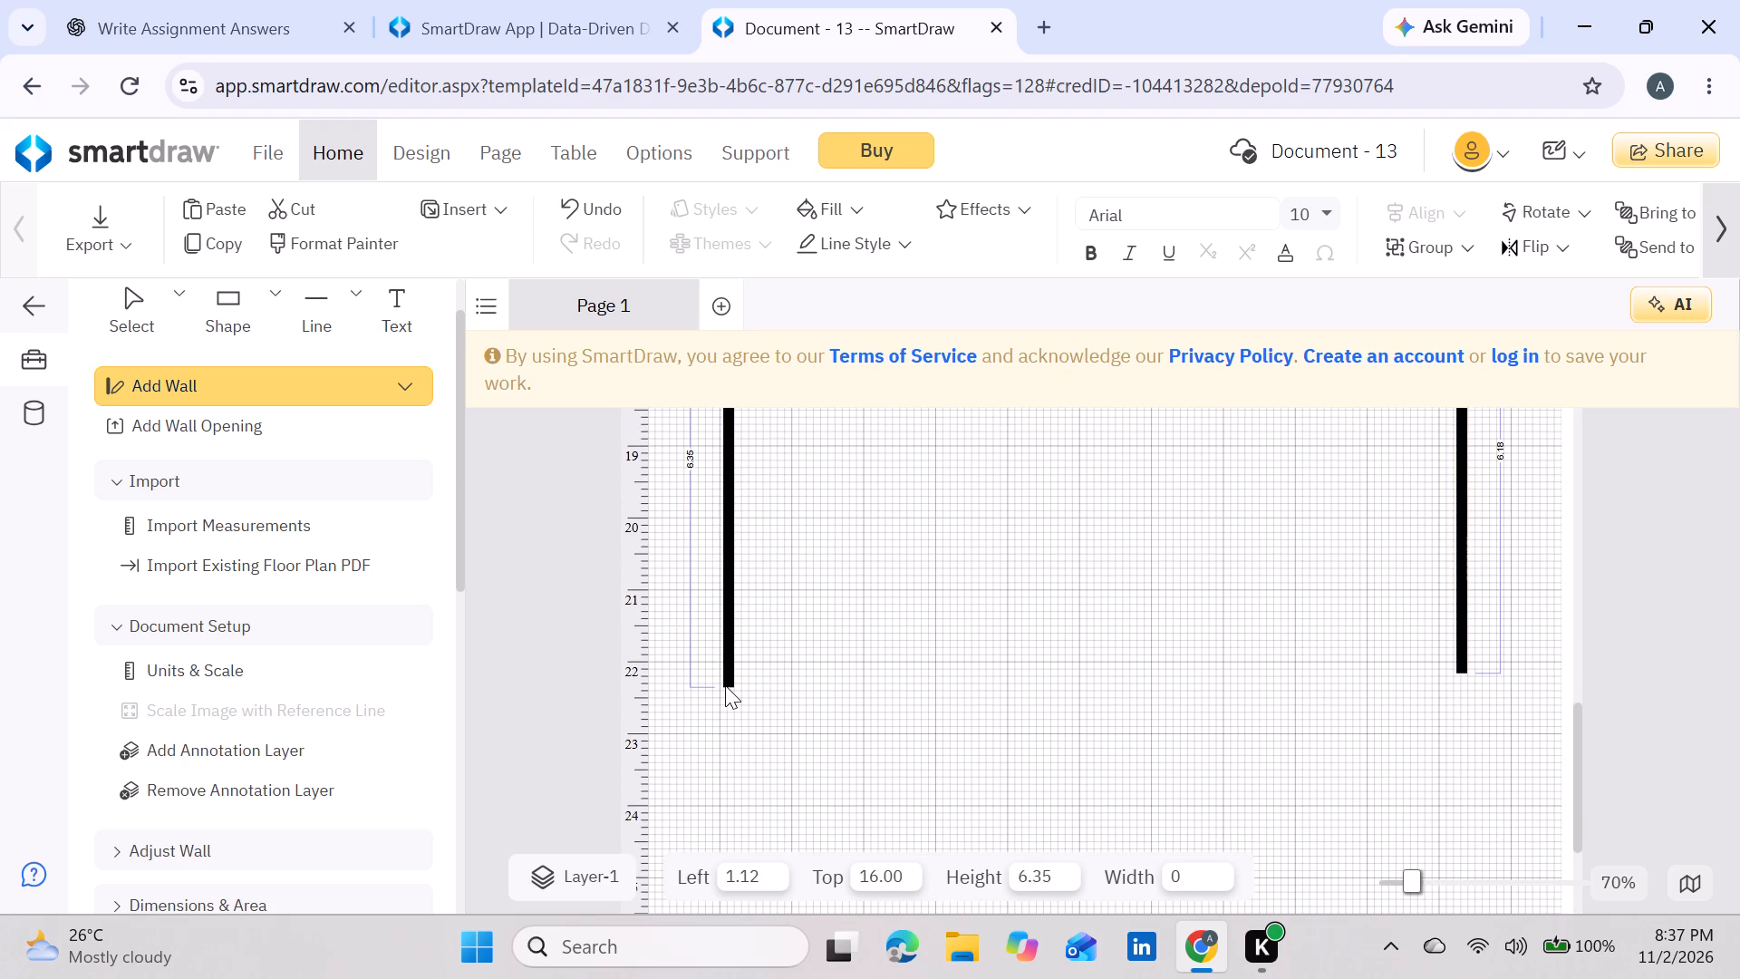
{"action": "left_click_drag", "start_coordinate": [725, 685], "coordinate": [724, 676]}
Close the new outline with a bottom wall about 10.26 long between the lower ends of its side walls.
{"action": "scroll", "coordinate": [846, 695], "scroll_direction": "down", "scroll_amount": 1}
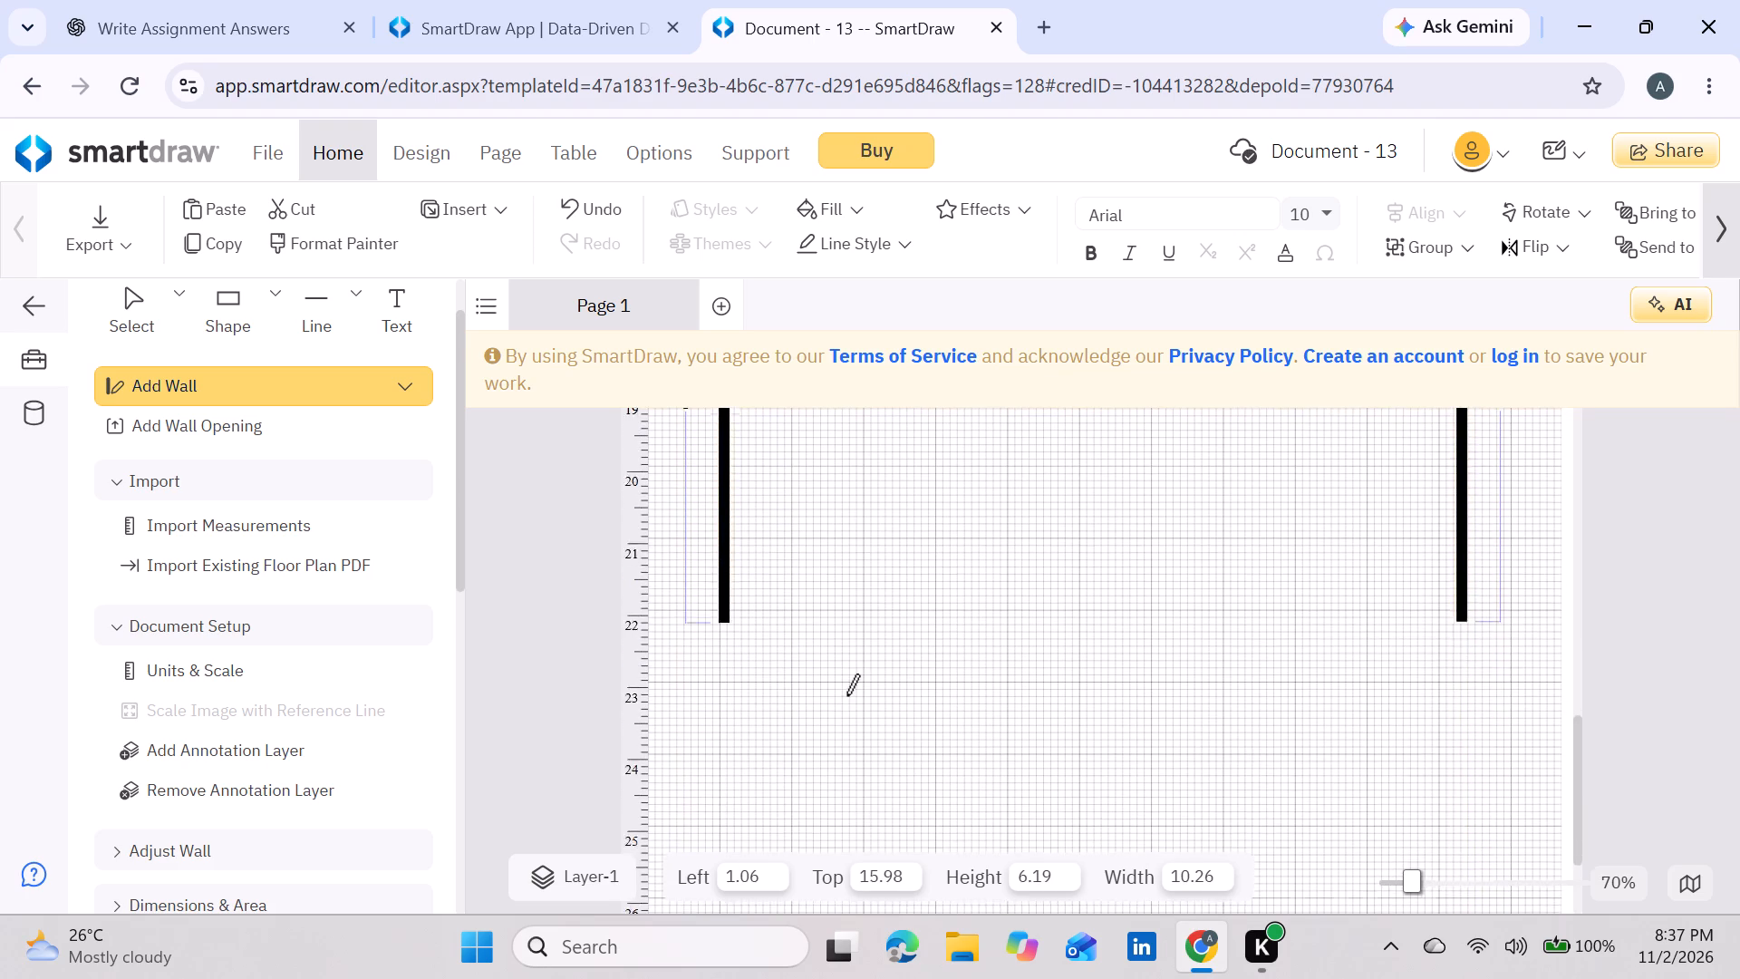
{"action": "scroll", "coordinate": [846, 695], "scroll_direction": "down", "scroll_amount": 1}
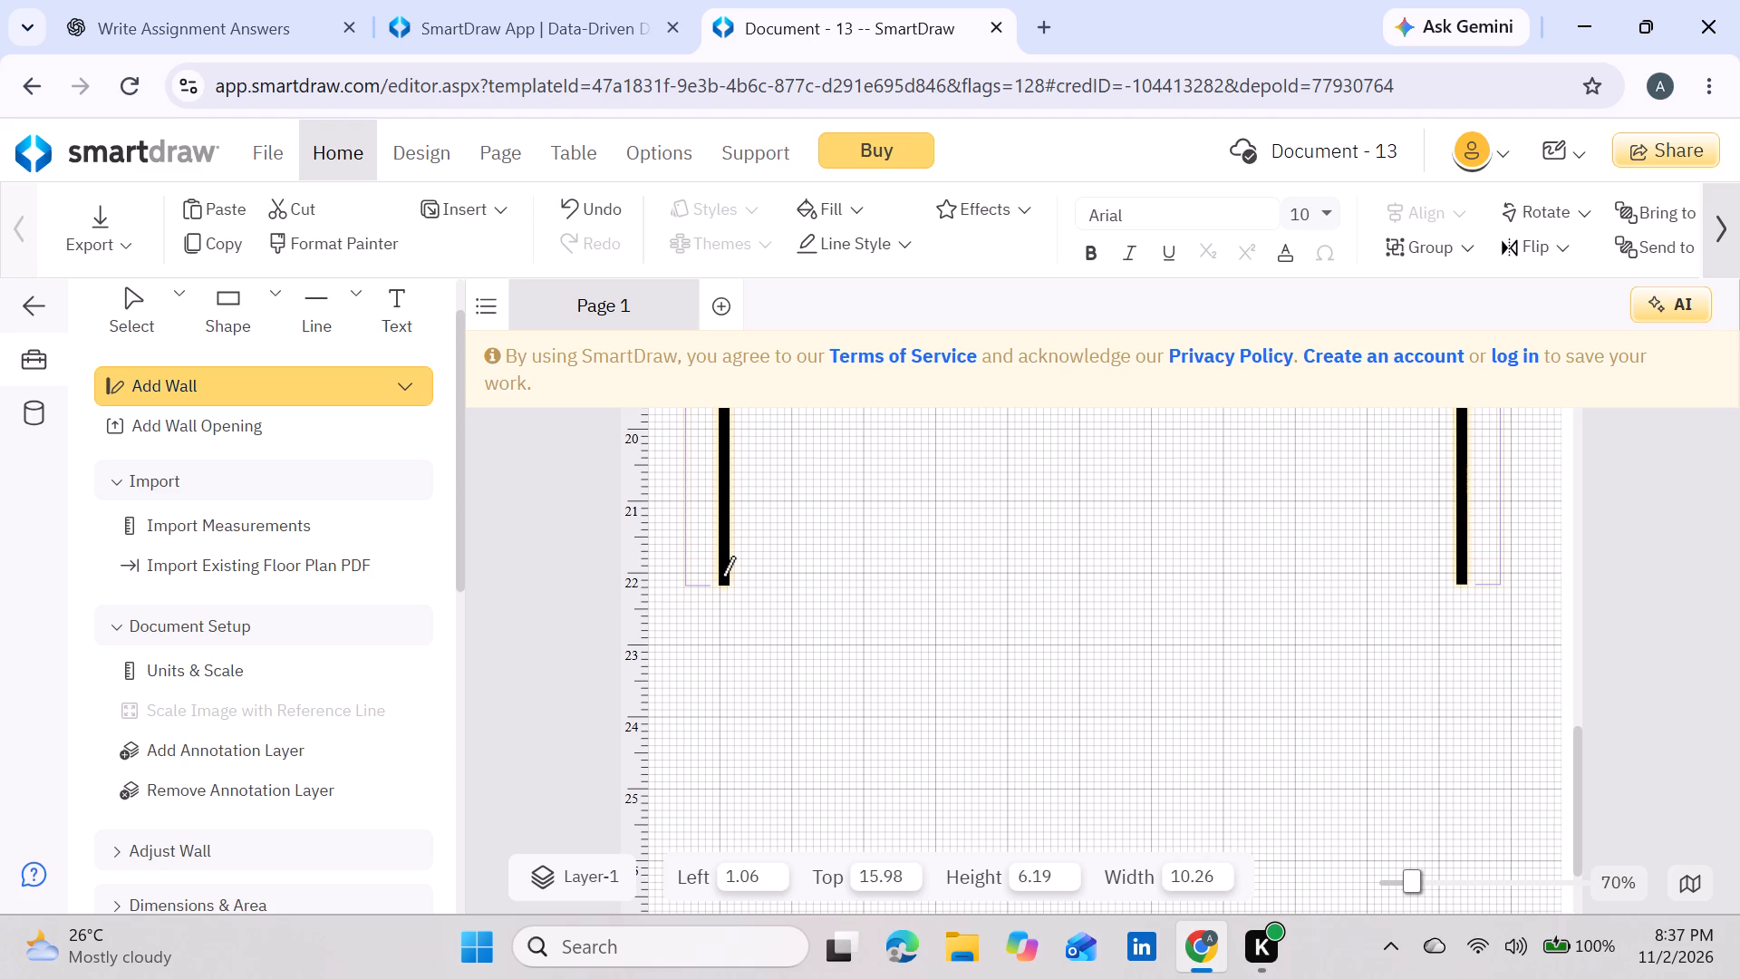
{"action": "left_click_drag", "start_coordinate": [722, 577], "coordinate": [1518, 567]}
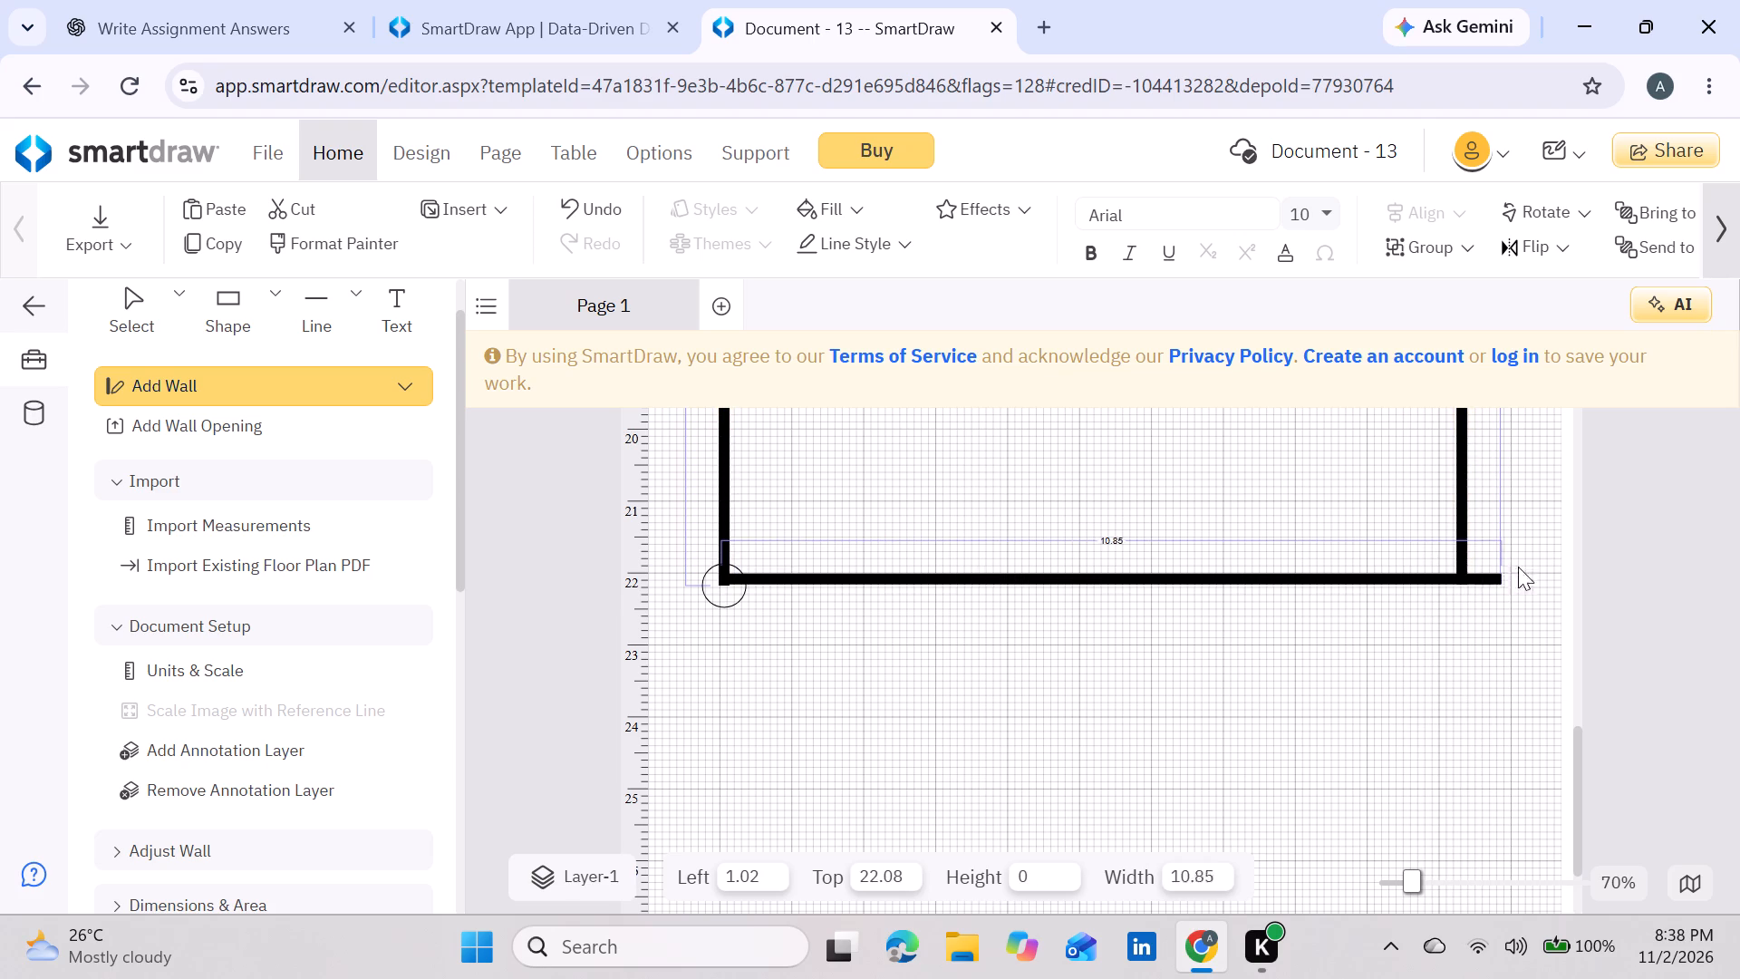
{"action": "left_click_drag", "start_coordinate": [1518, 567], "coordinate": [1465, 569]}
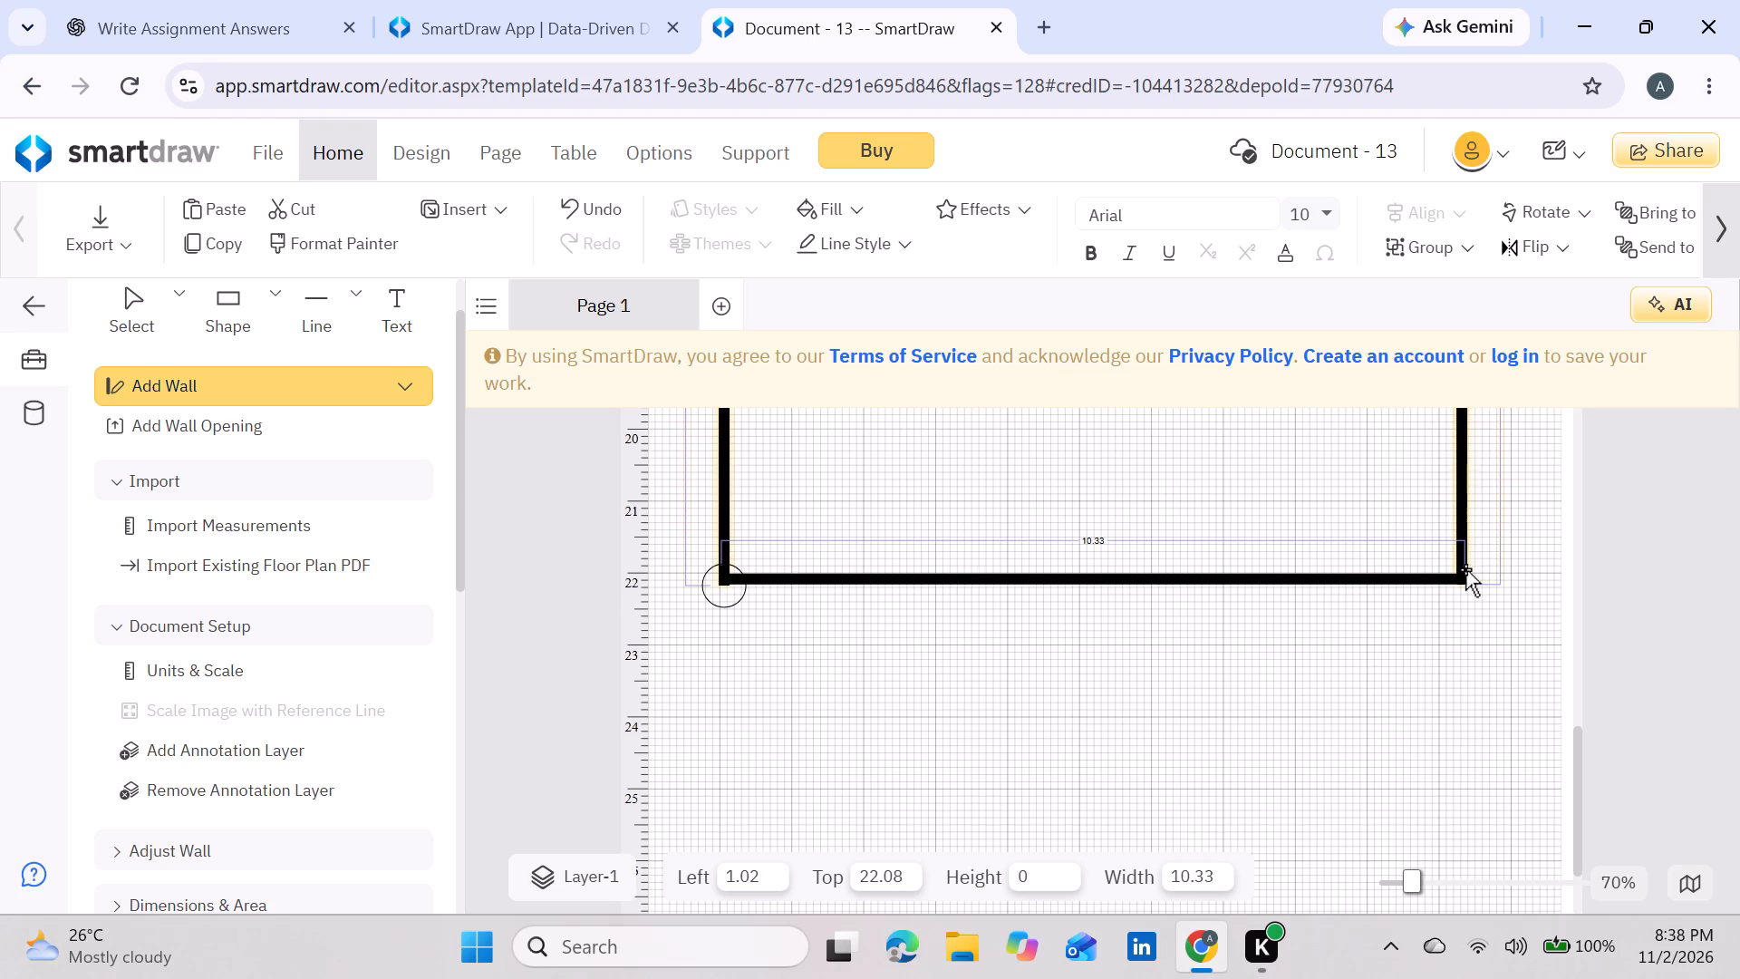
{"action": "left_click_drag", "start_coordinate": [1465, 569], "coordinate": [1458, 574]}
Divide the new outline with a vertical wall about 6.46 long from its bottom wall to its top wall, at about Left 6.89.
{"action": "scroll", "coordinate": [1126, 573], "scroll_direction": "up", "scroll_amount": 1}
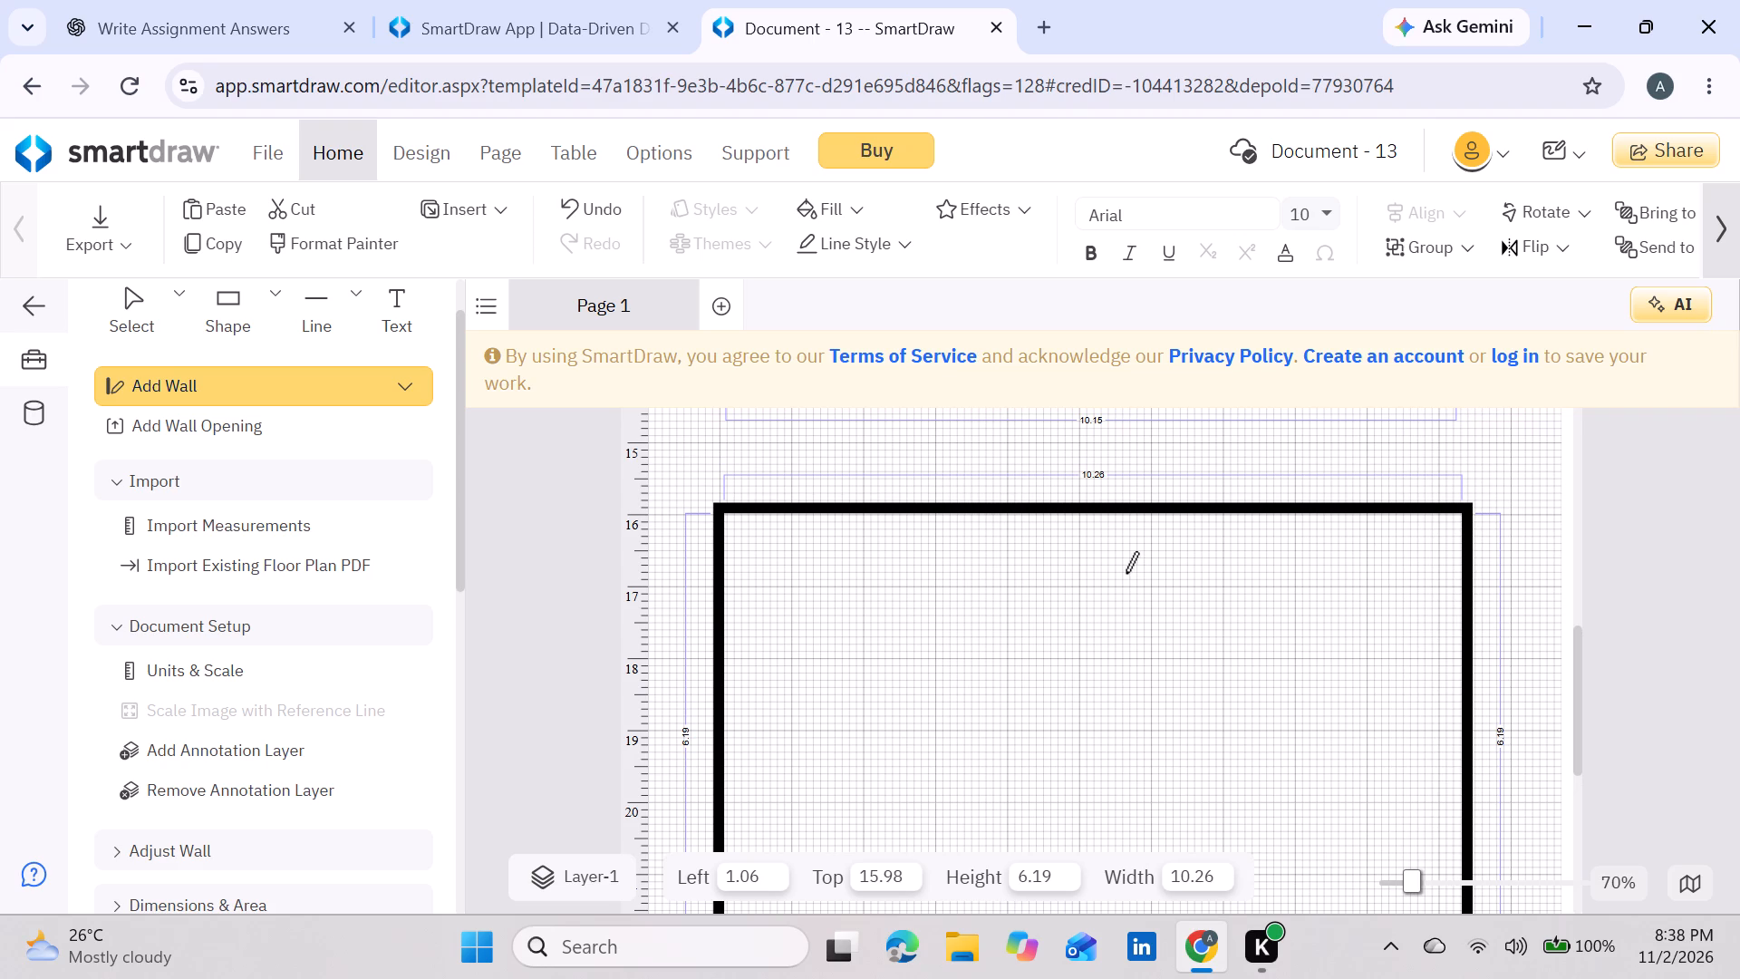
{"action": "scroll", "coordinate": [1126, 573], "scroll_direction": "down", "scroll_amount": 1}
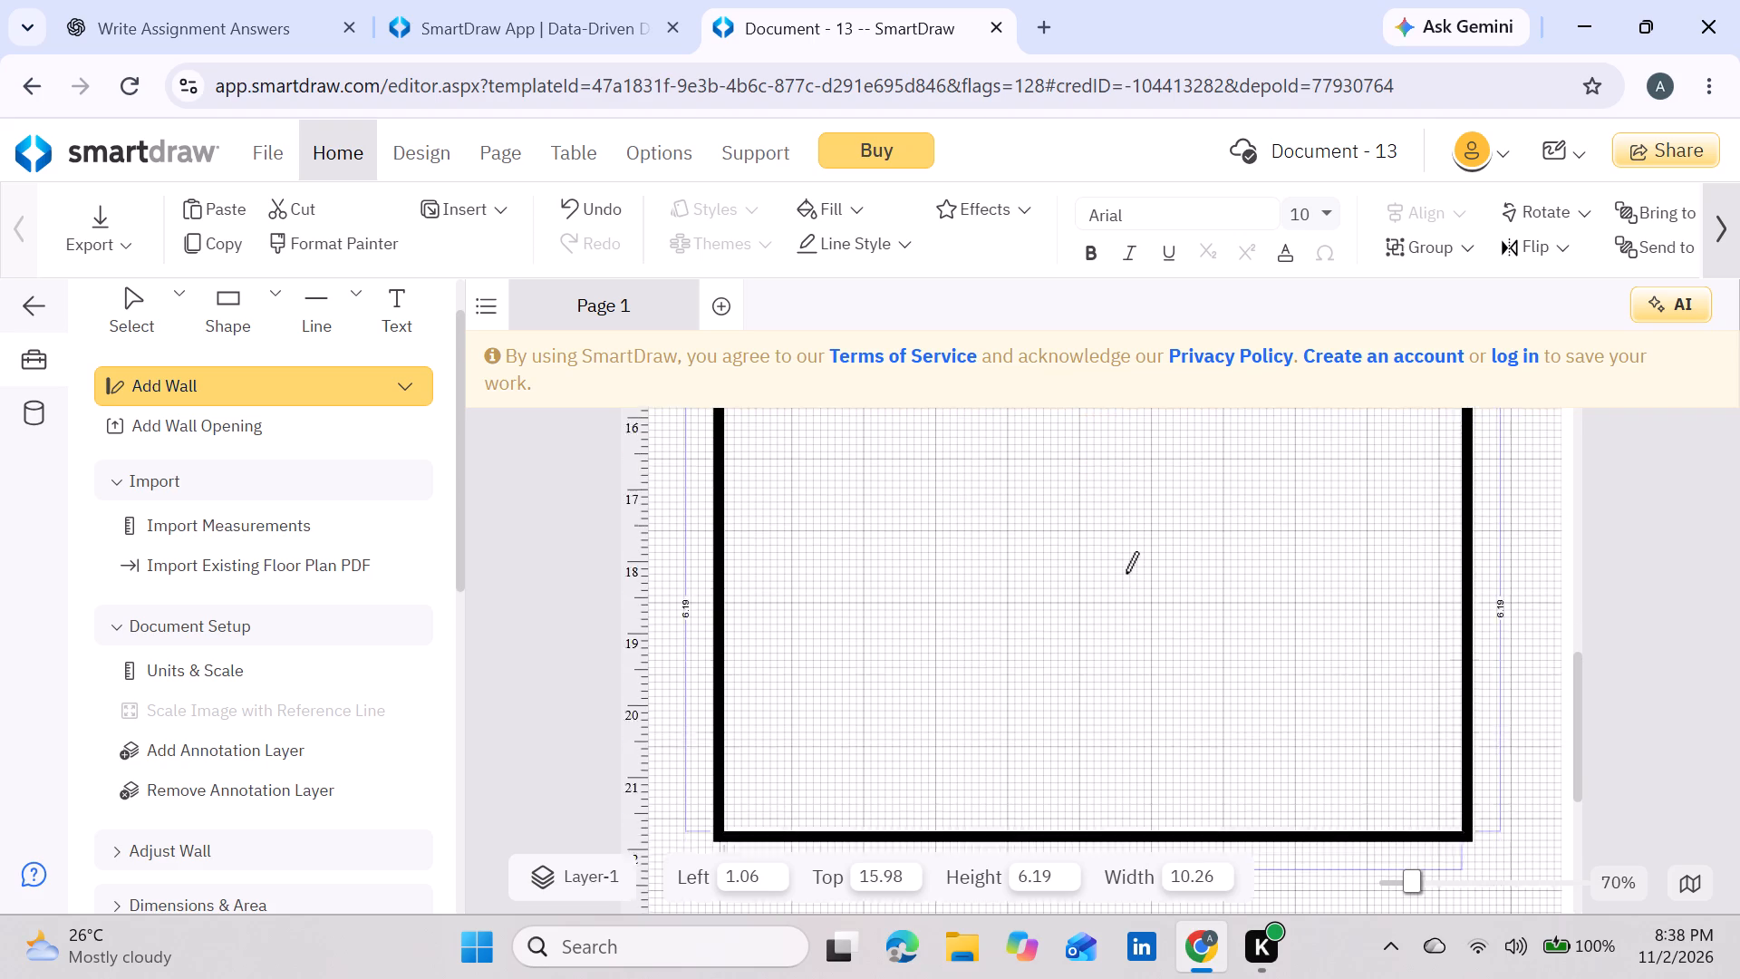
{"action": "scroll", "coordinate": [1126, 573], "scroll_direction": "down", "scroll_amount": 1}
{"action": "scroll", "coordinate": [1126, 573], "scroll_direction": "up", "scroll_amount": 2}
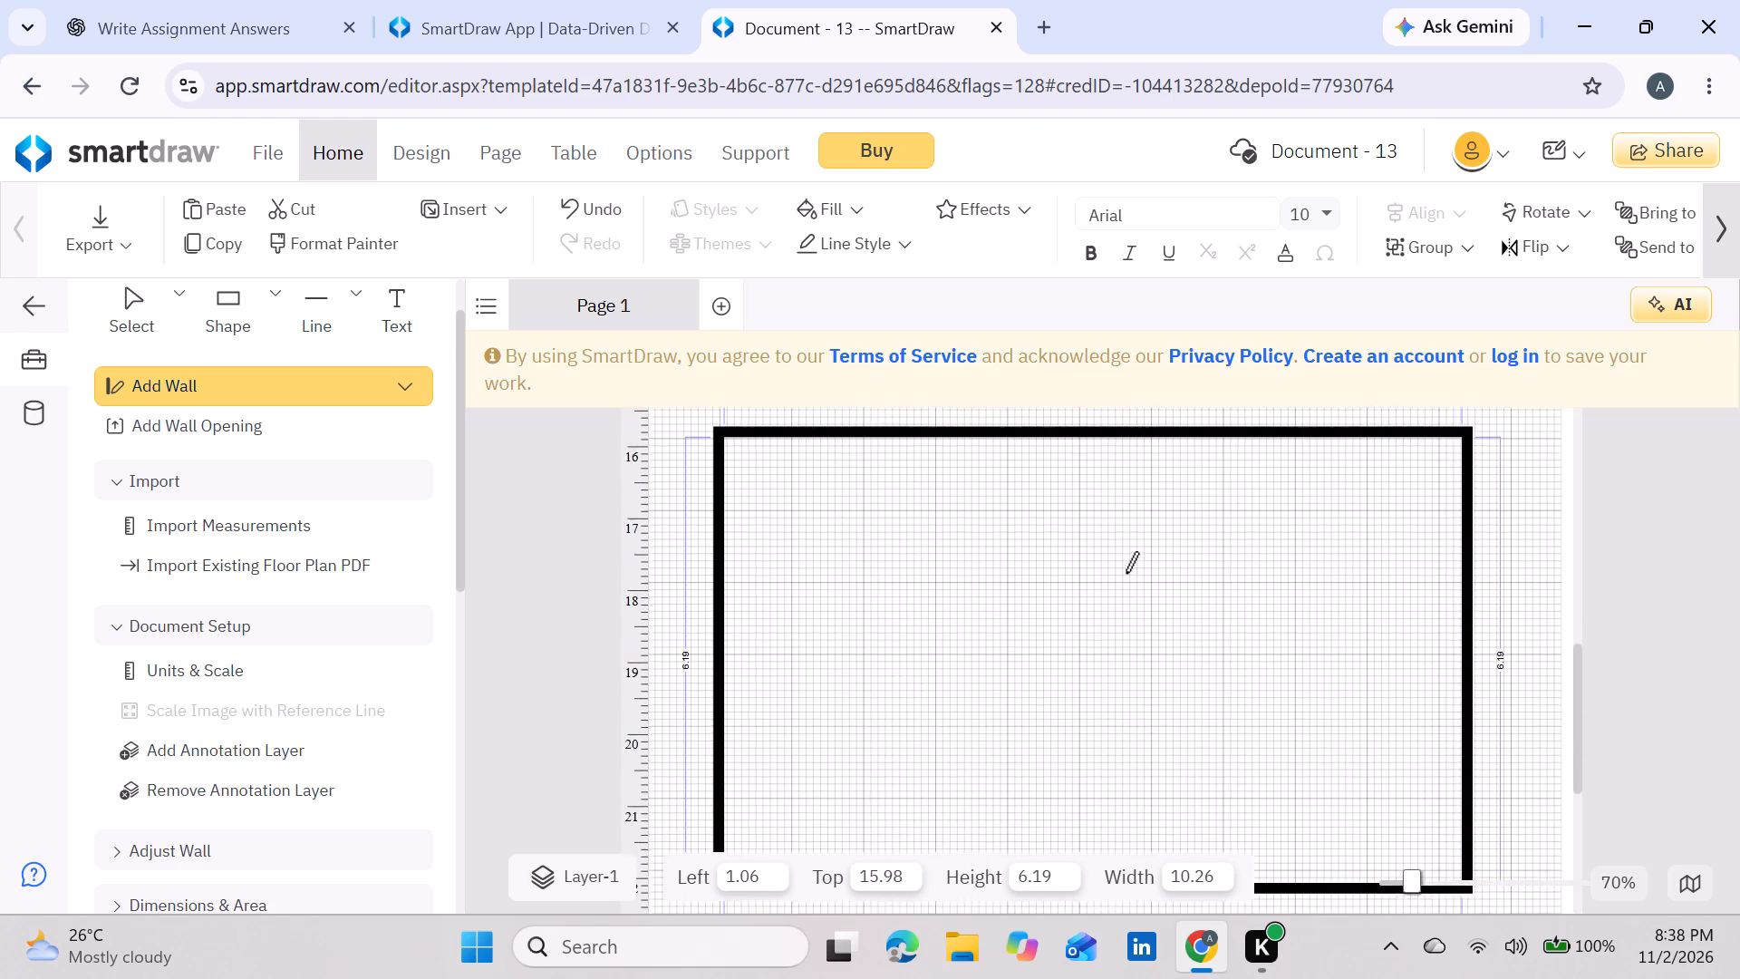
{"action": "scroll", "coordinate": [909, 549], "scroll_direction": "up", "scroll_amount": 1}
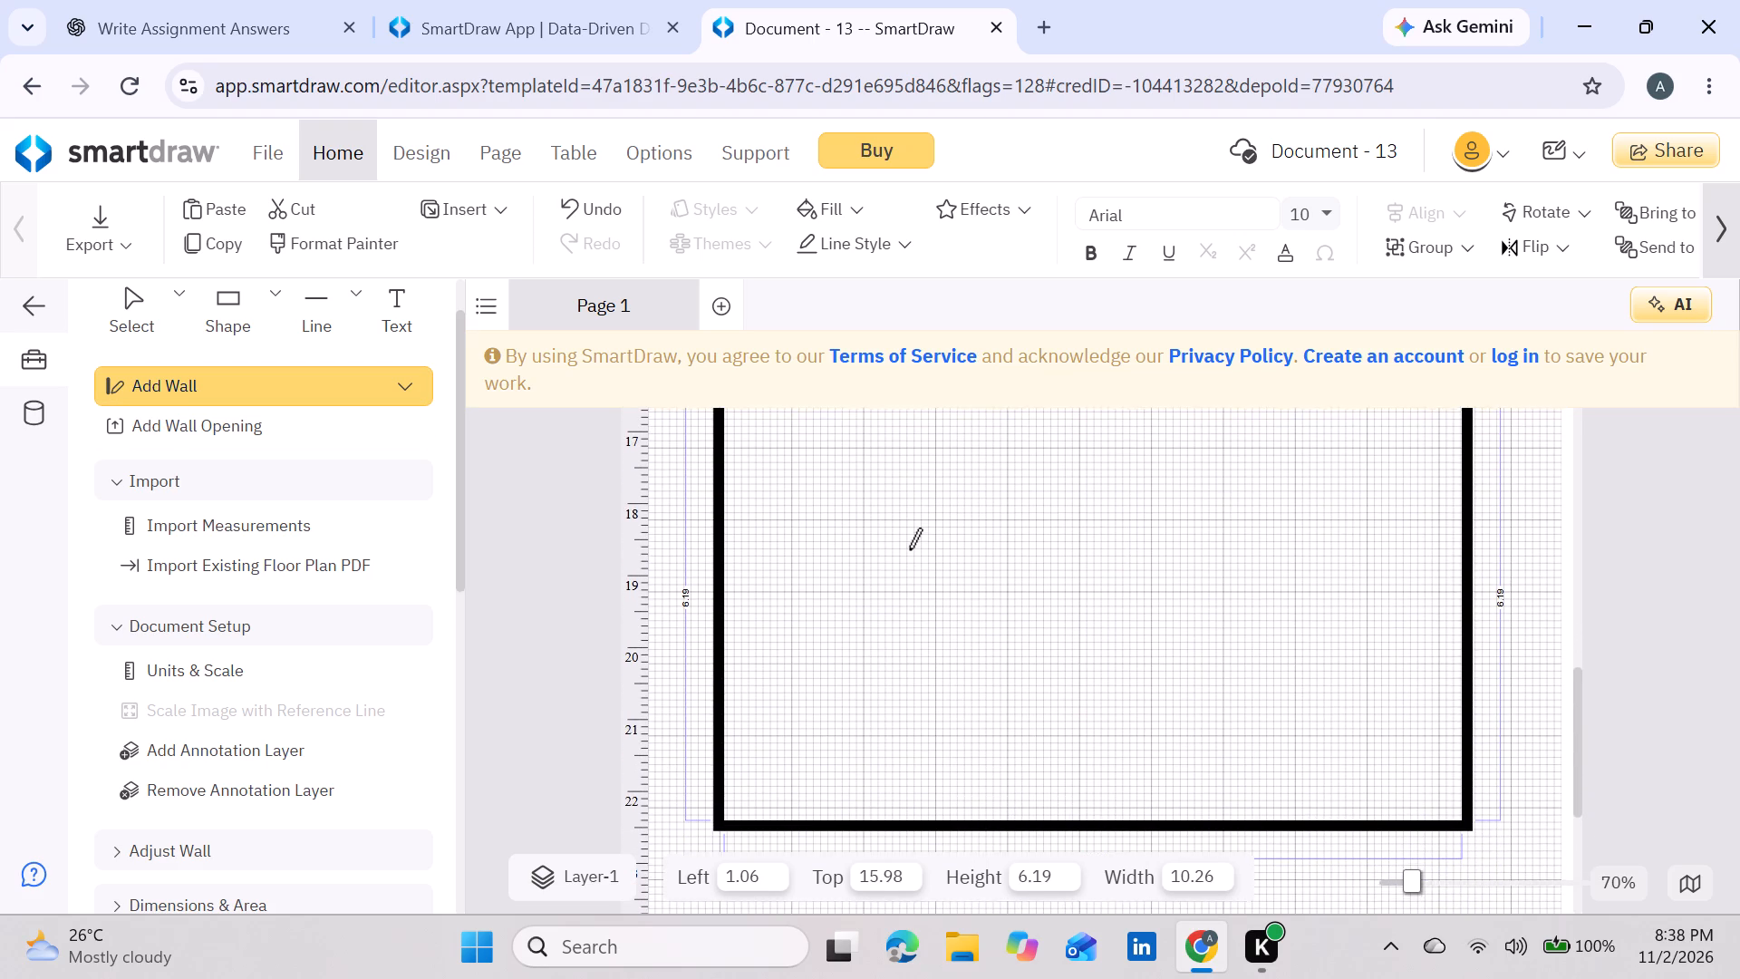
{"action": "scroll", "coordinate": [909, 549], "scroll_direction": "up", "scroll_amount": 1}
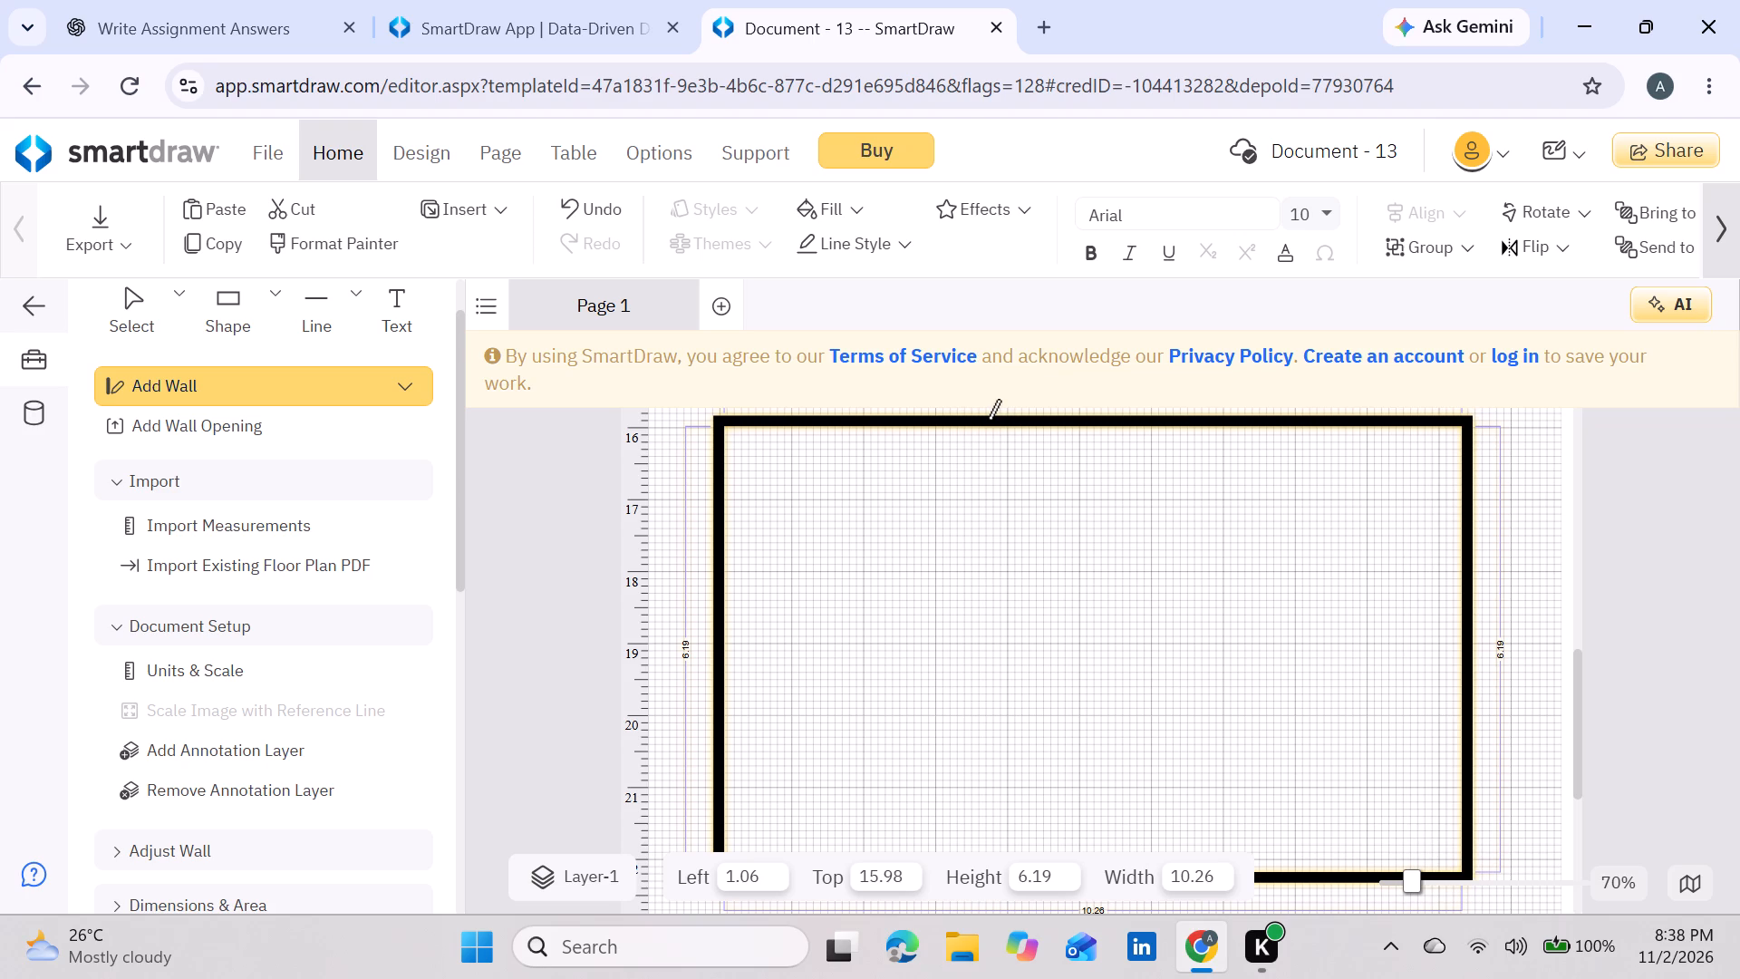
{"action": "scroll", "coordinate": [1002, 636], "scroll_direction": "down", "scroll_amount": 1}
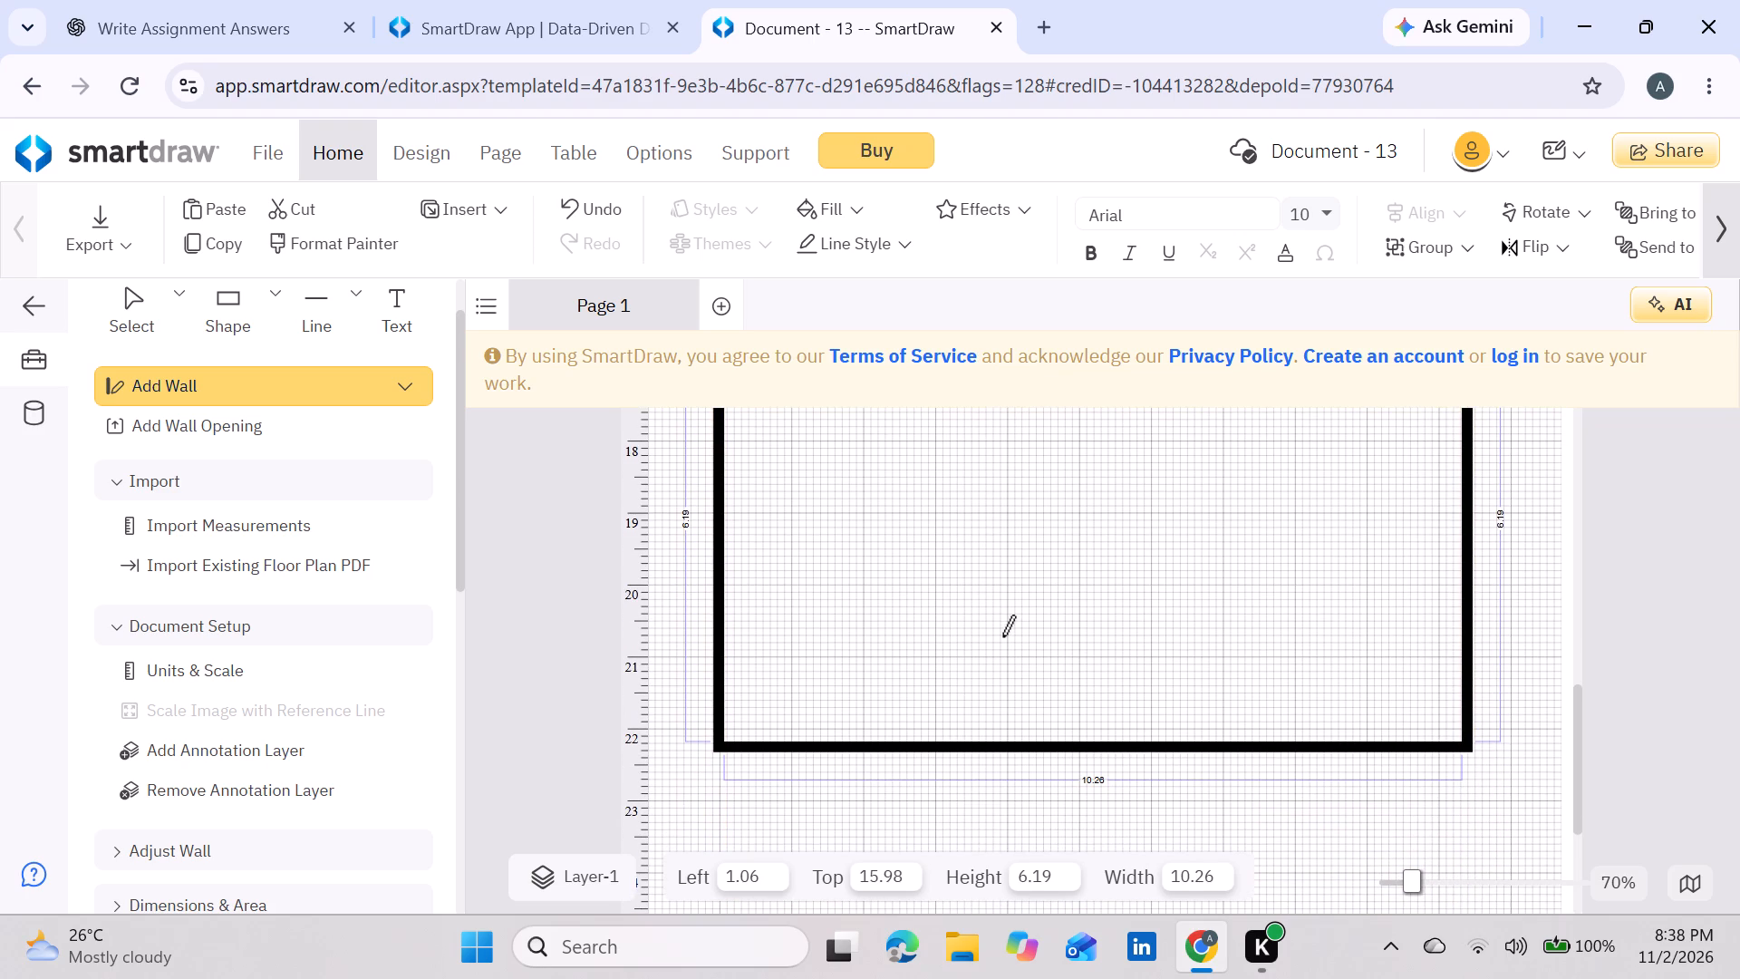
{"action": "scroll", "coordinate": [1002, 636], "scroll_direction": "down", "scroll_amount": 1}
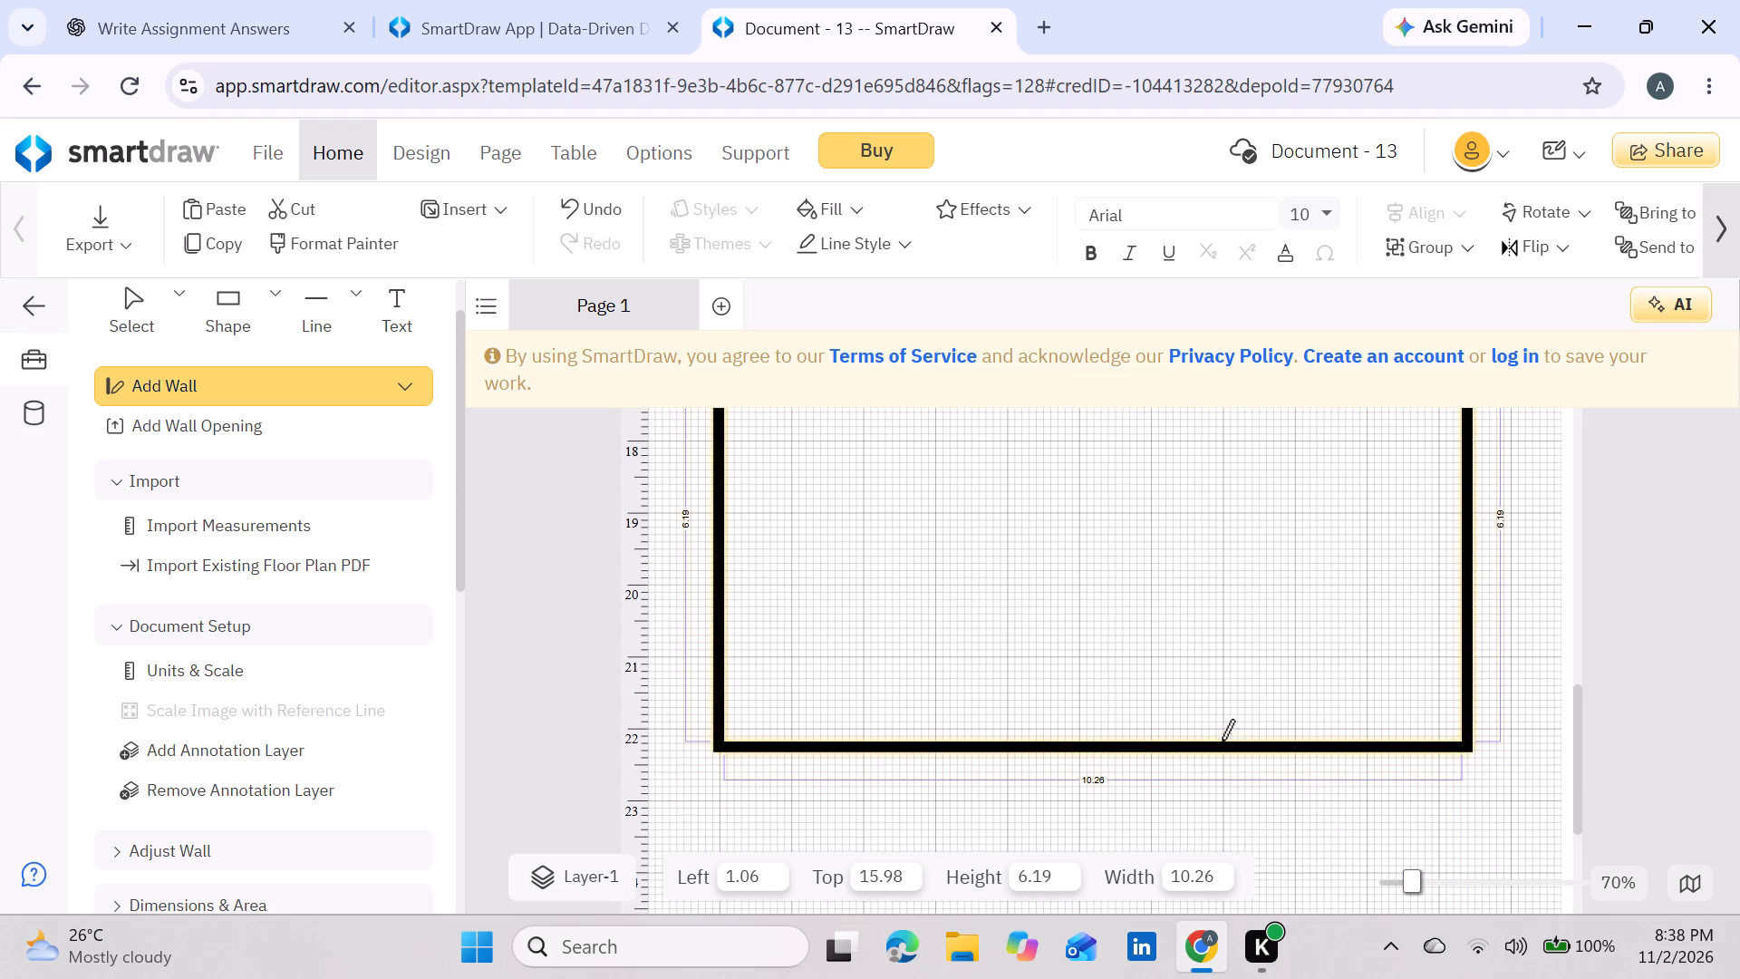
{"action": "scroll", "coordinate": [1201, 744], "scroll_direction": "up", "scroll_amount": 1}
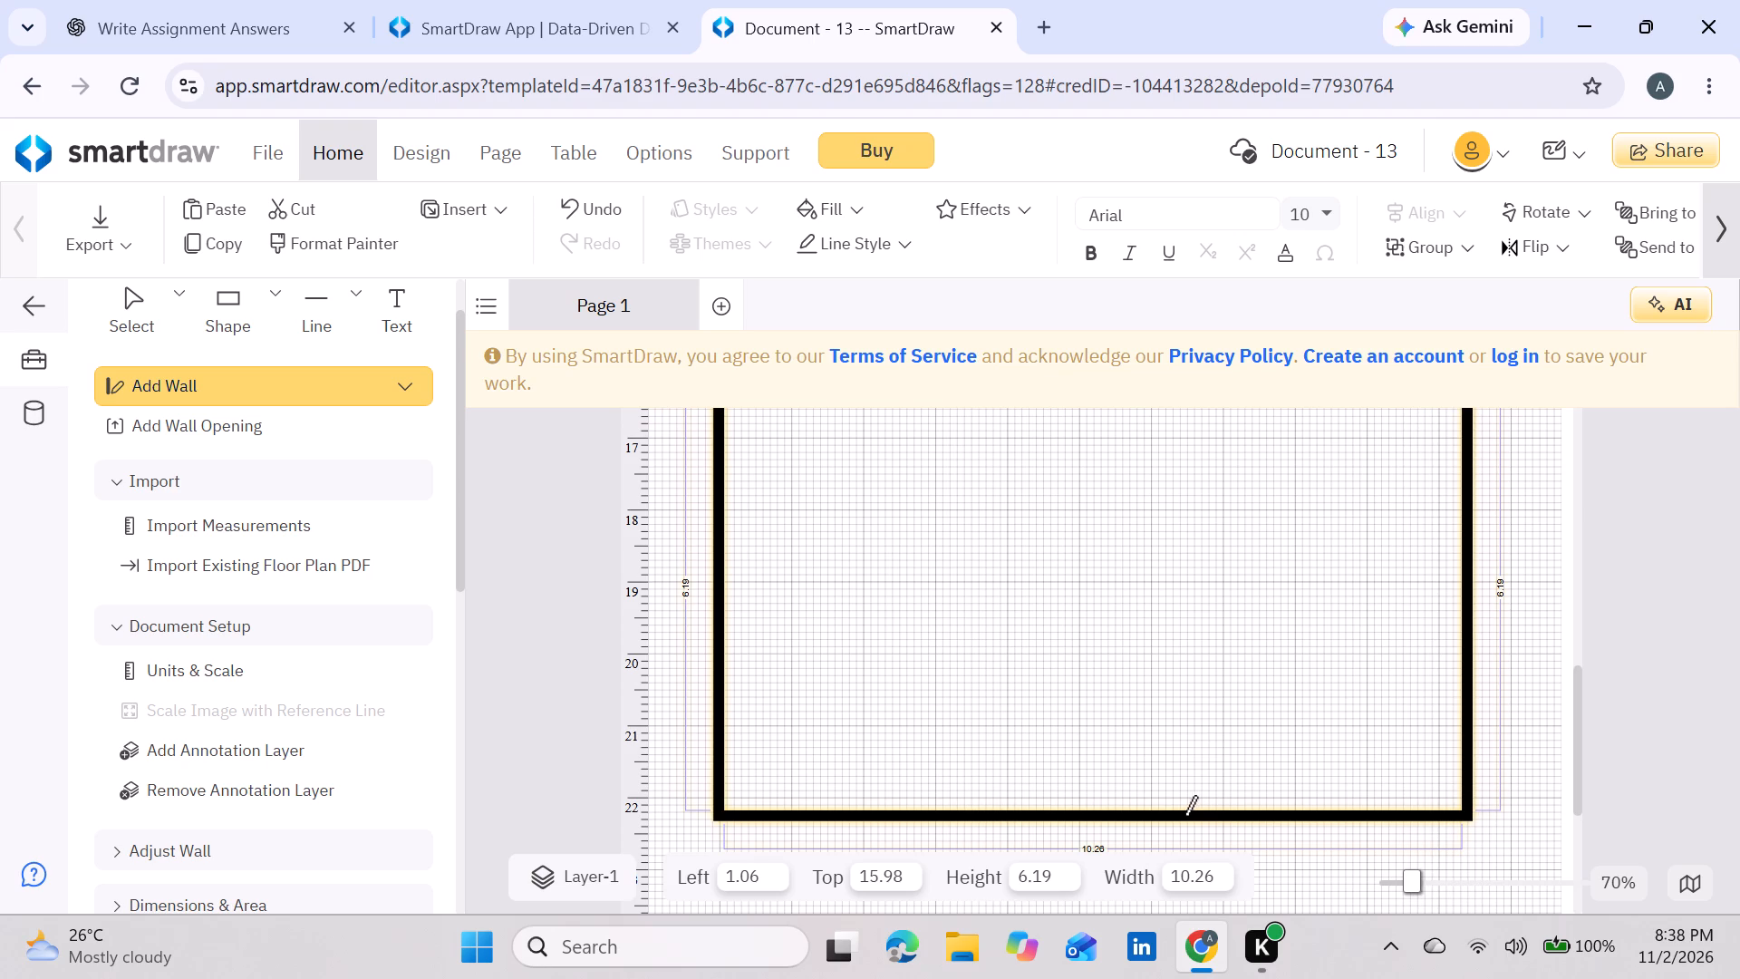
{"action": "left_click_drag", "start_coordinate": [1180, 816], "coordinate": [1173, 535]}
{"action": "key", "text": "Escape"}
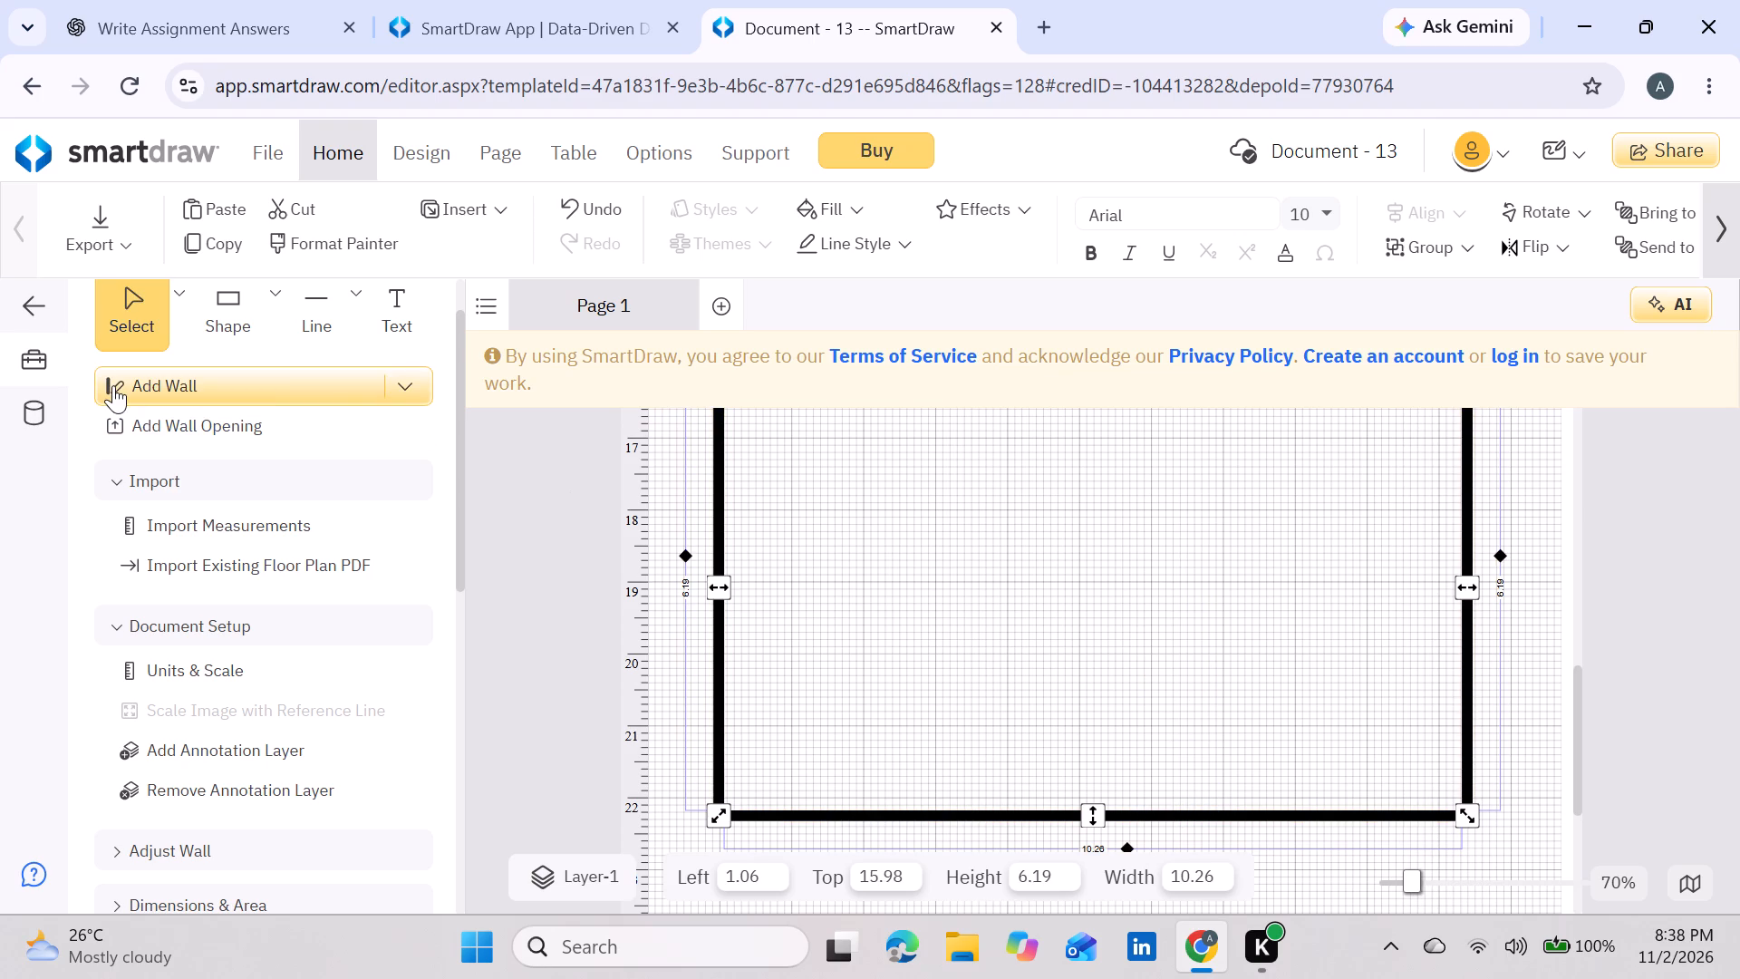
{"action": "left_click", "coordinate": [113, 385]}
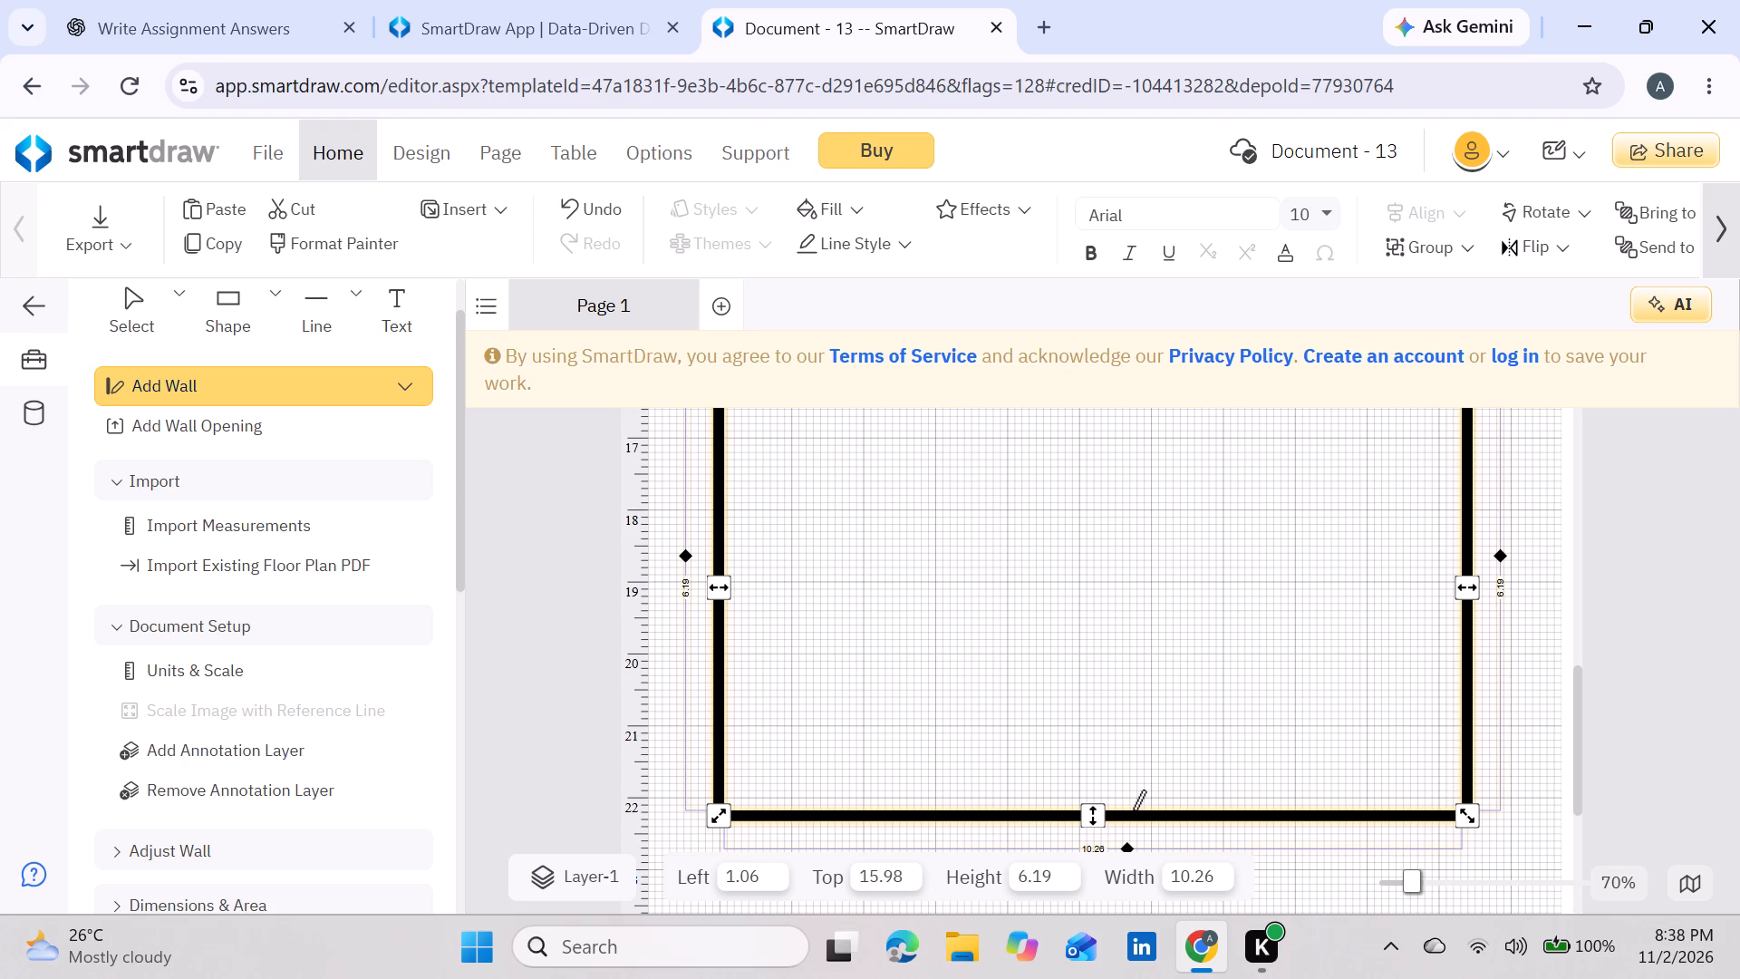
{"action": "left_click_drag", "start_coordinate": [1144, 819], "coordinate": [1145, 380]}
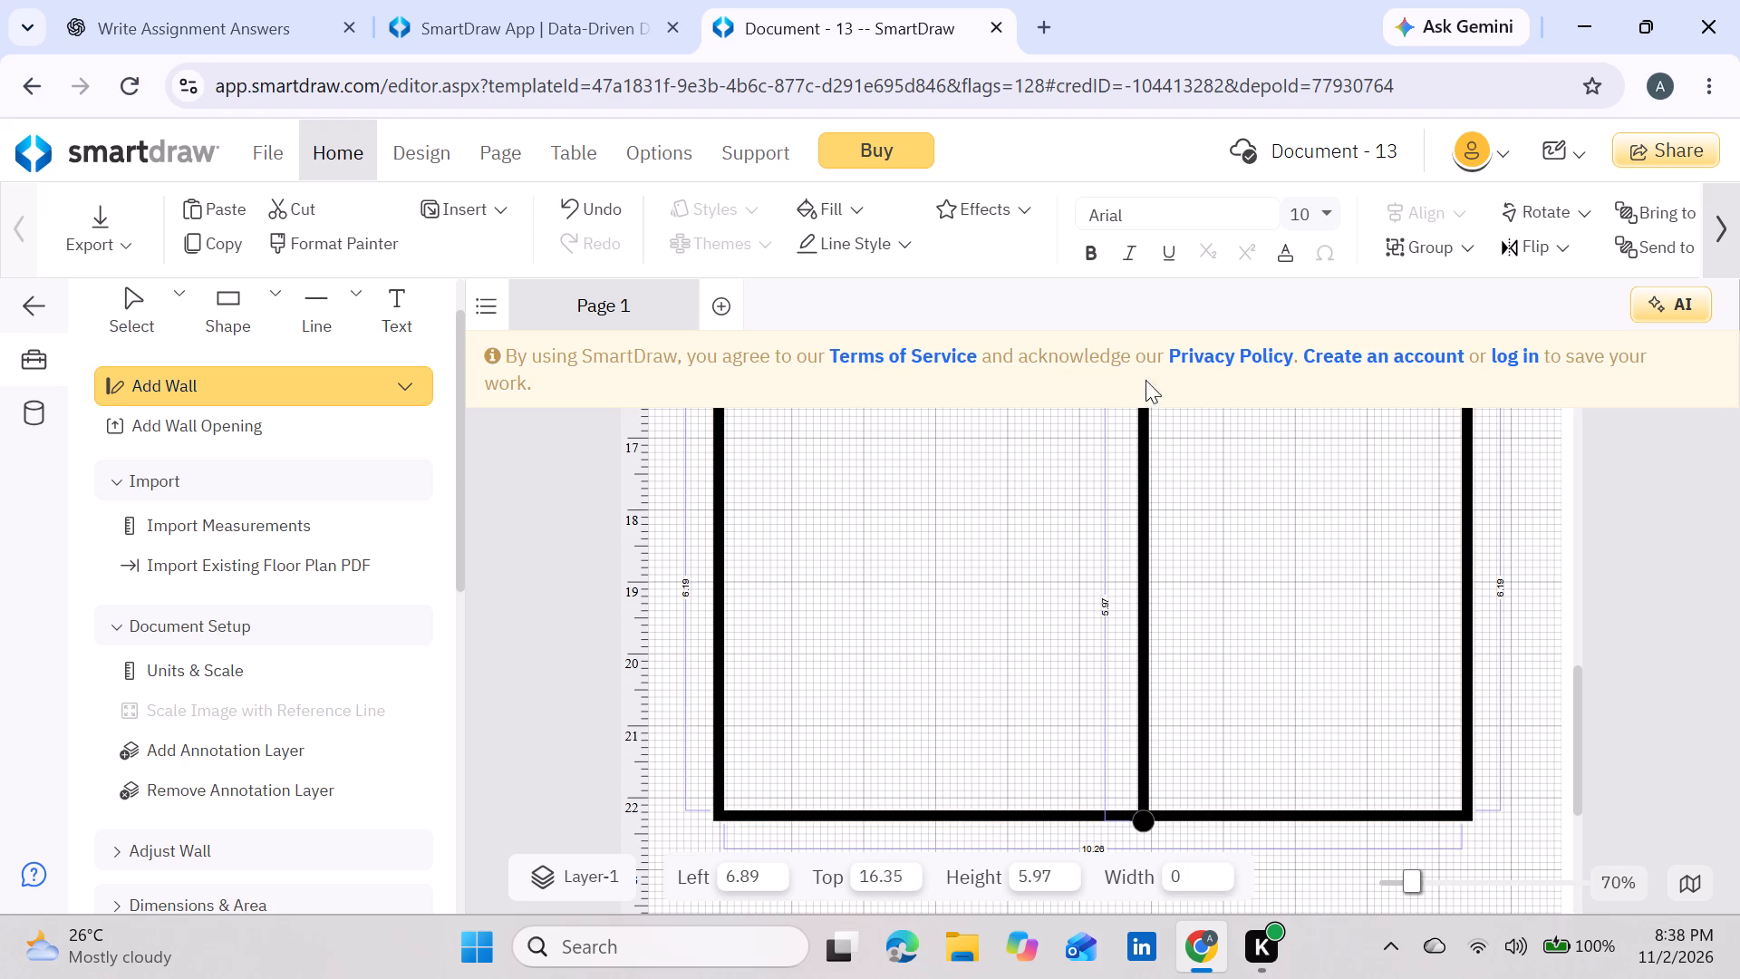
{"action": "left_click_drag", "start_coordinate": [1145, 380], "coordinate": [1141, 546]}
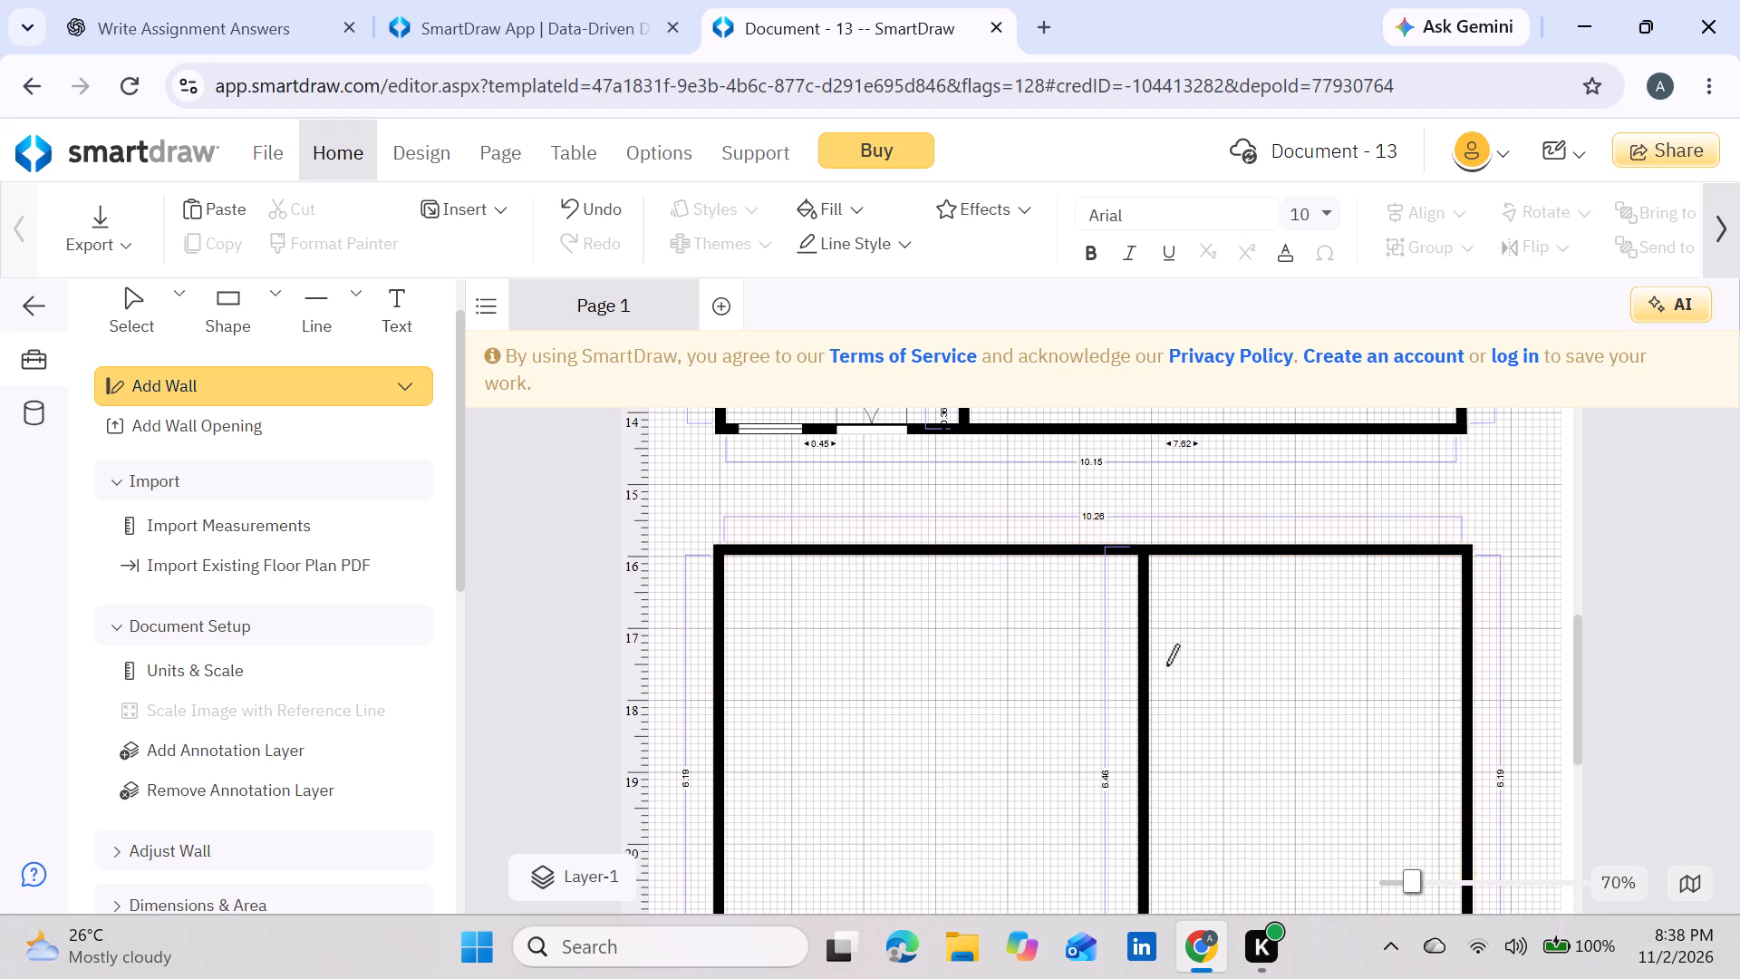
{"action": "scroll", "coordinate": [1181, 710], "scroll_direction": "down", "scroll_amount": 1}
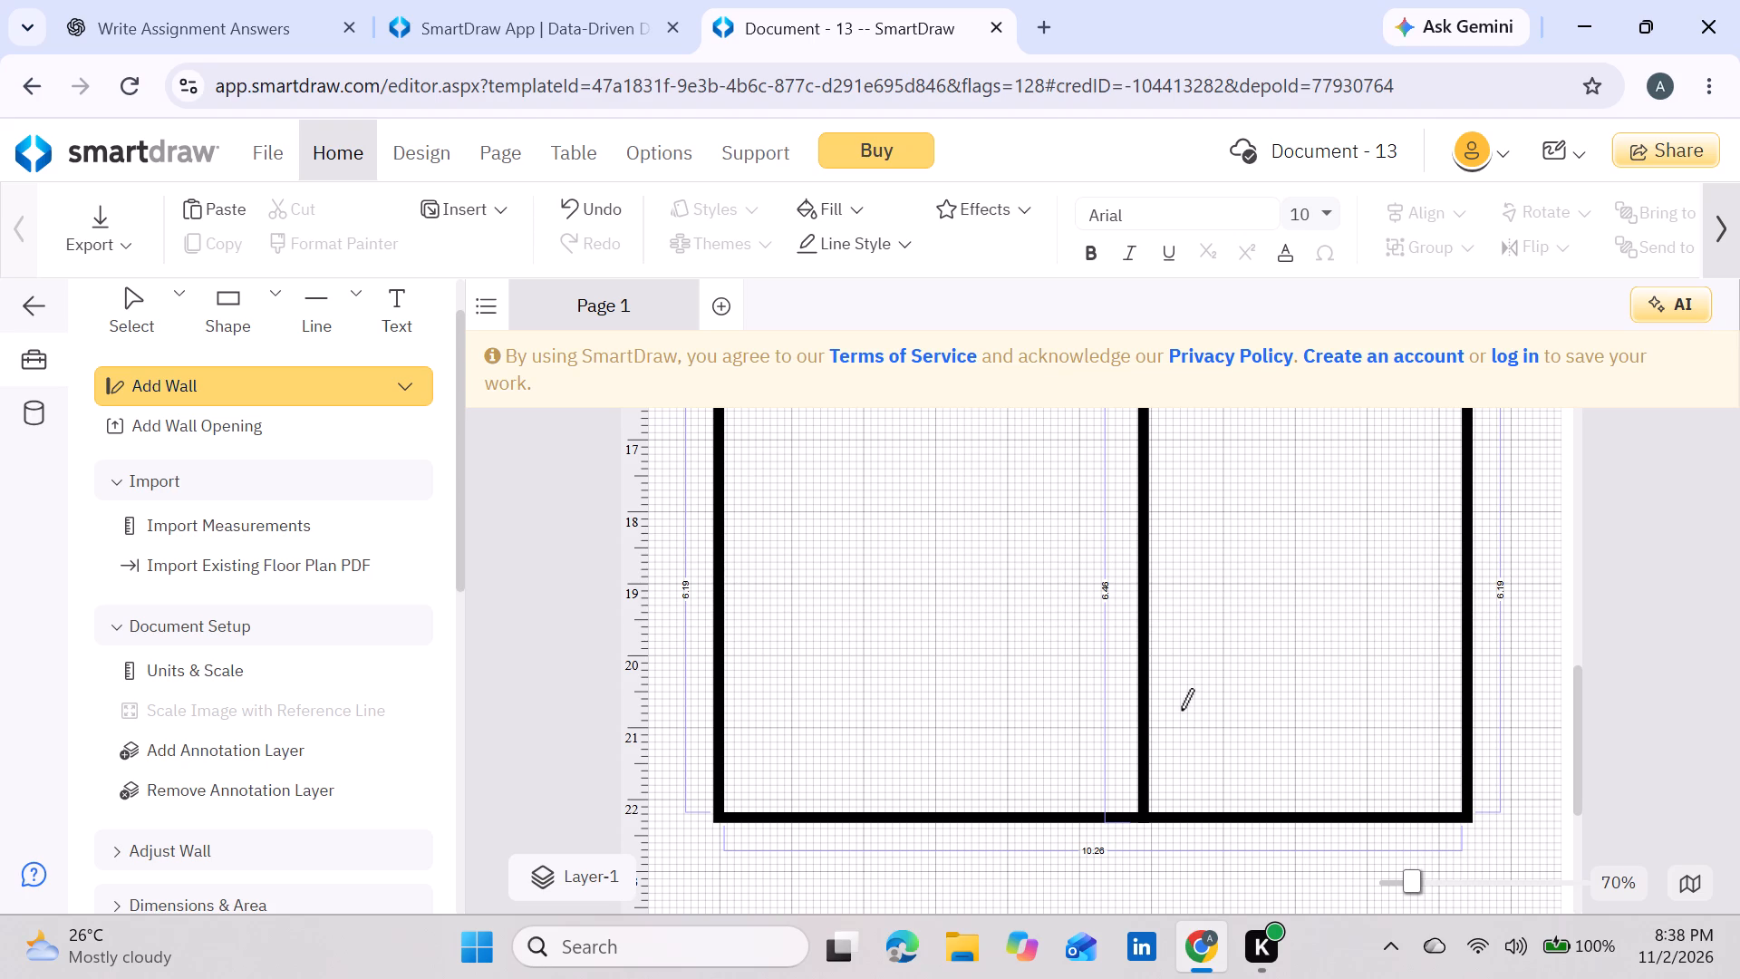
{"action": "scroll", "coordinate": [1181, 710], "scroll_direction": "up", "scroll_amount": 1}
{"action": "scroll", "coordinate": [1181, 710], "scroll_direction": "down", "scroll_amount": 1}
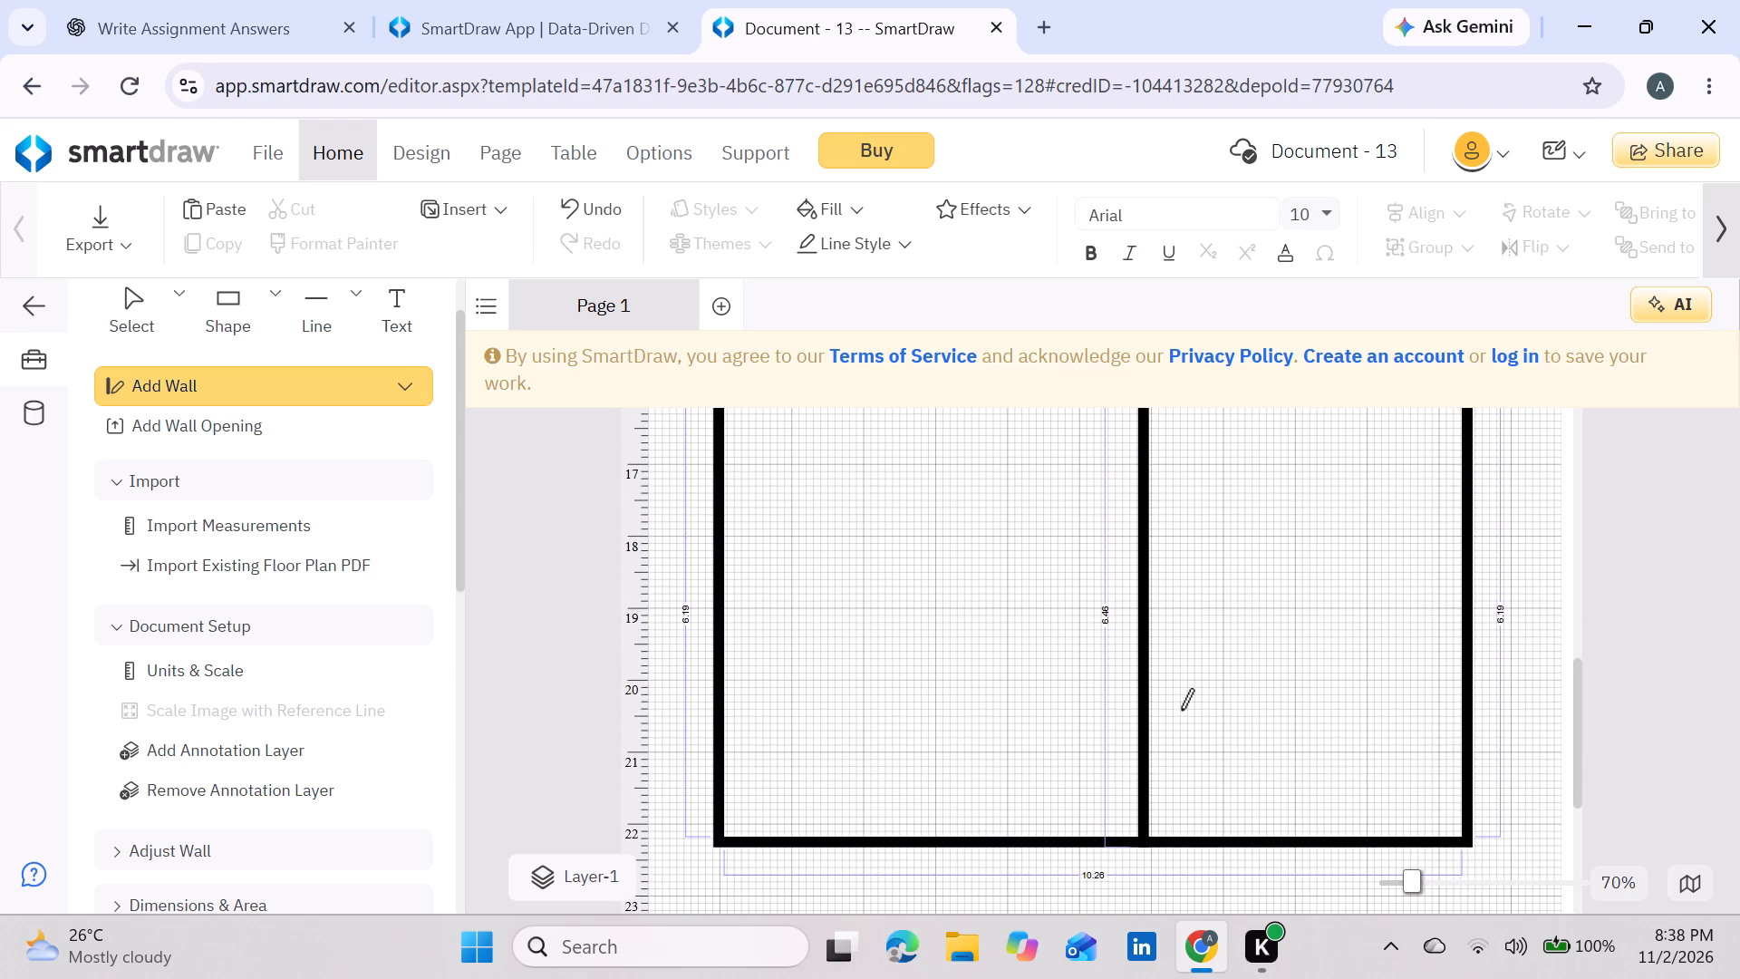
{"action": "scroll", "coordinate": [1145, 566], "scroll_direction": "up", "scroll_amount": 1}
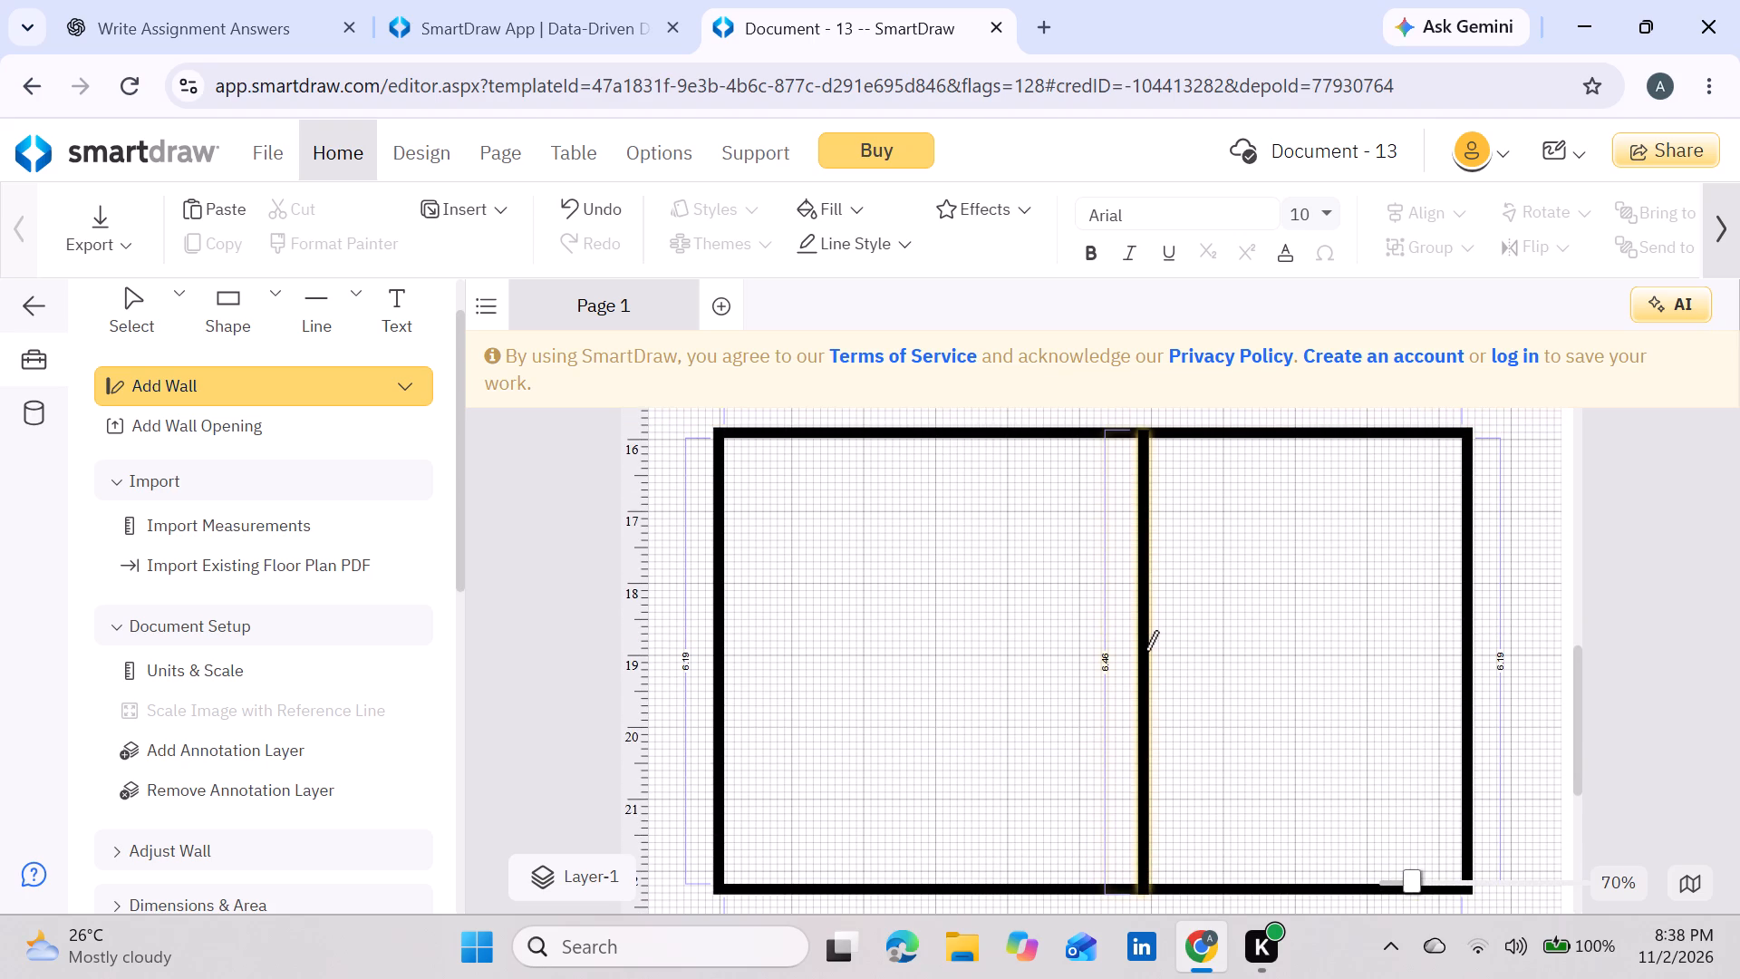
Draw a horizontal wall from the vertical divider to the outline's right side wall, about 4.50 long at about Top 18.94.
{"action": "left_click_drag", "start_coordinate": [1145, 654], "coordinate": [1436, 655]}
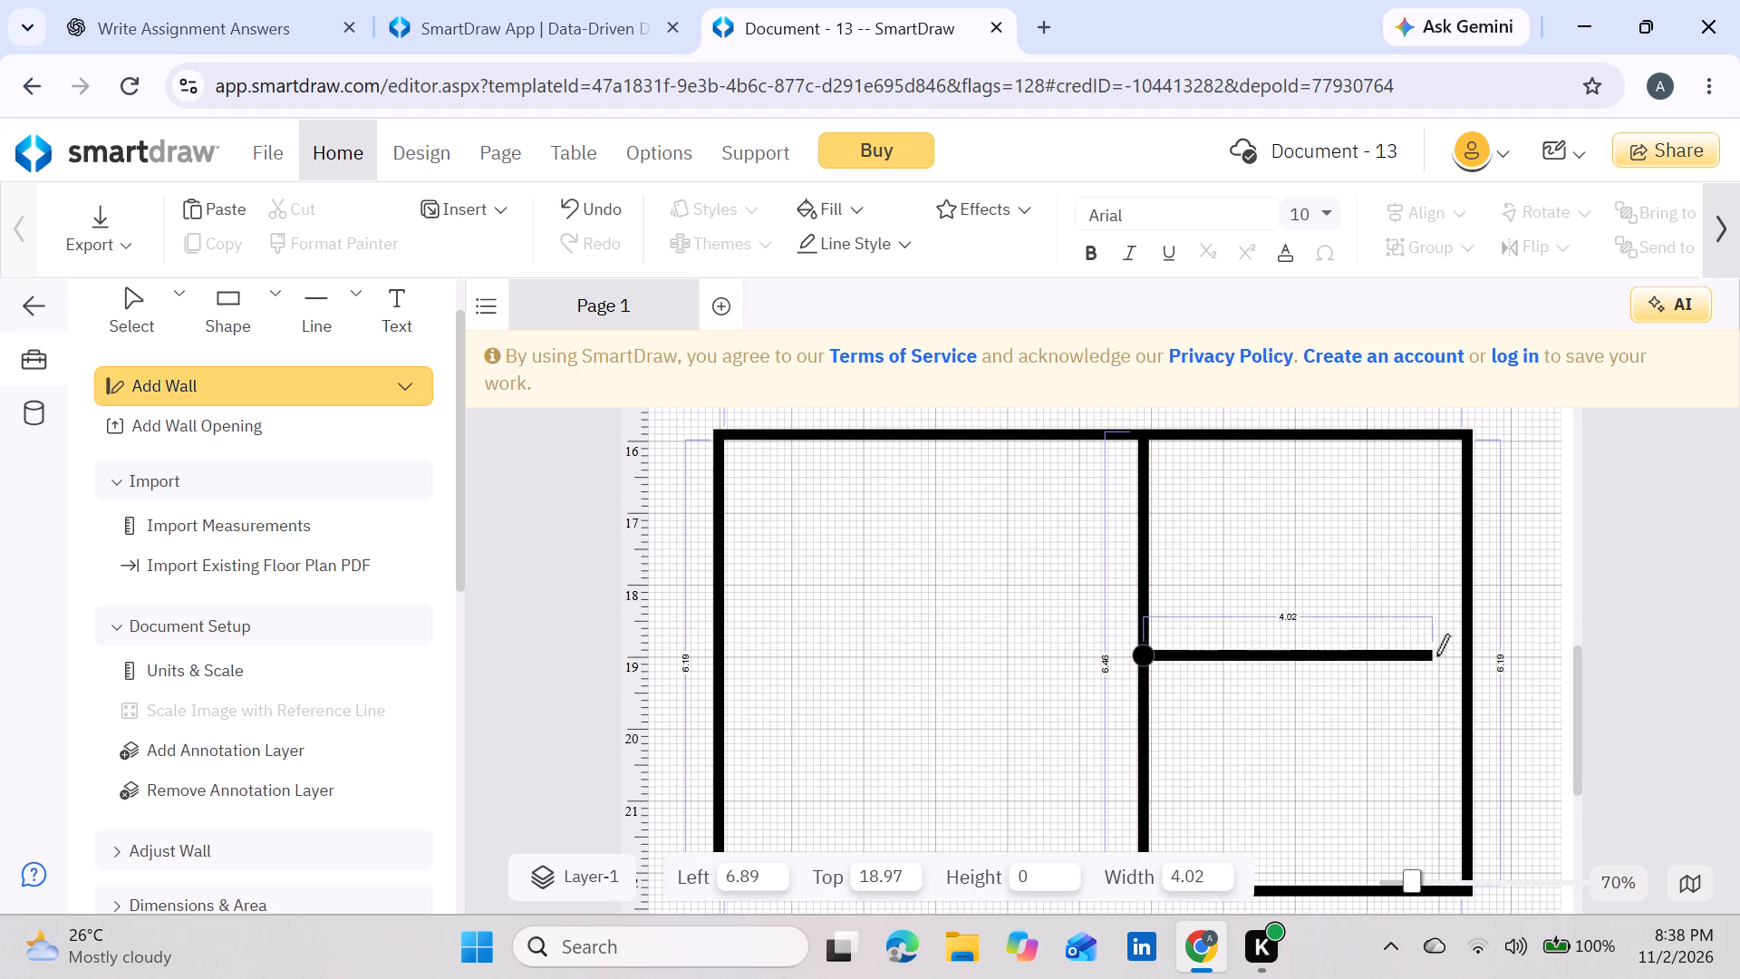
{"action": "left_click_drag", "start_coordinate": [1436, 655], "coordinate": [1545, 653]}
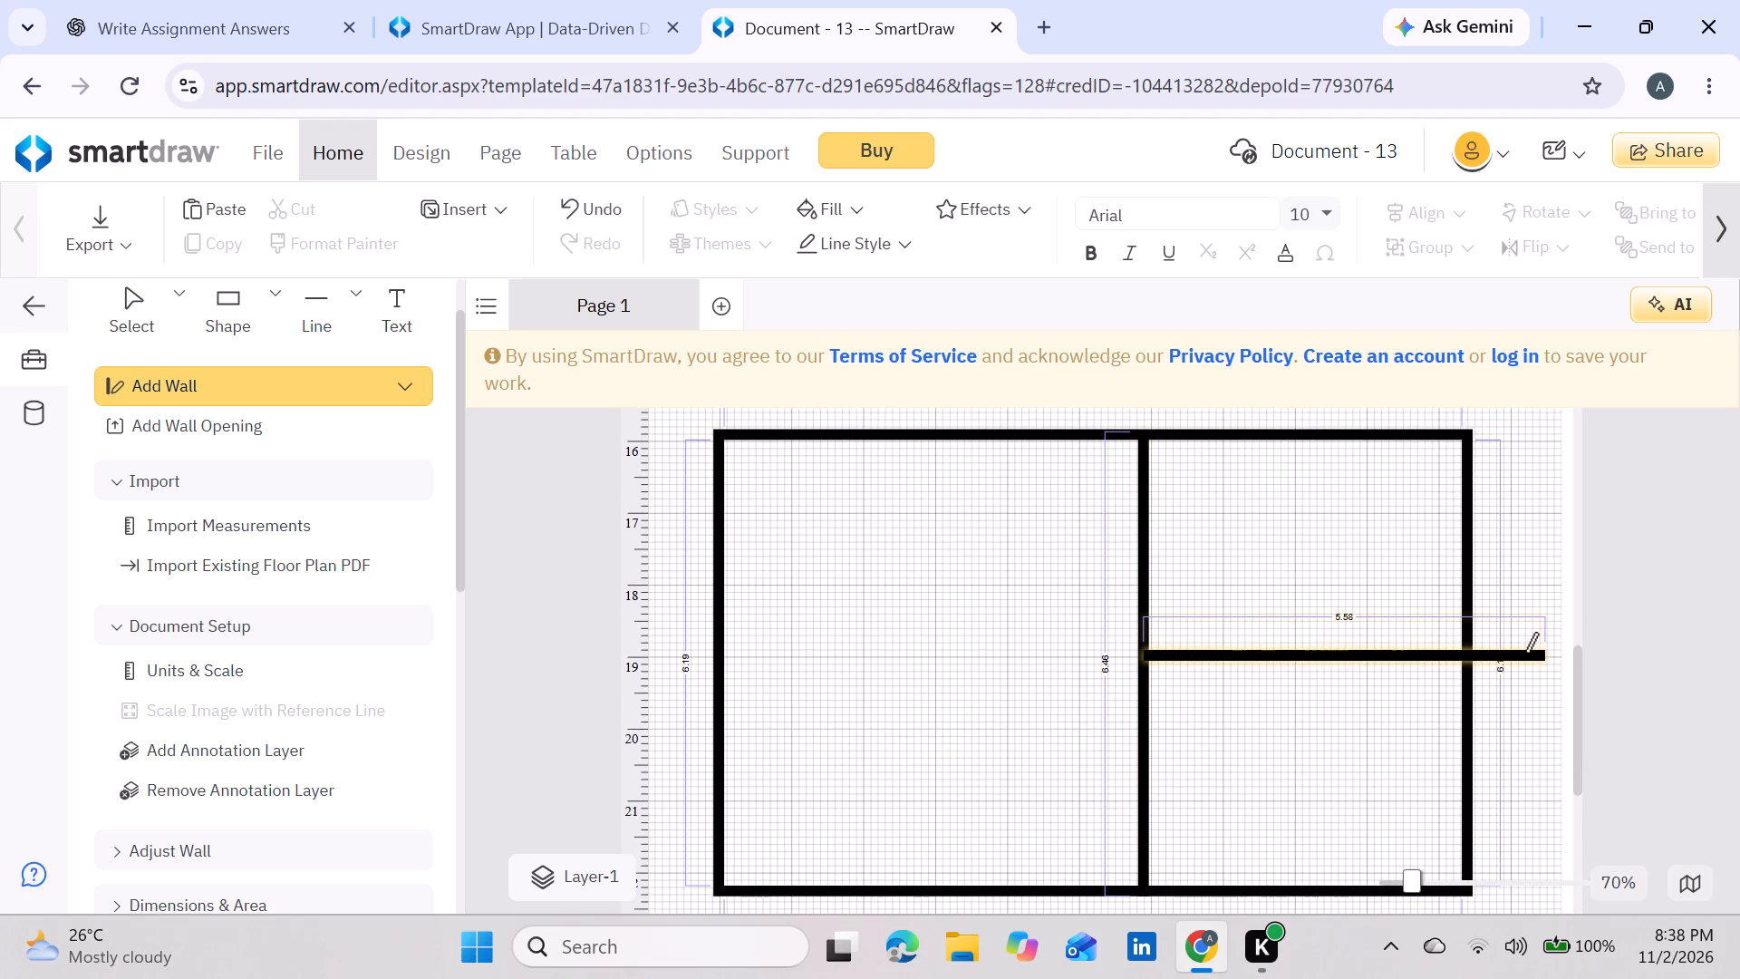
{"action": "key", "text": "Escape"}
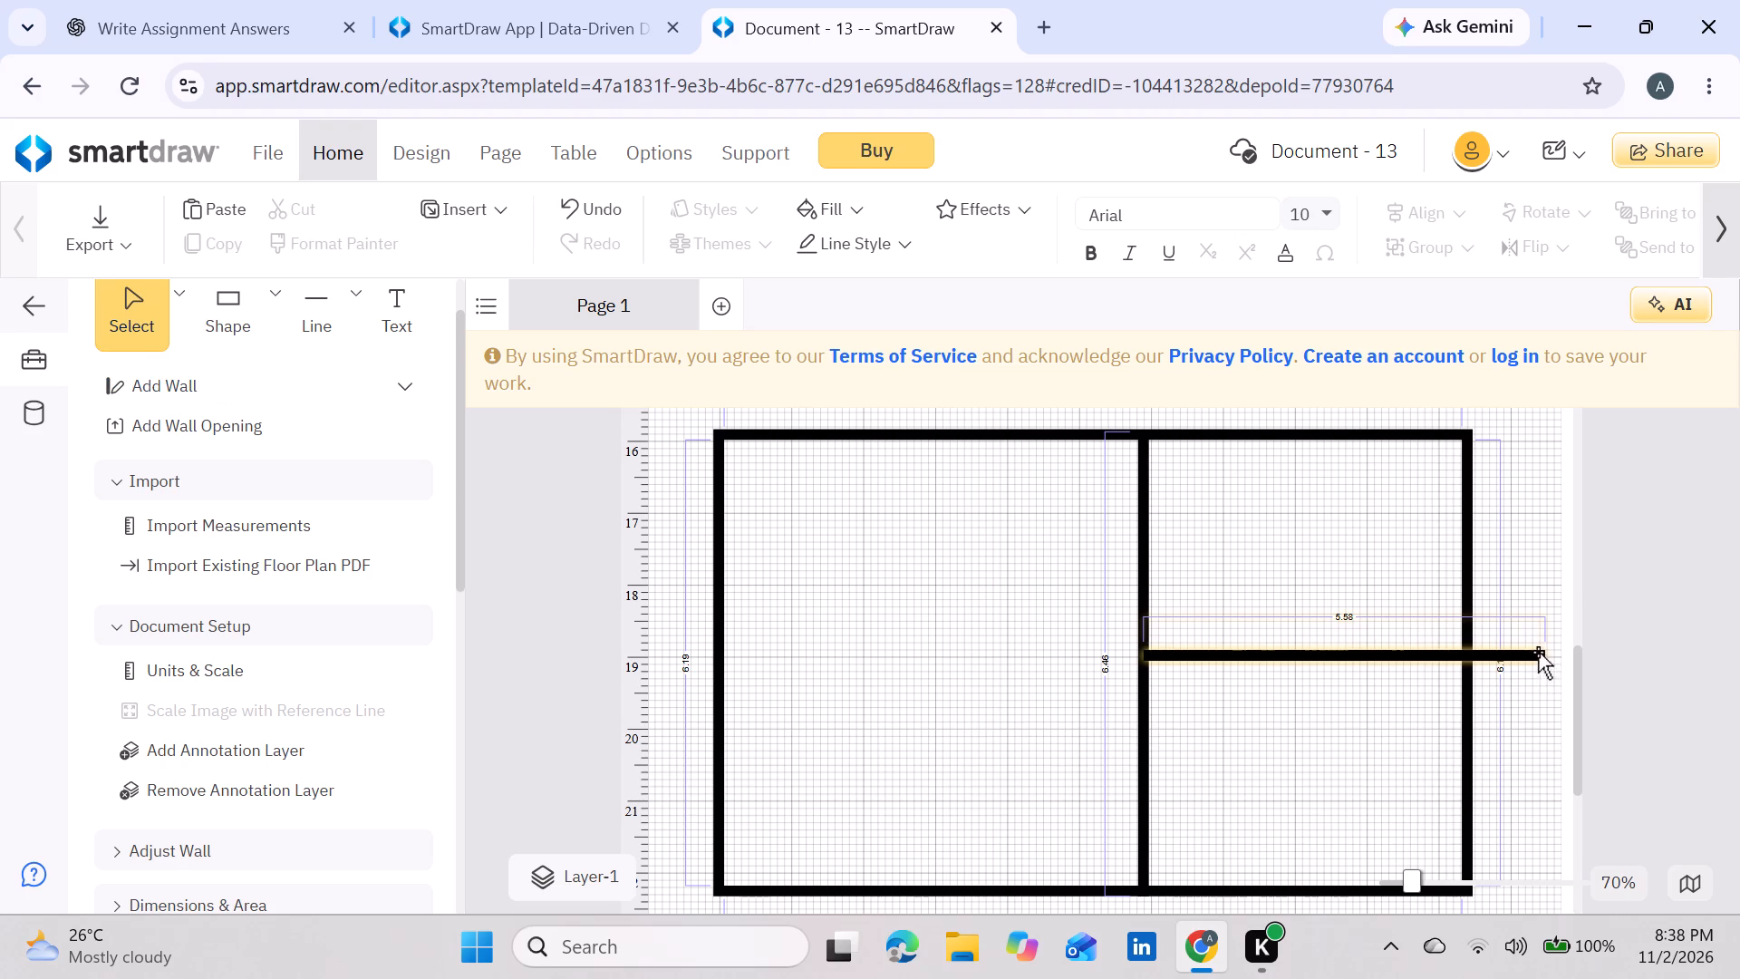
{"action": "left_click", "coordinate": [1538, 652]}
{"action": "left_click_drag", "start_coordinate": [1549, 654], "coordinate": [1508, 657]}
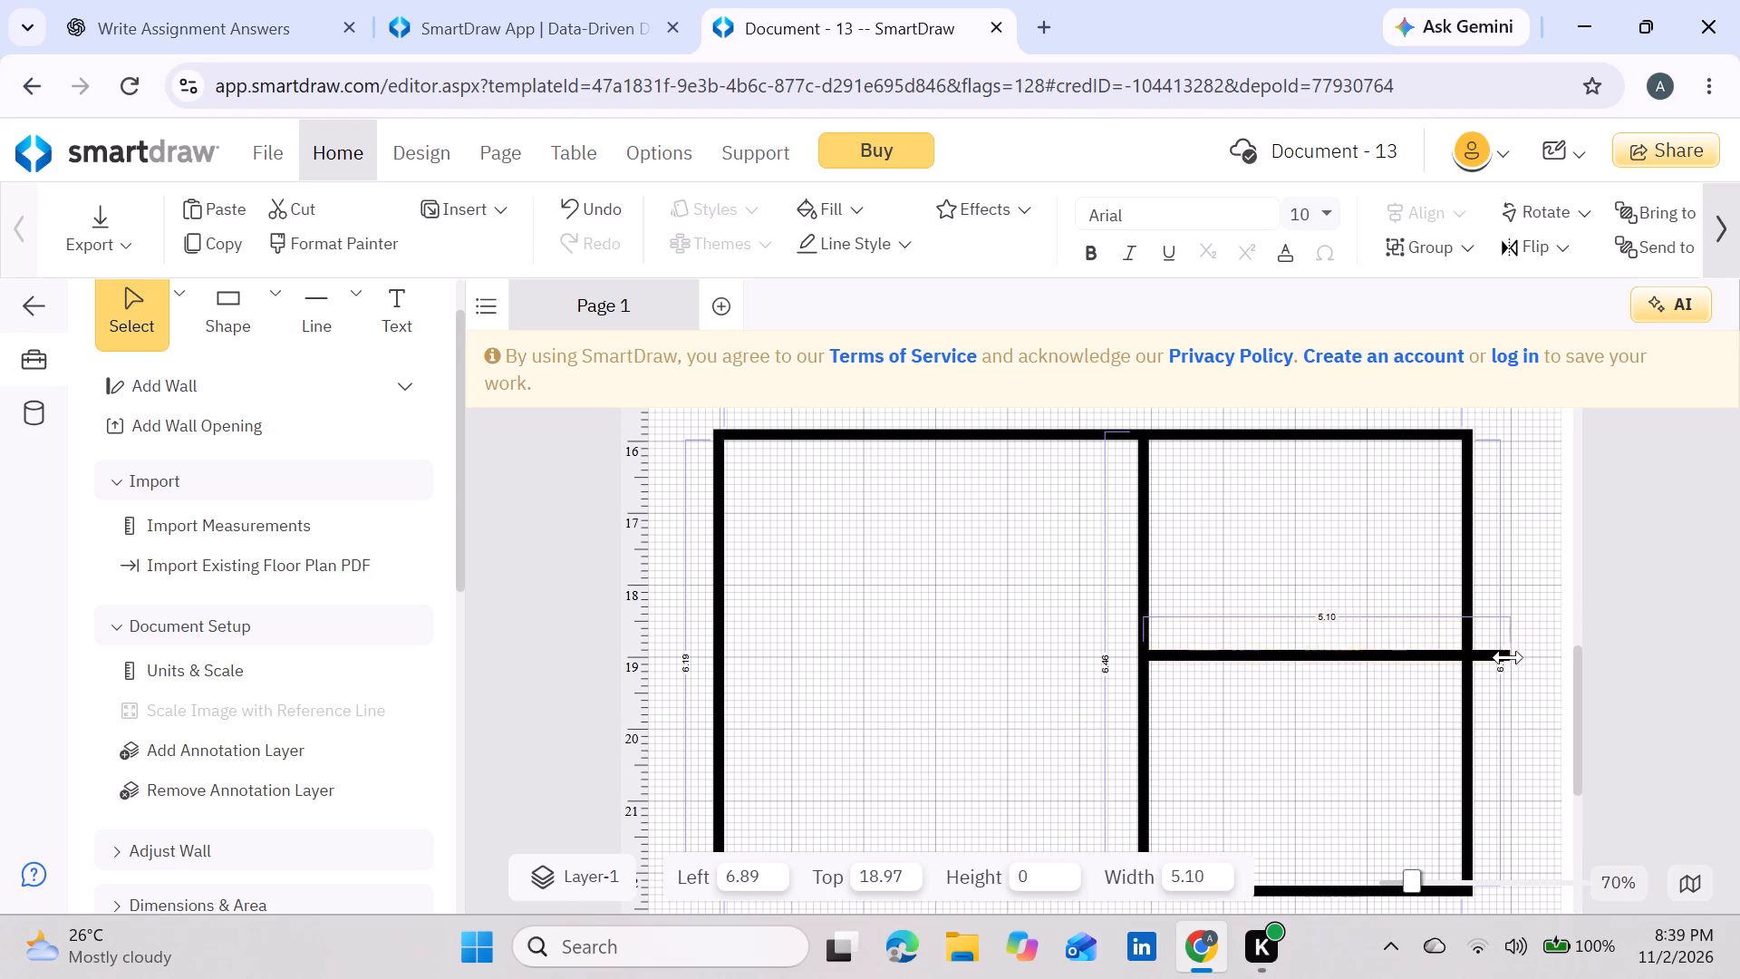
{"action": "left_click_drag", "start_coordinate": [1508, 657], "coordinate": [1480, 654]}
{"action": "left_click_drag", "start_coordinate": [1480, 654], "coordinate": [1465, 652]}
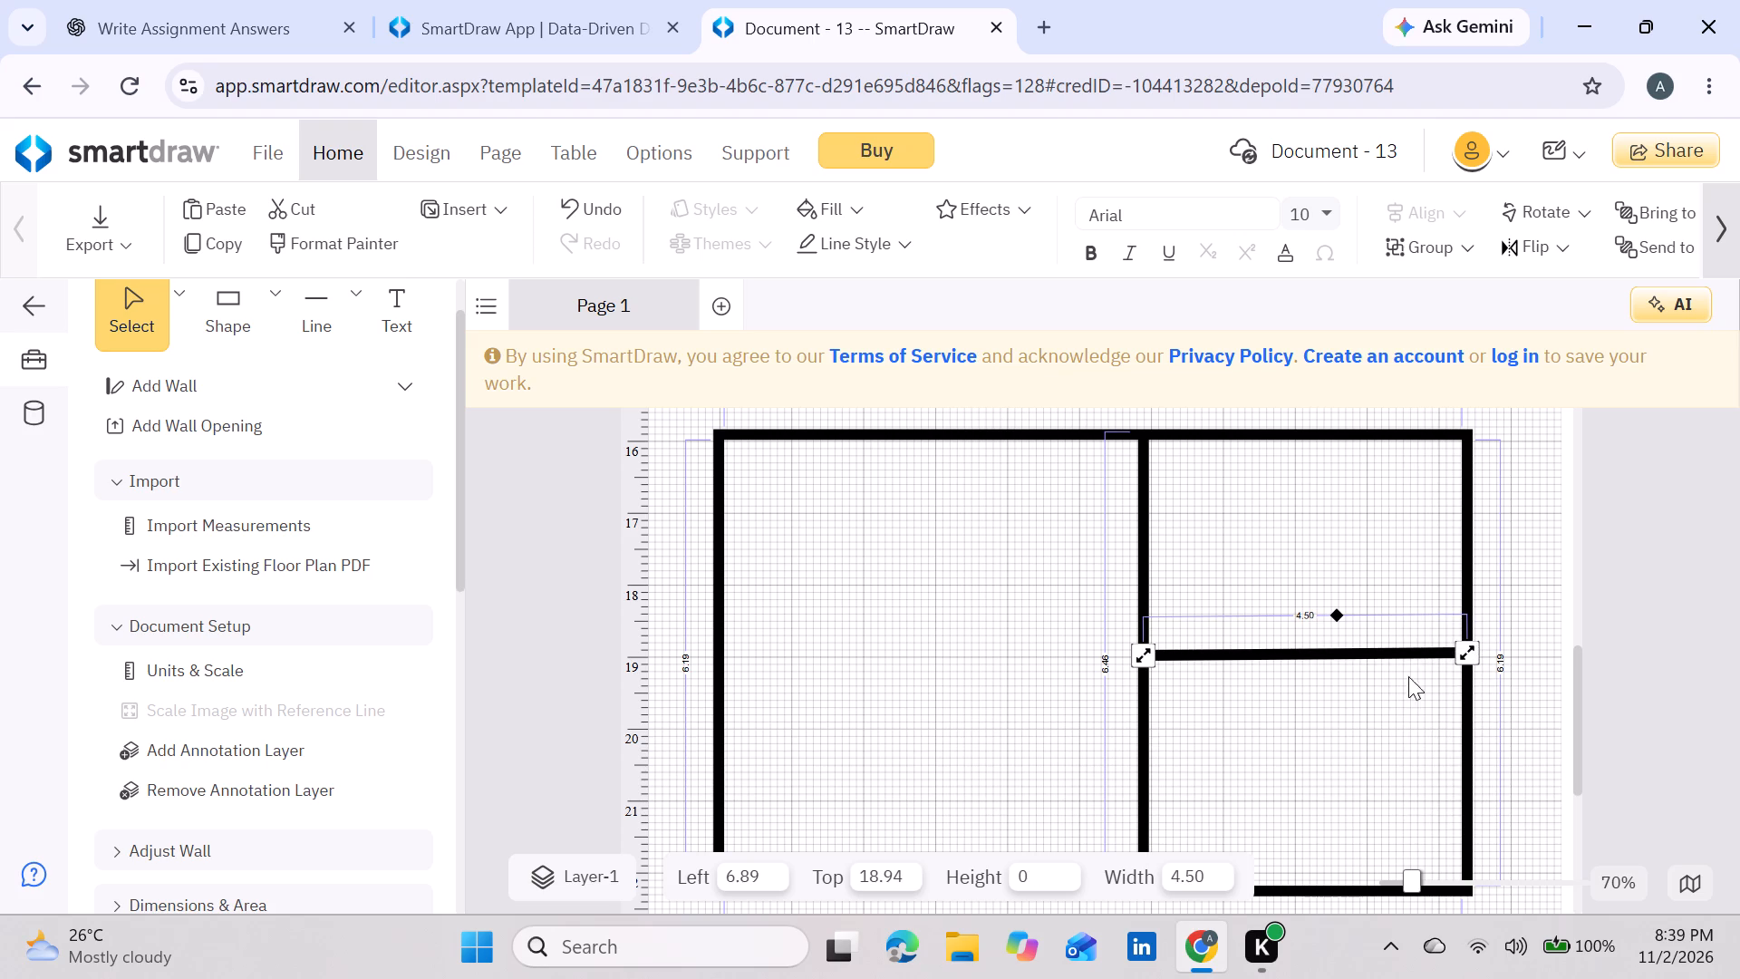
Shift the vertical divider wall left to about Left 6.37, extending the attached horizontal wall to about 5.02 long.
{"action": "scroll", "coordinate": [1390, 691], "scroll_direction": "down", "scroll_amount": 1}
{"action": "scroll", "coordinate": [1184, 612], "scroll_direction": "up", "scroll_amount": 1}
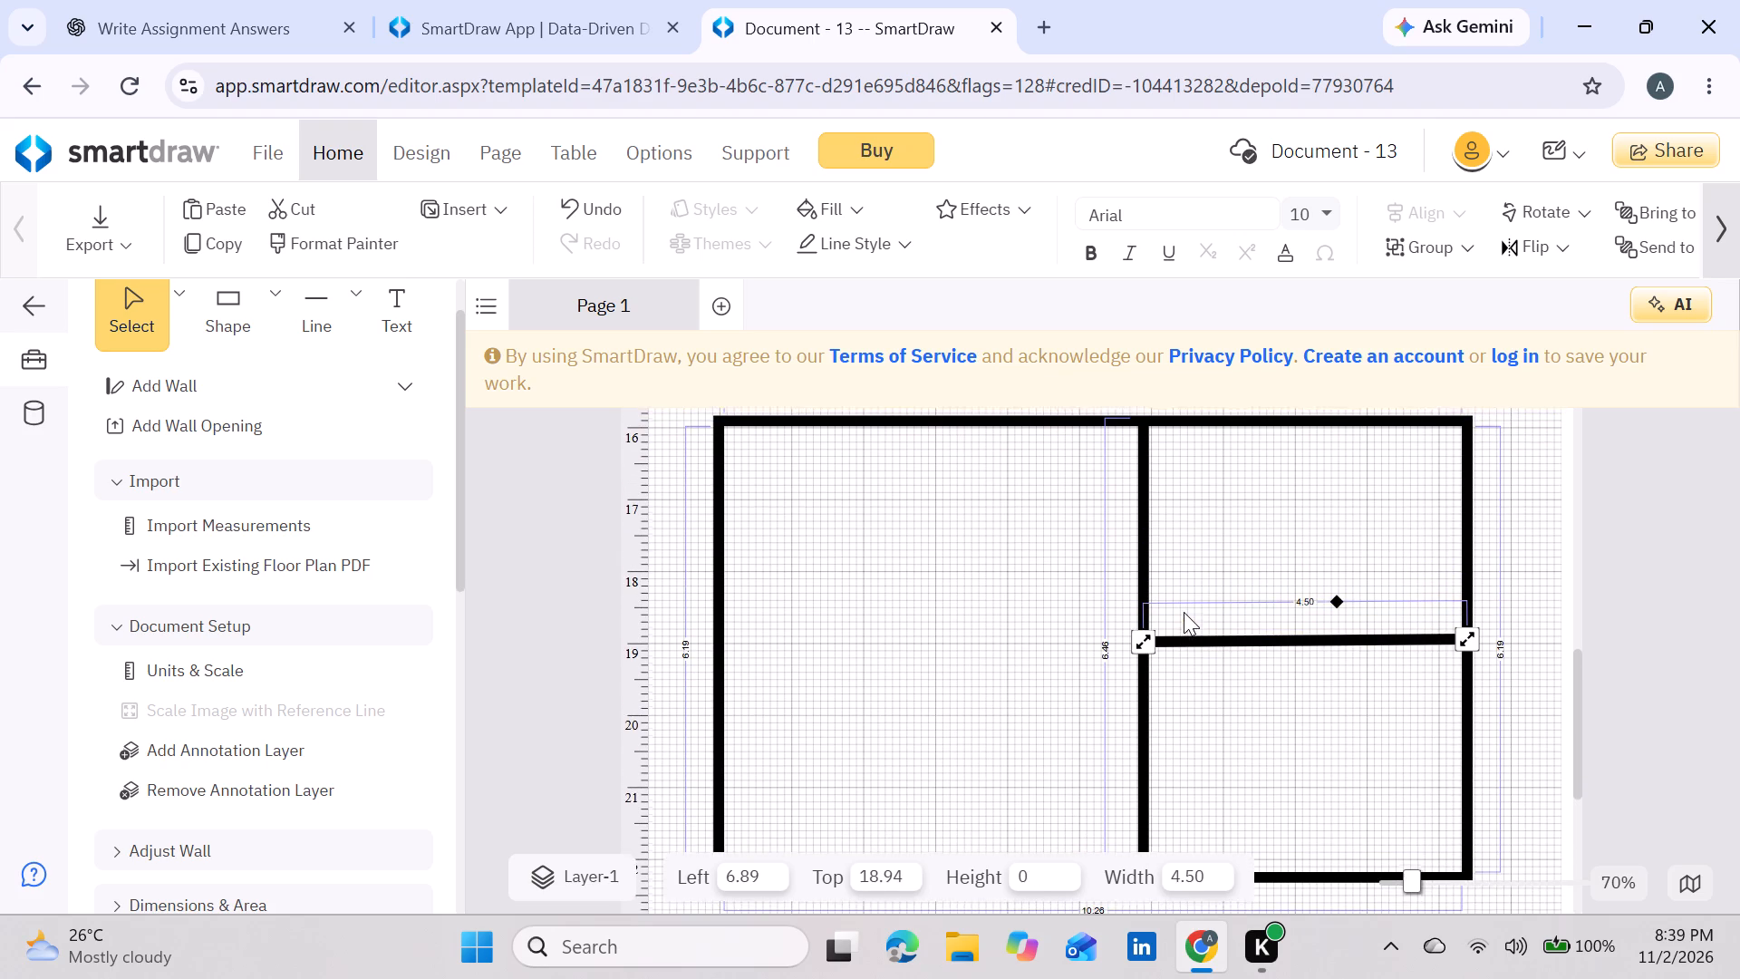
{"action": "scroll", "coordinate": [1184, 612], "scroll_direction": "up", "scroll_amount": 1}
{"action": "left_click_drag", "start_coordinate": [1139, 655], "coordinate": [1102, 651]}
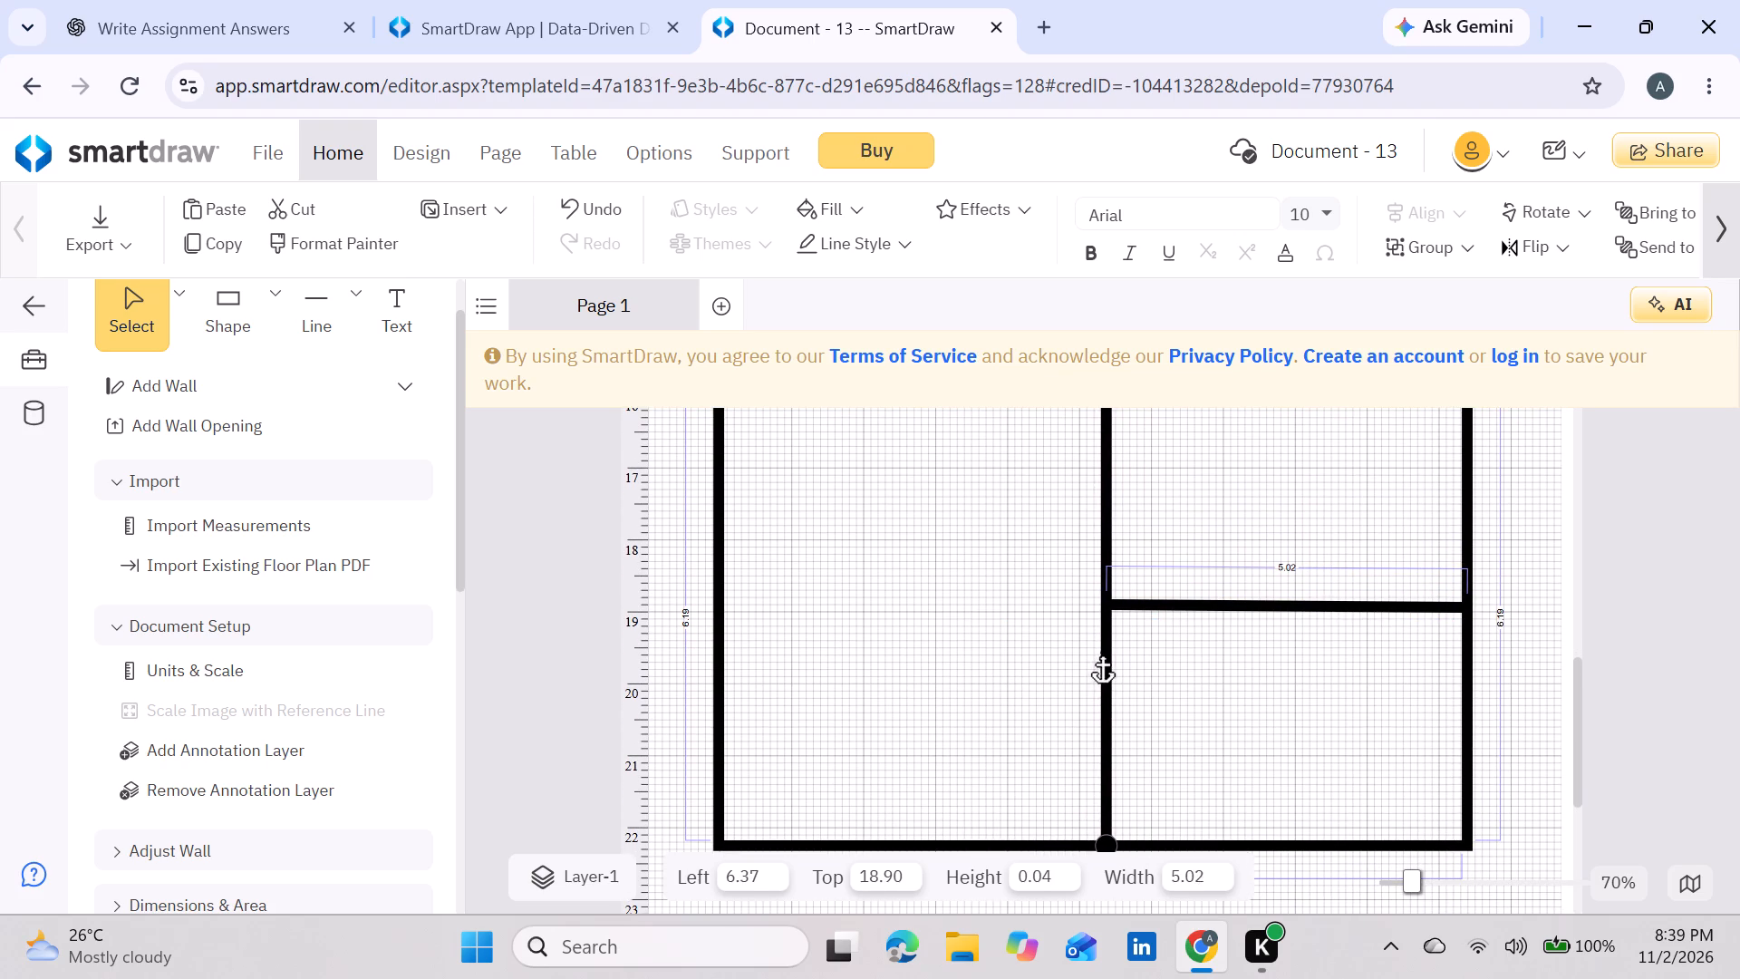
{"action": "left_click_drag", "start_coordinate": [1102, 651], "coordinate": [1102, 650]}
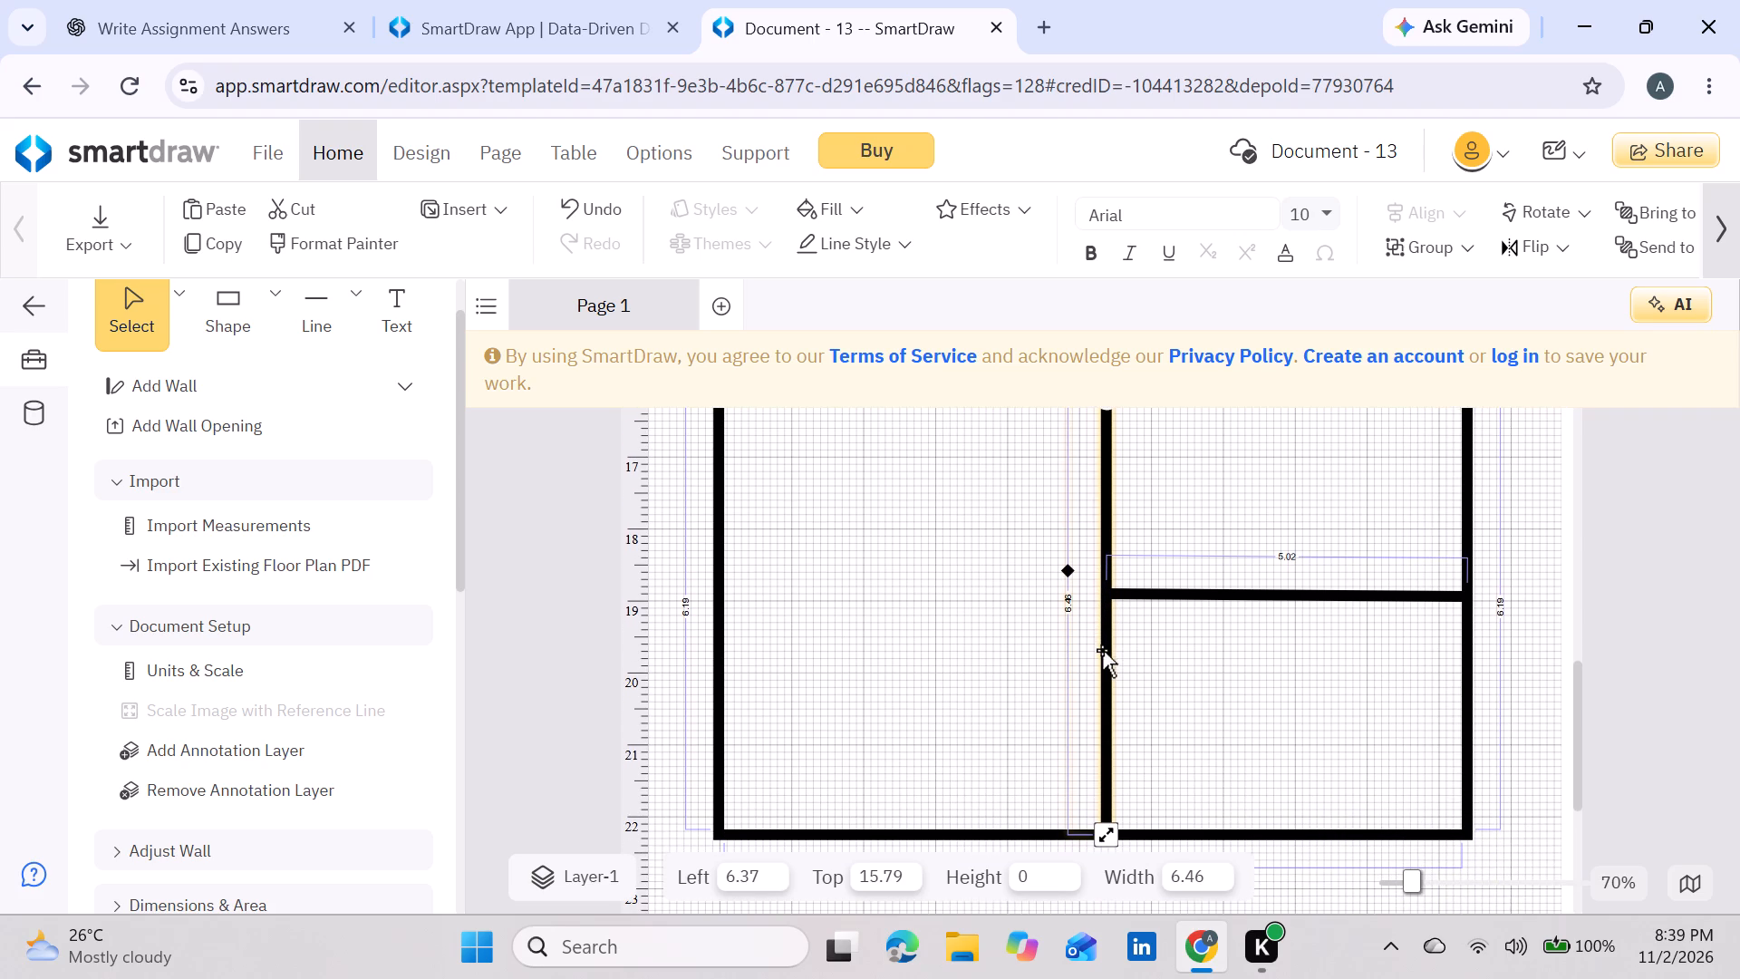
Level the horizontal dividing wall between the vertical divider and the right side wall at about Top 19.11.
{"action": "left_click_drag", "start_coordinate": [1145, 595], "coordinate": [1145, 605]}
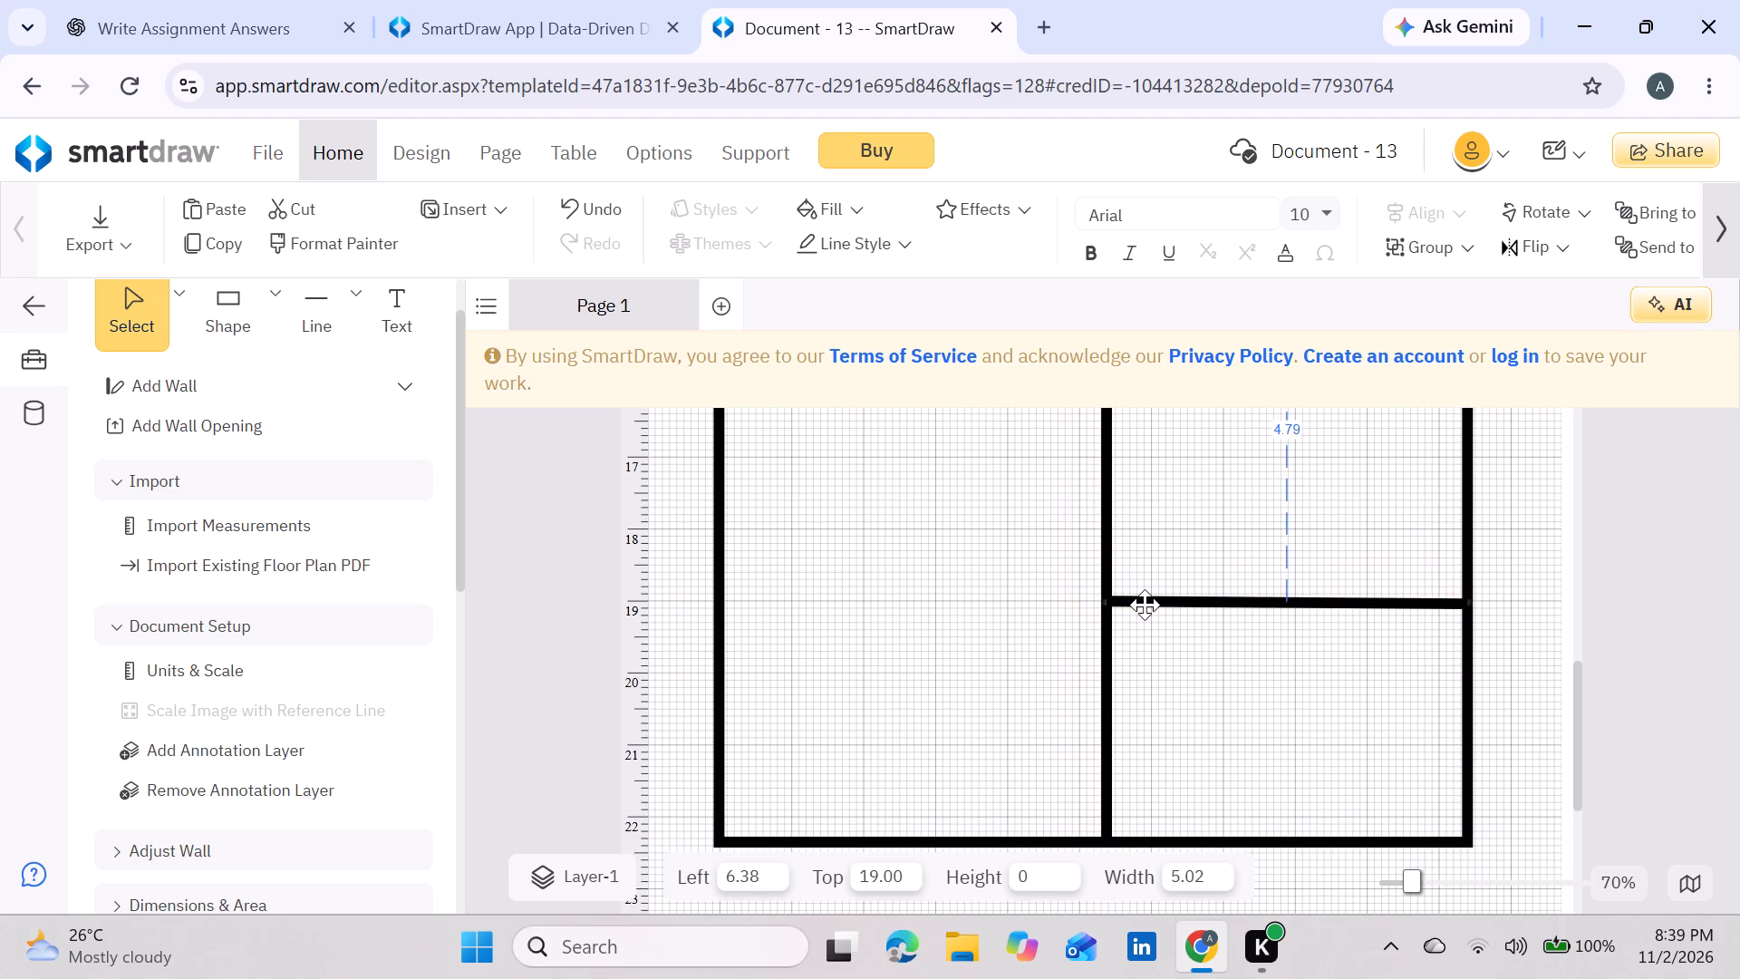
{"action": "left_click_drag", "start_coordinate": [1145, 605], "coordinate": [1145, 606]}
{"action": "left_click", "coordinate": [1112, 603]}
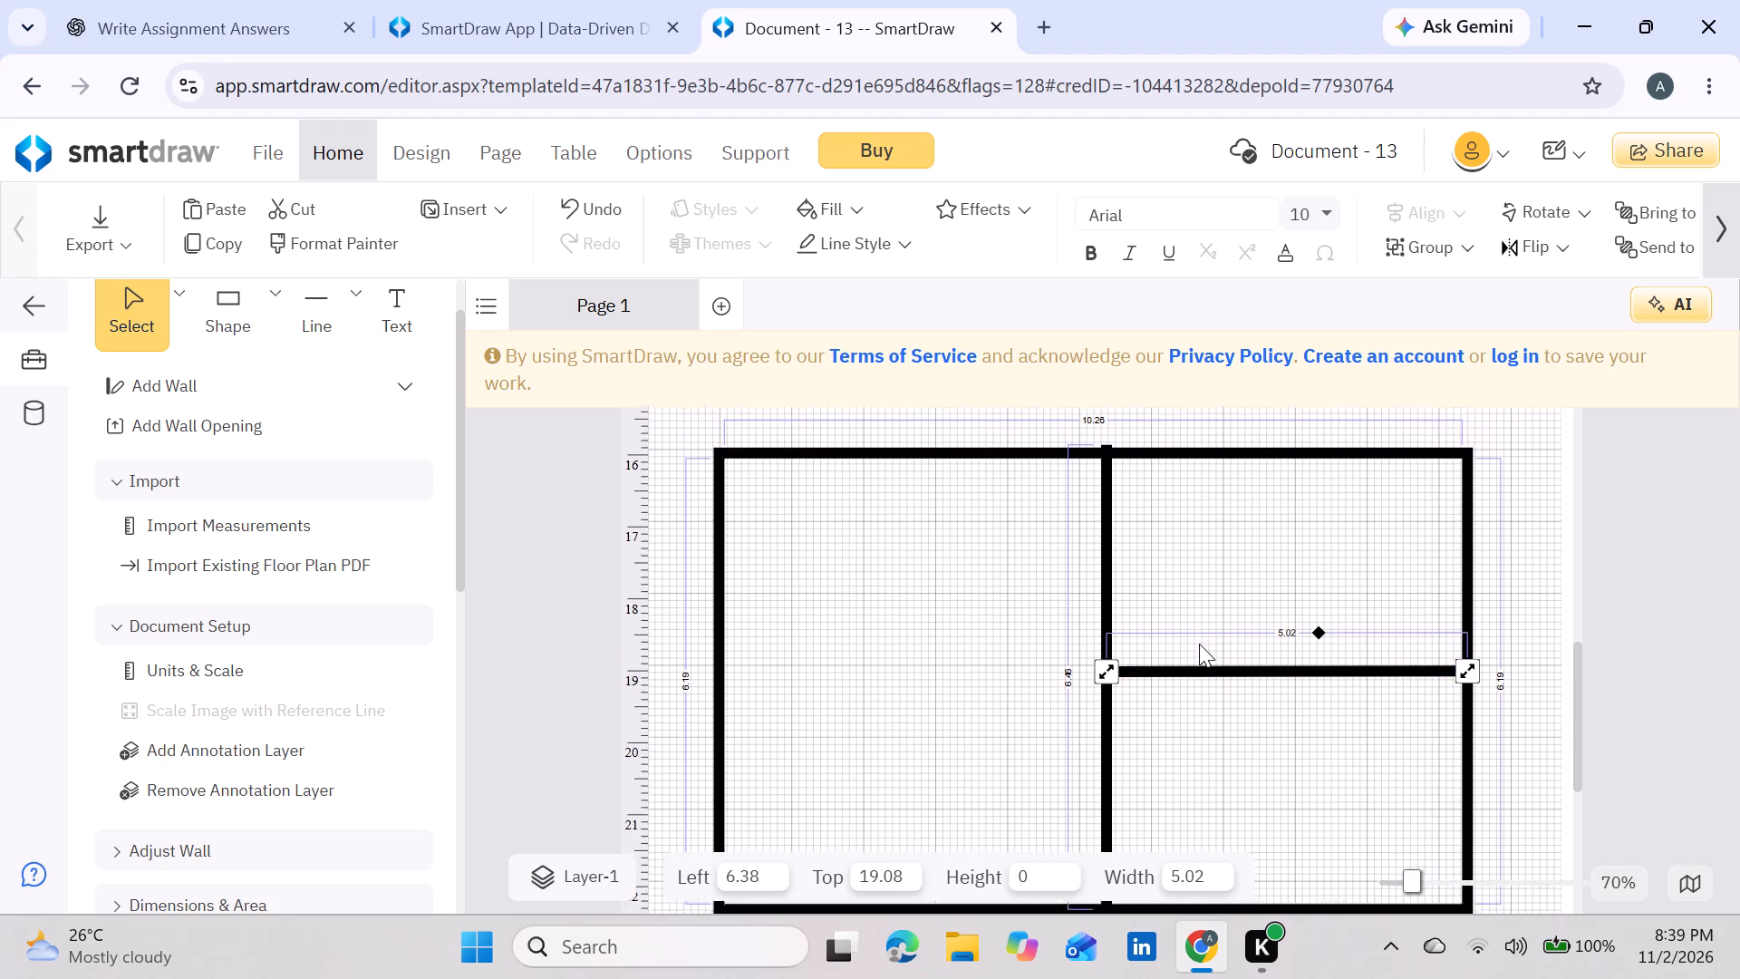
{"action": "scroll", "coordinate": [1022, 613], "scroll_direction": "up", "scroll_amount": 1}
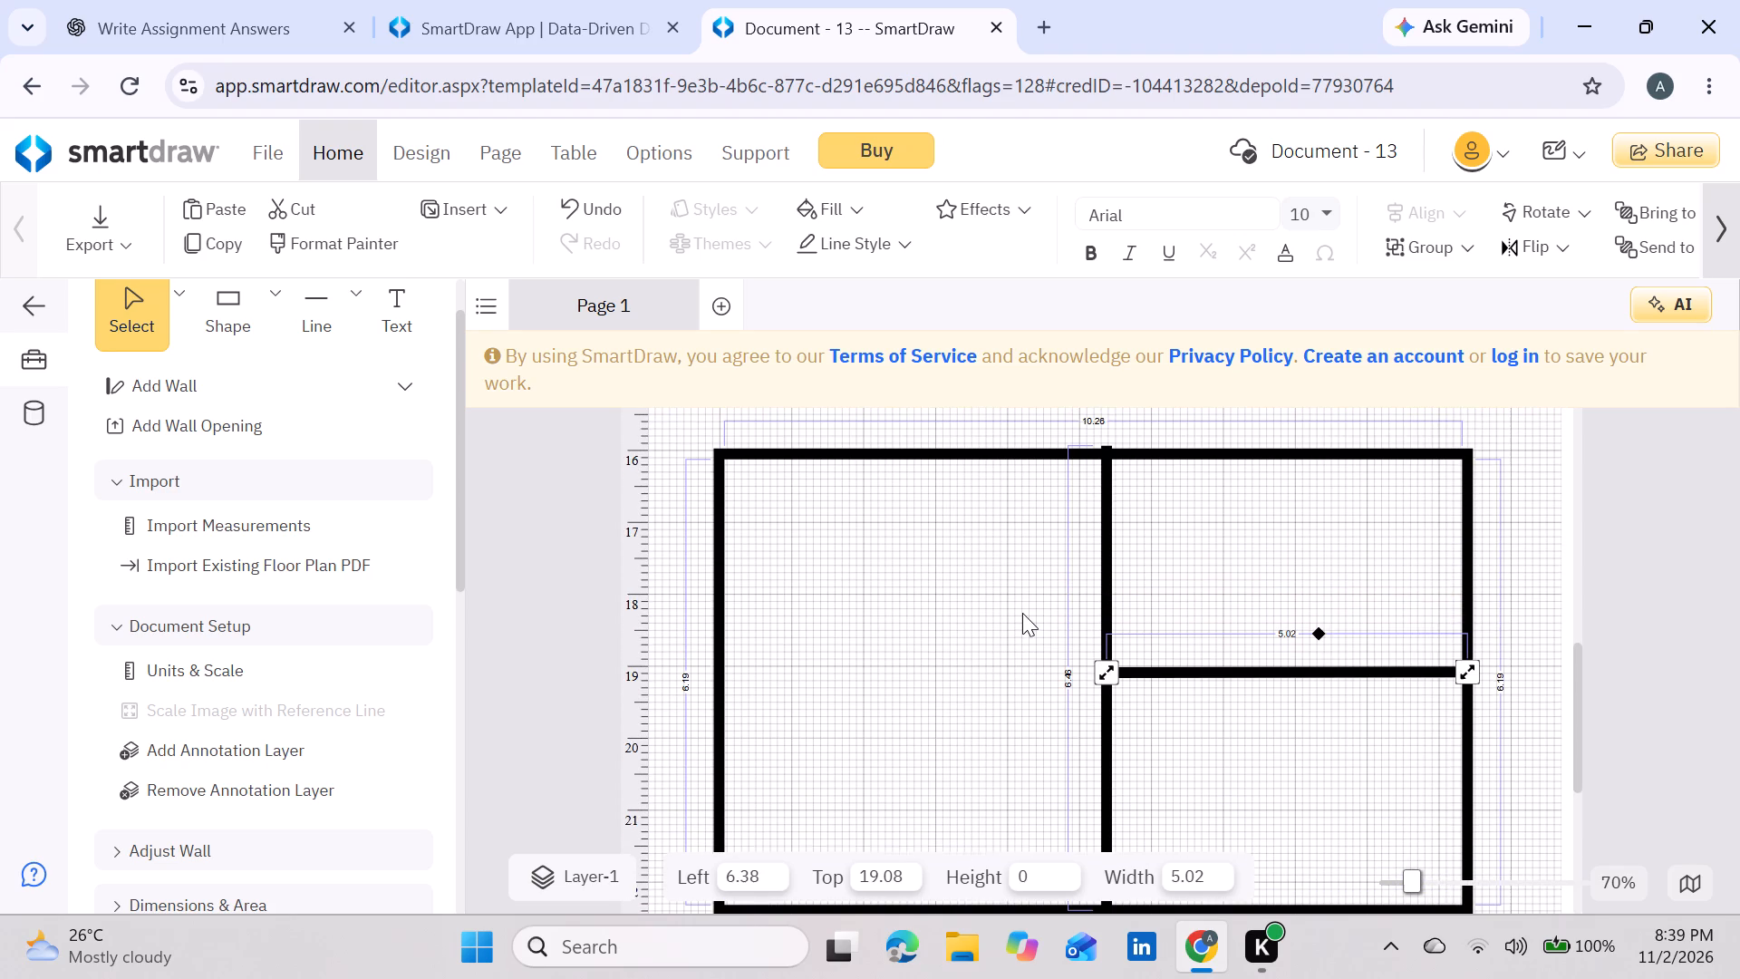
{"action": "scroll", "coordinate": [1022, 613], "scroll_direction": "up", "scroll_amount": 1}
{"action": "left_click_drag", "start_coordinate": [1290, 675], "coordinate": [1291, 682]}
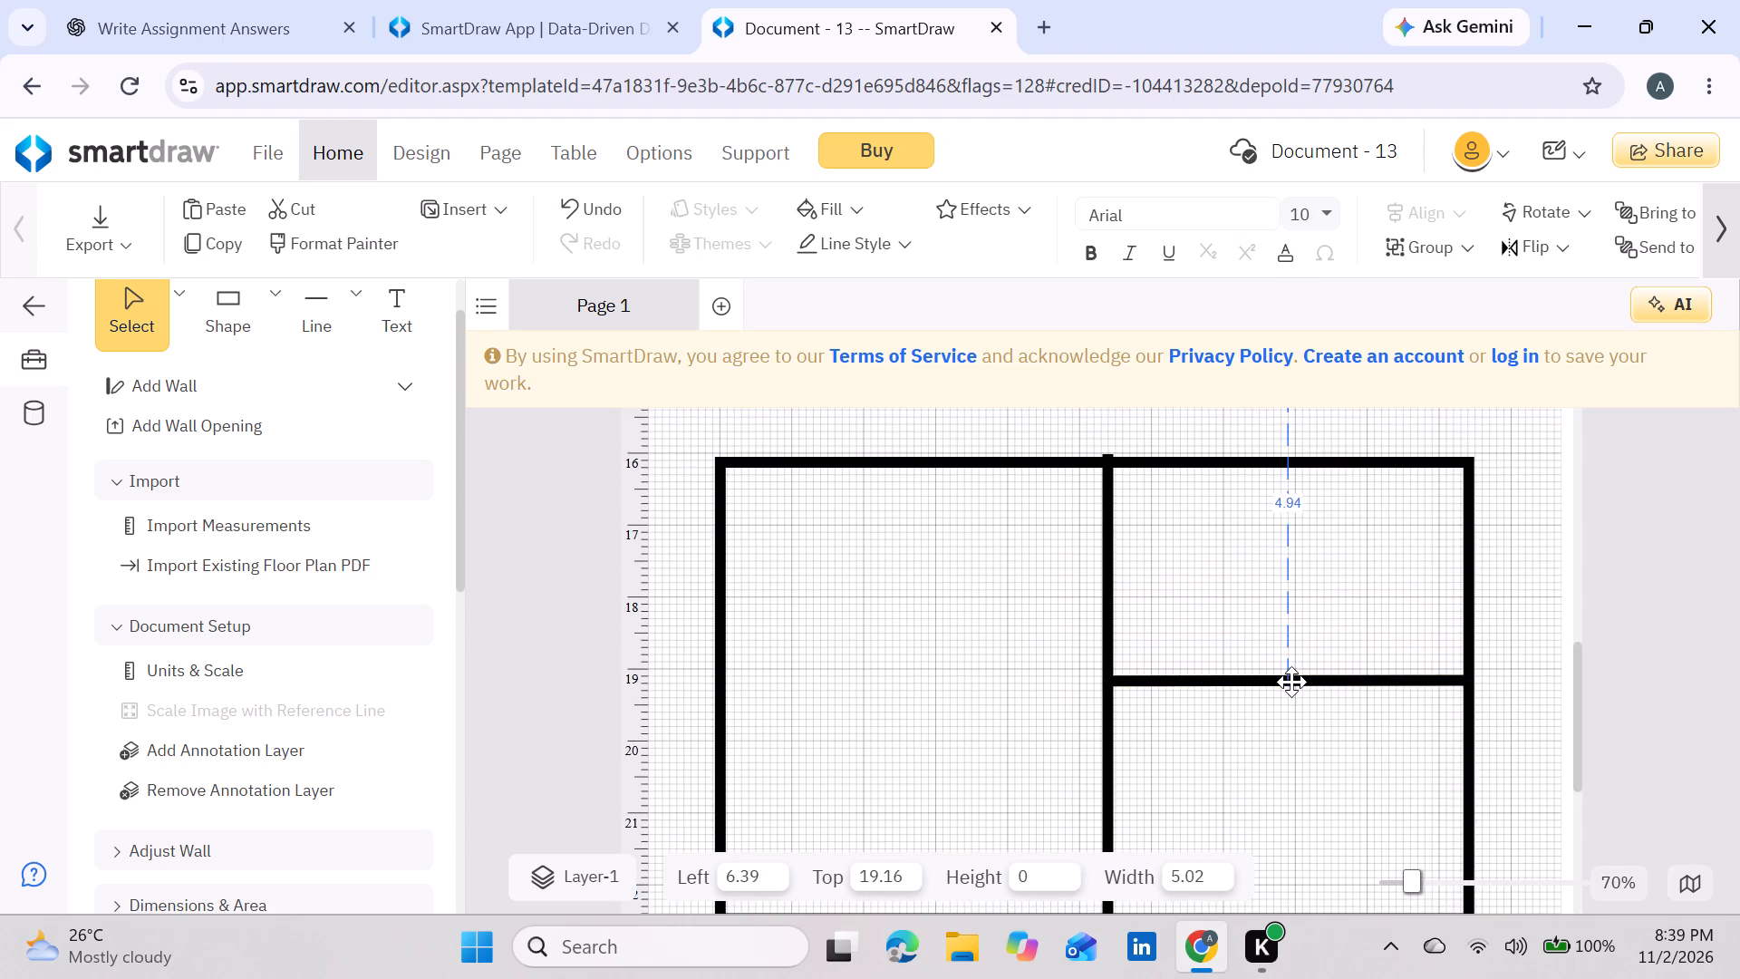
{"action": "left_click_drag", "start_coordinate": [1291, 682], "coordinate": [1289, 653]}
{"action": "left_click_drag", "start_coordinate": [1107, 657], "coordinate": [1108, 664]}
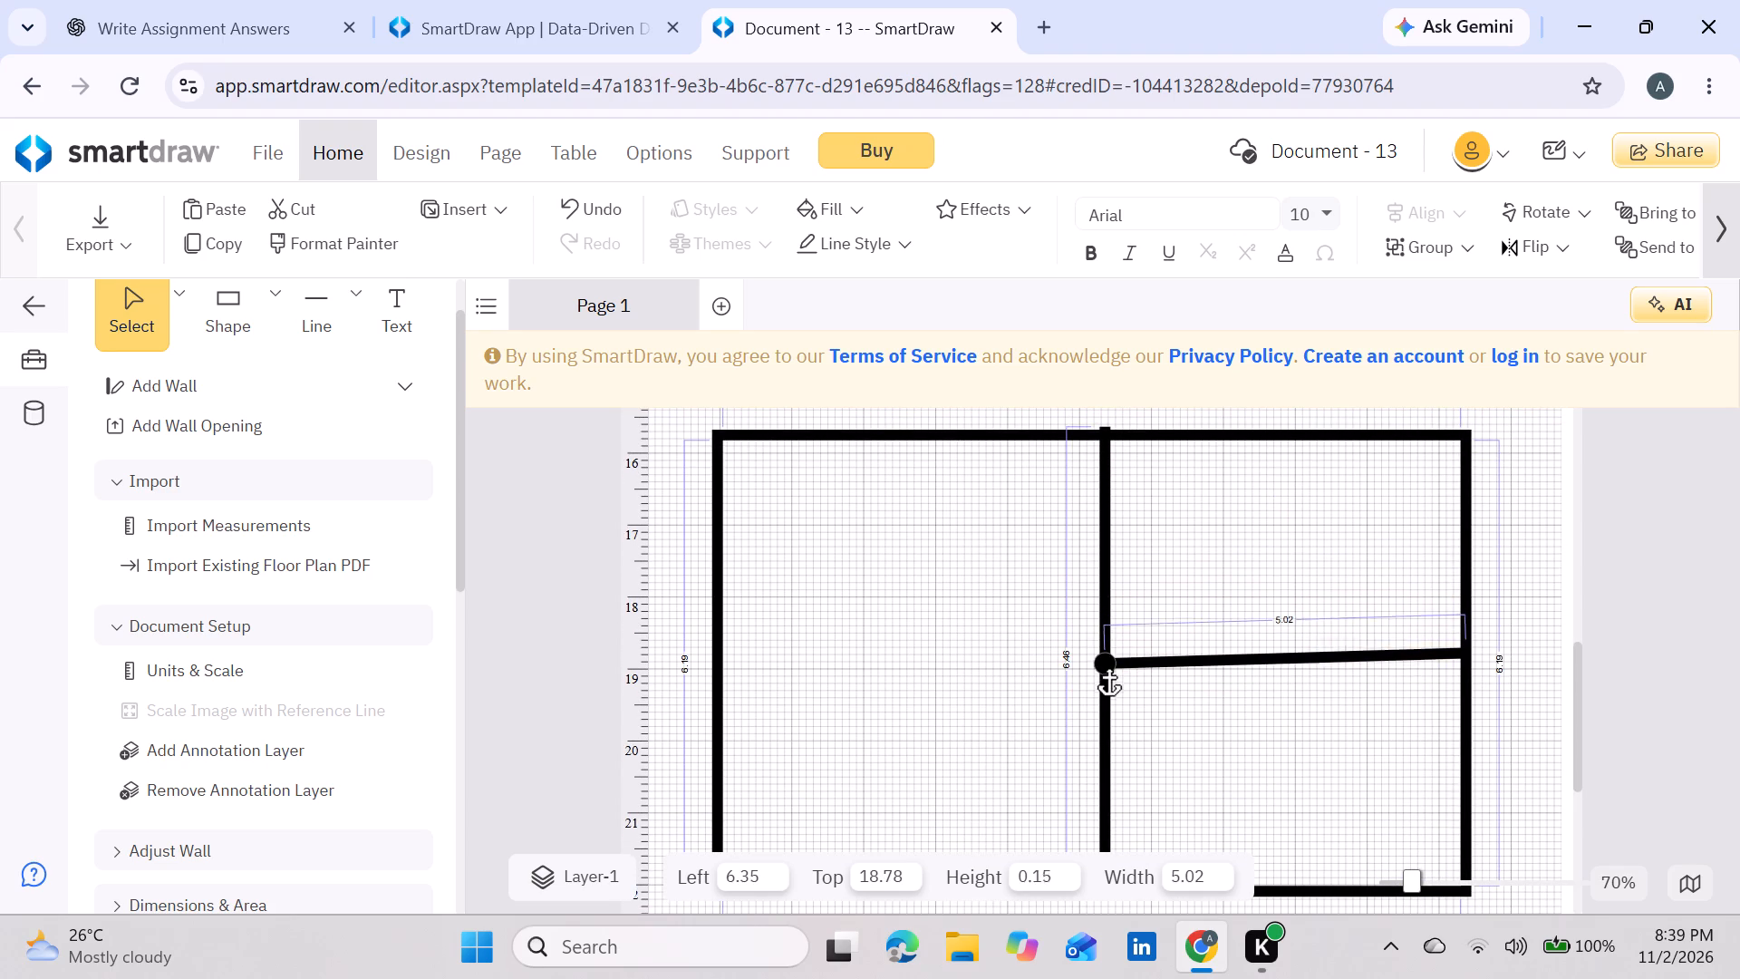
{"action": "left_click_drag", "start_coordinate": [1108, 664], "coordinate": [1107, 676]}
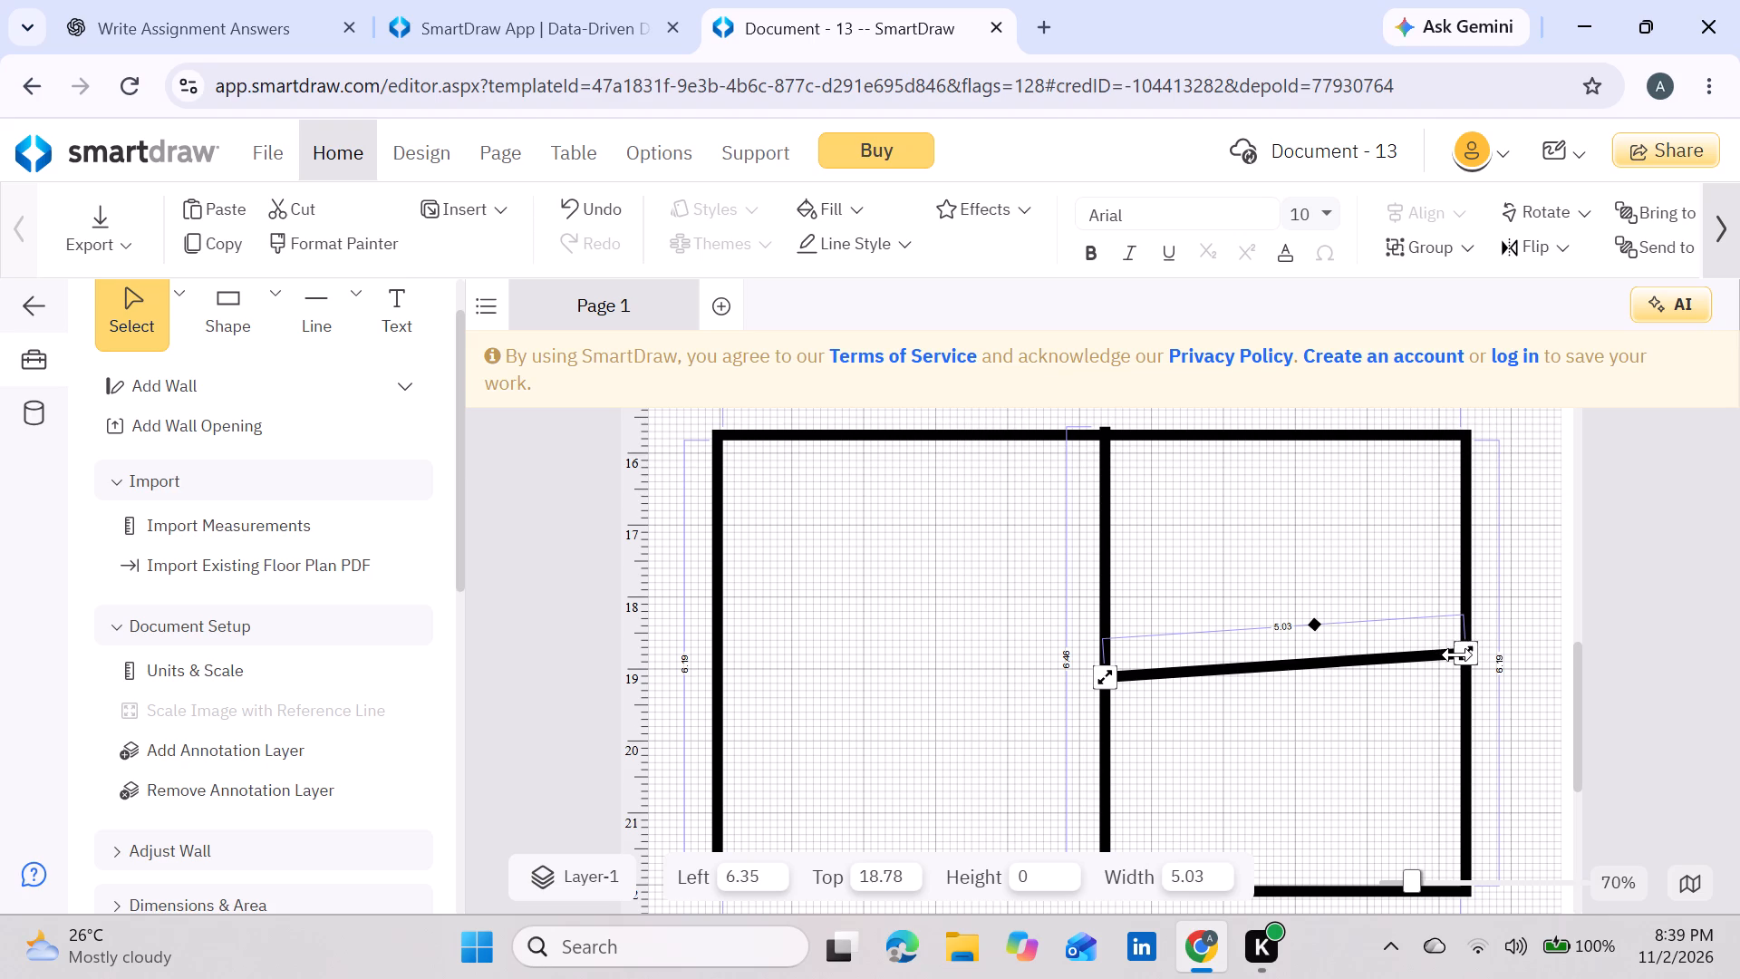
{"action": "left_click_drag", "start_coordinate": [1457, 654], "coordinate": [1464, 676]}
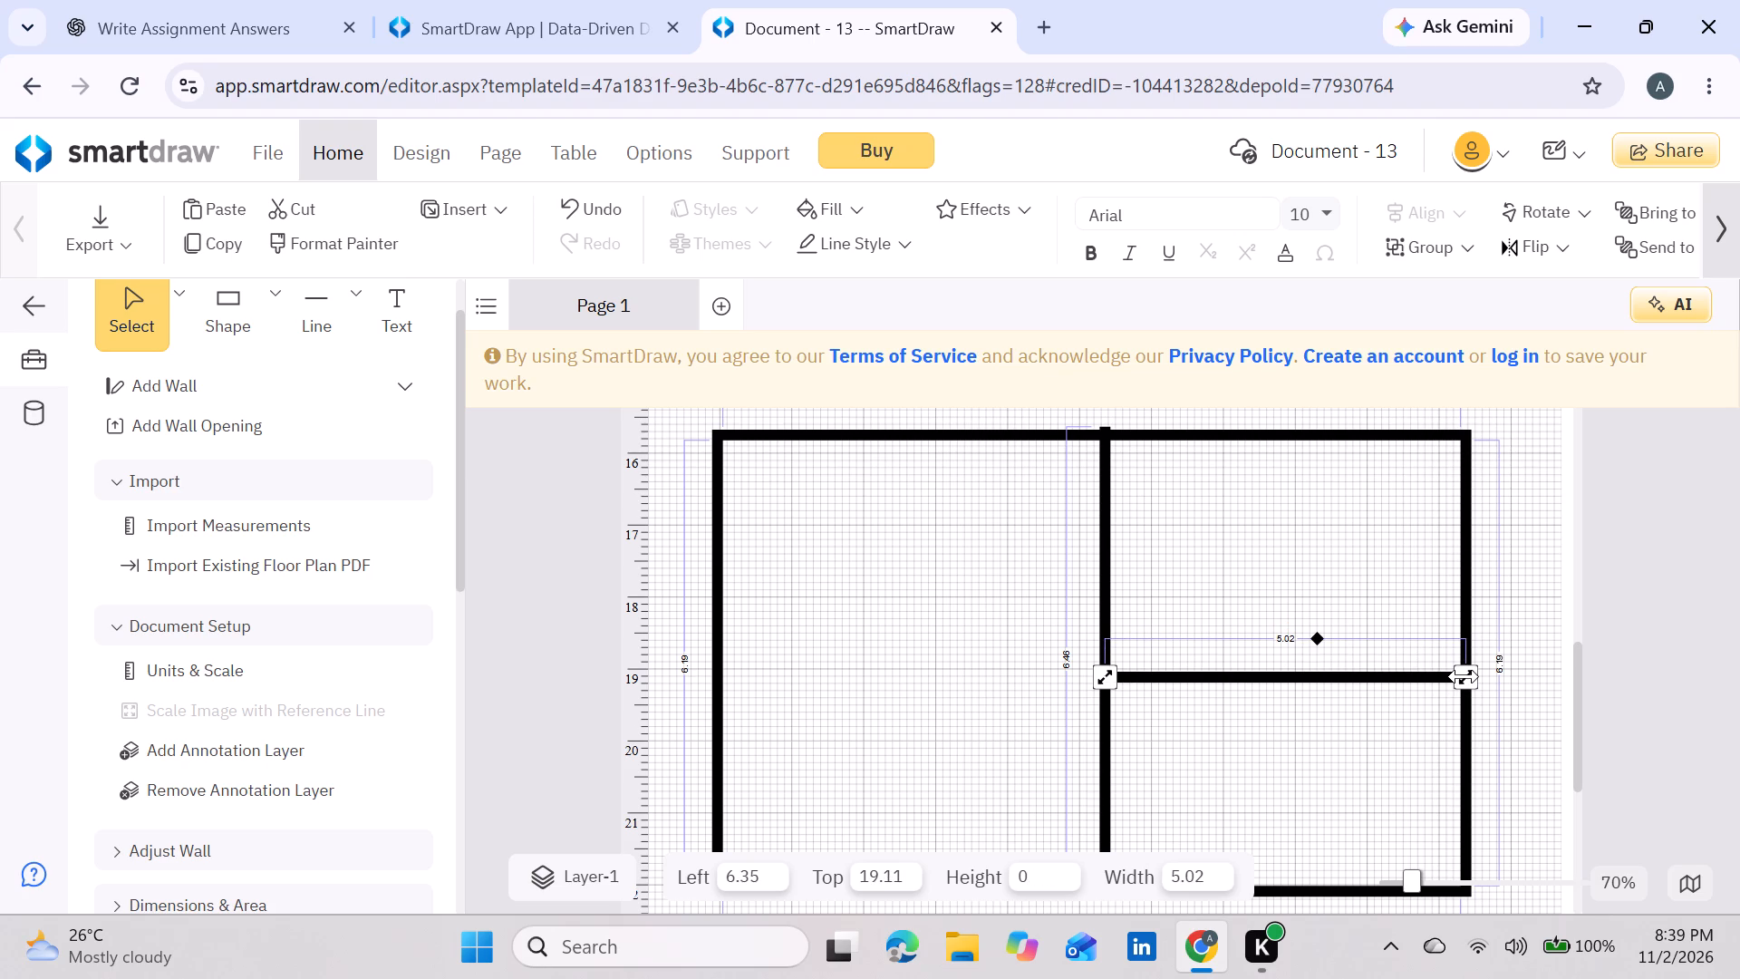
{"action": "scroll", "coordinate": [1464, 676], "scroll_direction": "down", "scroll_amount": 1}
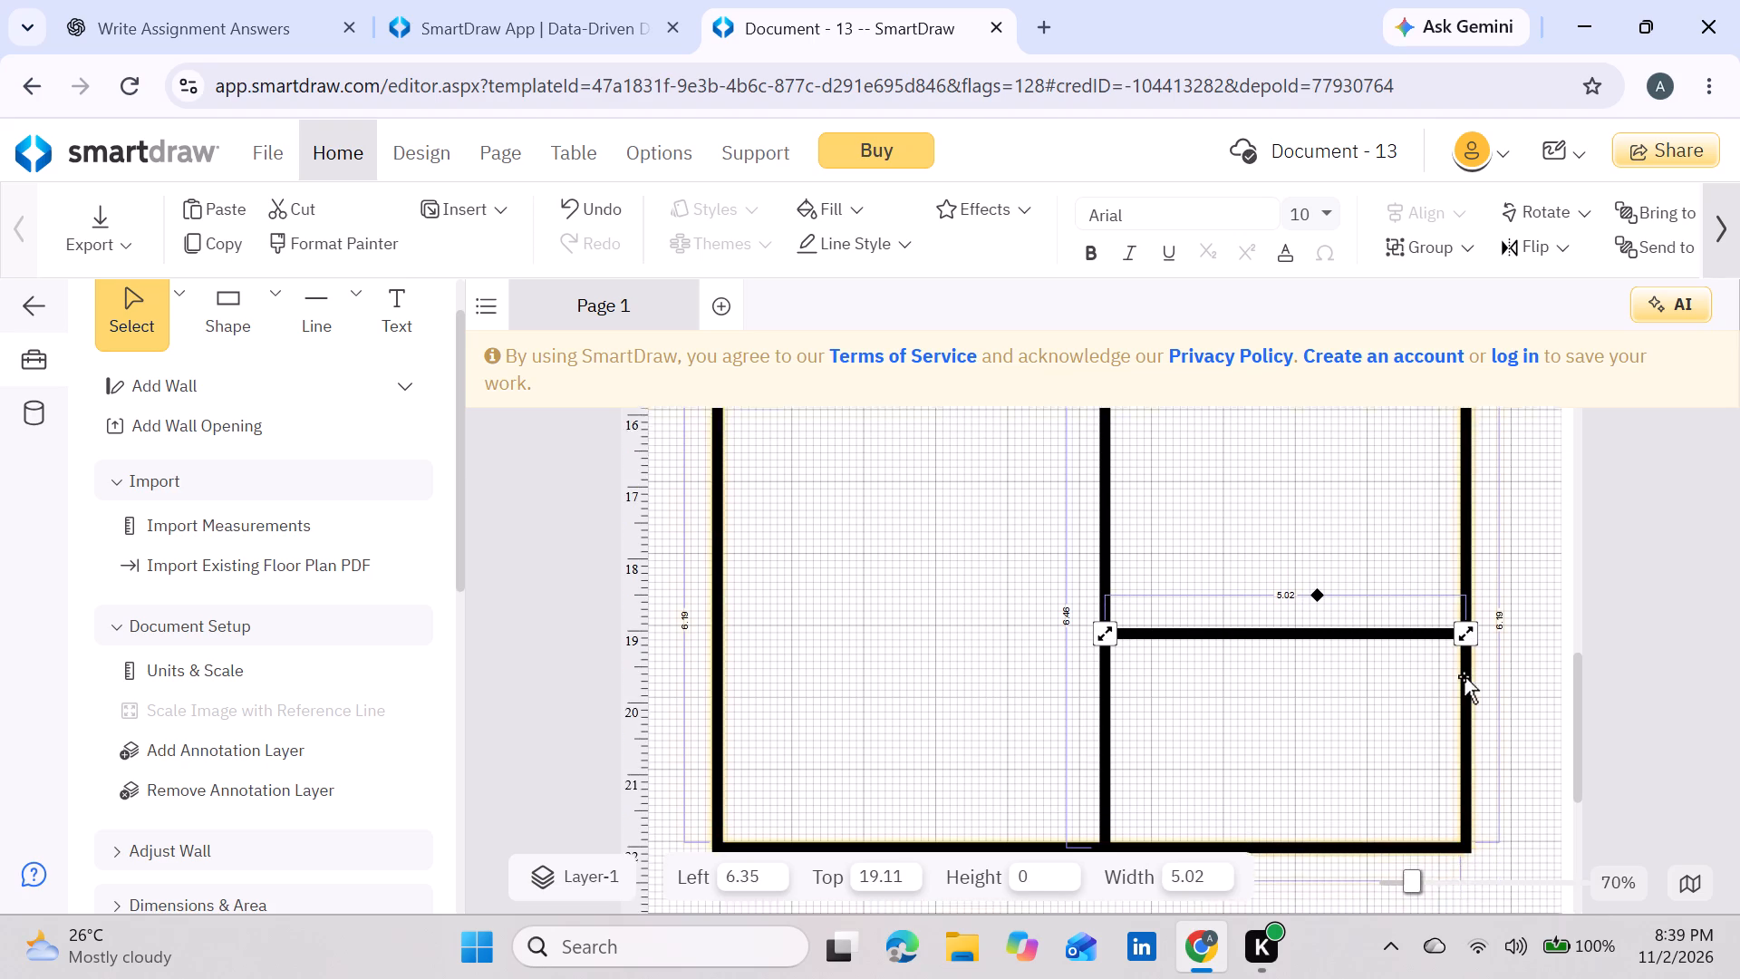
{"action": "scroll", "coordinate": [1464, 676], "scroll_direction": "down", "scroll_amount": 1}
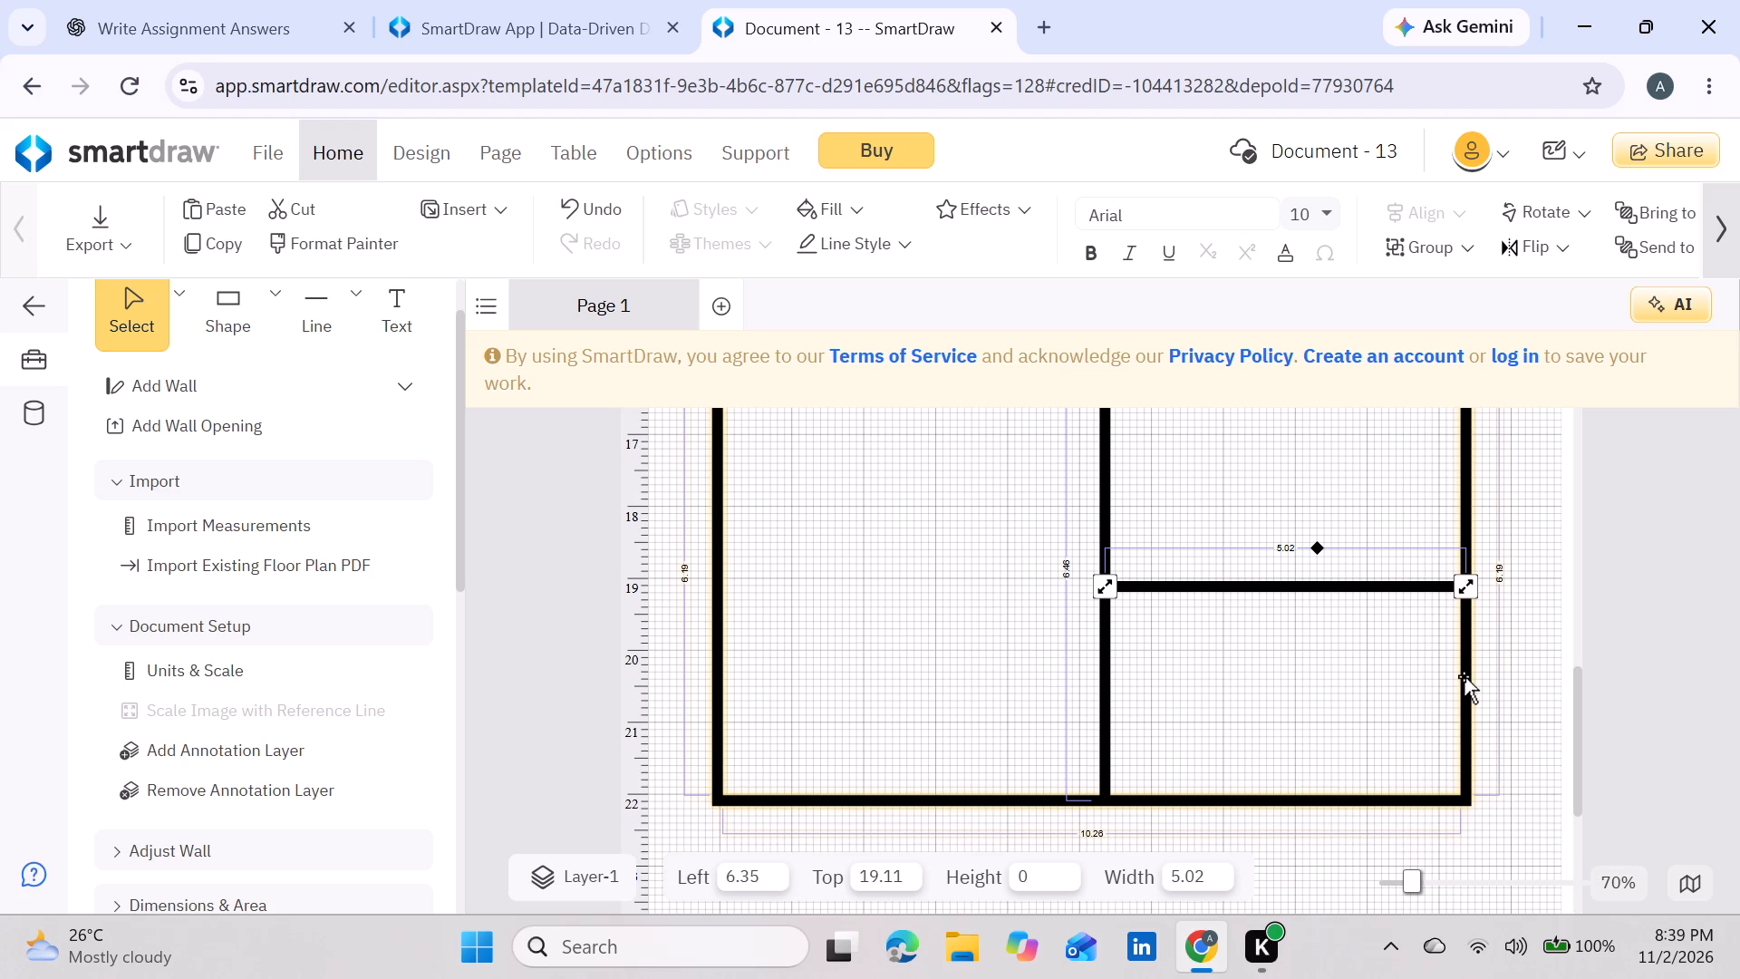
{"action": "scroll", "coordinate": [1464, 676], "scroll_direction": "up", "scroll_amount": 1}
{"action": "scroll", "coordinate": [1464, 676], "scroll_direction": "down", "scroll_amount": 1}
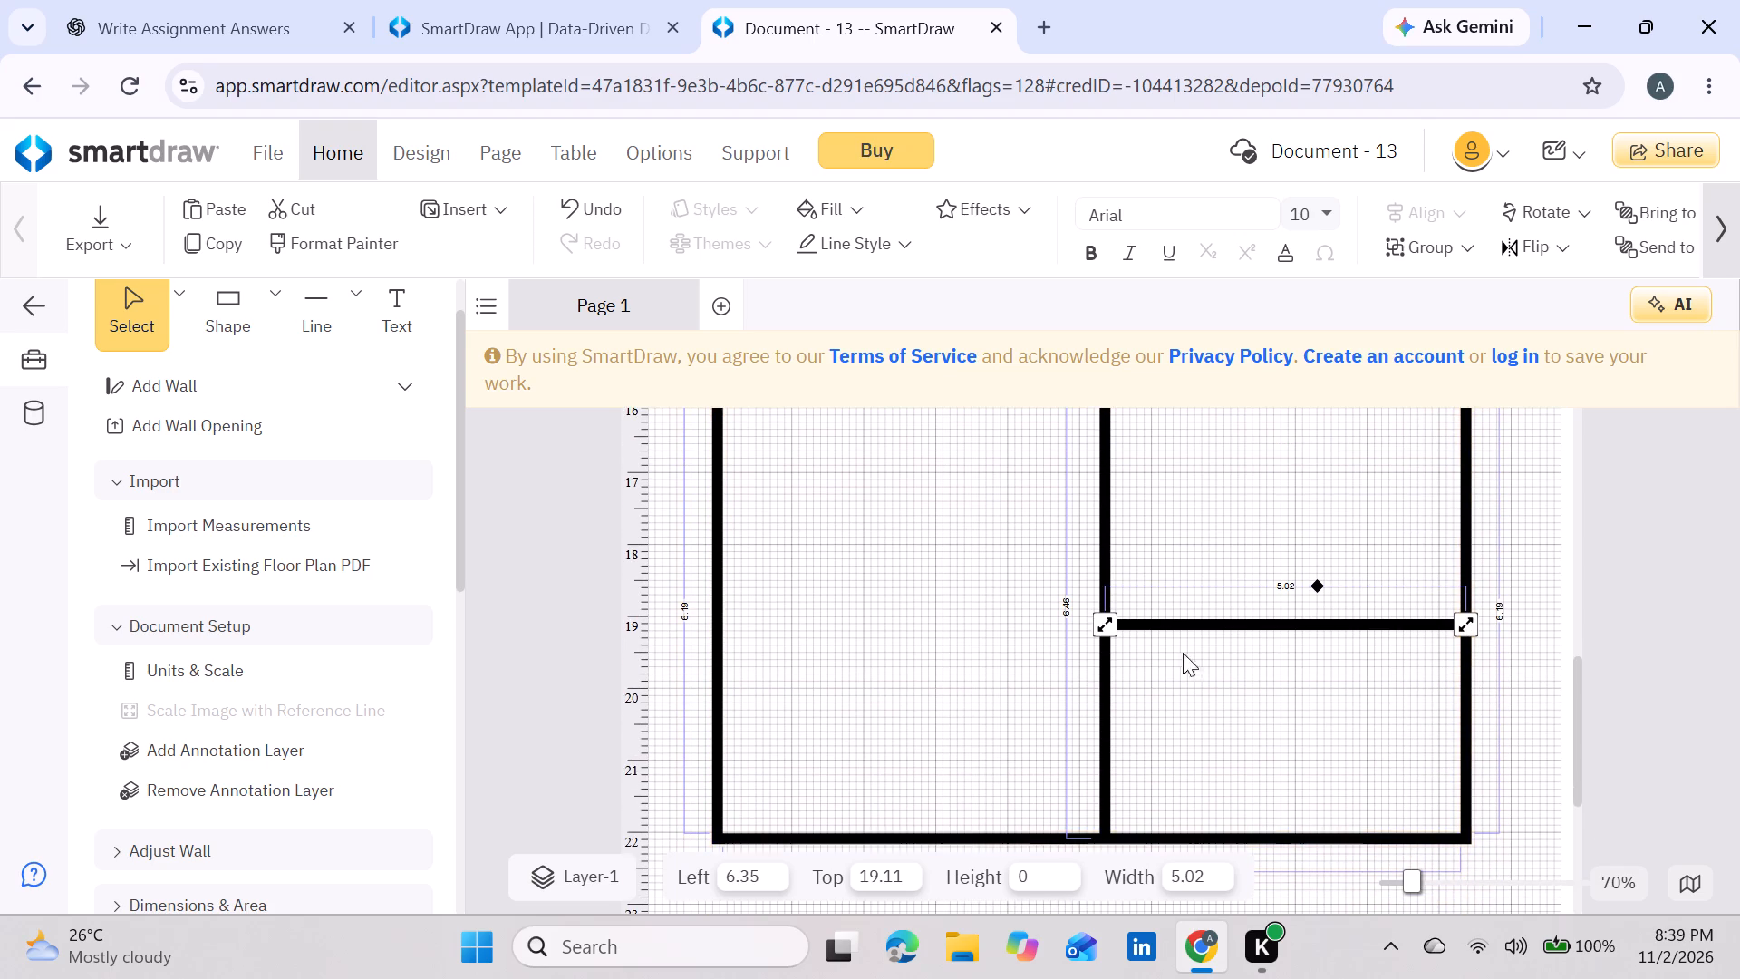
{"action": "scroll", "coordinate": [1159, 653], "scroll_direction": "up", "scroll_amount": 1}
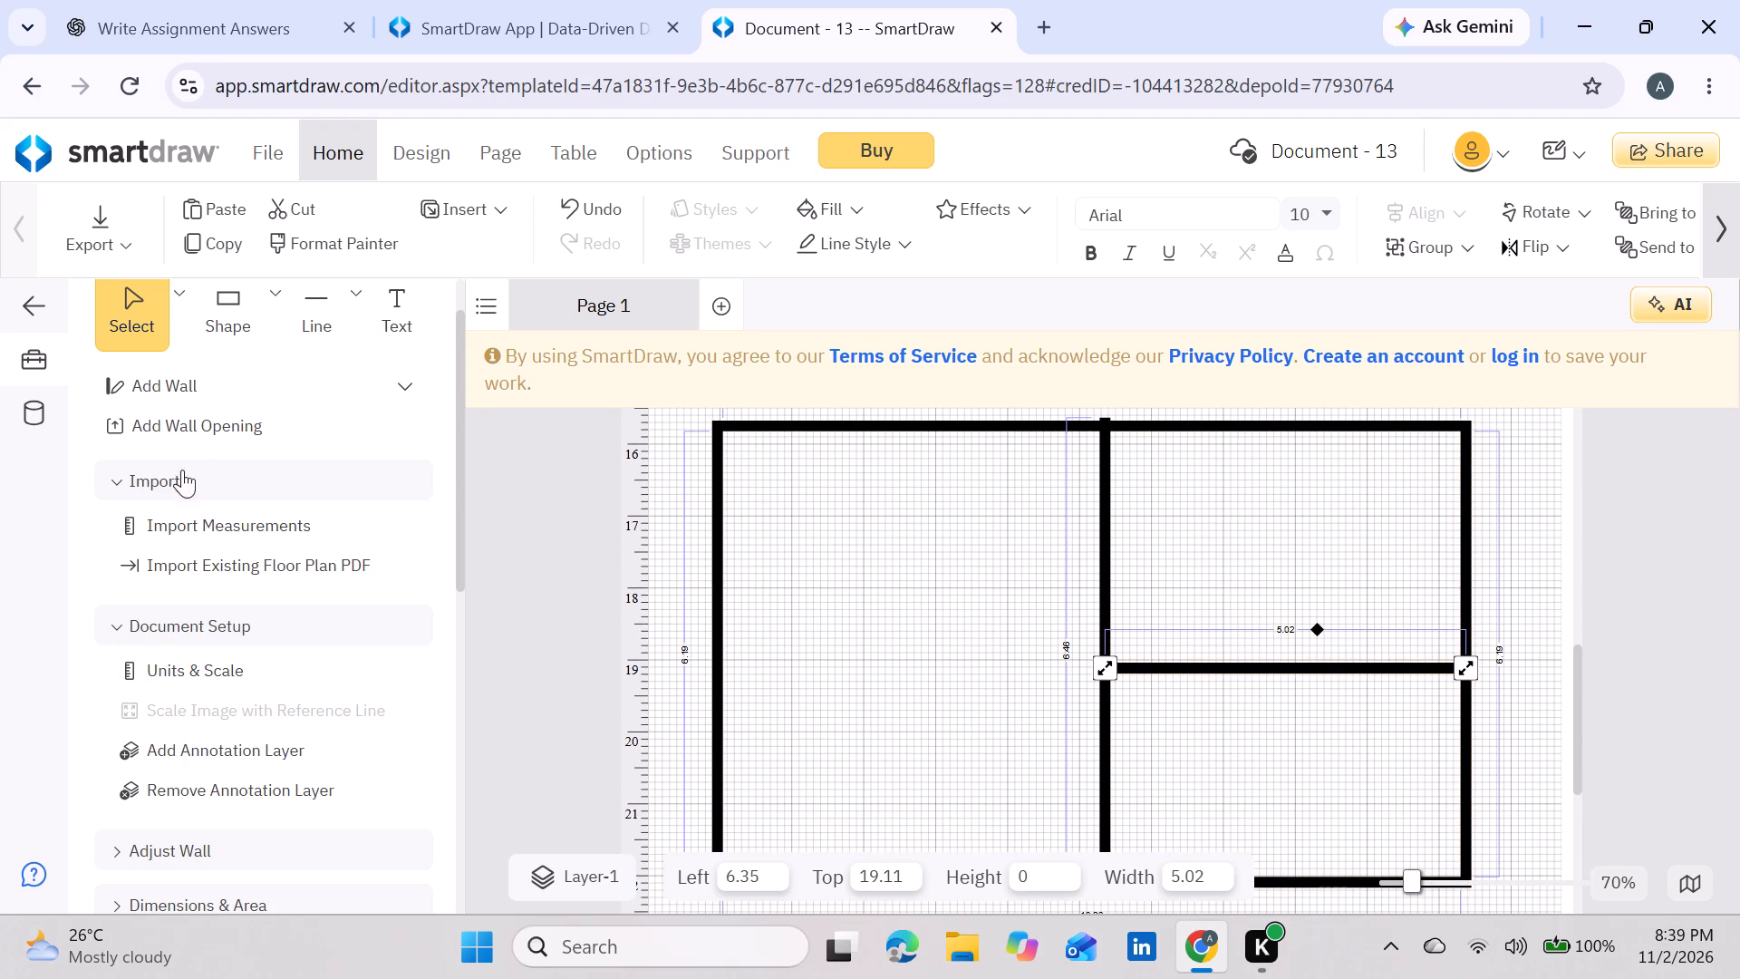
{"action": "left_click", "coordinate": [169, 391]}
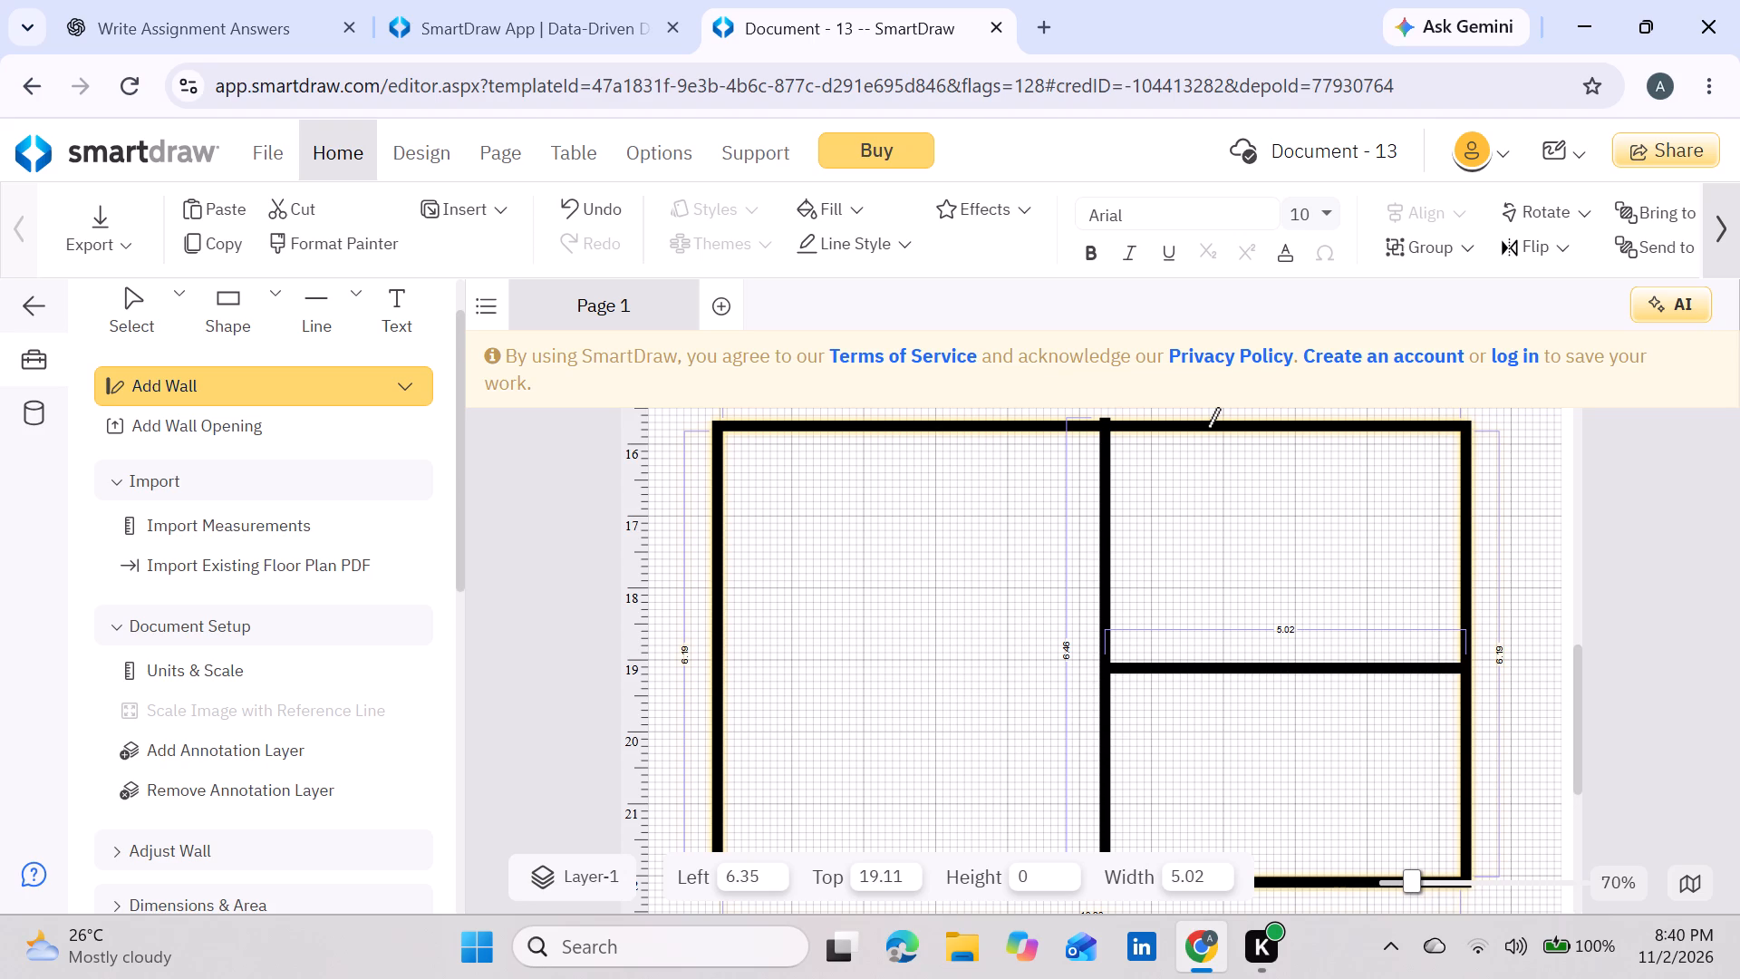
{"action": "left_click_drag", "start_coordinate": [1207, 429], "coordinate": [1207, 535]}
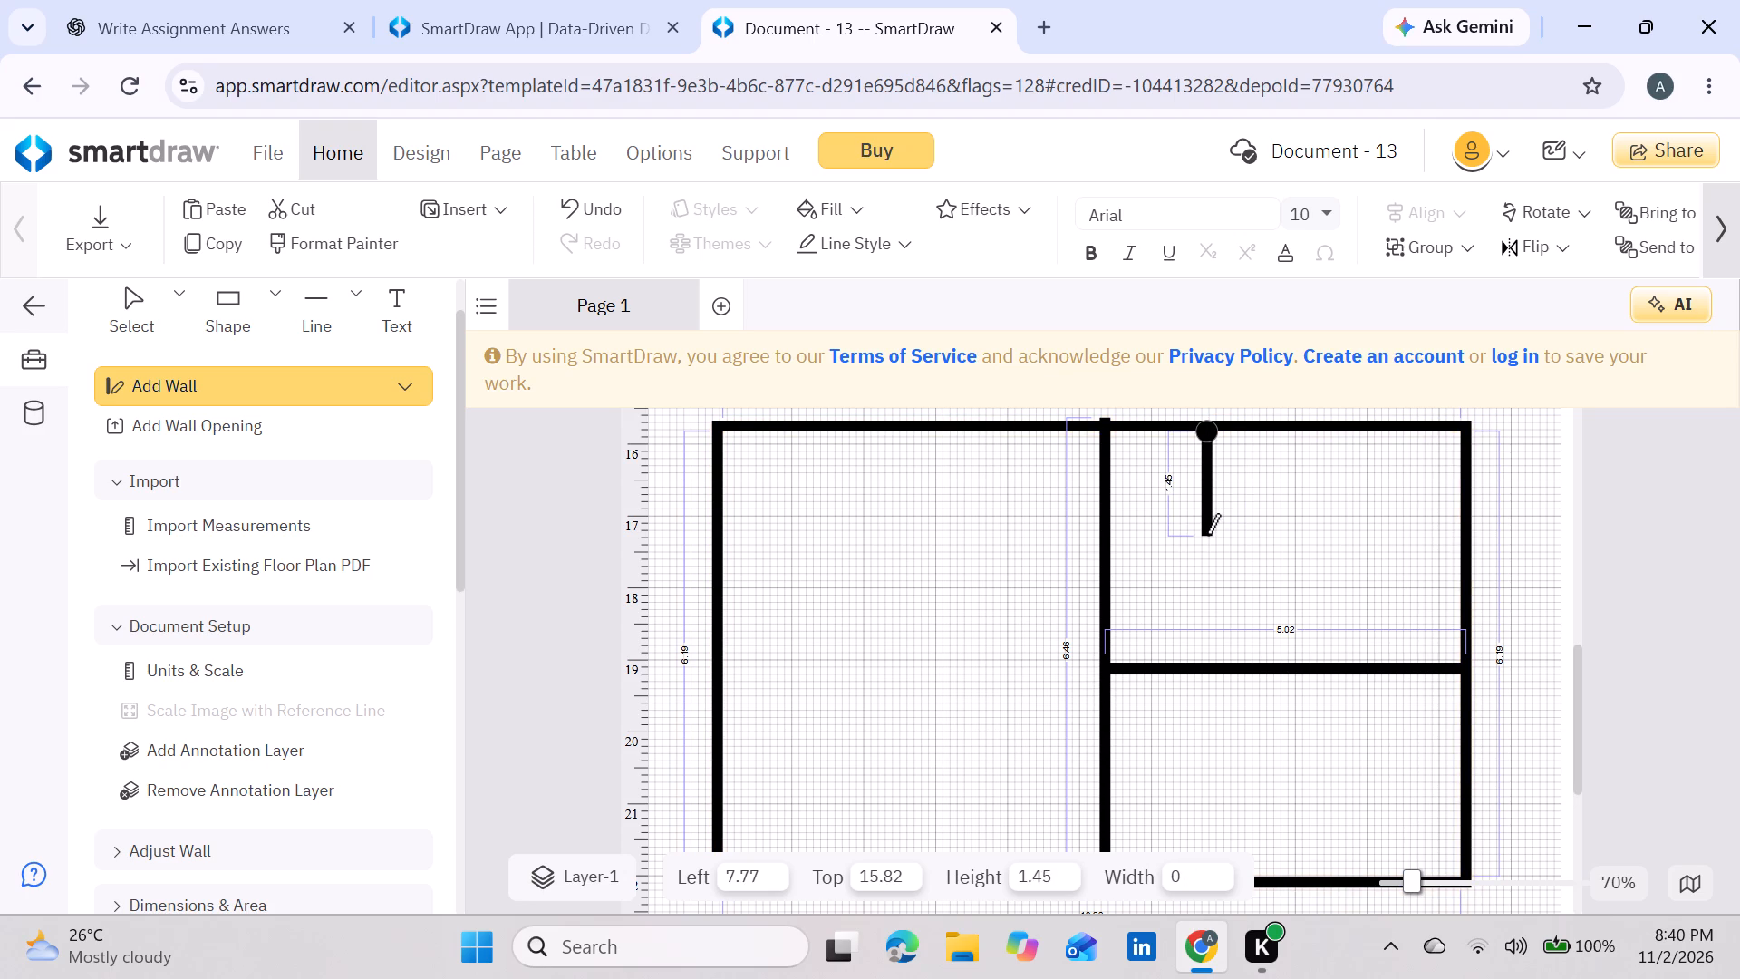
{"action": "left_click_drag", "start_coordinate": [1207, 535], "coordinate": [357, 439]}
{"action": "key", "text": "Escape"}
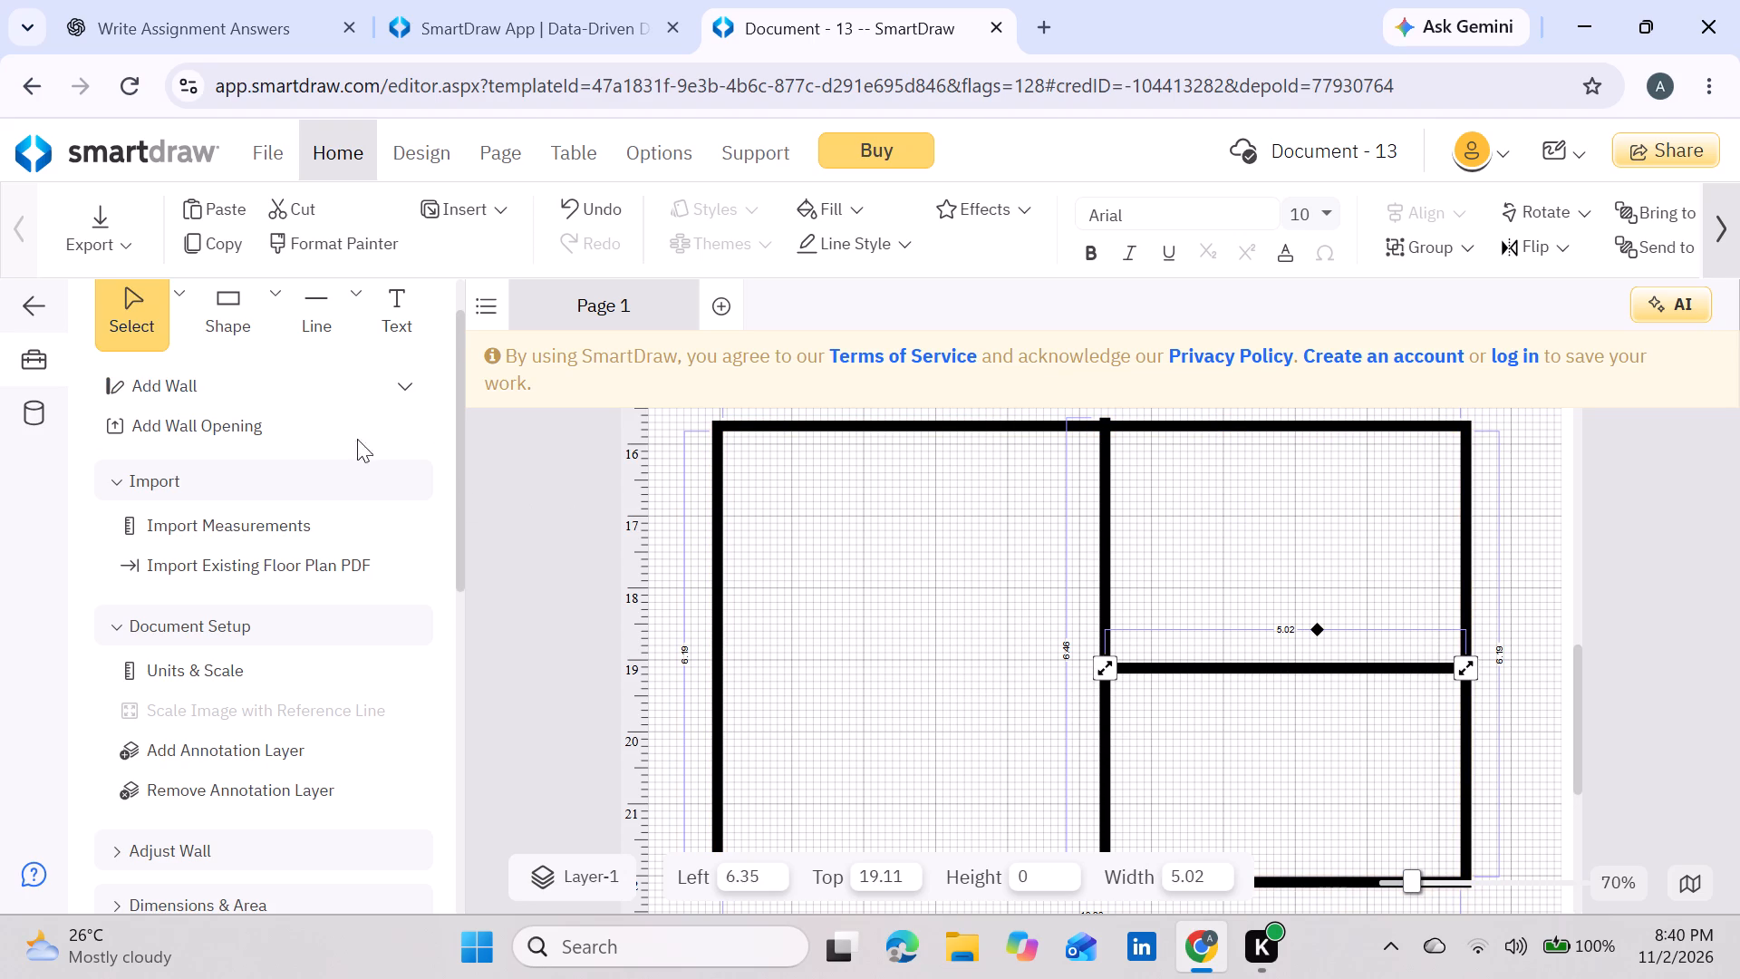
Draw a second horizontal wall about 4.94 long at about Top 17.22, from the vertical divider to the right side wall.
{"action": "left_click_drag", "start_coordinate": [357, 439], "coordinate": [259, 386]}
{"action": "left_click", "coordinate": [259, 386]}
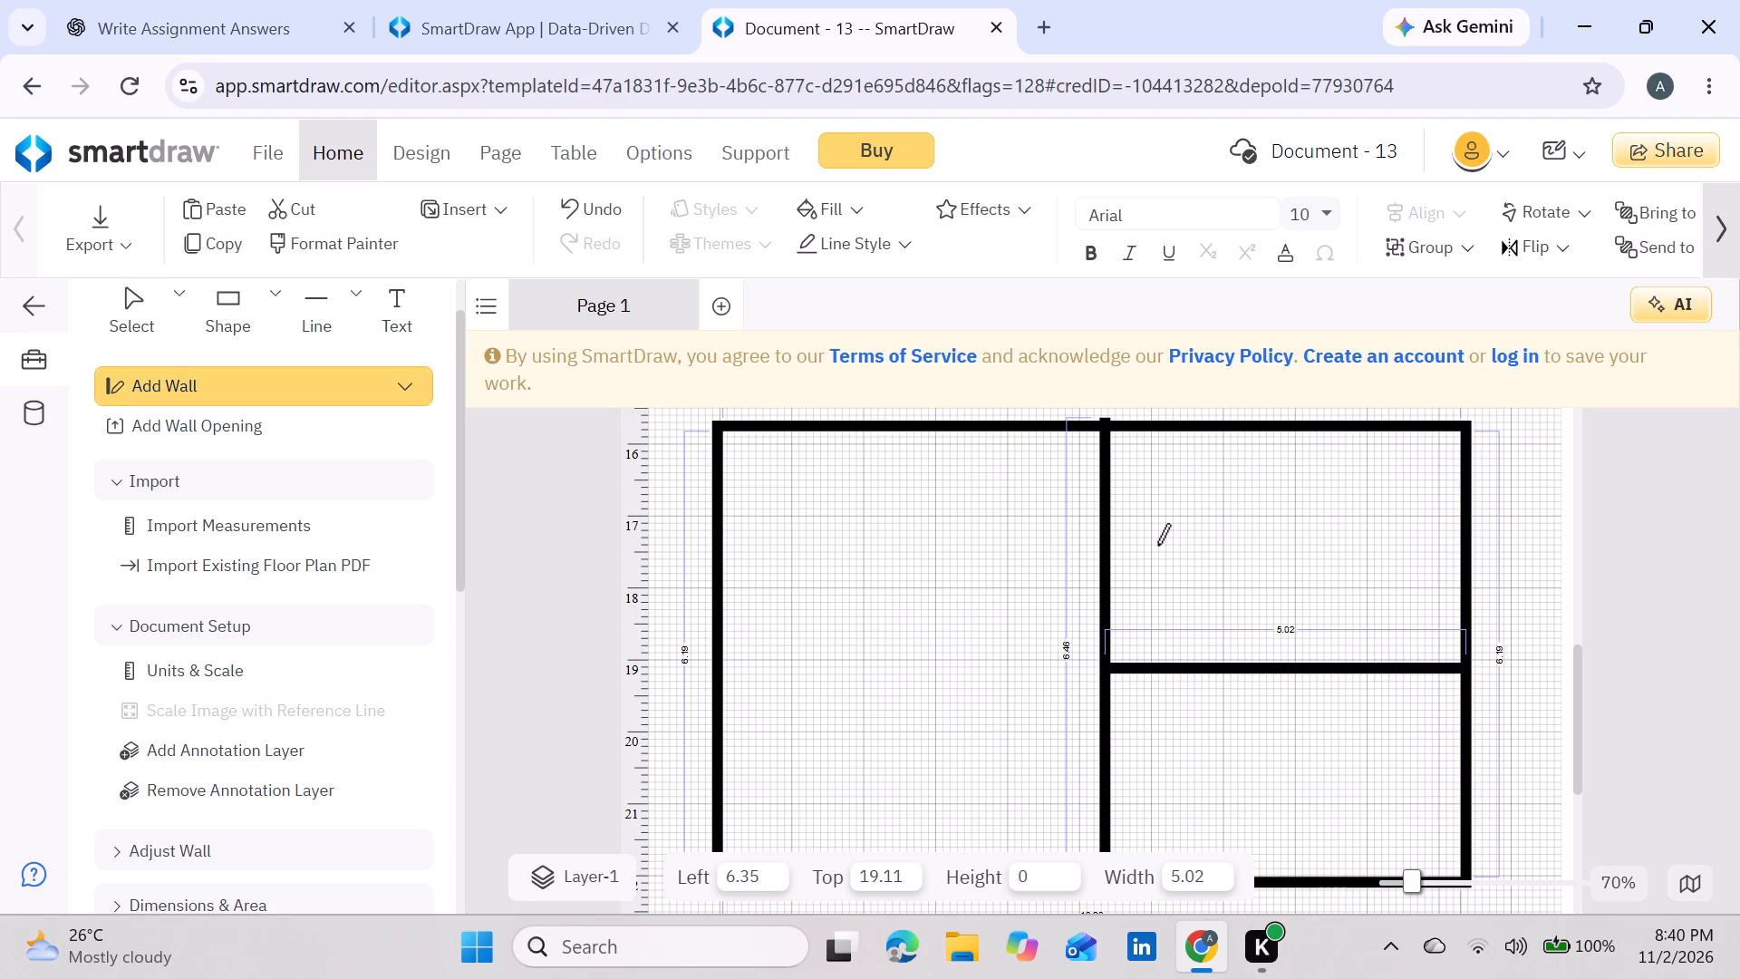
{"action": "left_click_drag", "start_coordinate": [1110, 531], "coordinate": [1445, 537]}
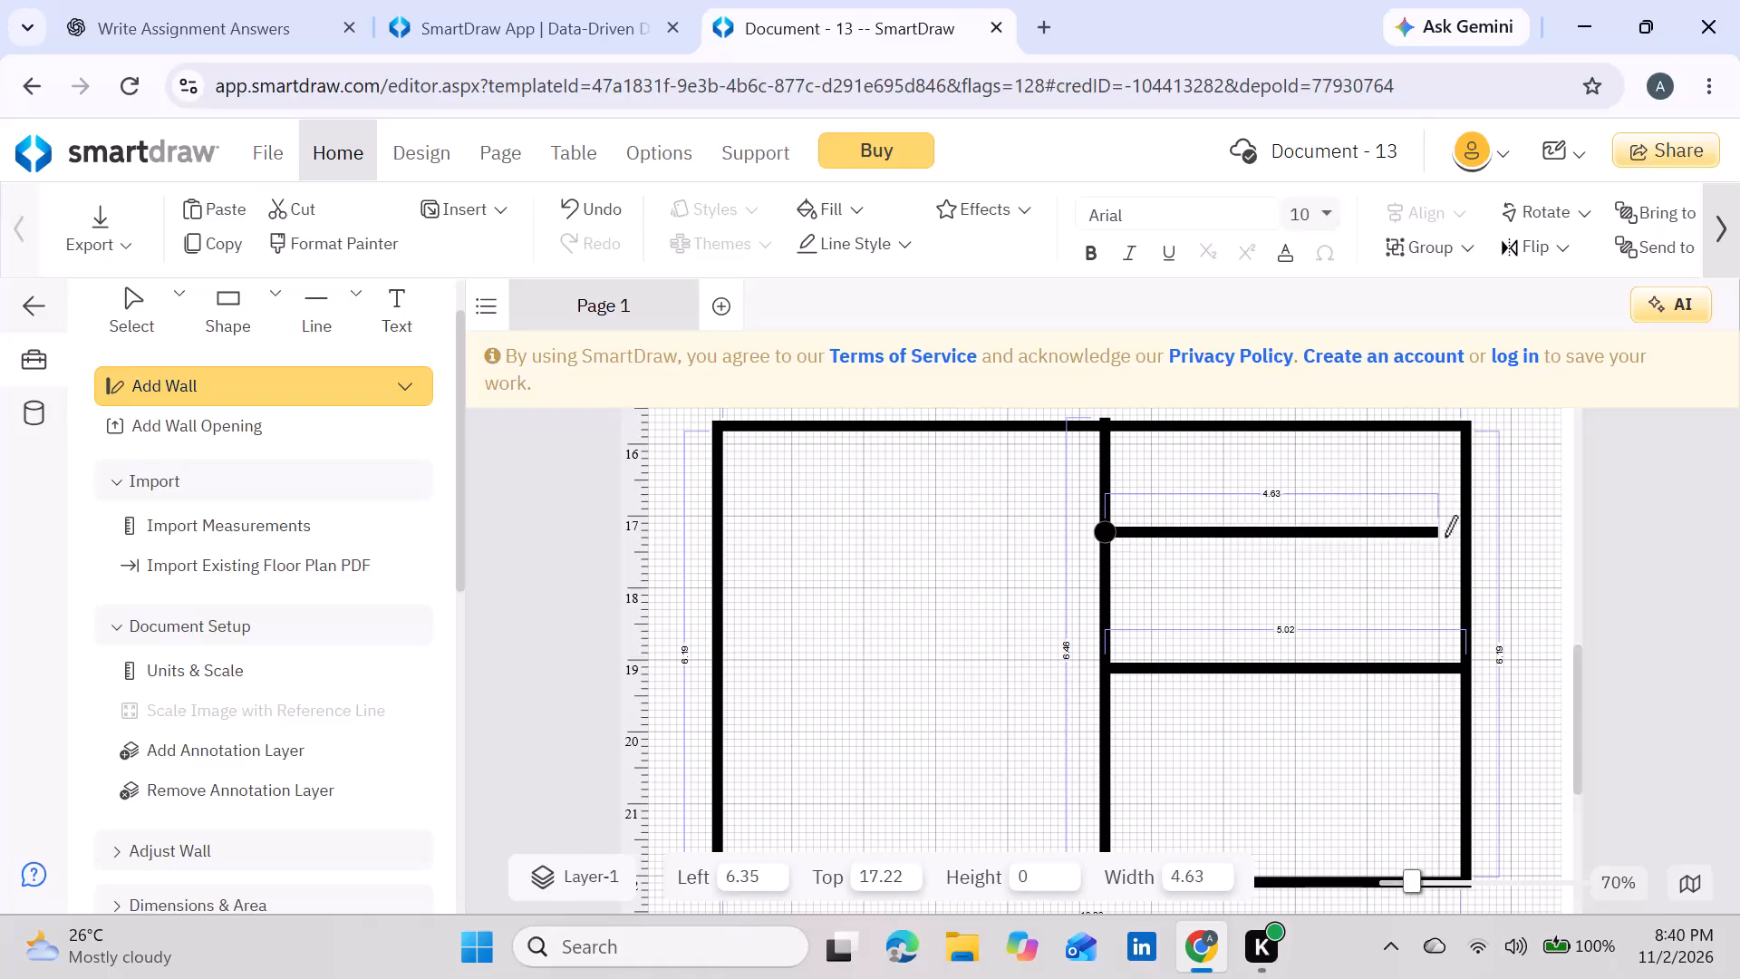
{"action": "left_click_drag", "start_coordinate": [1445, 537], "coordinate": [1448, 523]}
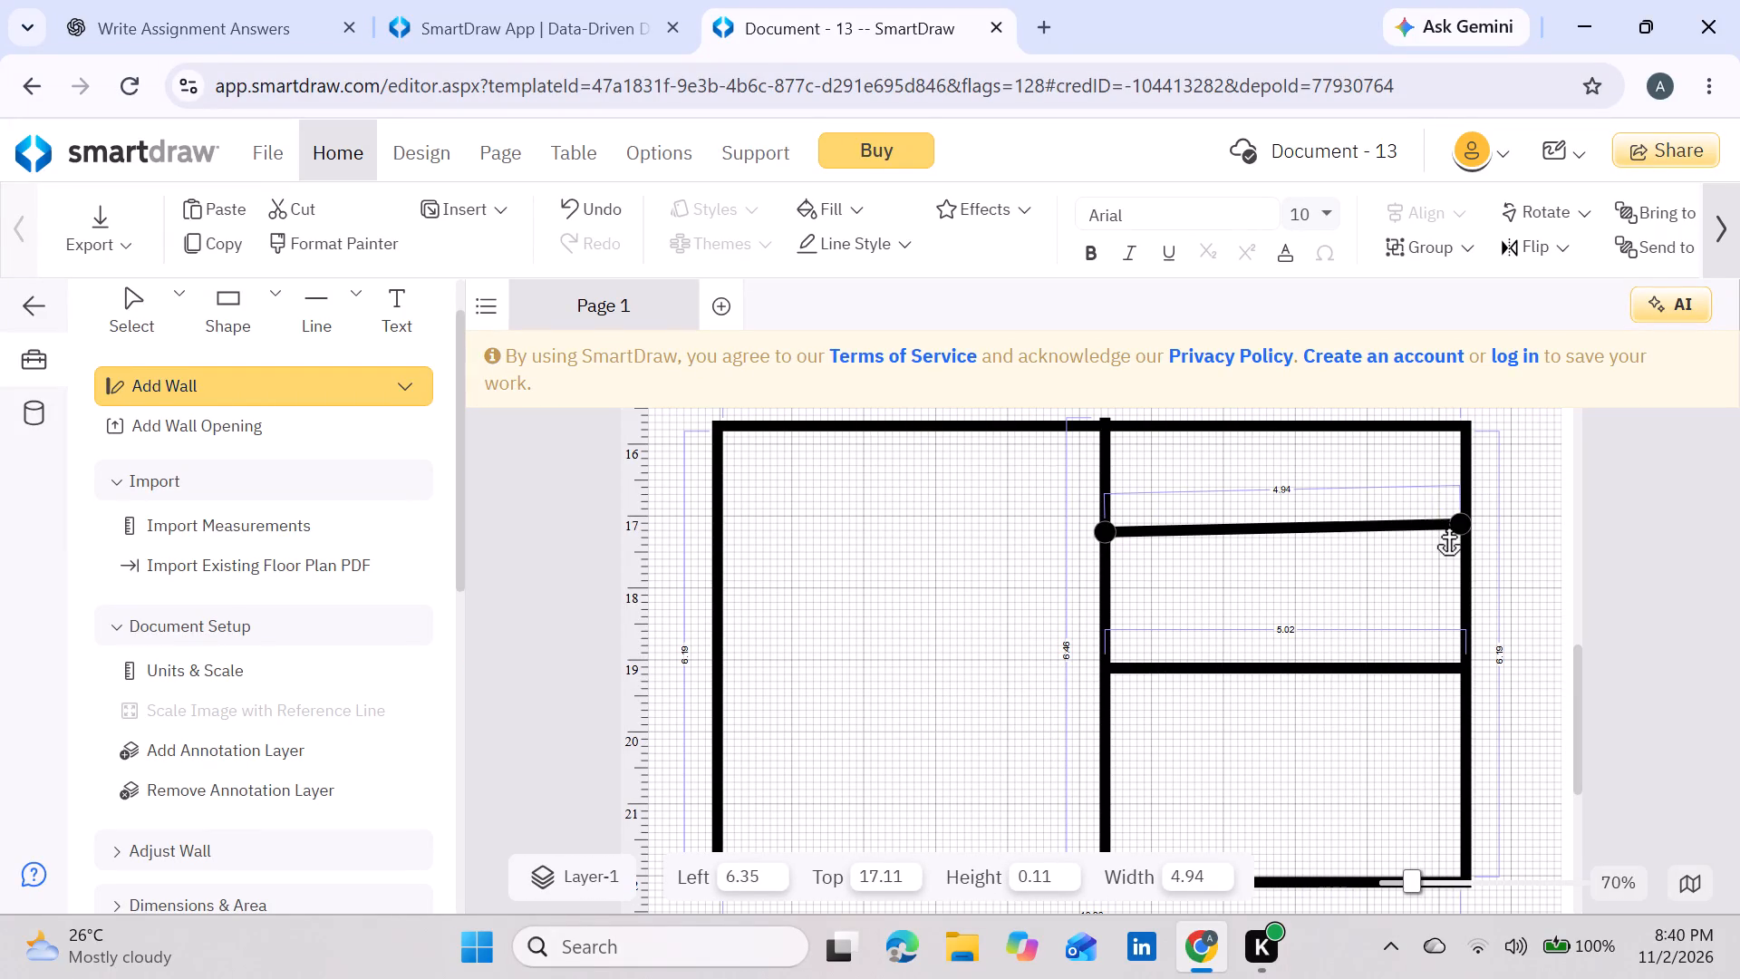
{"action": "left_click_drag", "start_coordinate": [1448, 523], "coordinate": [1452, 526]}
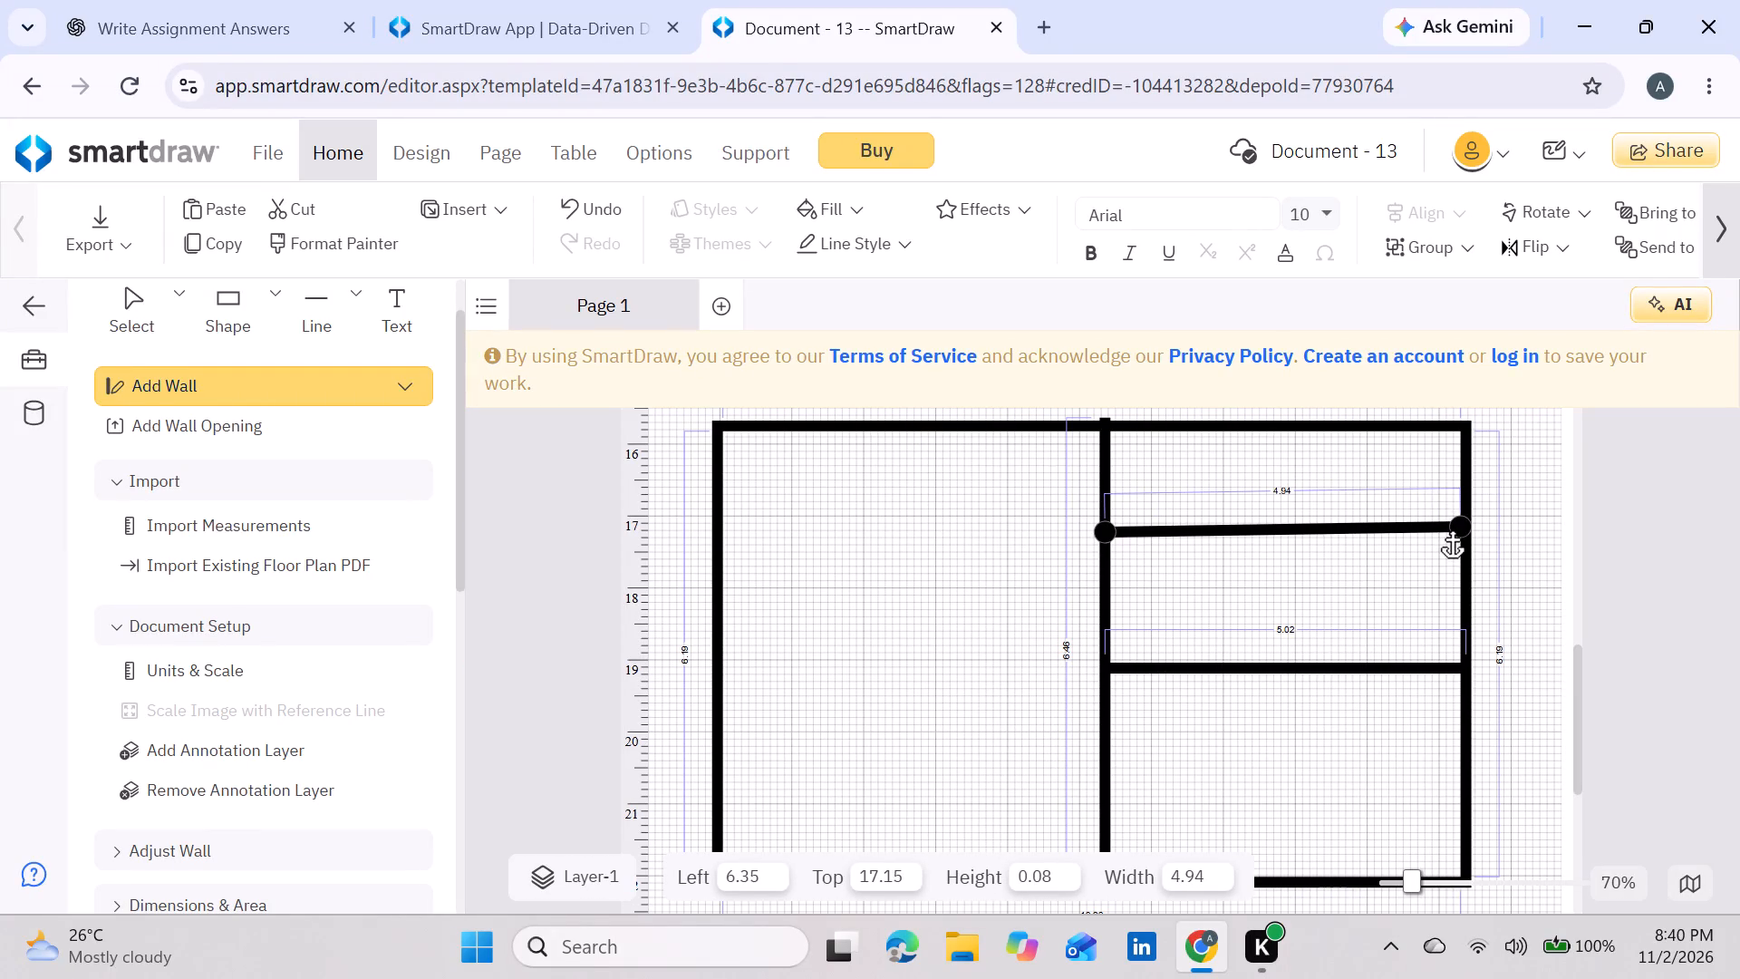
{"action": "left_click_drag", "start_coordinate": [1452, 526], "coordinate": [1455, 532]}
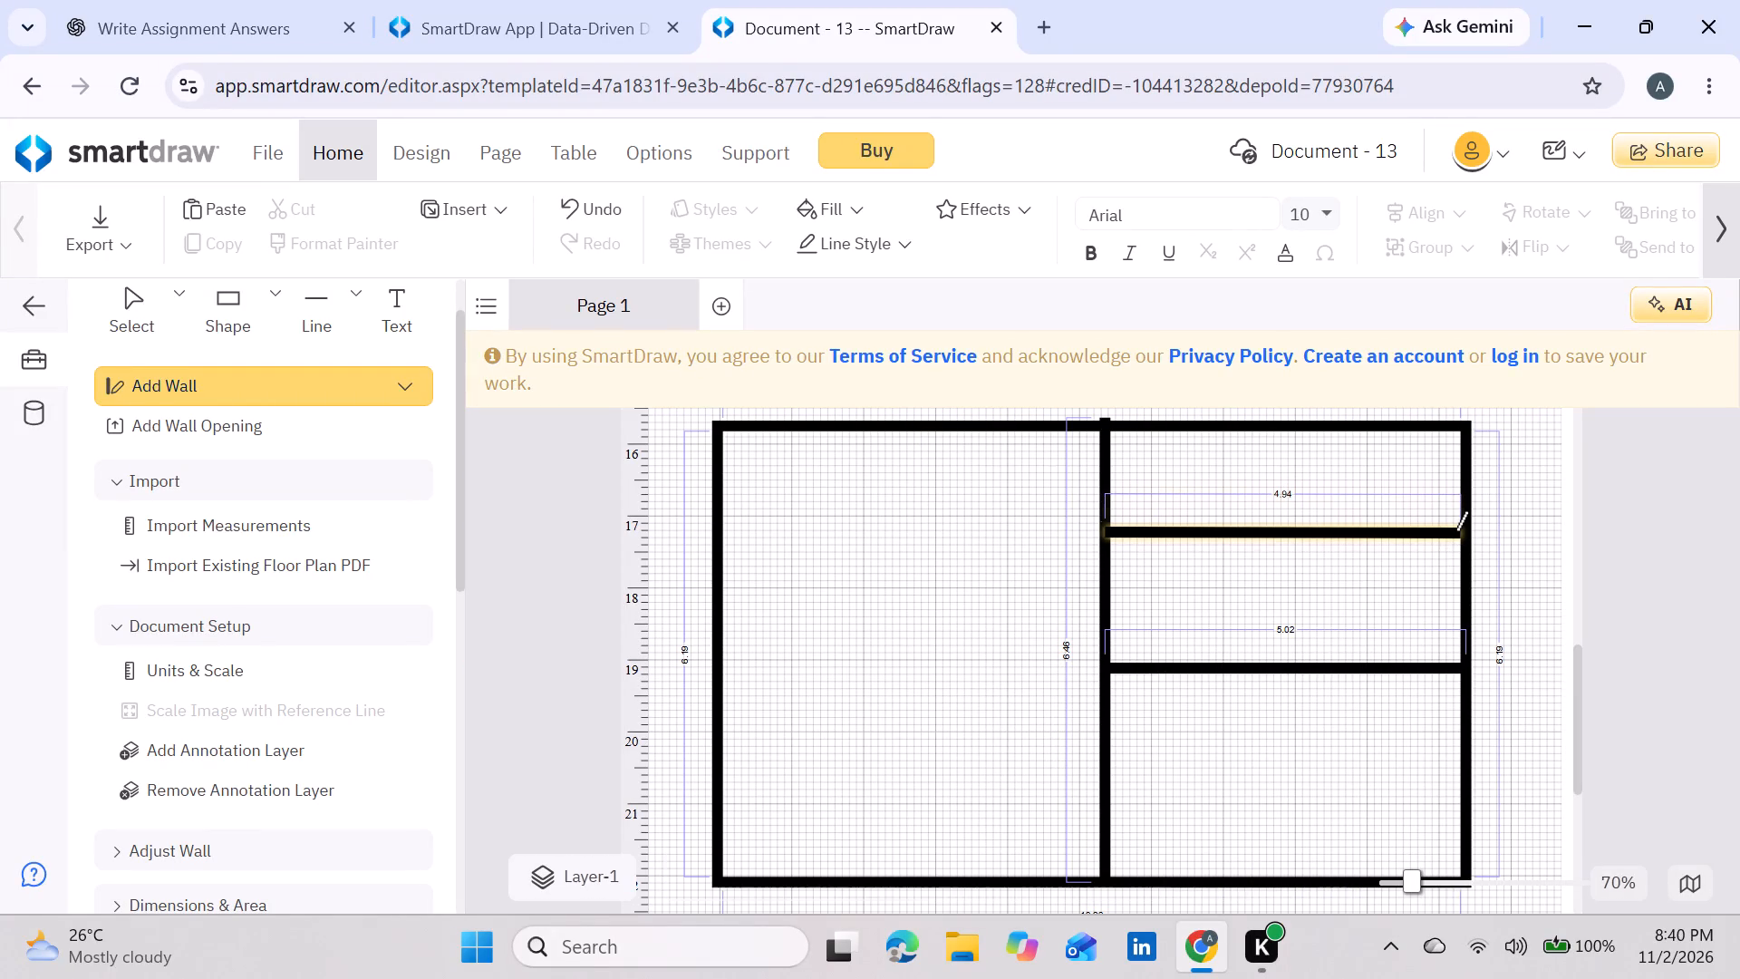
{"action": "left_click", "coordinate": [1534, 523]}
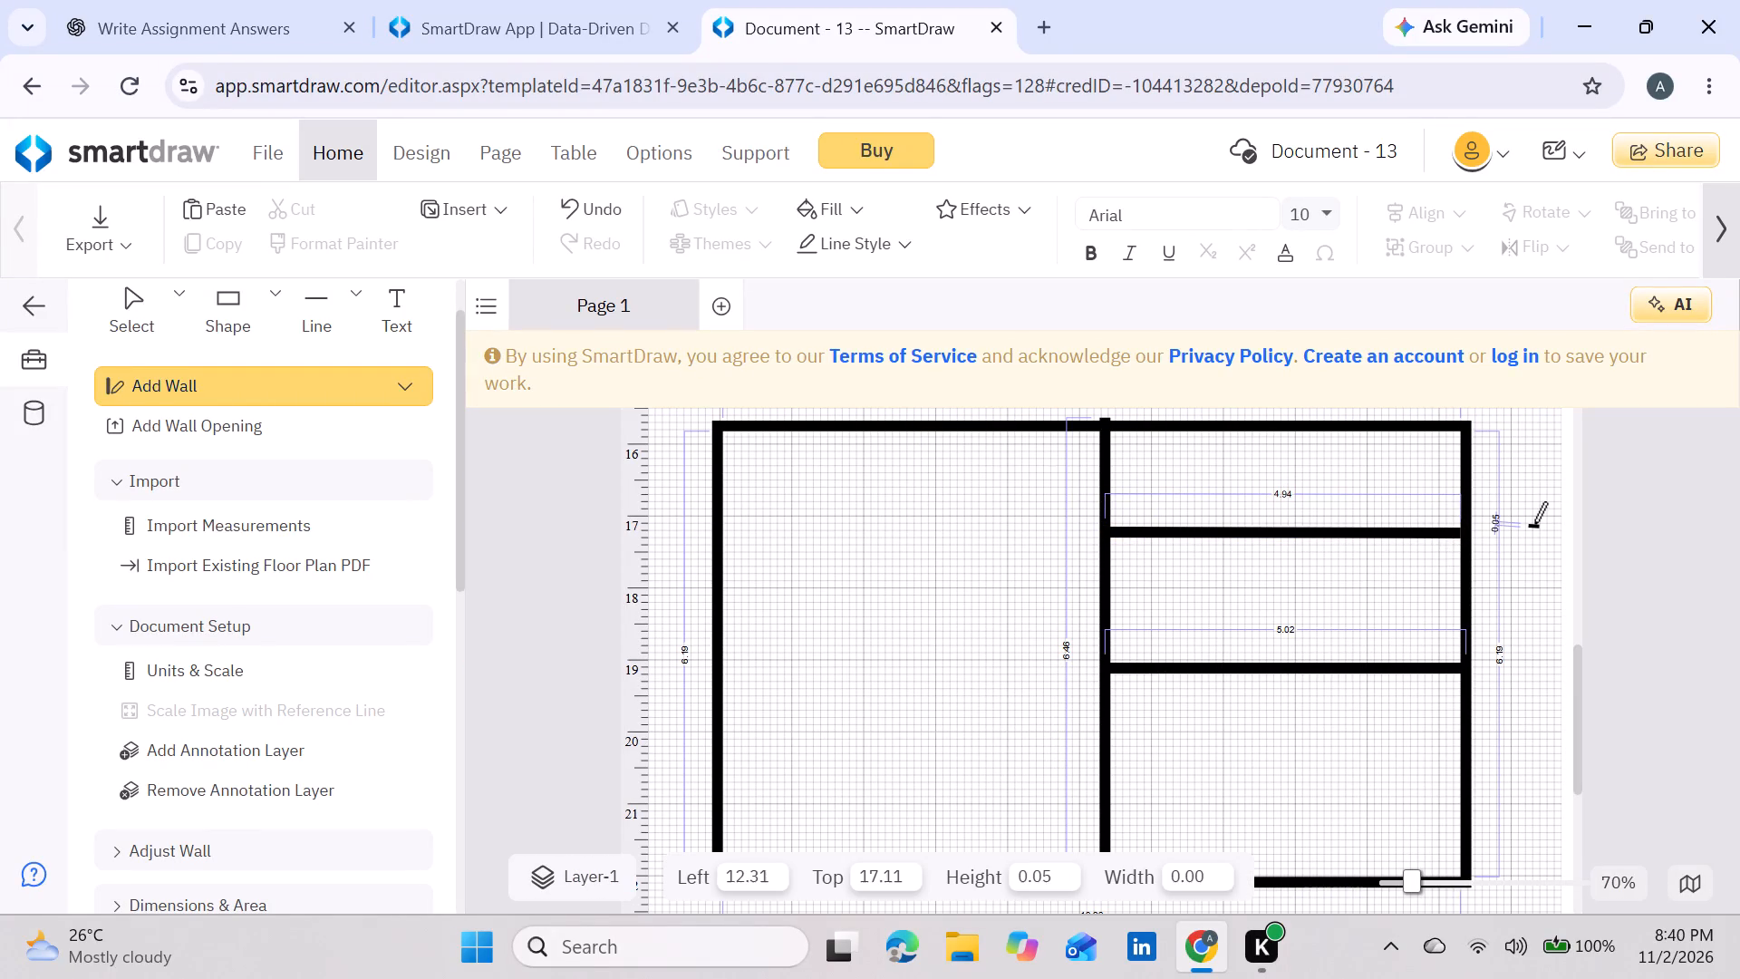
{"action": "key", "text": "Escape"}
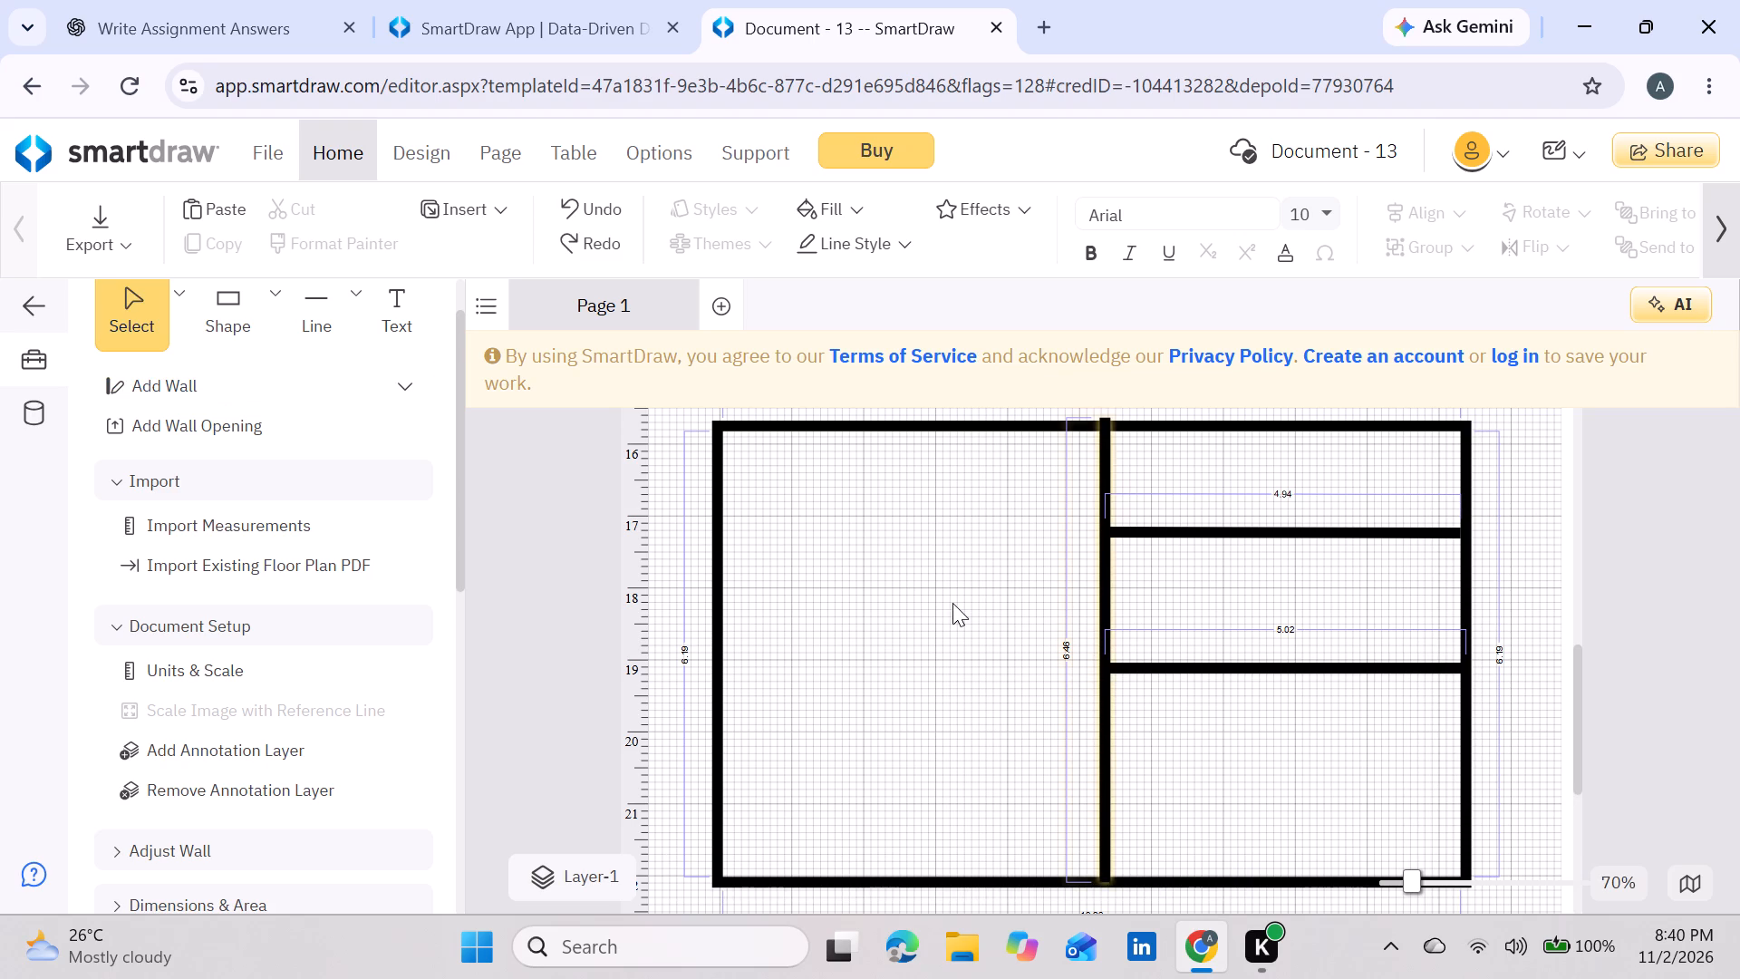
Search the symbol library for toilets.
{"action": "scroll", "coordinate": [952, 603], "scroll_direction": "down", "scroll_amount": 1}
{"action": "scroll", "coordinate": [1182, 519], "scroll_direction": "up", "scroll_amount": 2}
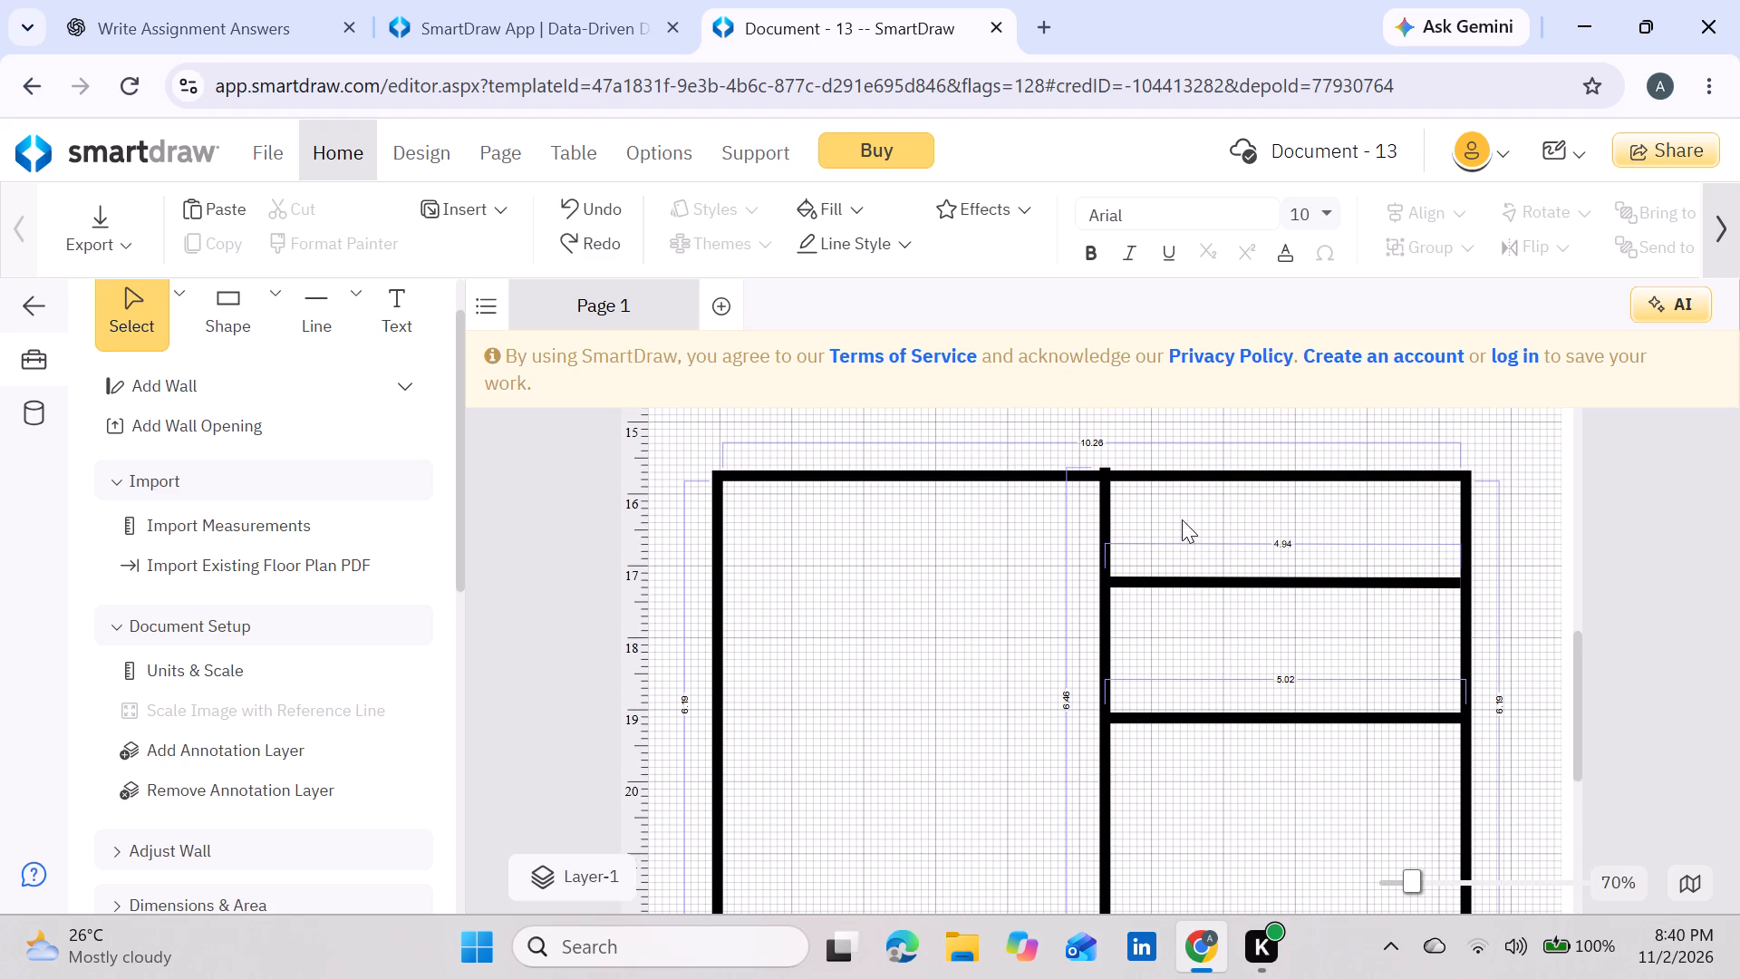
{"action": "left_click", "coordinate": [1137, 581]}
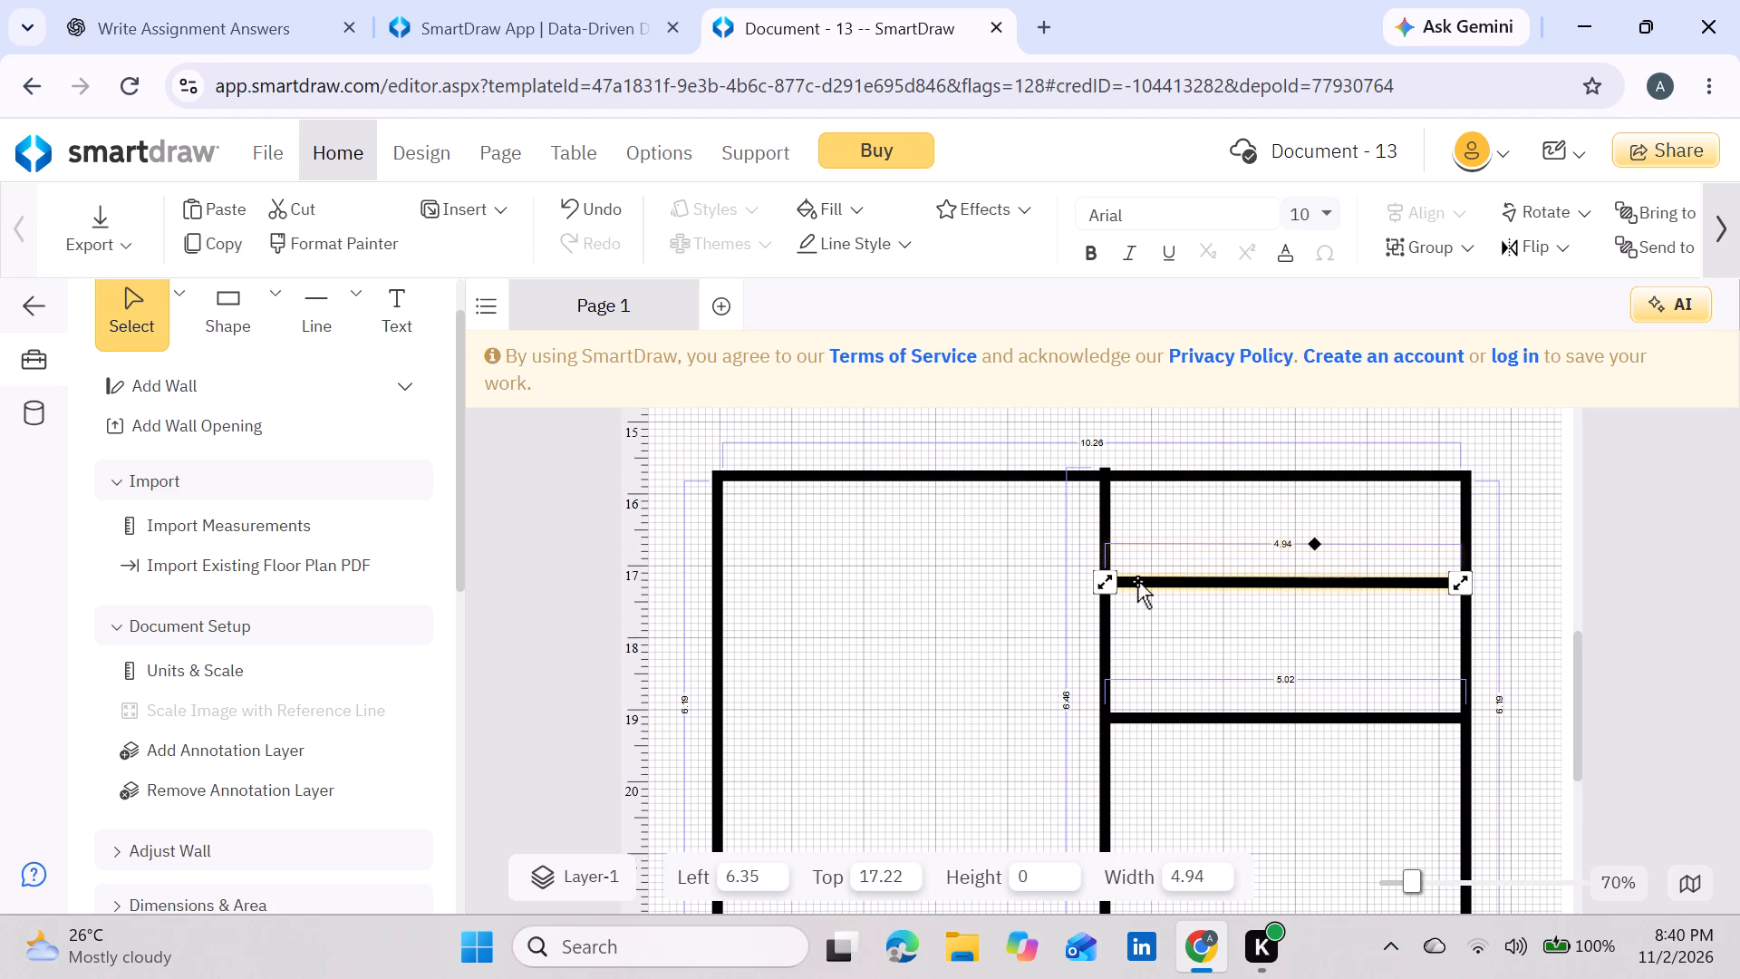
{"action": "scroll", "coordinate": [250, 701], "scroll_direction": "down", "scroll_amount": 2}
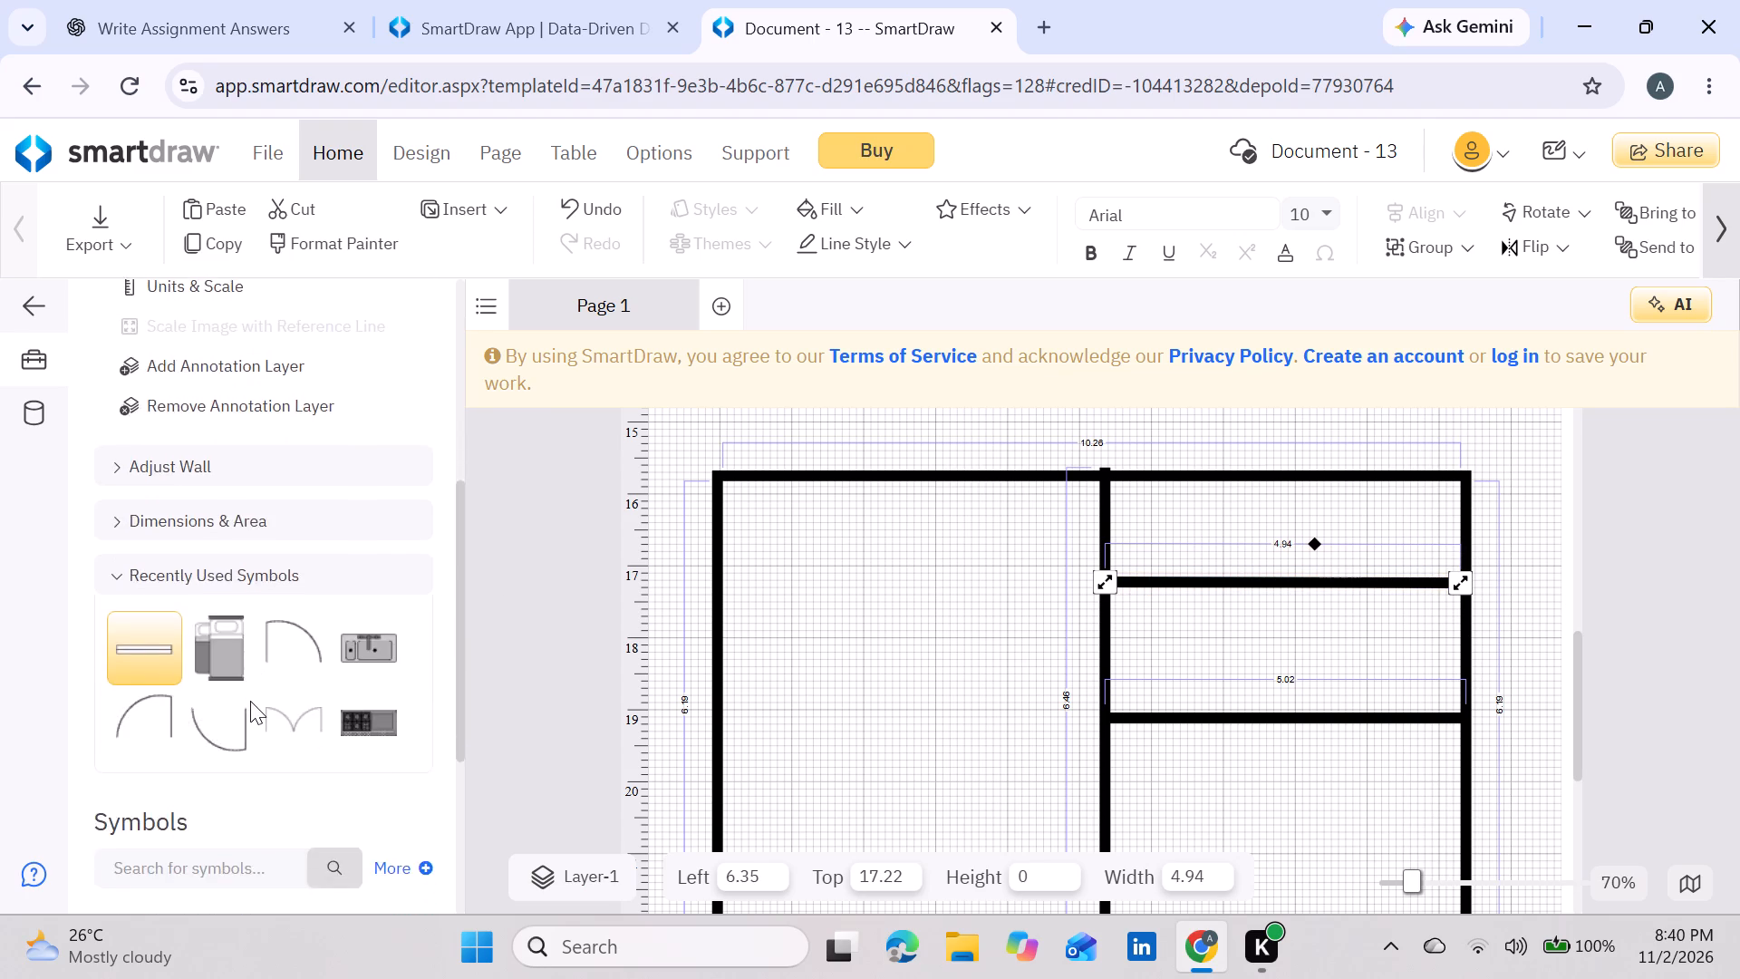
{"action": "scroll", "coordinate": [250, 701], "scroll_direction": "down", "scroll_amount": 1}
{"action": "left_click", "coordinate": [234, 675]}
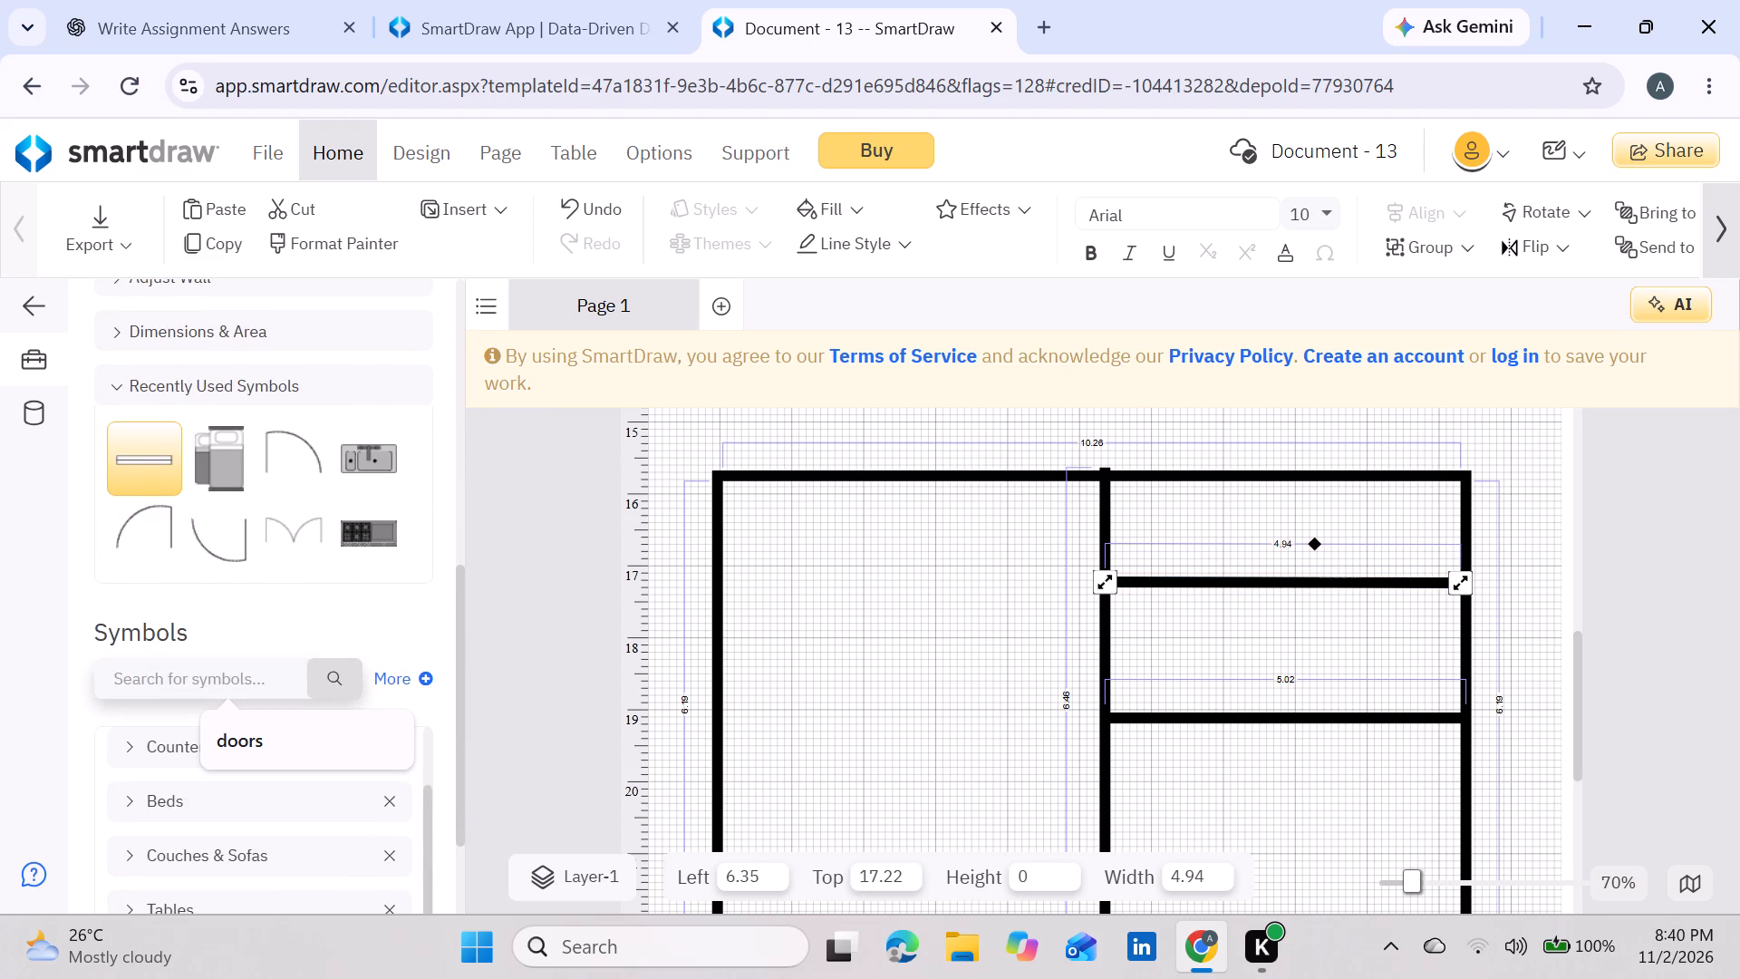
{"action": "type", "text": "toilets"}
{"action": "key", "text": "Return"}
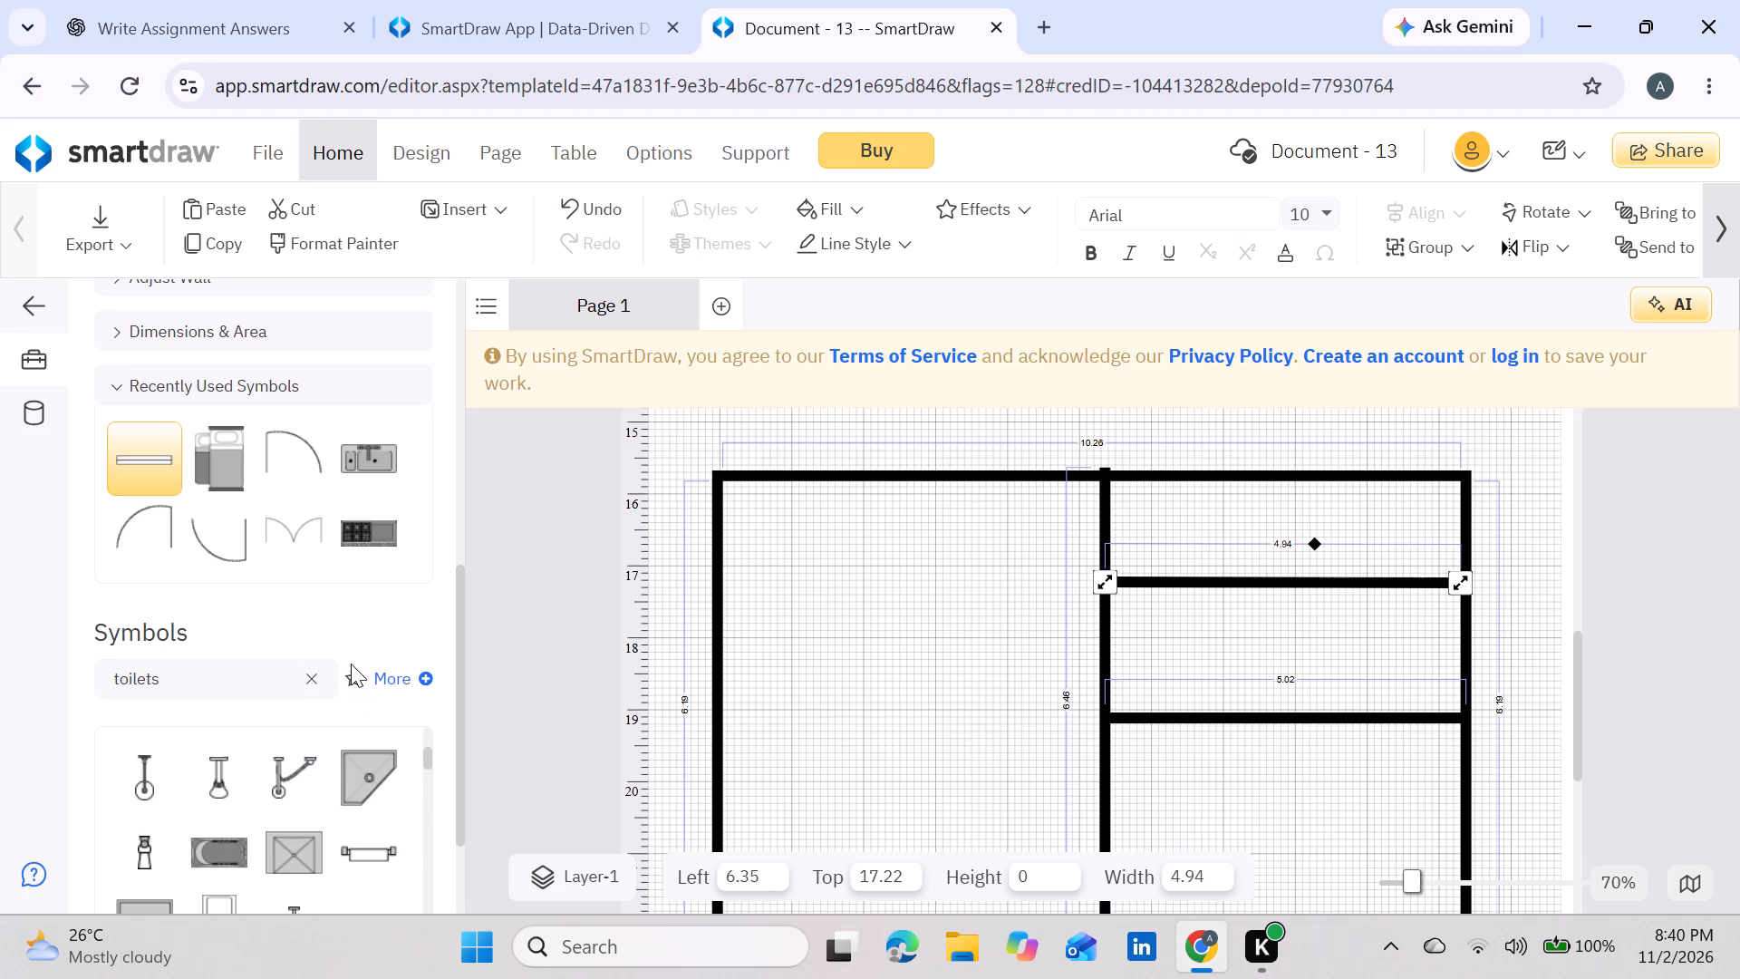
Place the rounded toilet fixture symbol in the top small room, against the top wall at about Left 10.43, Top 15.79.
{"action": "scroll", "coordinate": [310, 838], "scroll_direction": "down", "scroll_amount": 4}
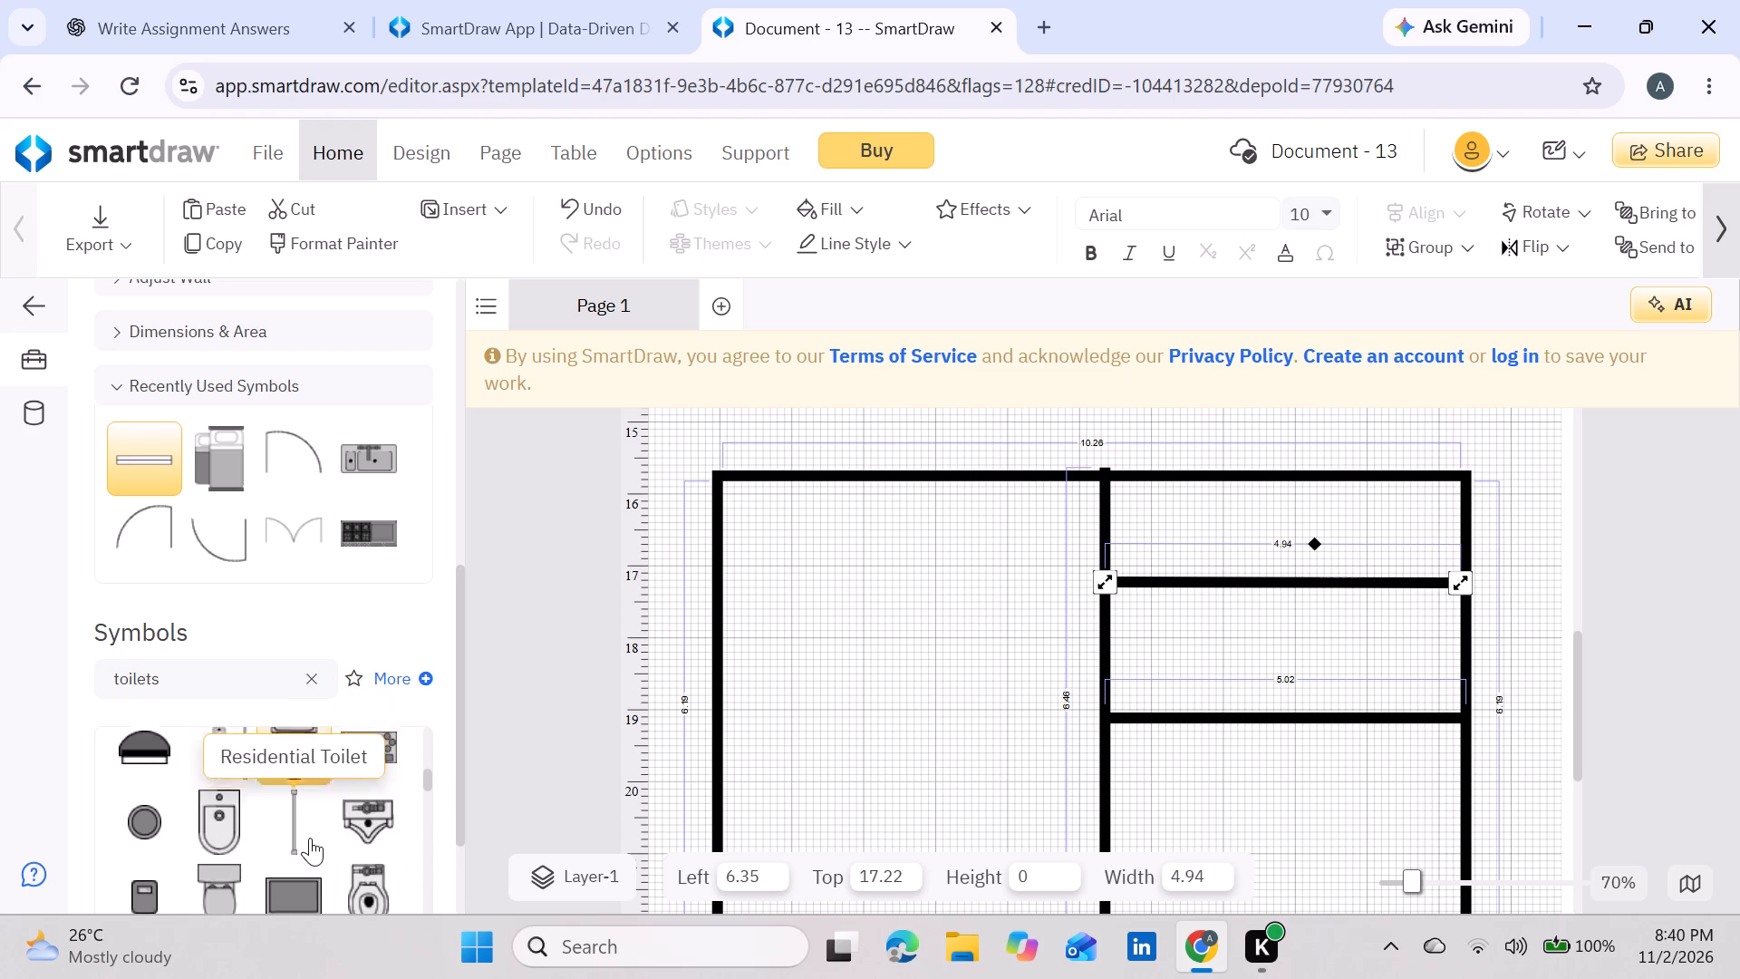
{"action": "scroll", "coordinate": [310, 838], "scroll_direction": "down", "scroll_amount": 1}
{"action": "left_click_drag", "start_coordinate": [221, 790], "coordinate": [1300, 569]}
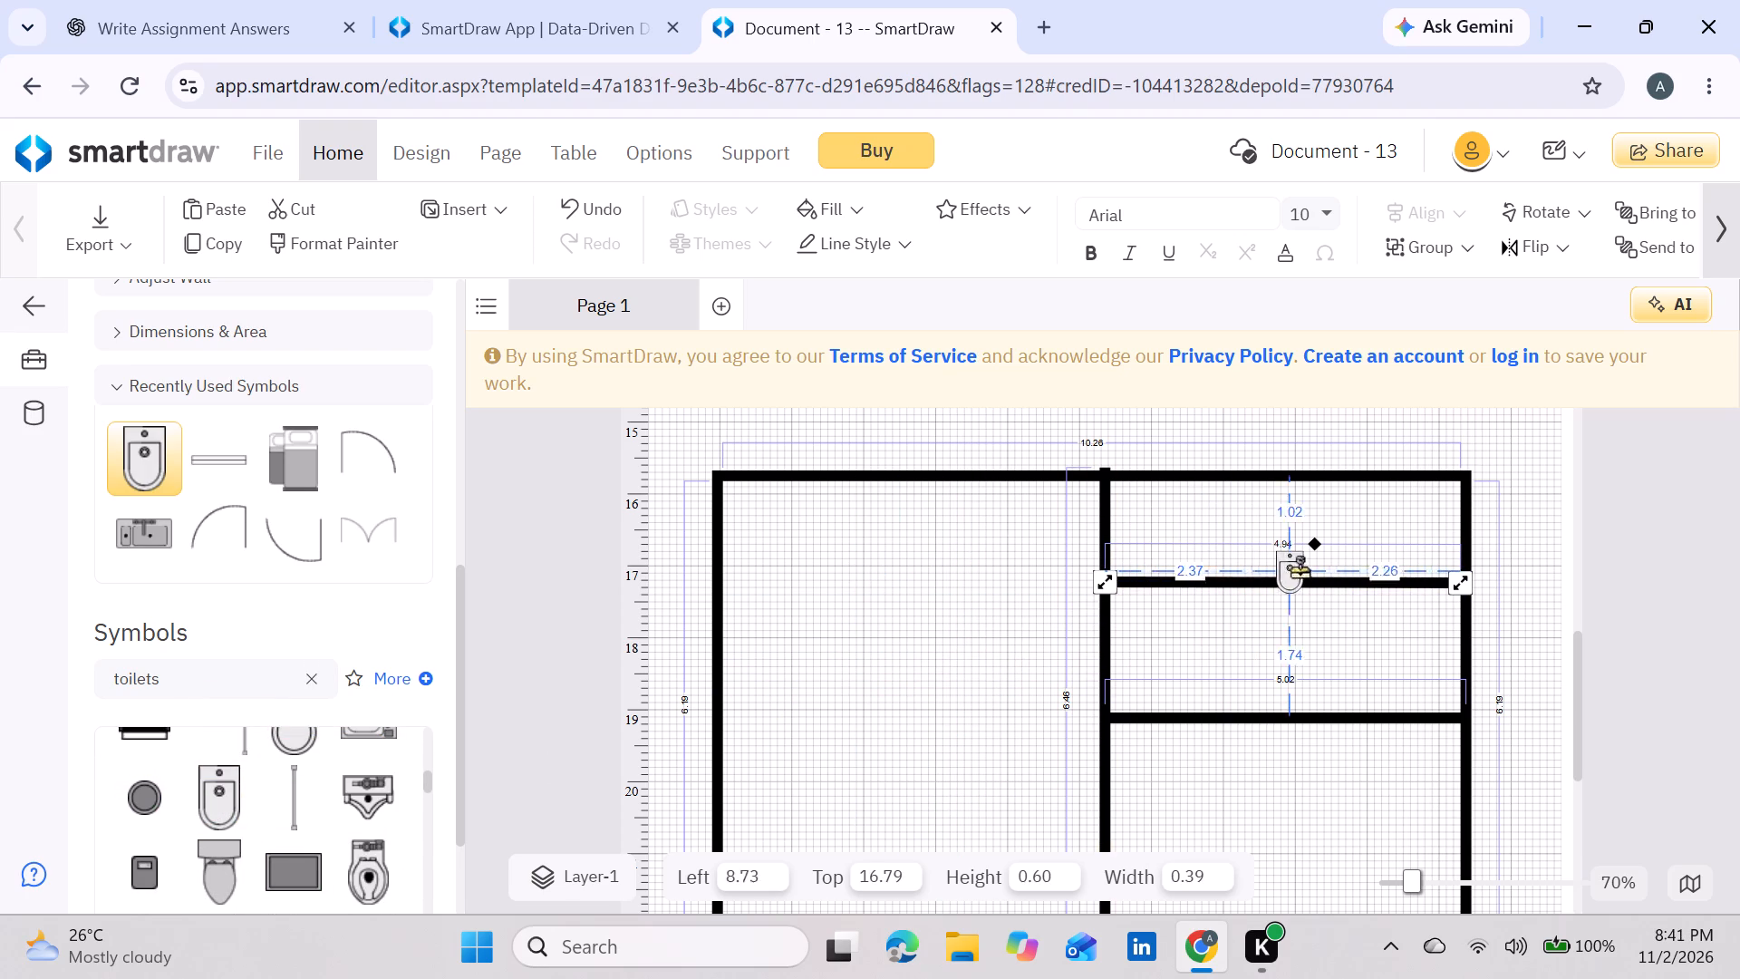
{"action": "left_click_drag", "start_coordinate": [1300, 569], "coordinate": [1422, 509]}
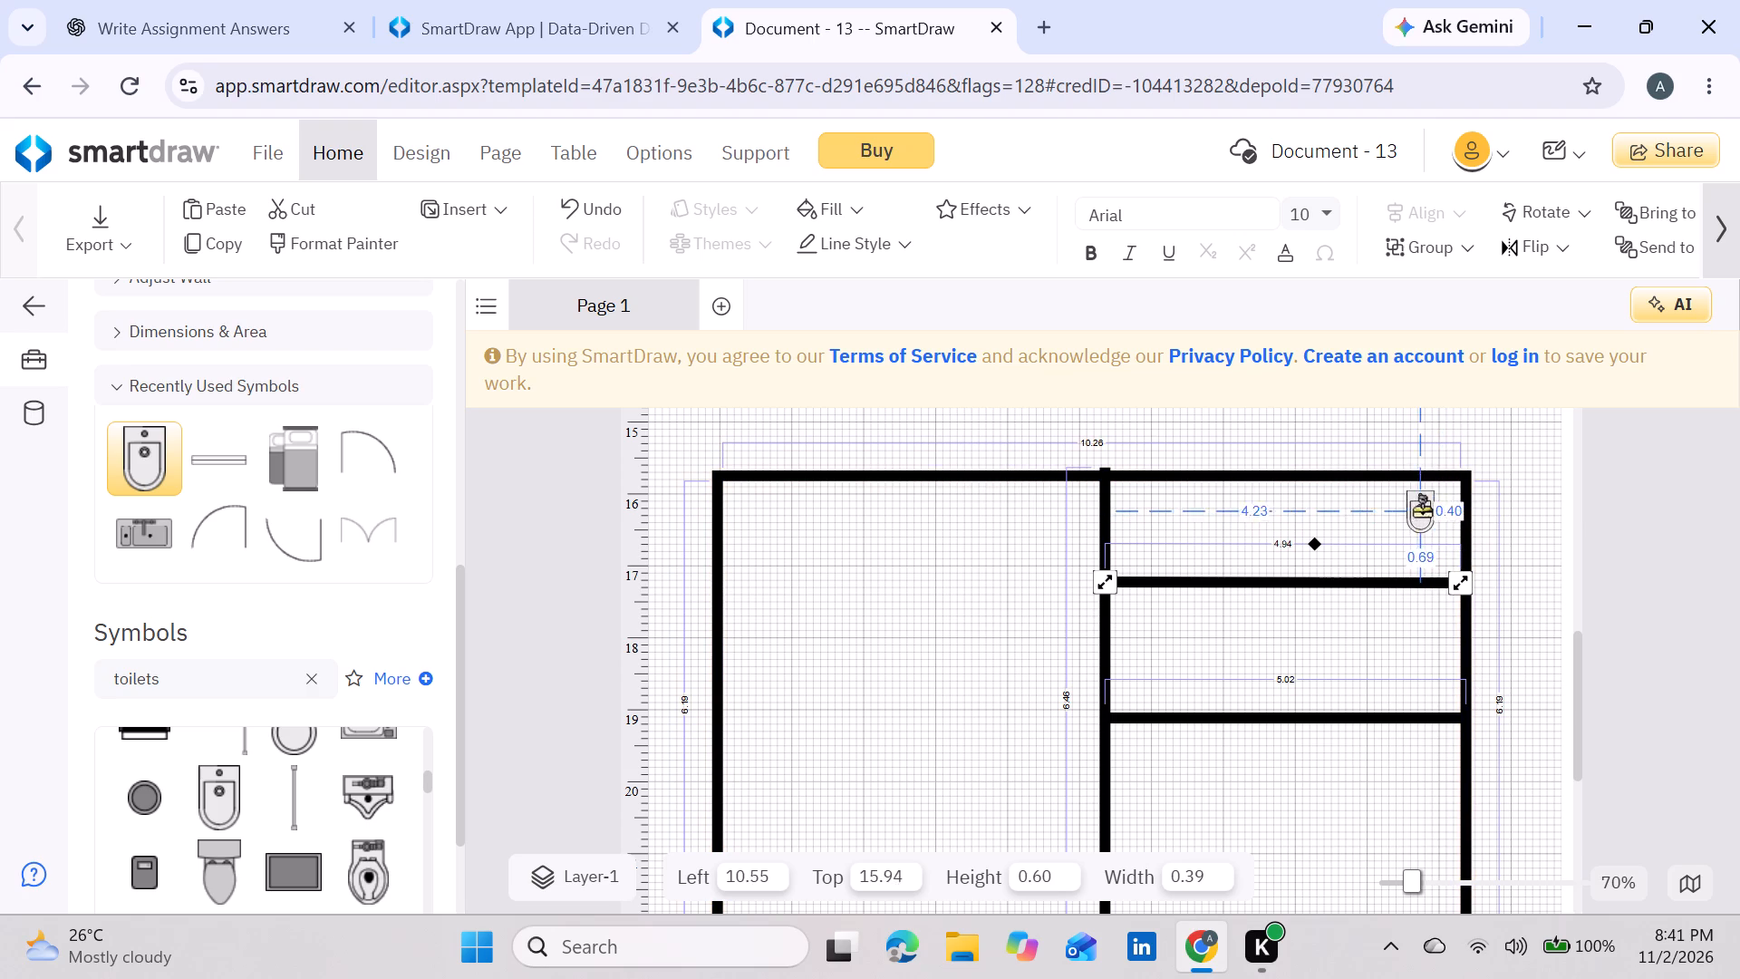
{"action": "left_click_drag", "start_coordinate": [1422, 509], "coordinate": [1415, 500]}
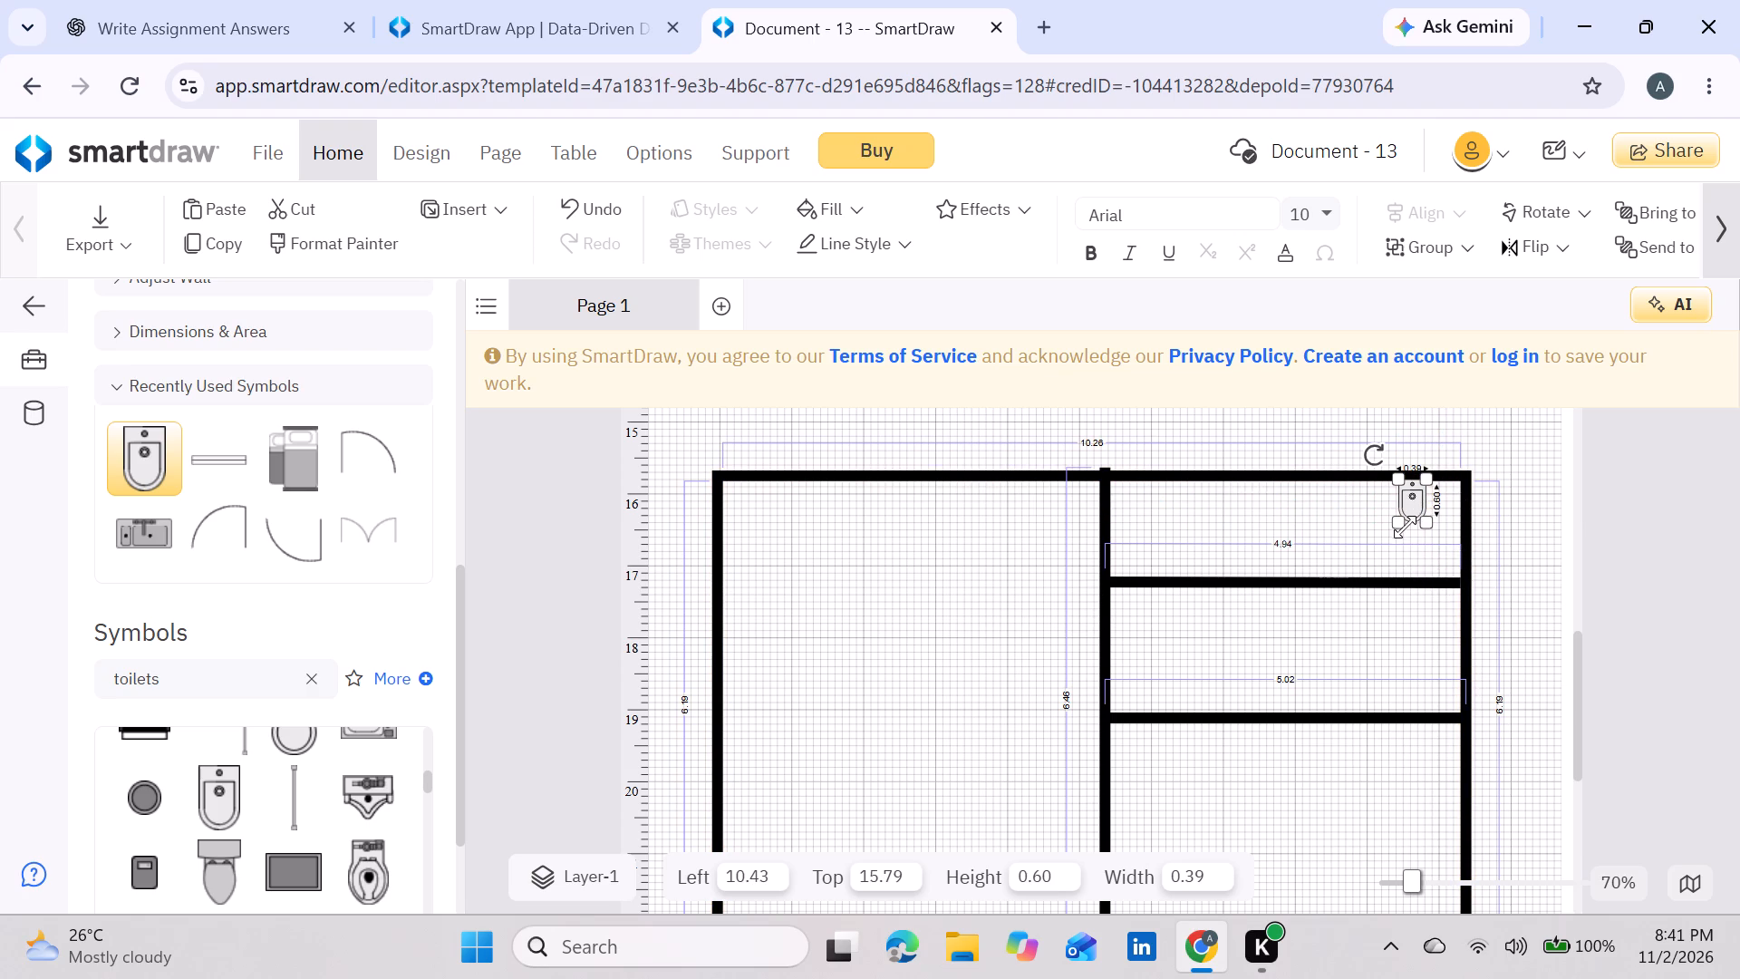
Enlarge the toilet fixture to about 0.85 high by 0.55 wide, keeping it against the top wall.
{"action": "left_click_drag", "start_coordinate": [1399, 523], "coordinate": [1390, 549]}
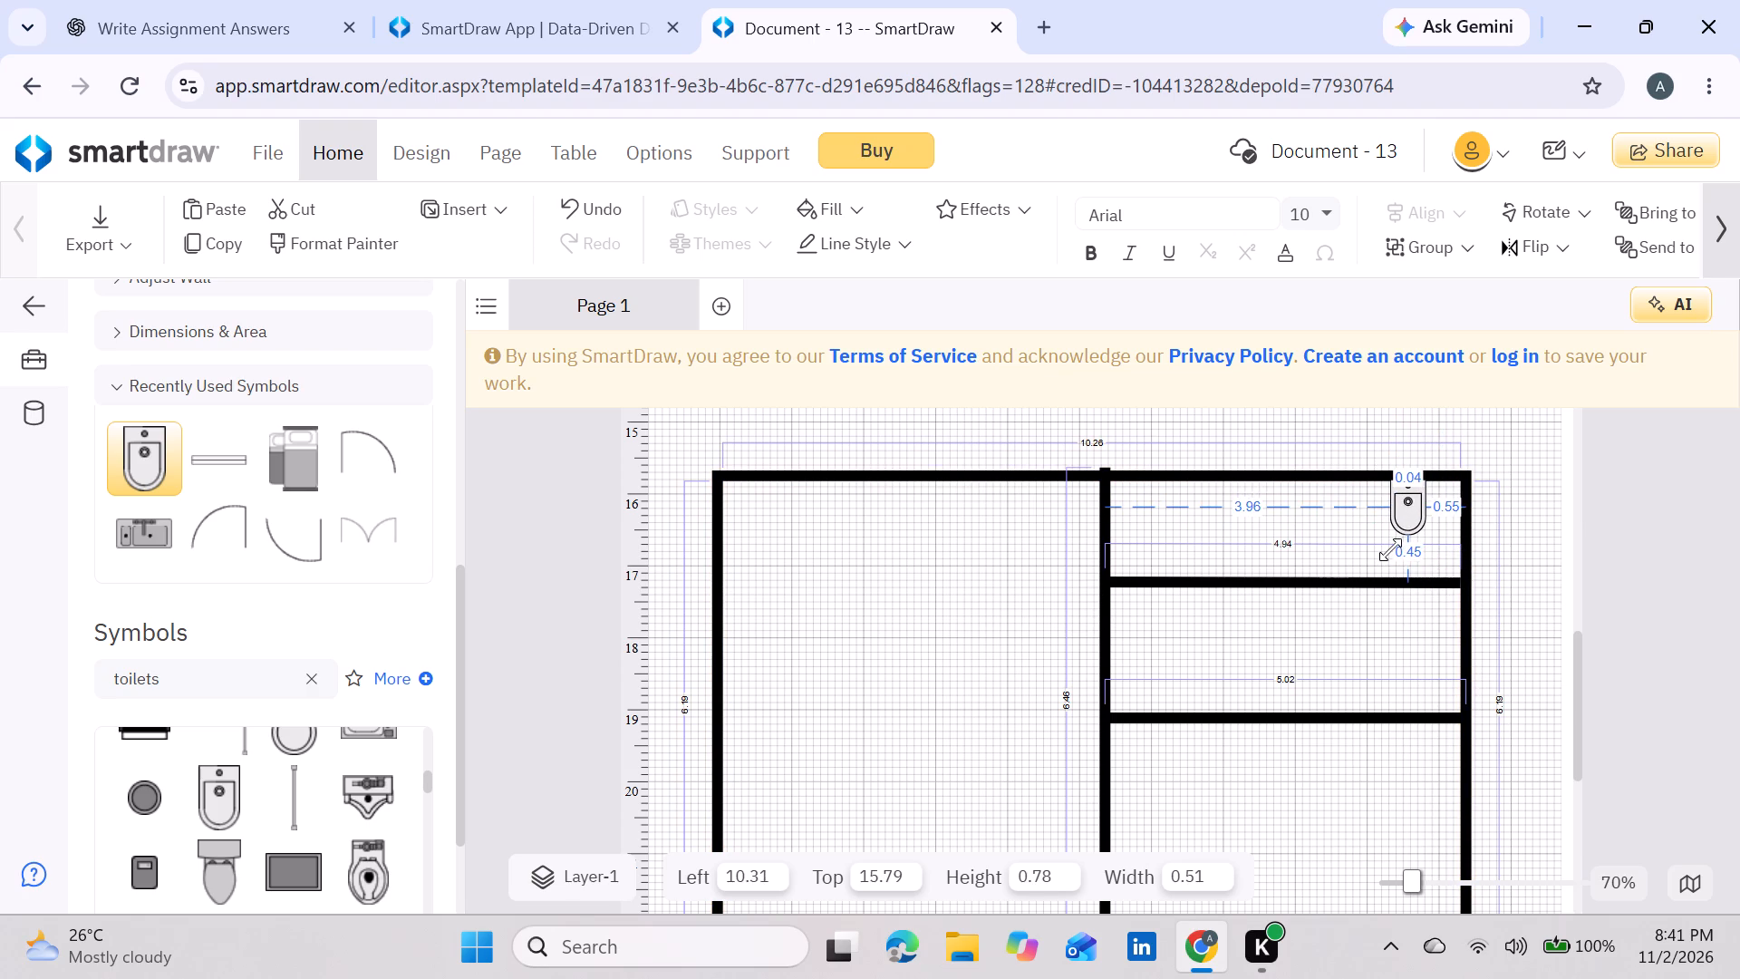
{"action": "left_click_drag", "start_coordinate": [1390, 549], "coordinate": [1387, 555]}
{"action": "left_click", "coordinate": [1414, 502]}
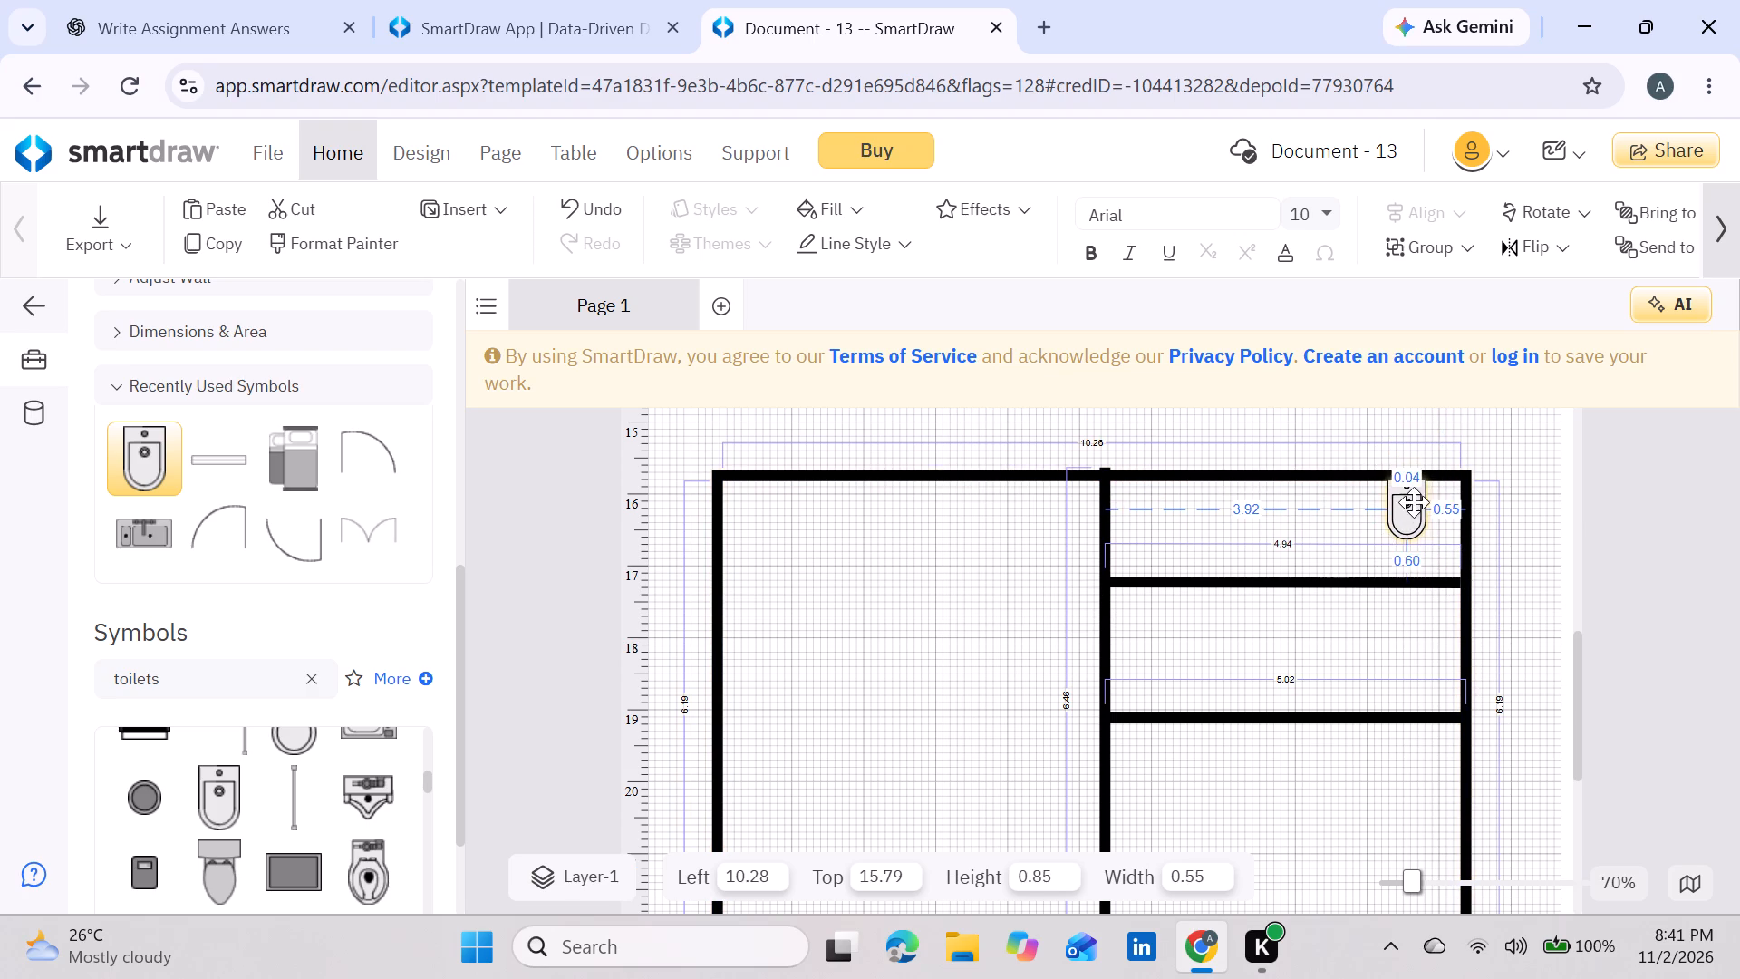
{"action": "left_click", "coordinate": [1318, 525]}
Browse the toilet search results for further bathroom fixtures.
{"action": "scroll", "coordinate": [254, 811], "scroll_direction": "up", "scroll_amount": 1}
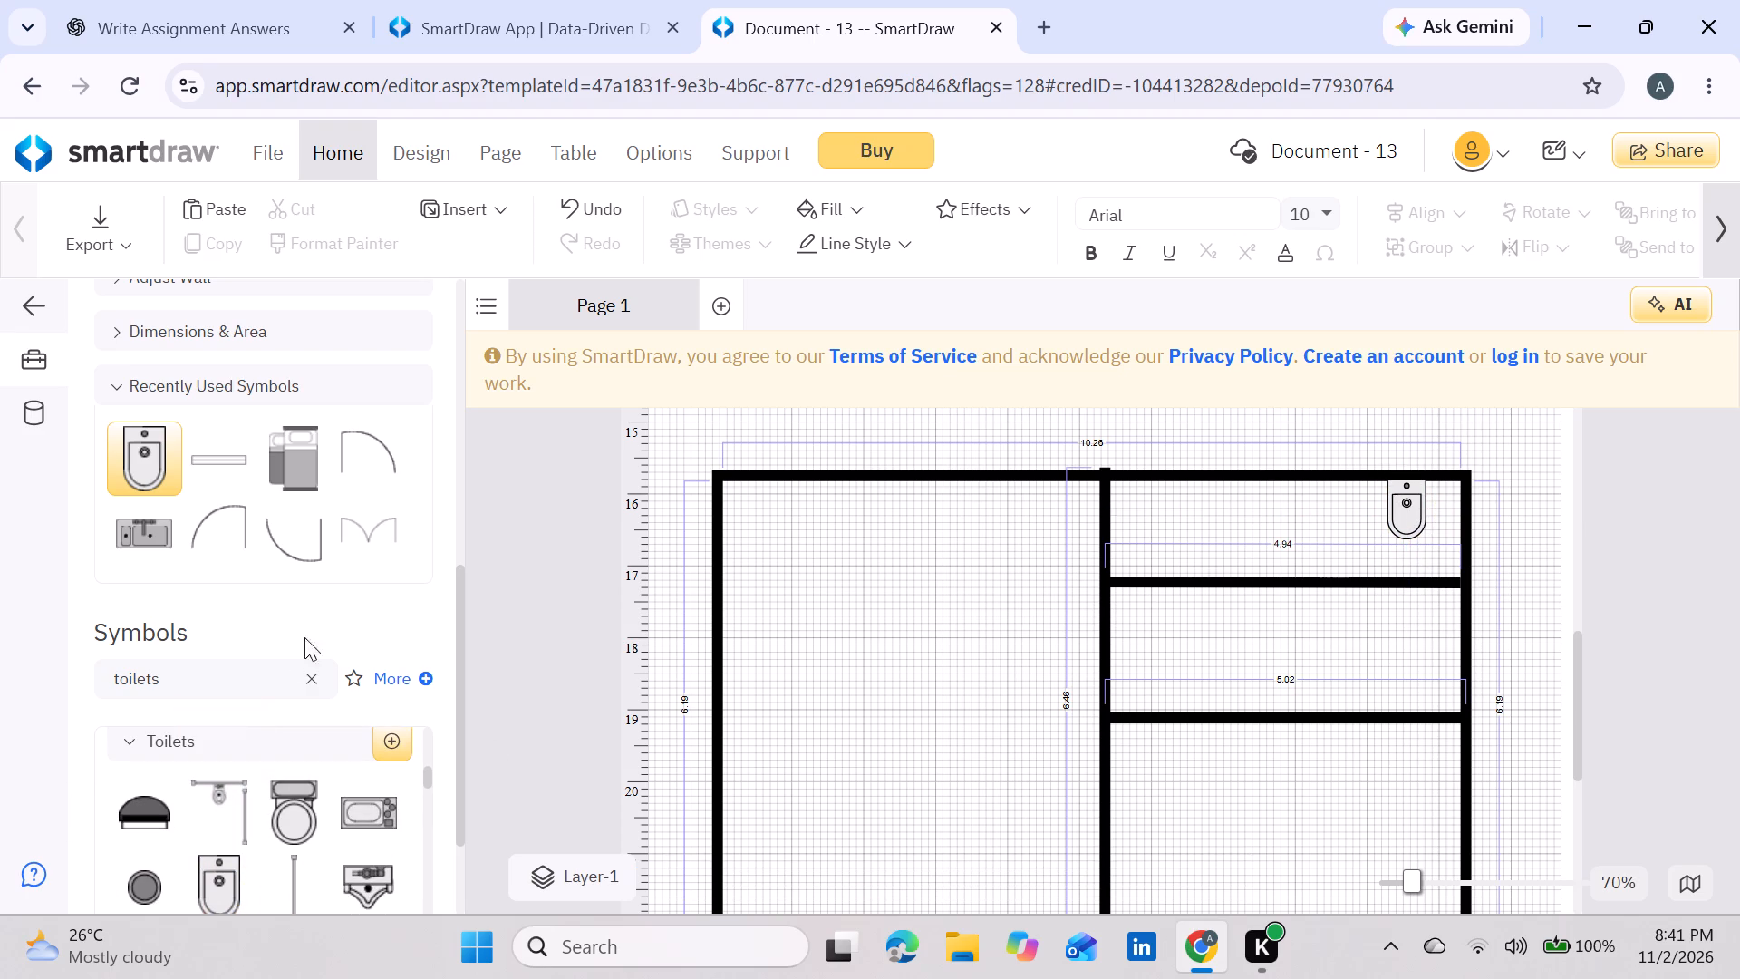
{"action": "scroll", "coordinate": [259, 788], "scroll_direction": "down", "scroll_amount": 3}
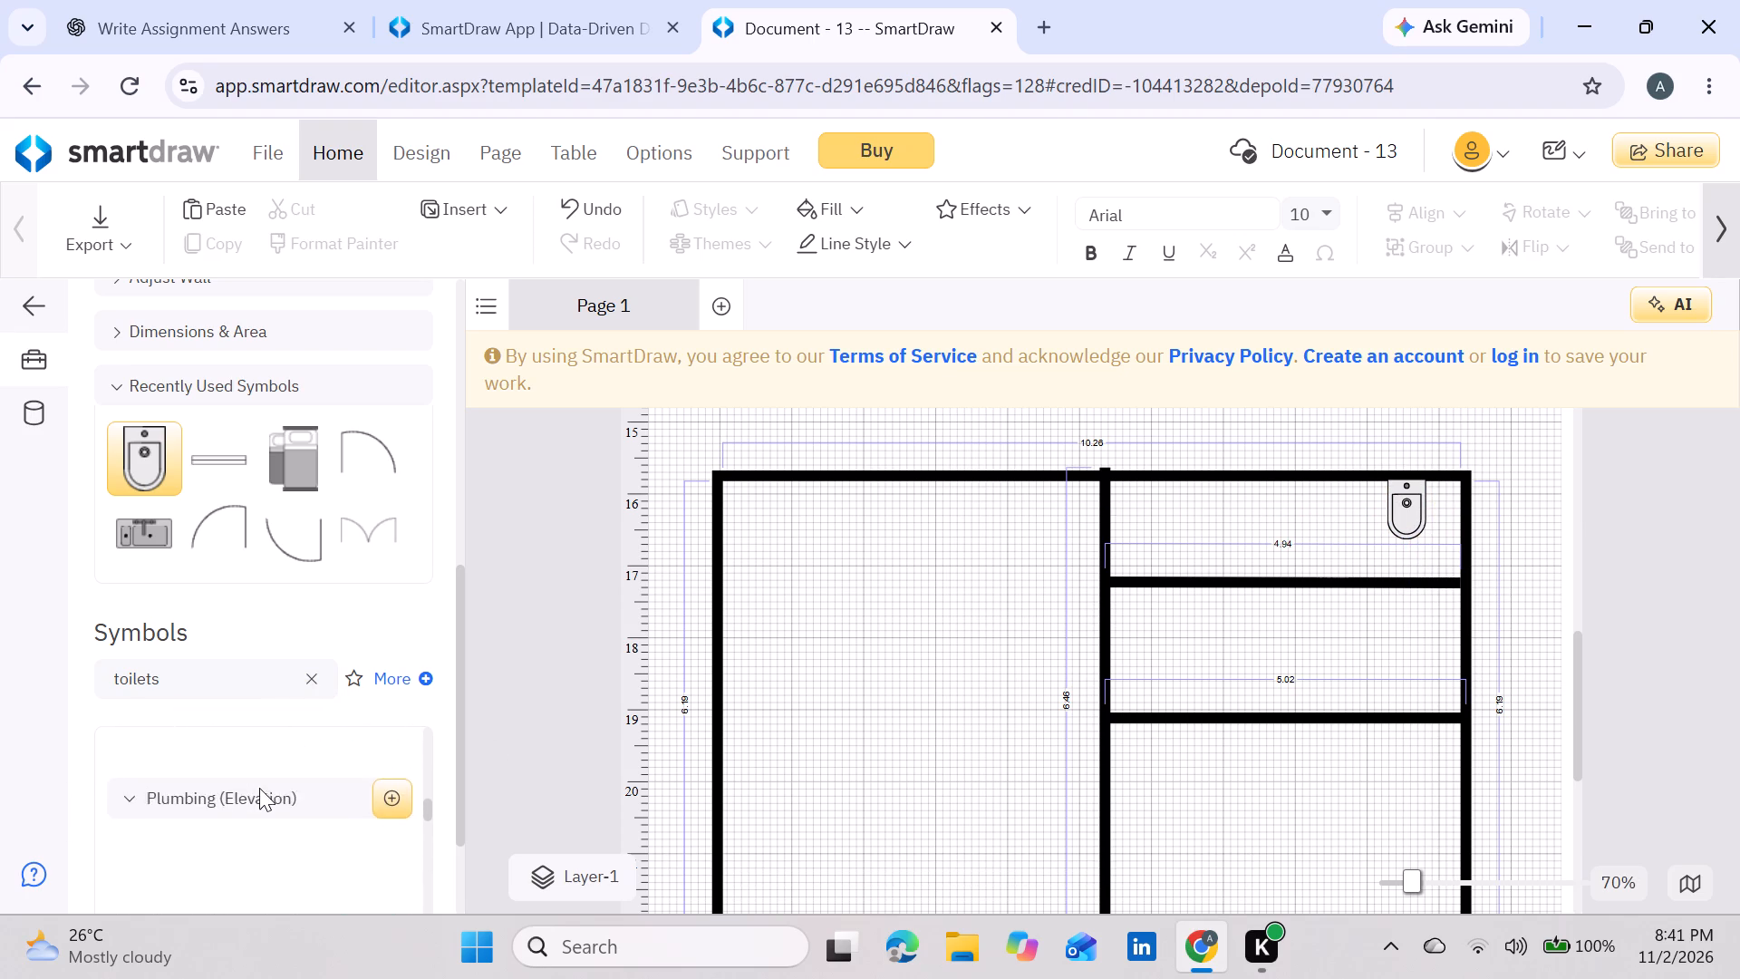
{"action": "scroll", "coordinate": [259, 788], "scroll_direction": "down", "scroll_amount": 3}
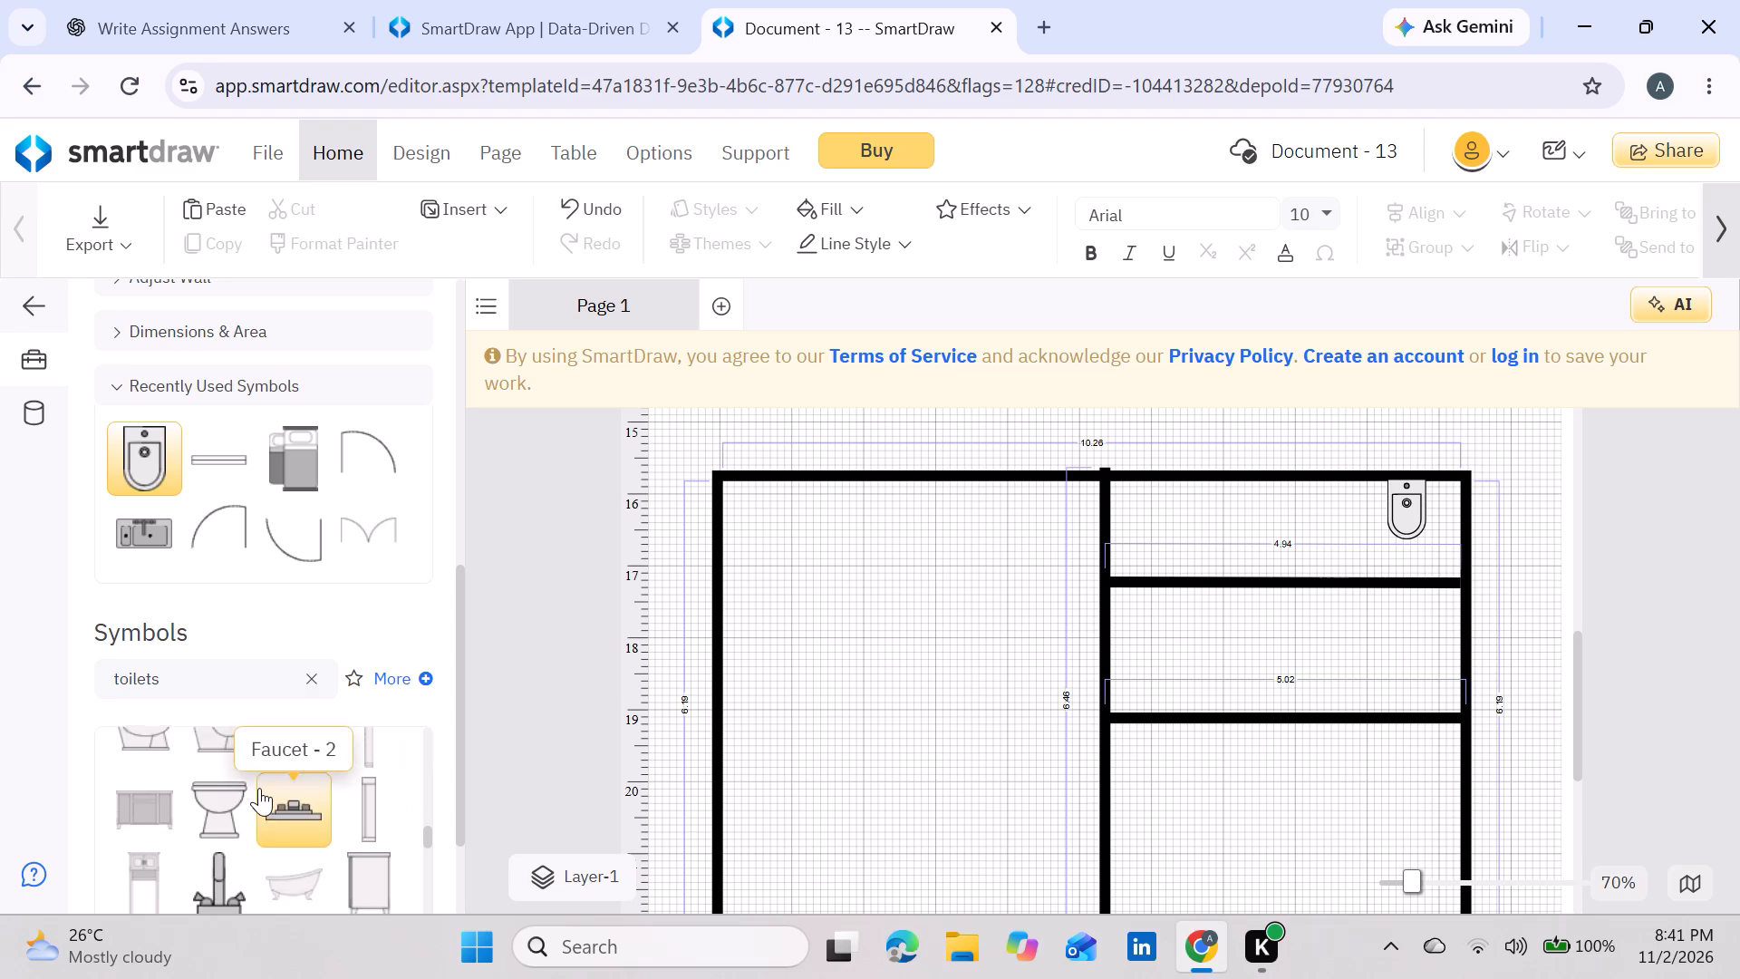
{"action": "scroll", "coordinate": [259, 788], "scroll_direction": "down", "scroll_amount": 2}
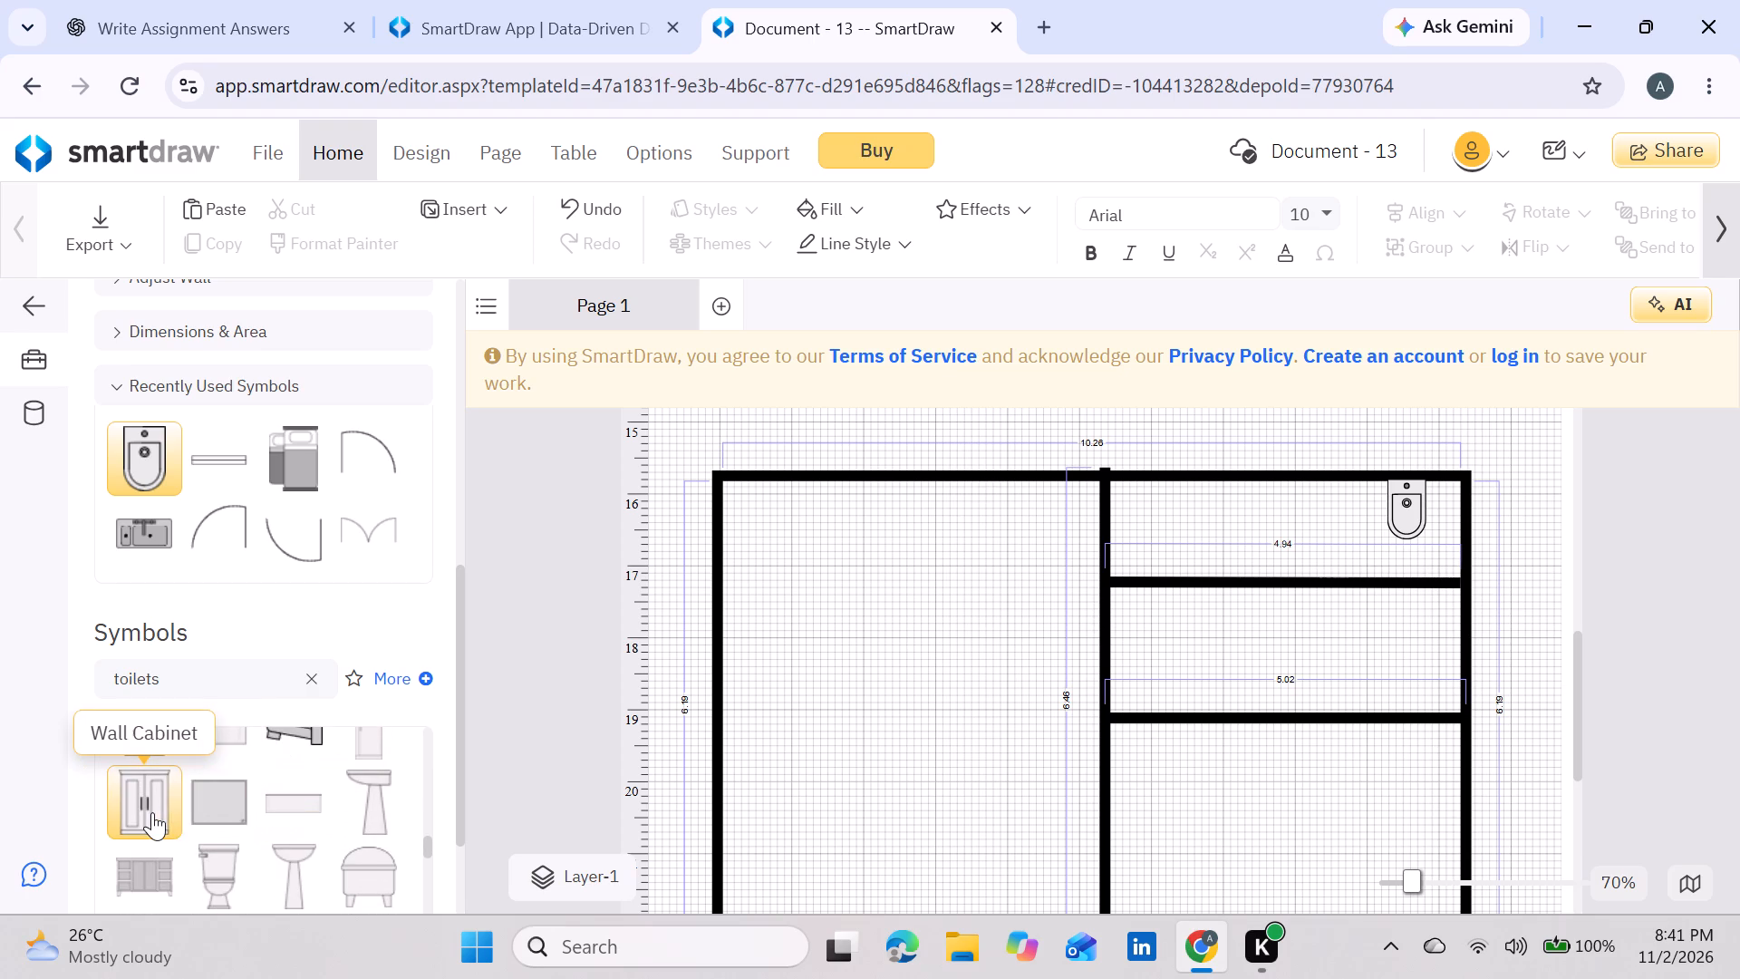
Search the symbol library for shower.
{"action": "left_click", "coordinate": [312, 678]}
{"action": "left_click", "coordinate": [264, 679]}
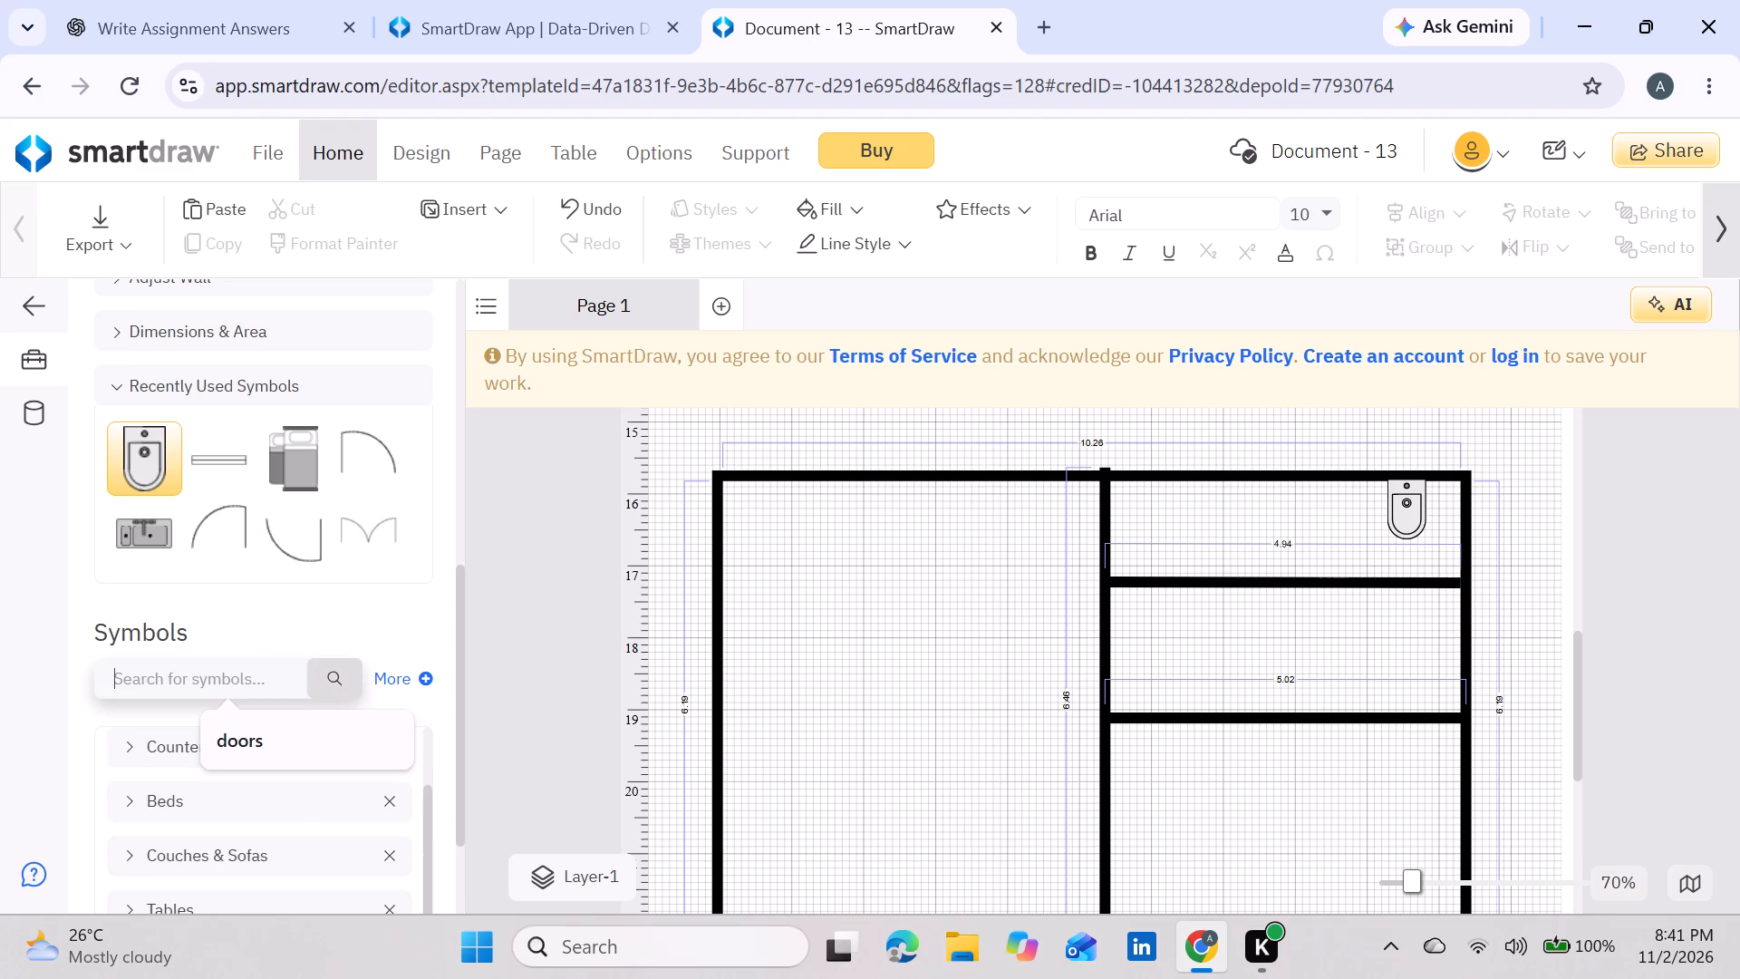
{"action": "type", "text": "shower"}
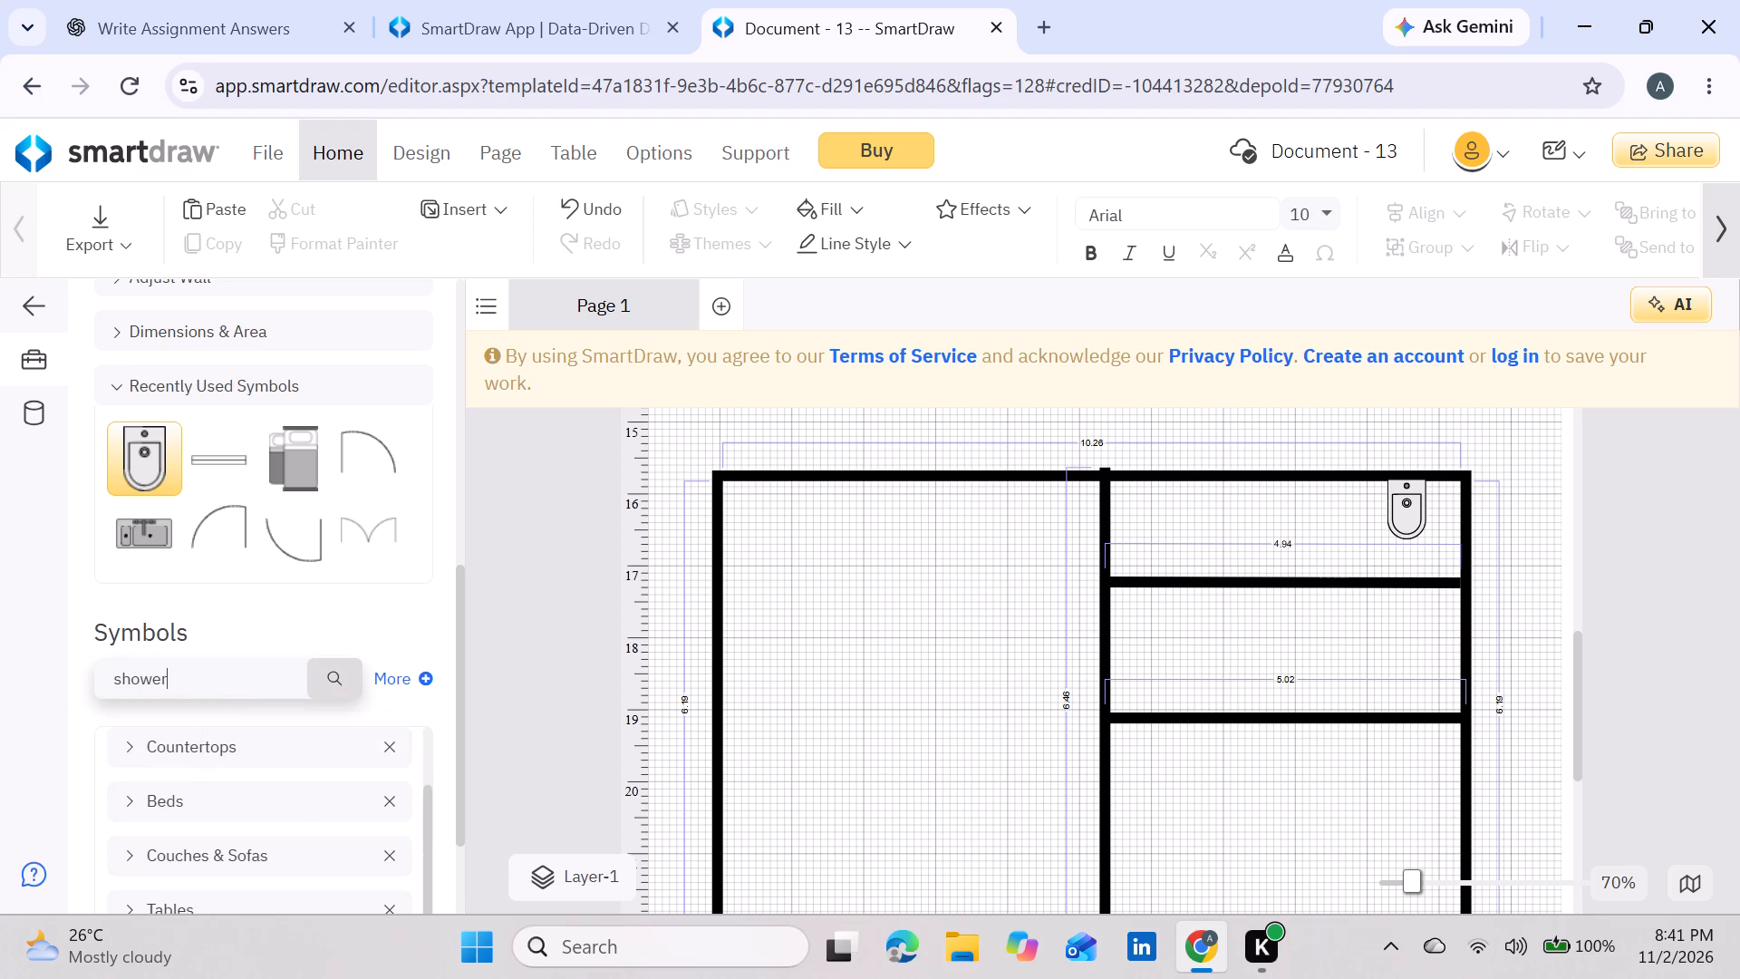
{"action": "key", "text": "Return"}
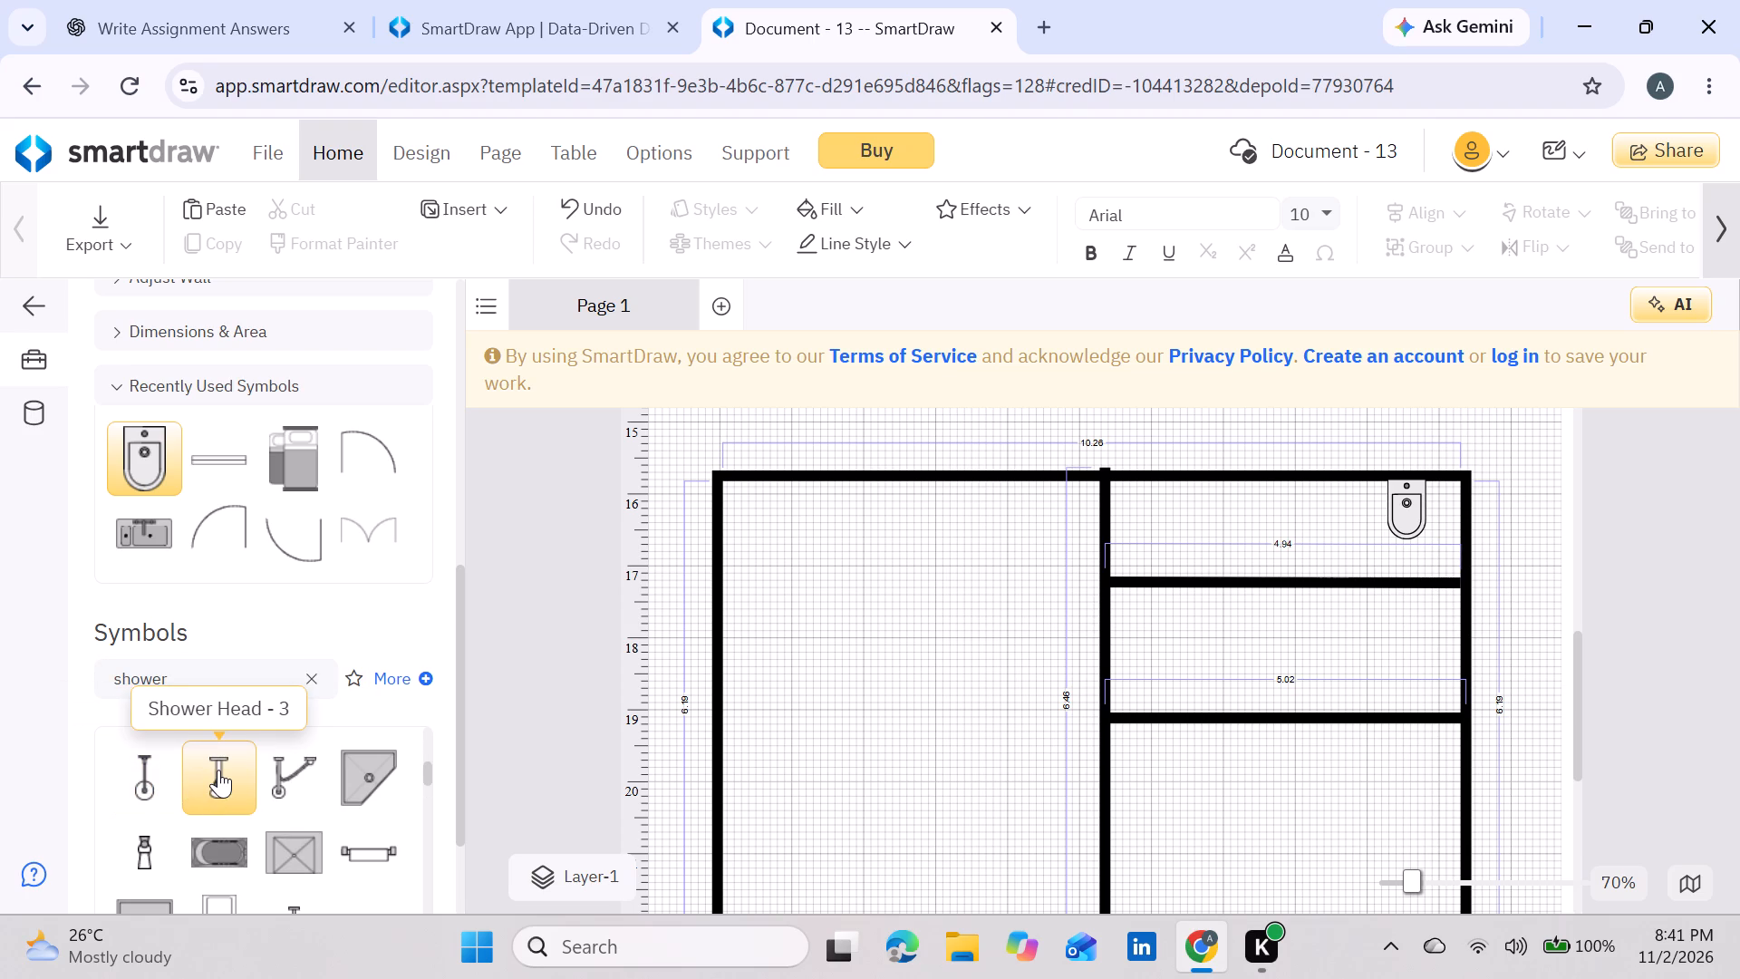
Place the shower head symbol with the angled arm in the top small room and enlarge it to about 0.63 by 0.63.
{"action": "left_click_drag", "start_coordinate": [294, 769], "coordinate": [955, 584]}
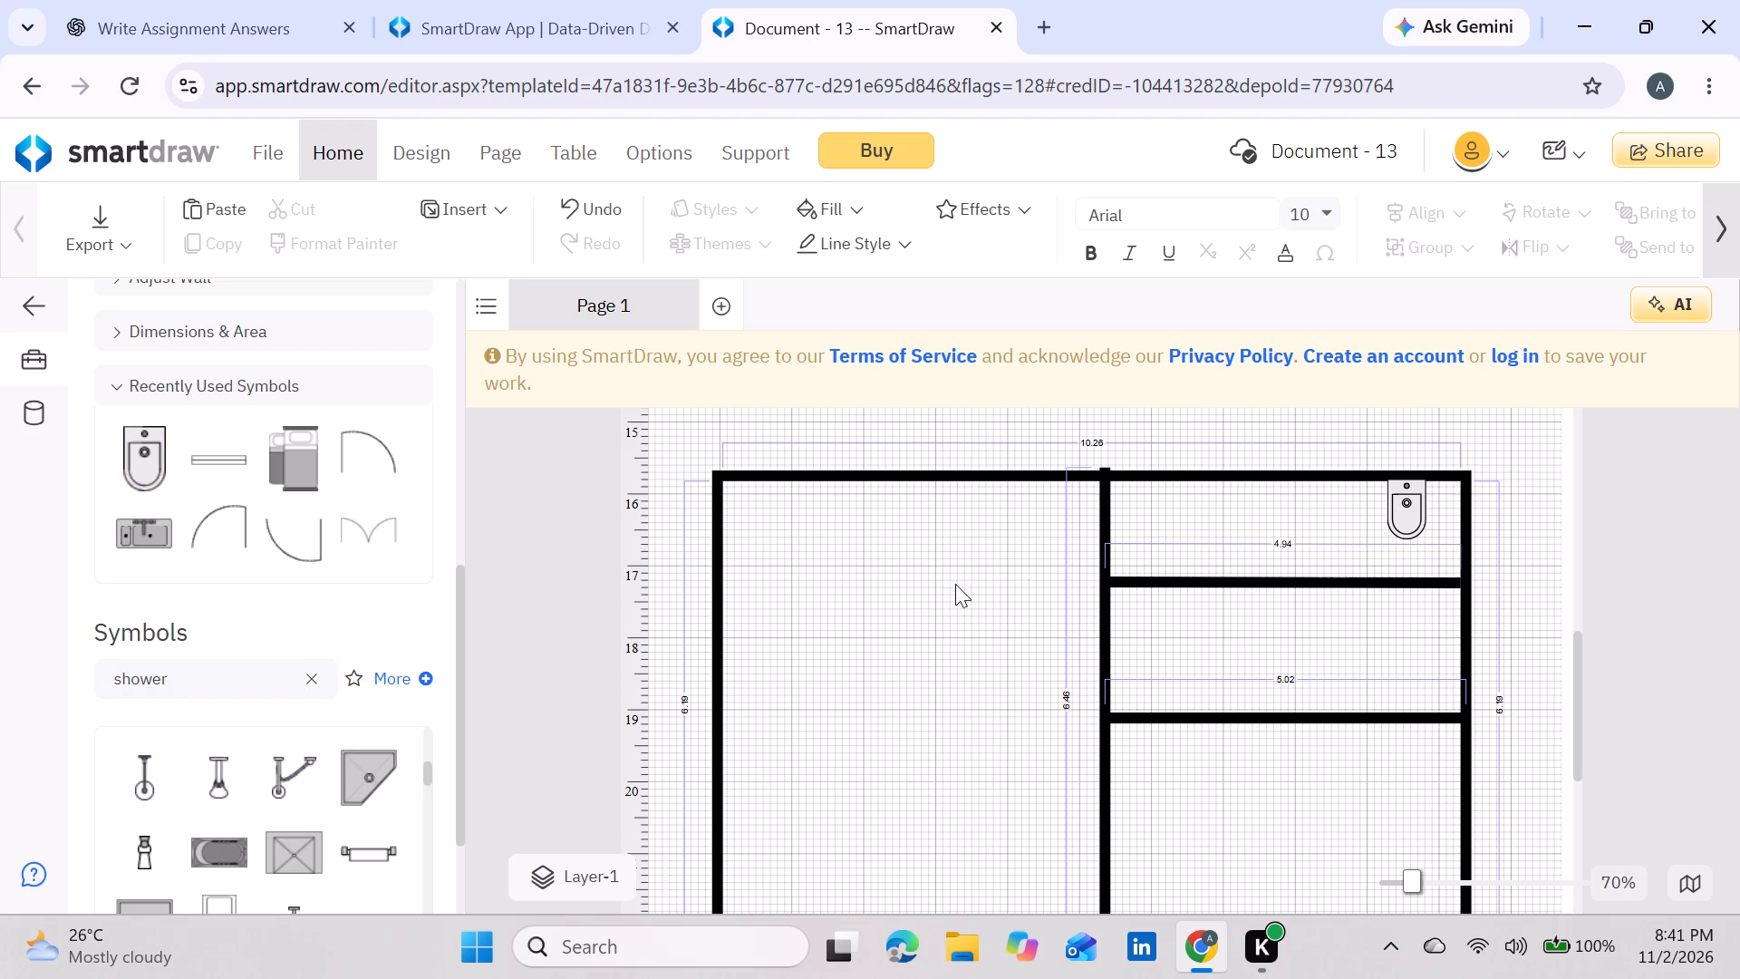
{"action": "left_click_drag", "start_coordinate": [955, 584], "coordinate": [1190, 520]}
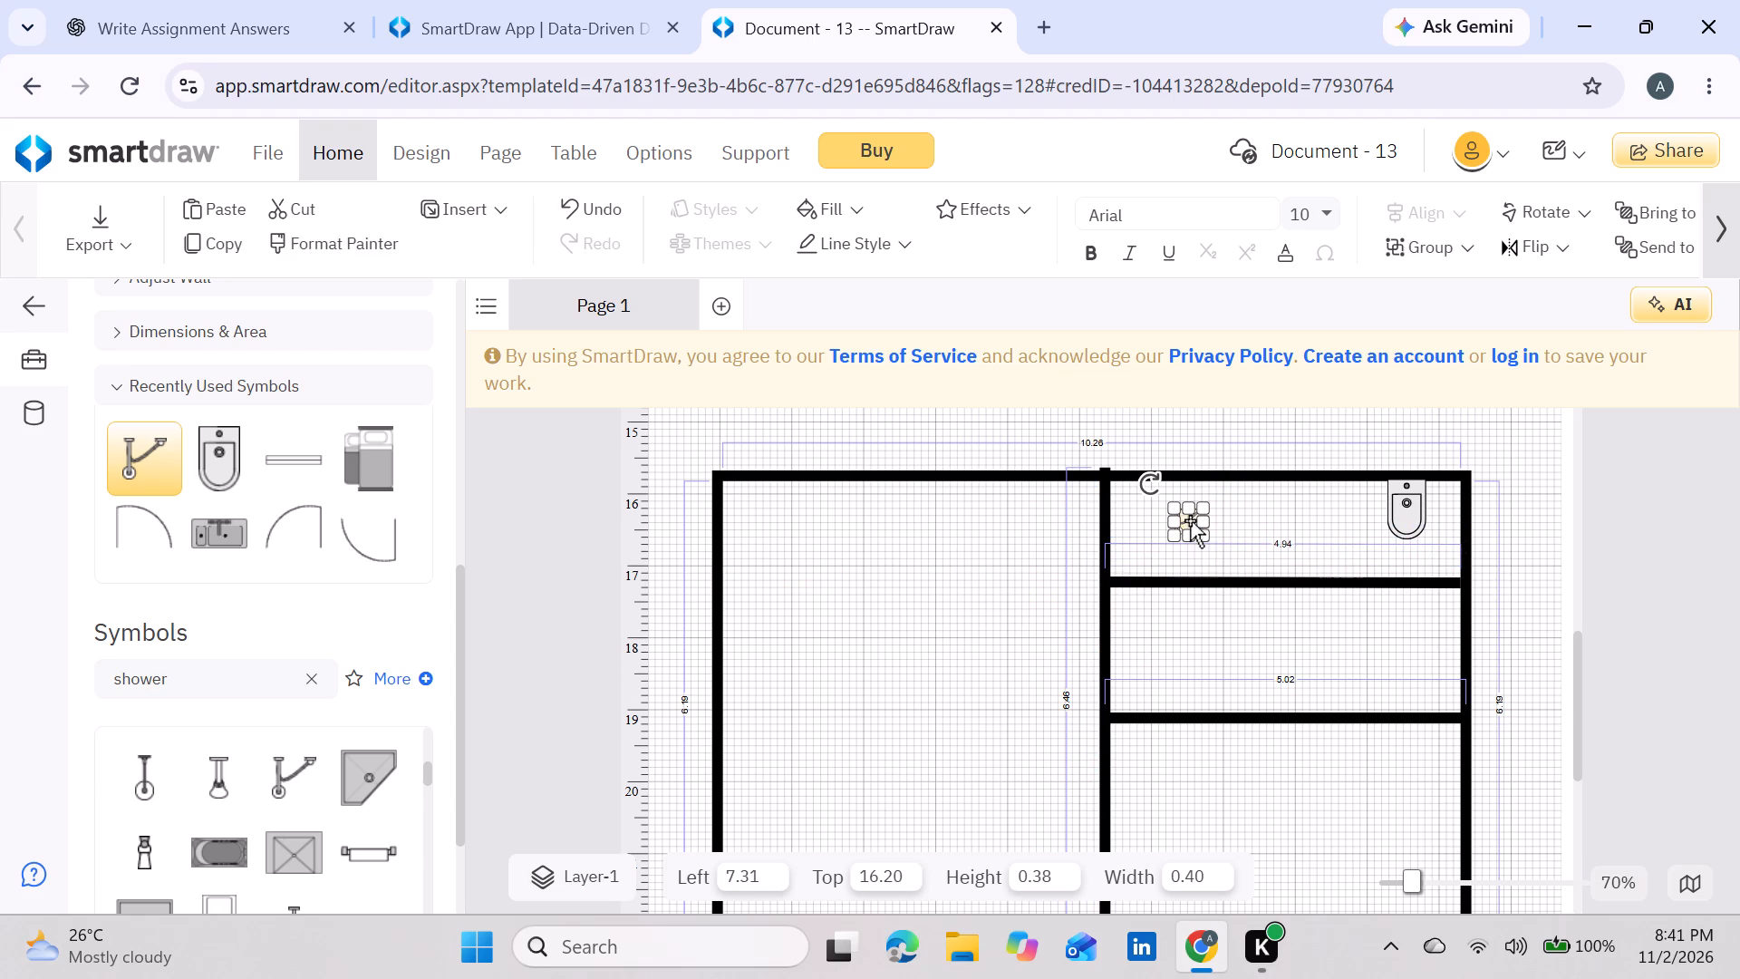
{"action": "left_click_drag", "start_coordinate": [1204, 540], "coordinate": [1242, 555]}
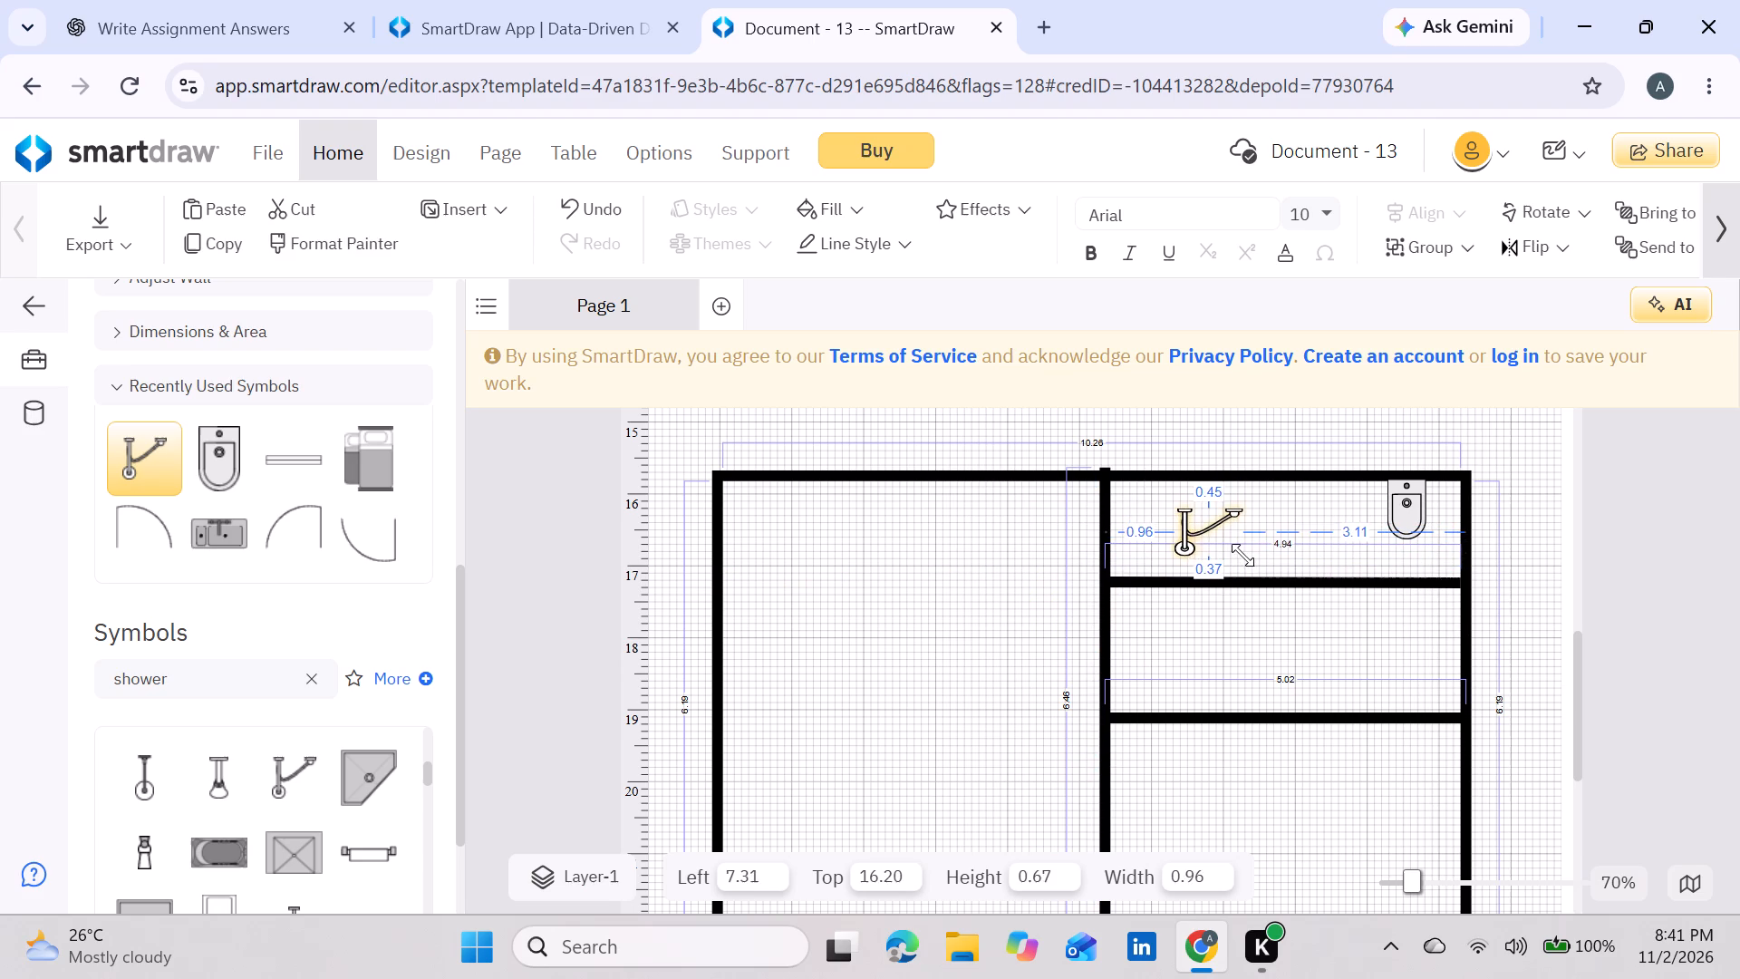
{"action": "left_click_drag", "start_coordinate": [1242, 555], "coordinate": [1220, 553]}
Move the shower head against the top wall between the divider and the toilet, at about Left 8.31, Top 15.79.
{"action": "left_click_drag", "start_coordinate": [1194, 529], "coordinate": [1209, 507]}
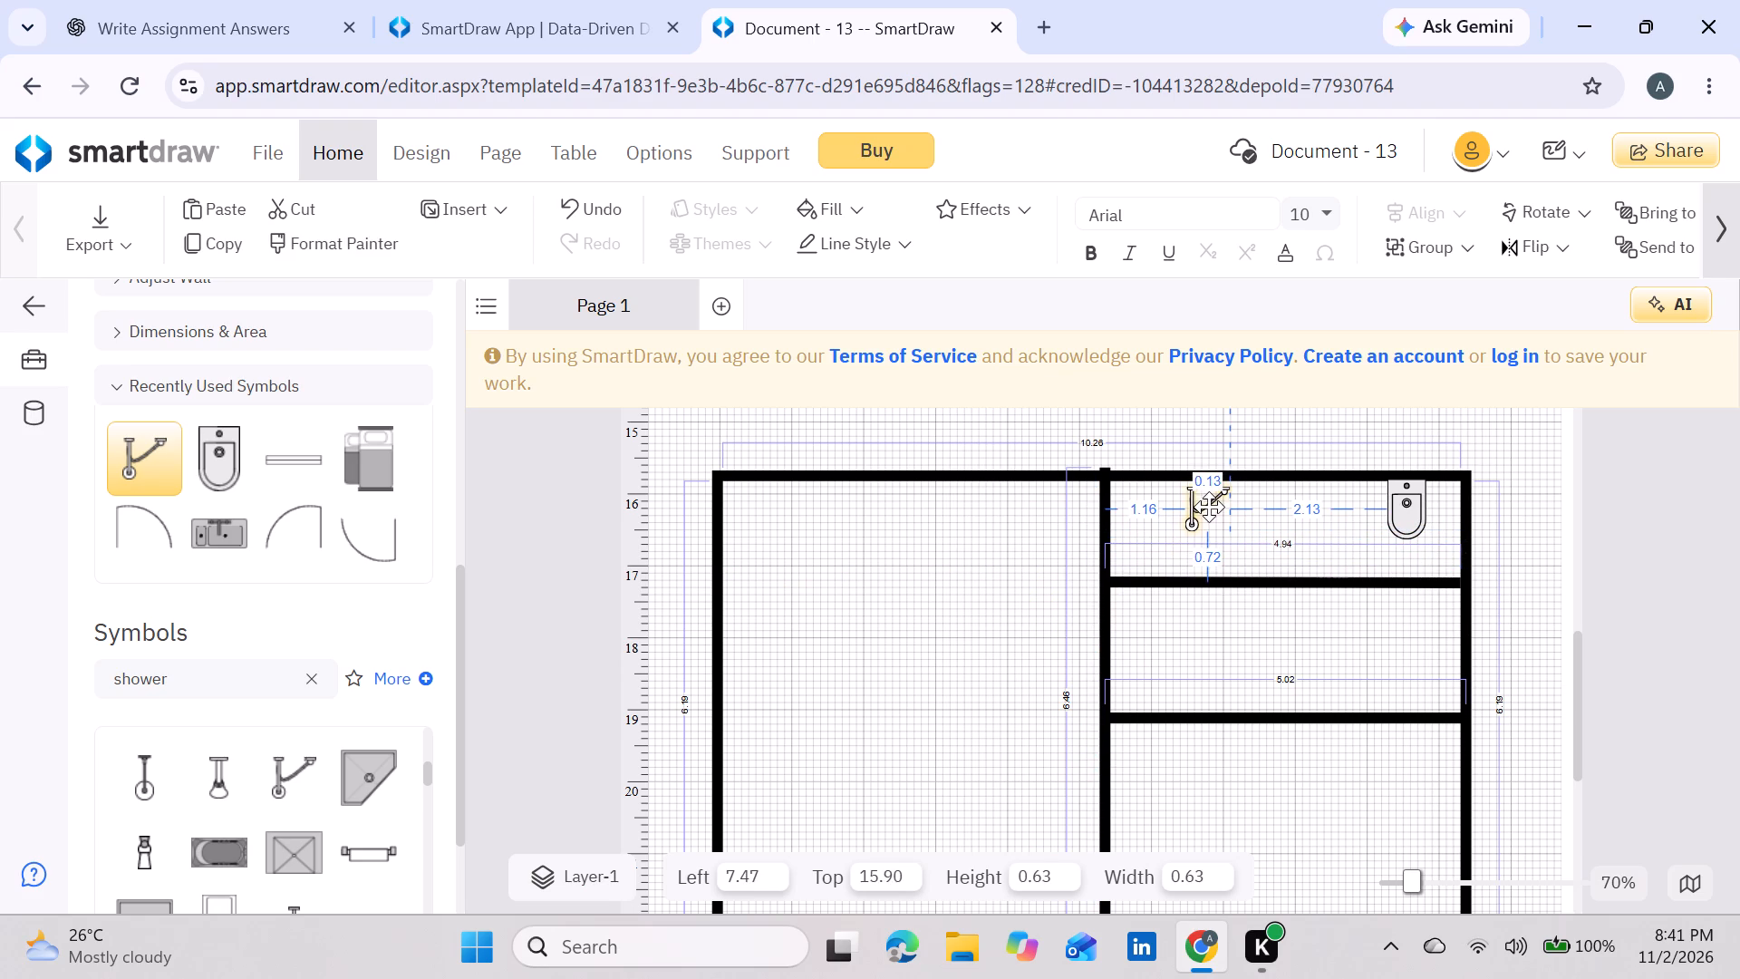
{"action": "left_click_drag", "start_coordinate": [1209, 507], "coordinate": [1271, 503]}
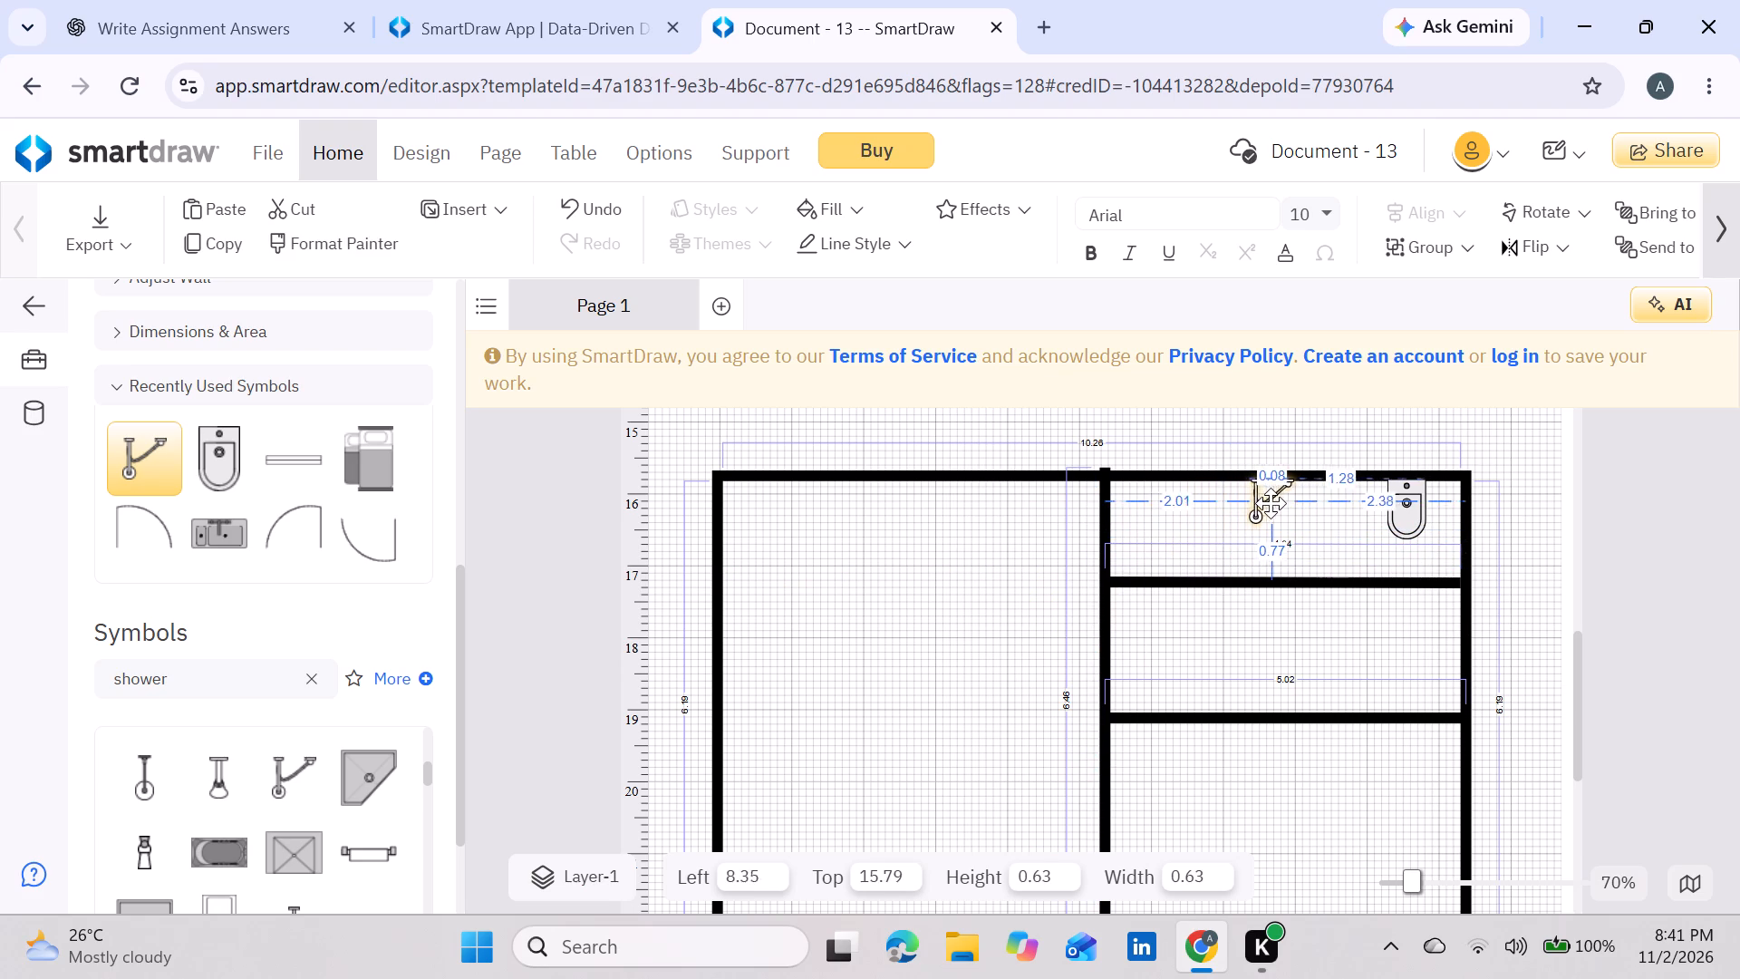
{"action": "left_click_drag", "start_coordinate": [1271, 503], "coordinate": [1275, 504]}
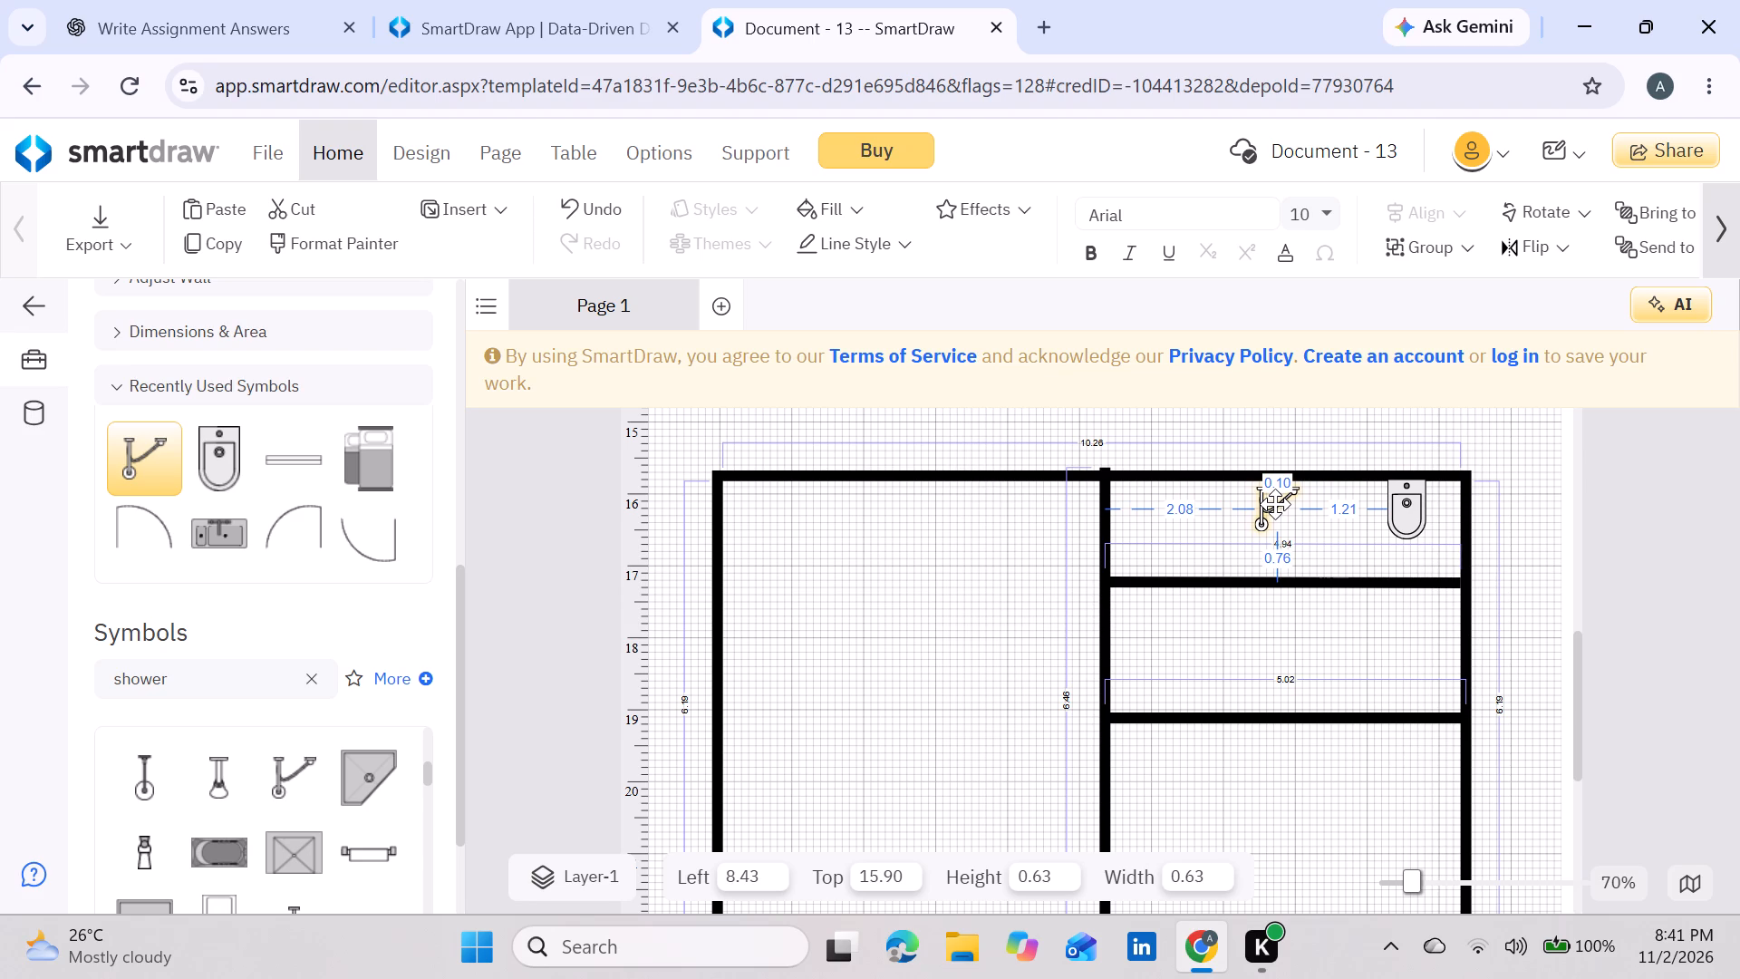
{"action": "left_click_drag", "start_coordinate": [1275, 504], "coordinate": [1267, 499]}
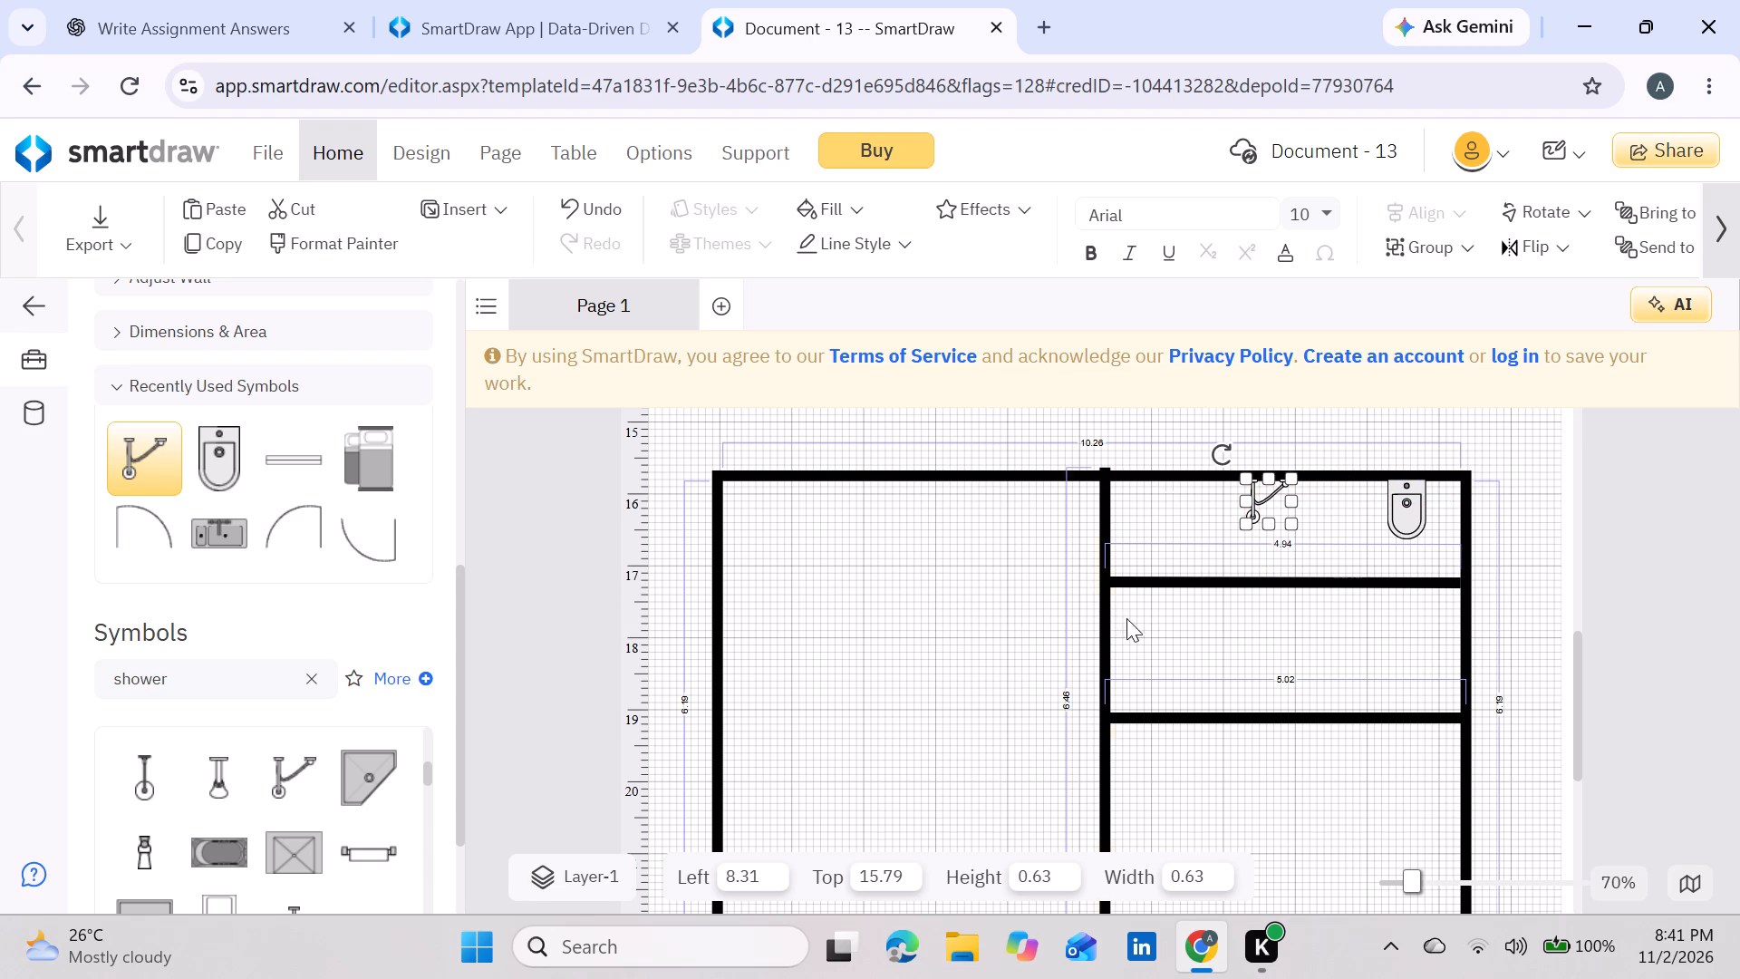
Clear the symbol search and place a Door (28") in the lowest small room beside the vertical divider, at about Left 6.80, Top 20.23.
{"action": "scroll", "coordinate": [318, 730], "scroll_direction": "down", "scroll_amount": 2}
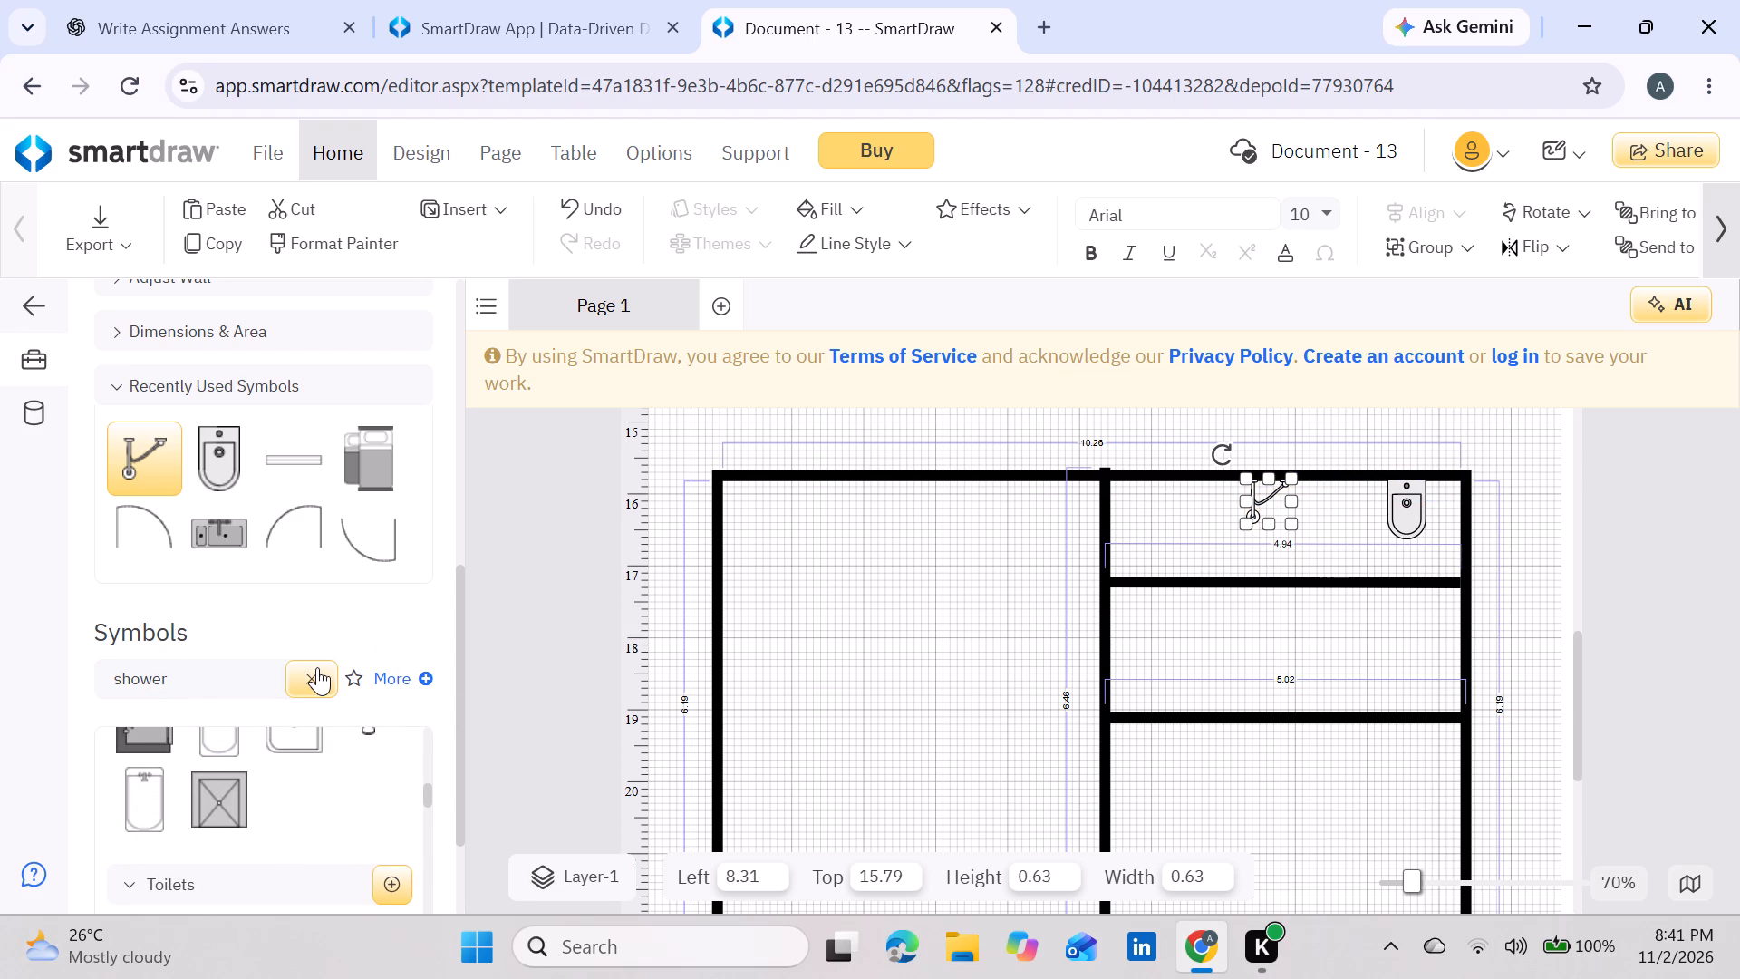
{"action": "left_click", "coordinate": [317, 667]}
{"action": "scroll", "coordinate": [302, 559], "scroll_direction": "up", "scroll_amount": 1}
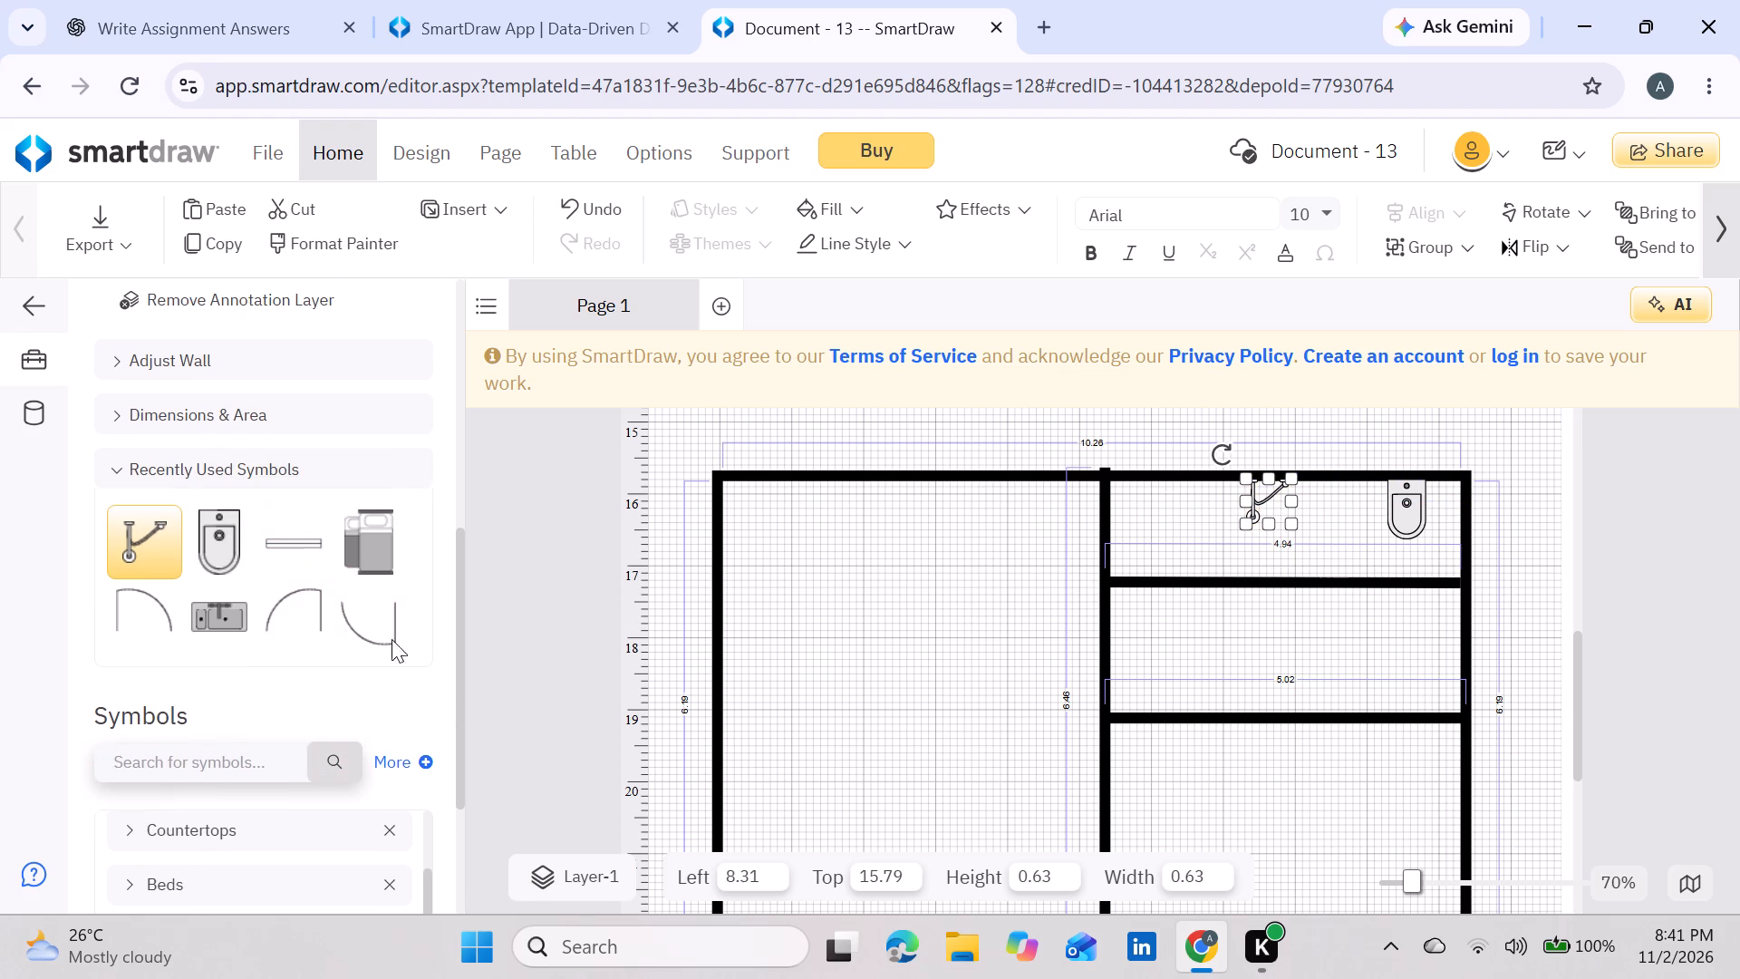
{"action": "scroll", "coordinate": [293, 624], "scroll_direction": "up", "scroll_amount": 1}
{"action": "scroll", "coordinate": [293, 624], "scroll_direction": "down", "scroll_amount": 1}
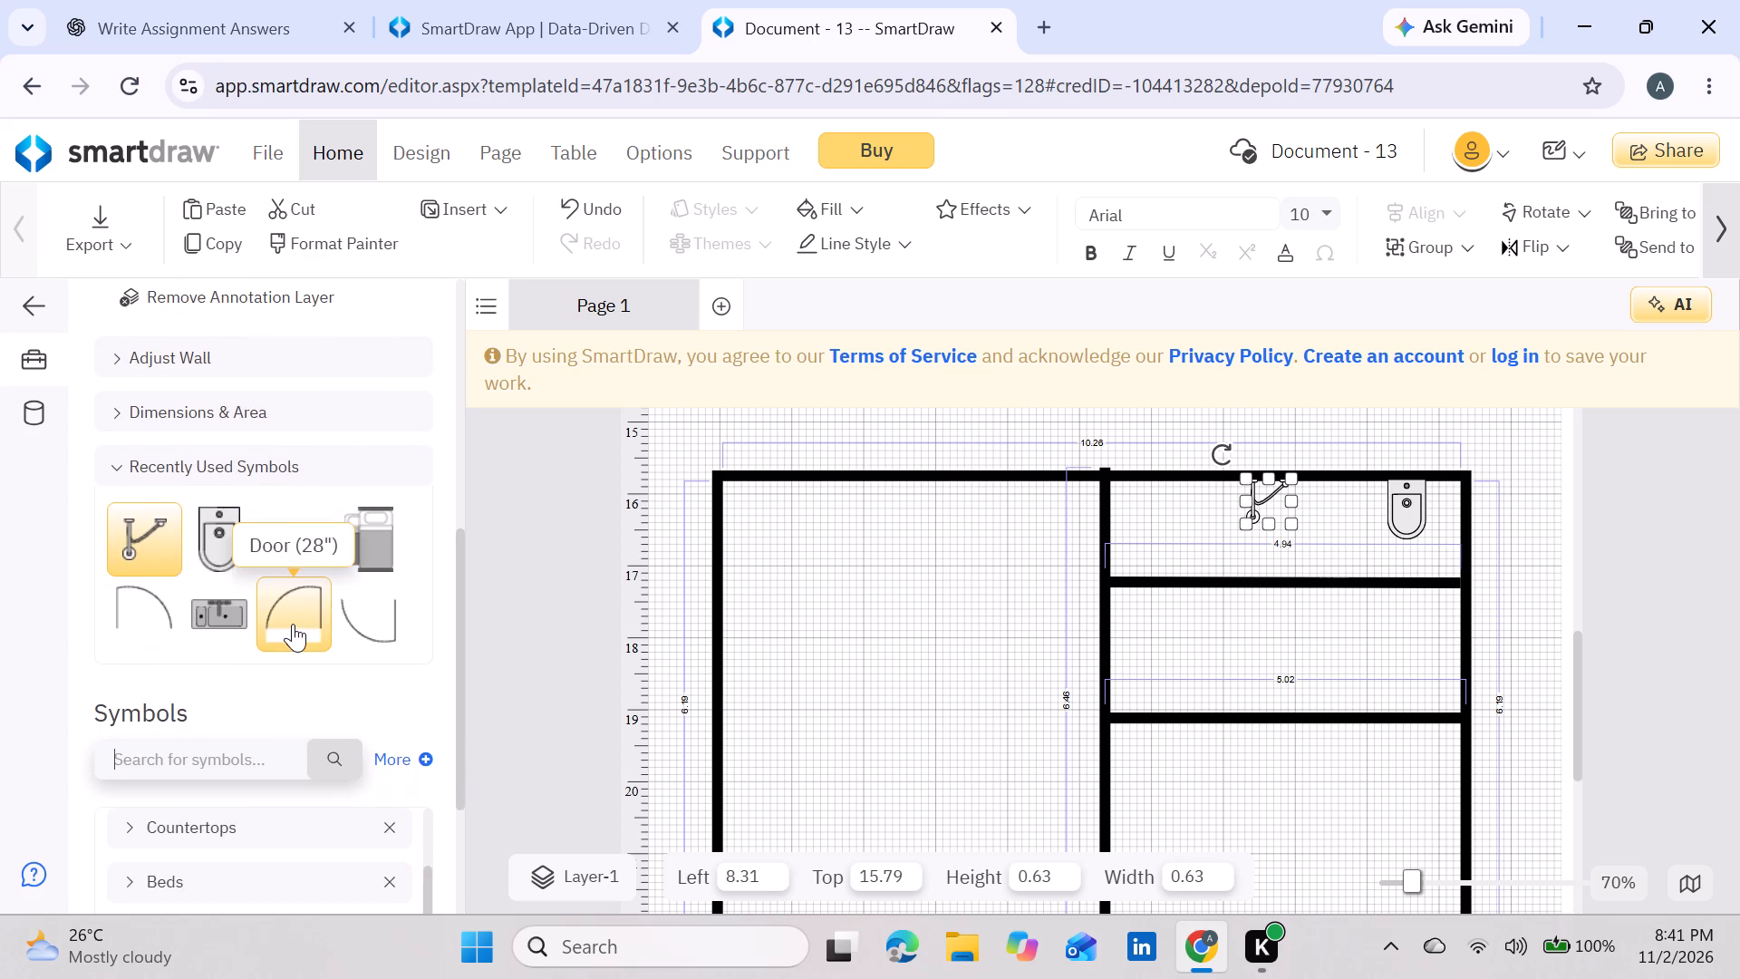
{"action": "scroll", "coordinate": [923, 611], "scroll_direction": "down", "scroll_amount": 1}
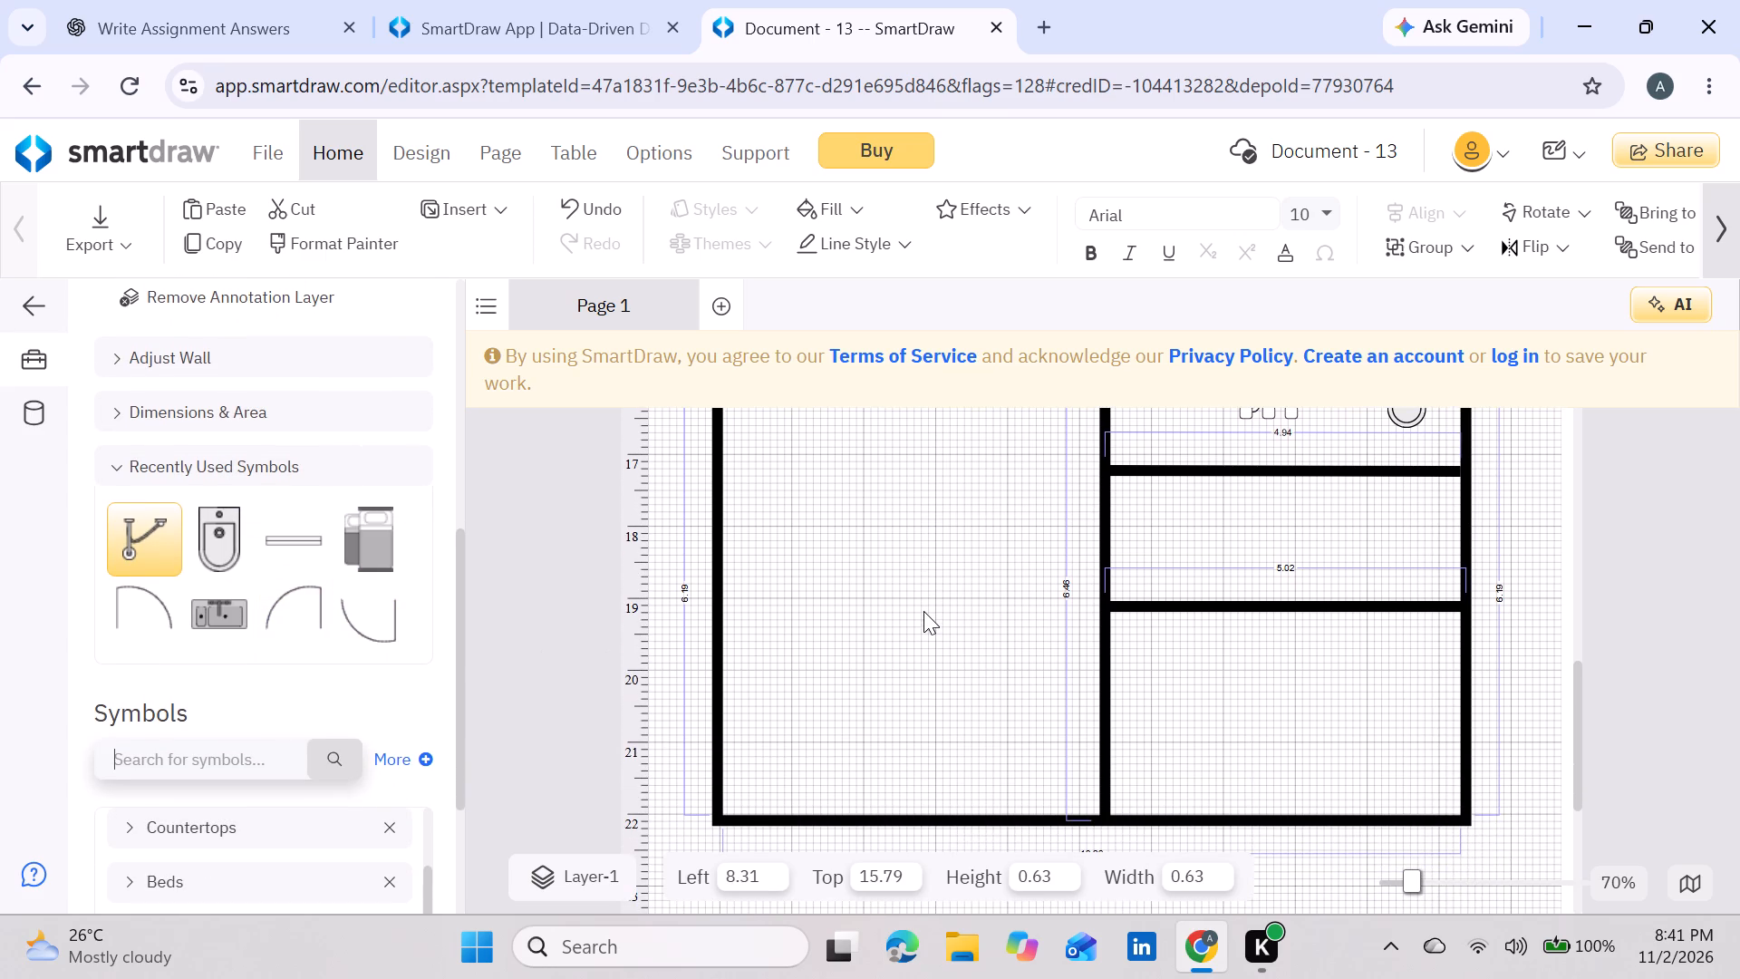
{"action": "left_click_drag", "start_coordinate": [293, 626], "coordinate": [913, 748]}
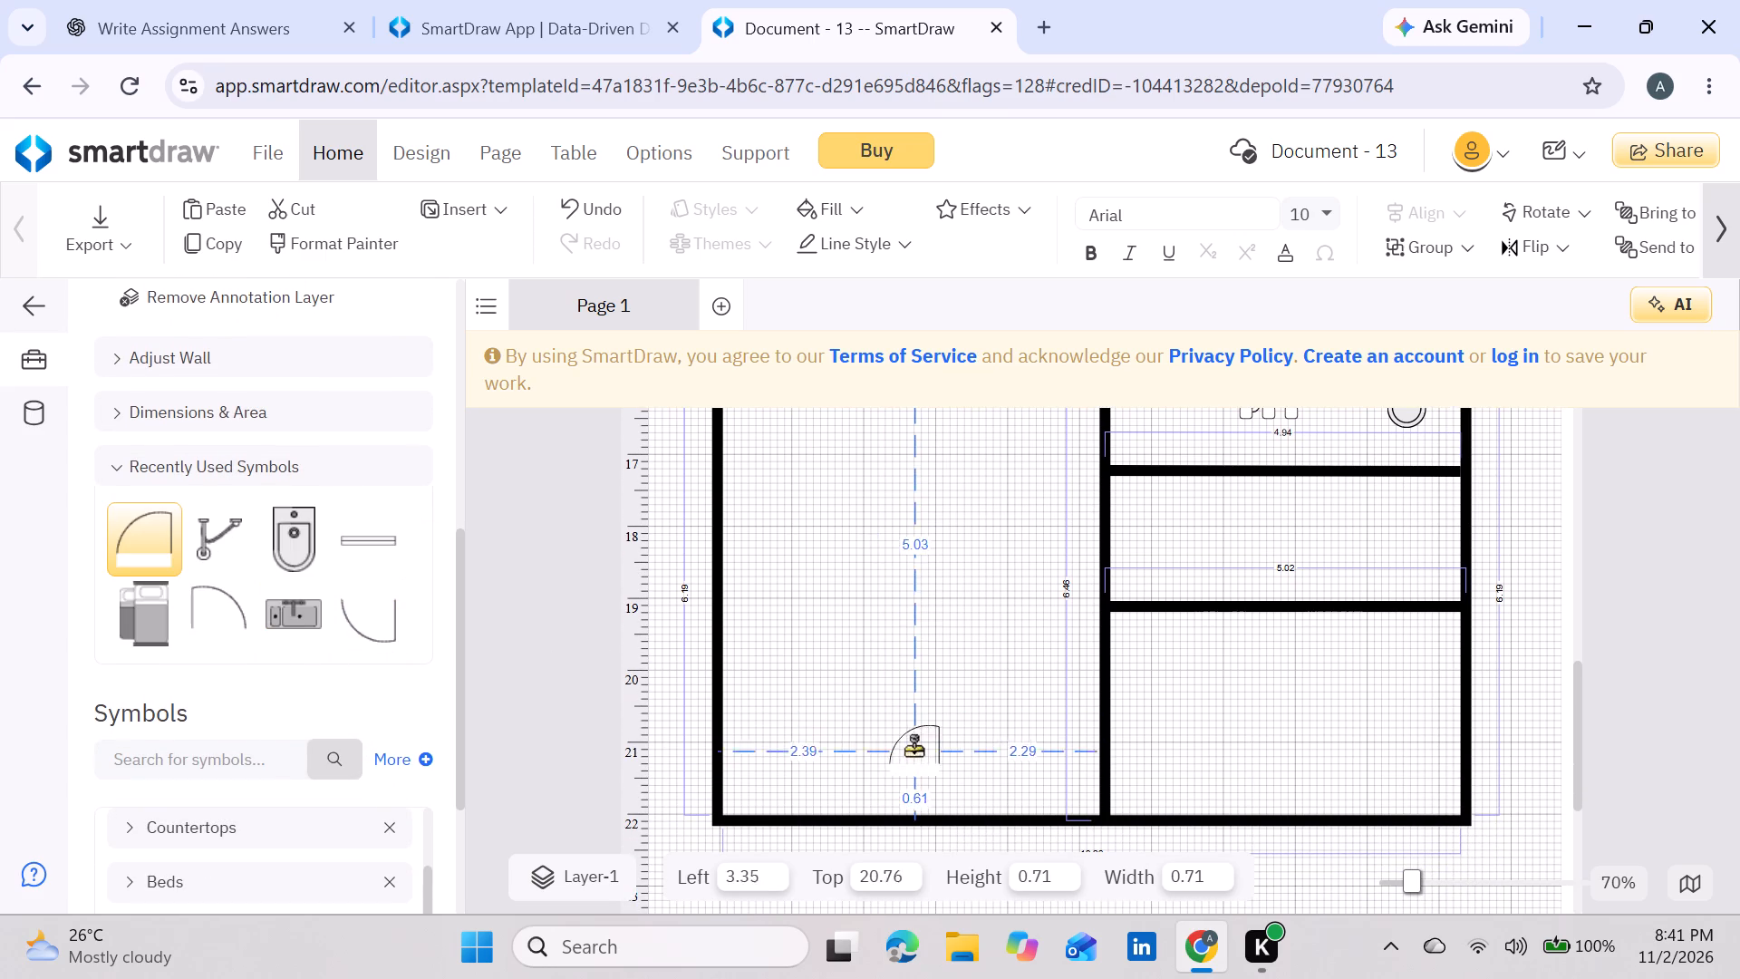
{"action": "left_click_drag", "start_coordinate": [913, 748], "coordinate": [1062, 703]}
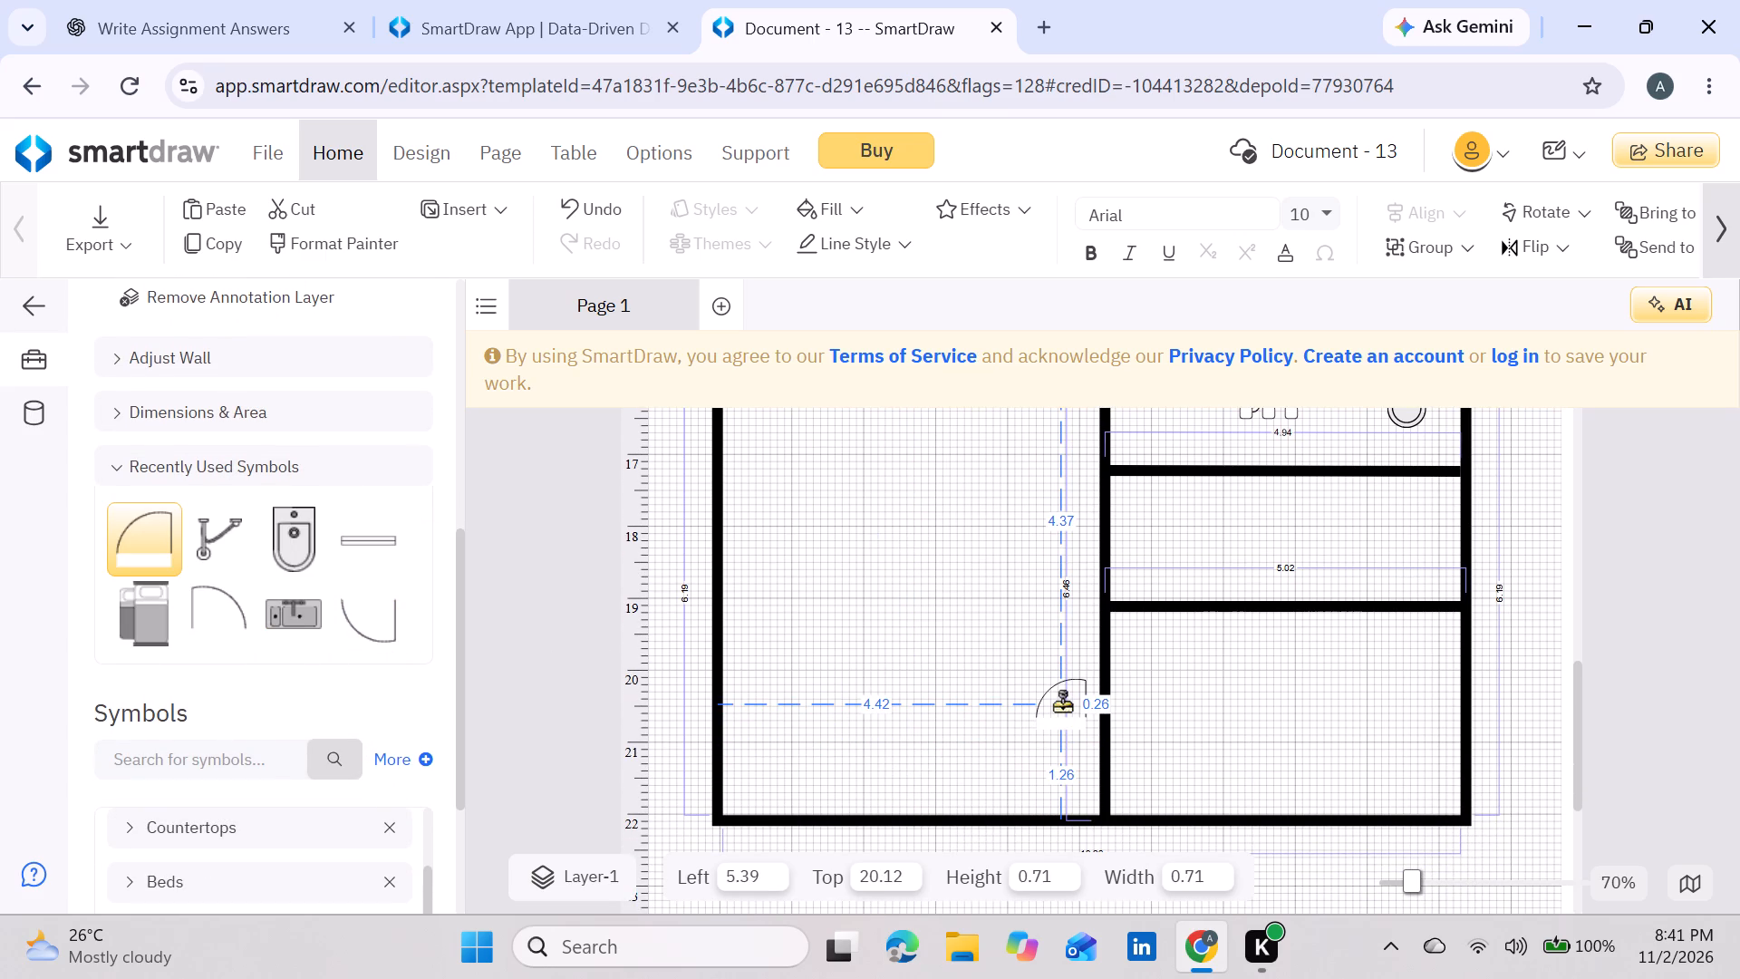
{"action": "left_click_drag", "start_coordinate": [1062, 703], "coordinate": [1203, 713]}
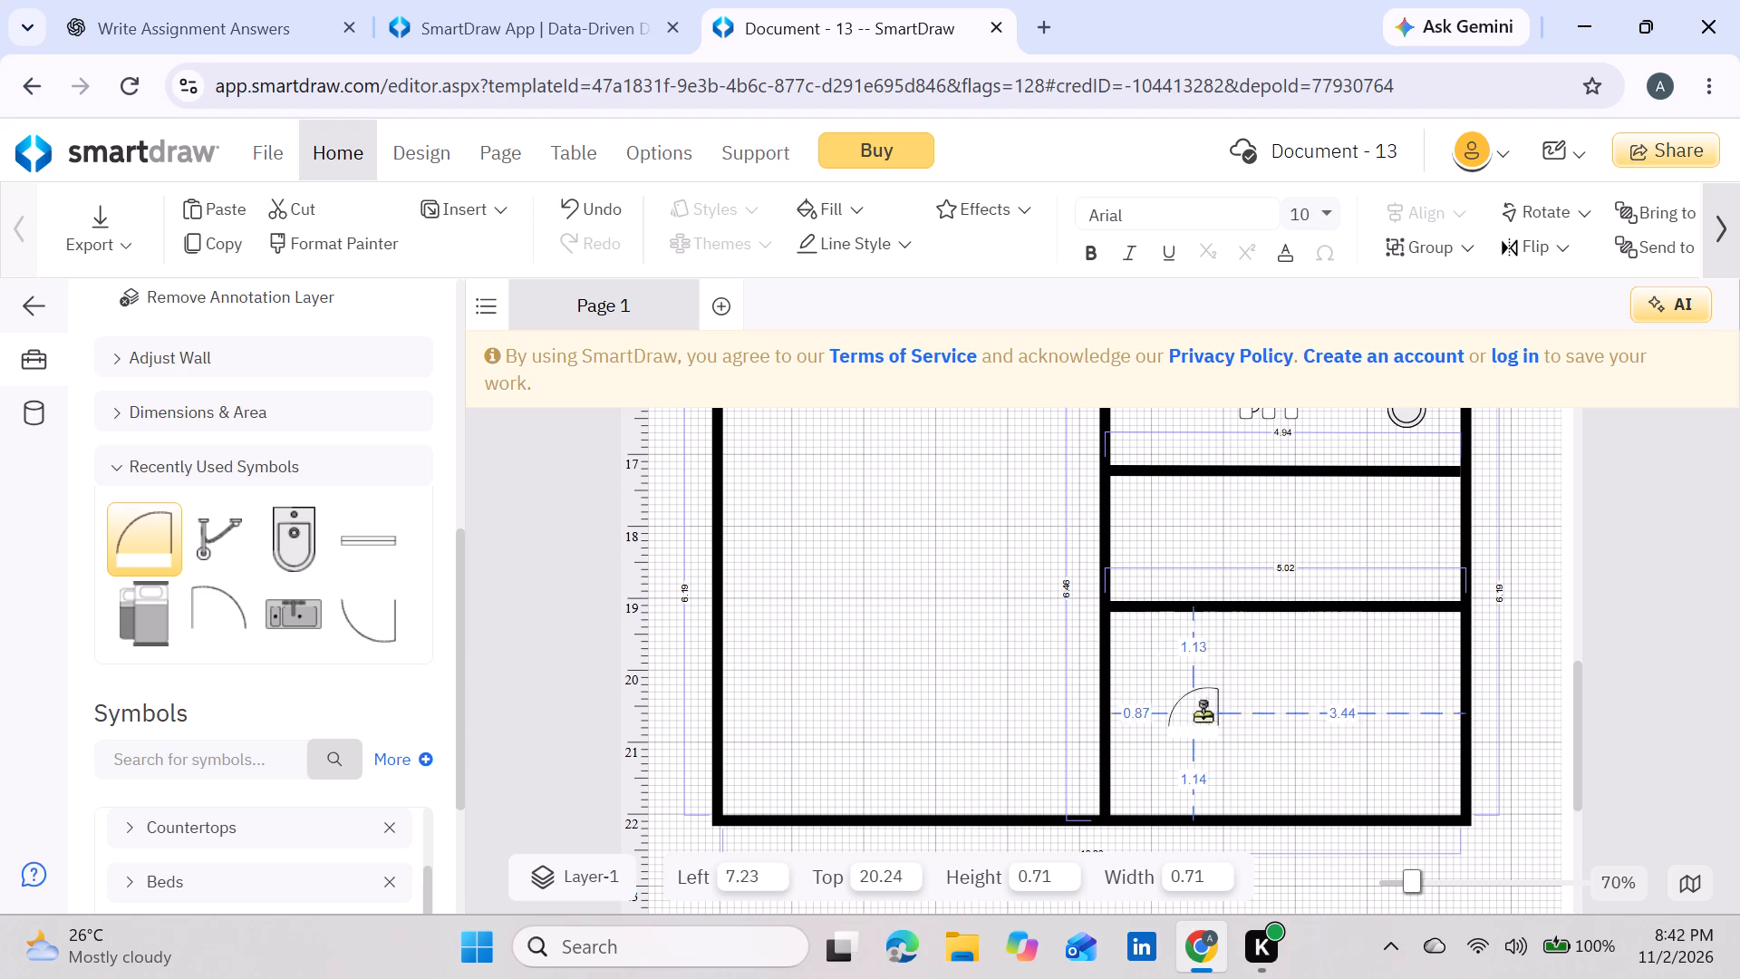
{"action": "left_click_drag", "start_coordinate": [1203, 713], "coordinate": [1164, 712]}
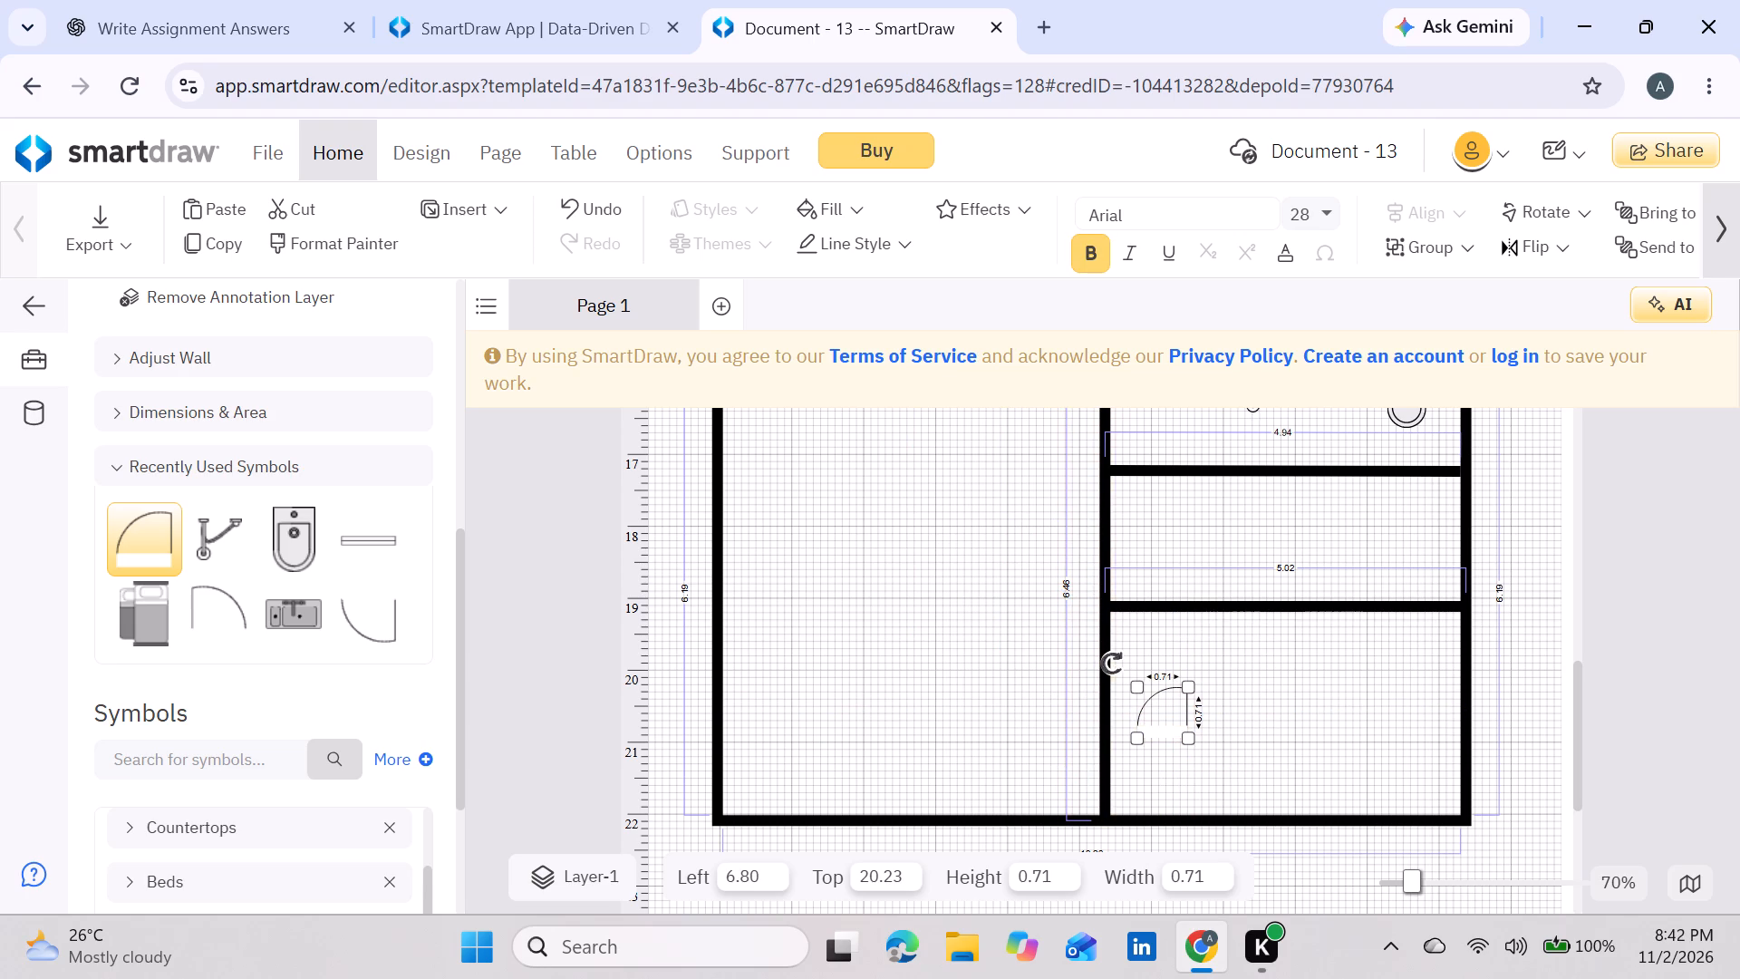
Rotate the door about a quarter turn and fit it into the vertical divider wall near its lower end, at about Top 20.99.
{"action": "left_click_drag", "start_coordinate": [1110, 664], "coordinate": [1207, 650]}
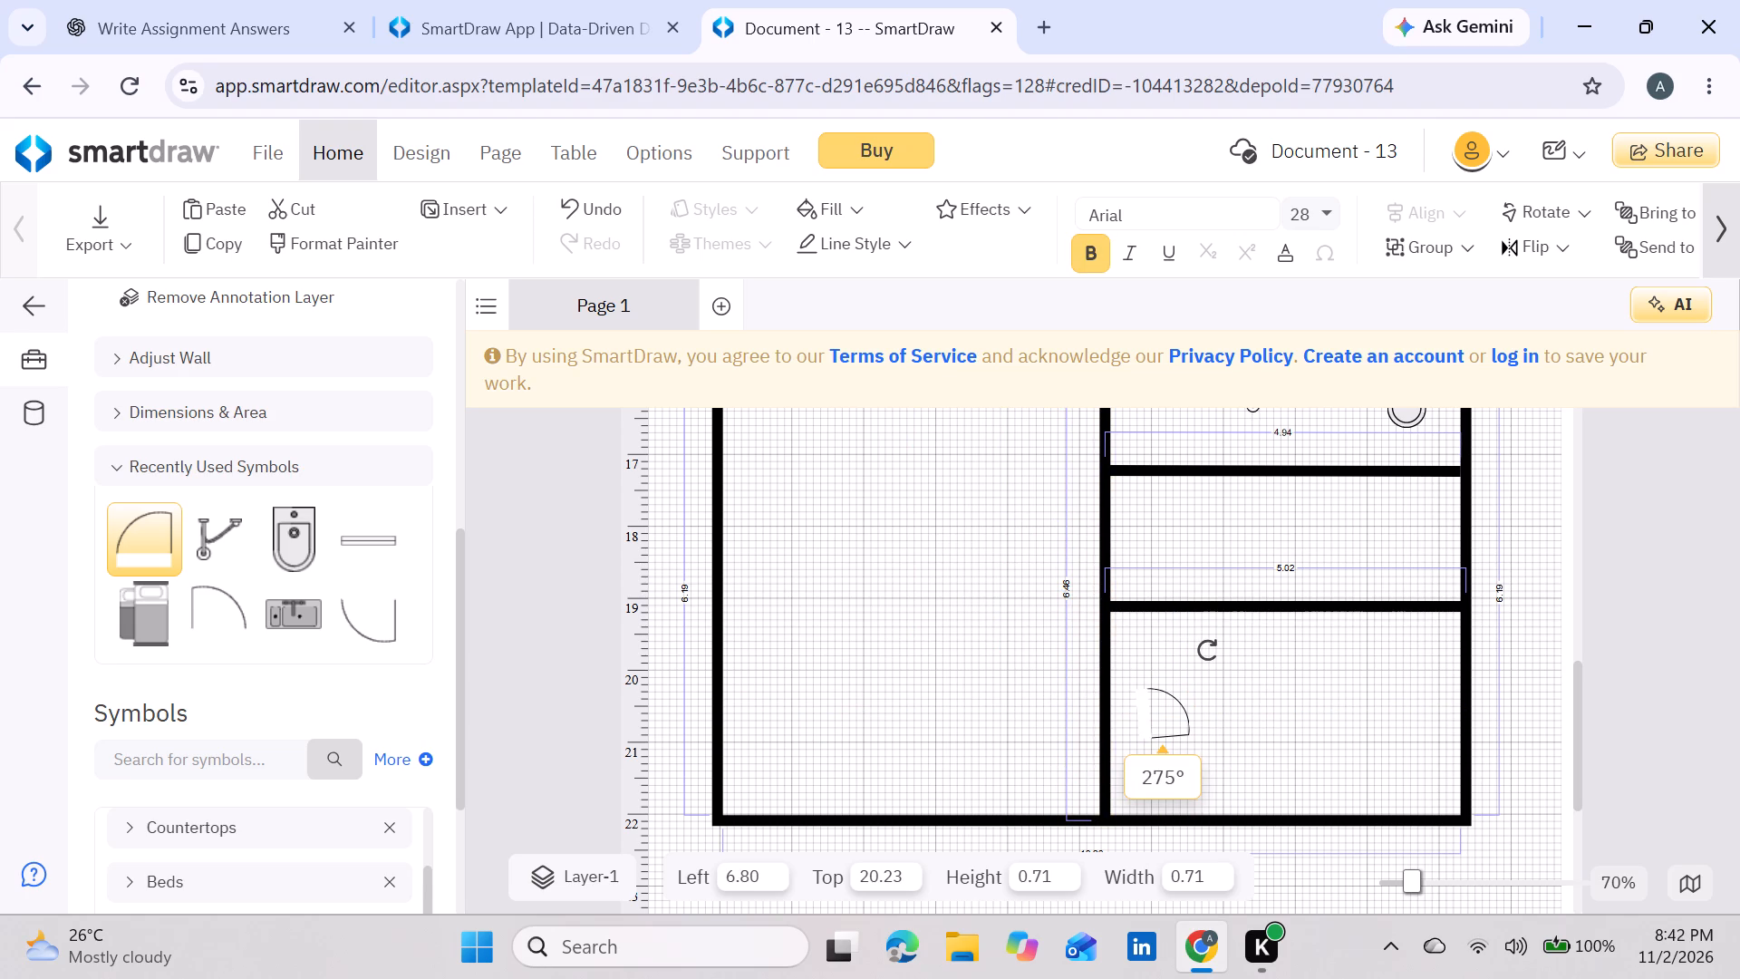
{"action": "left_click_drag", "start_coordinate": [1207, 650], "coordinate": [1214, 650]}
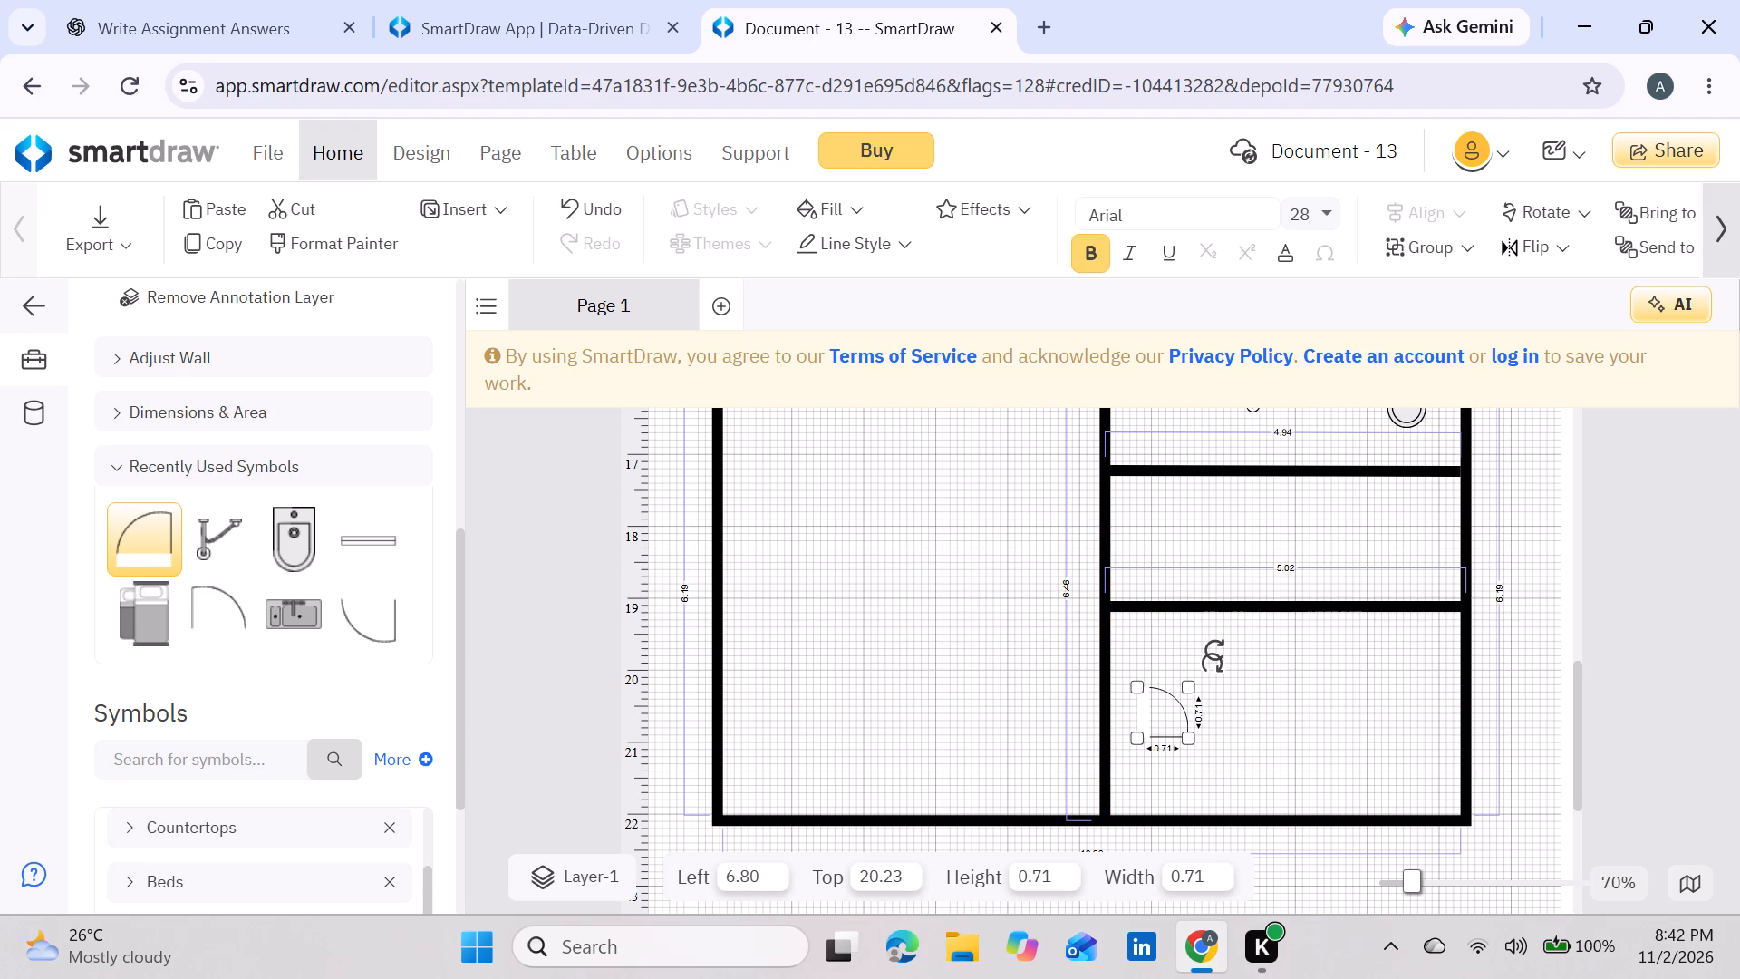
{"action": "left_click_drag", "start_coordinate": [1161, 723], "coordinate": [1129, 777]}
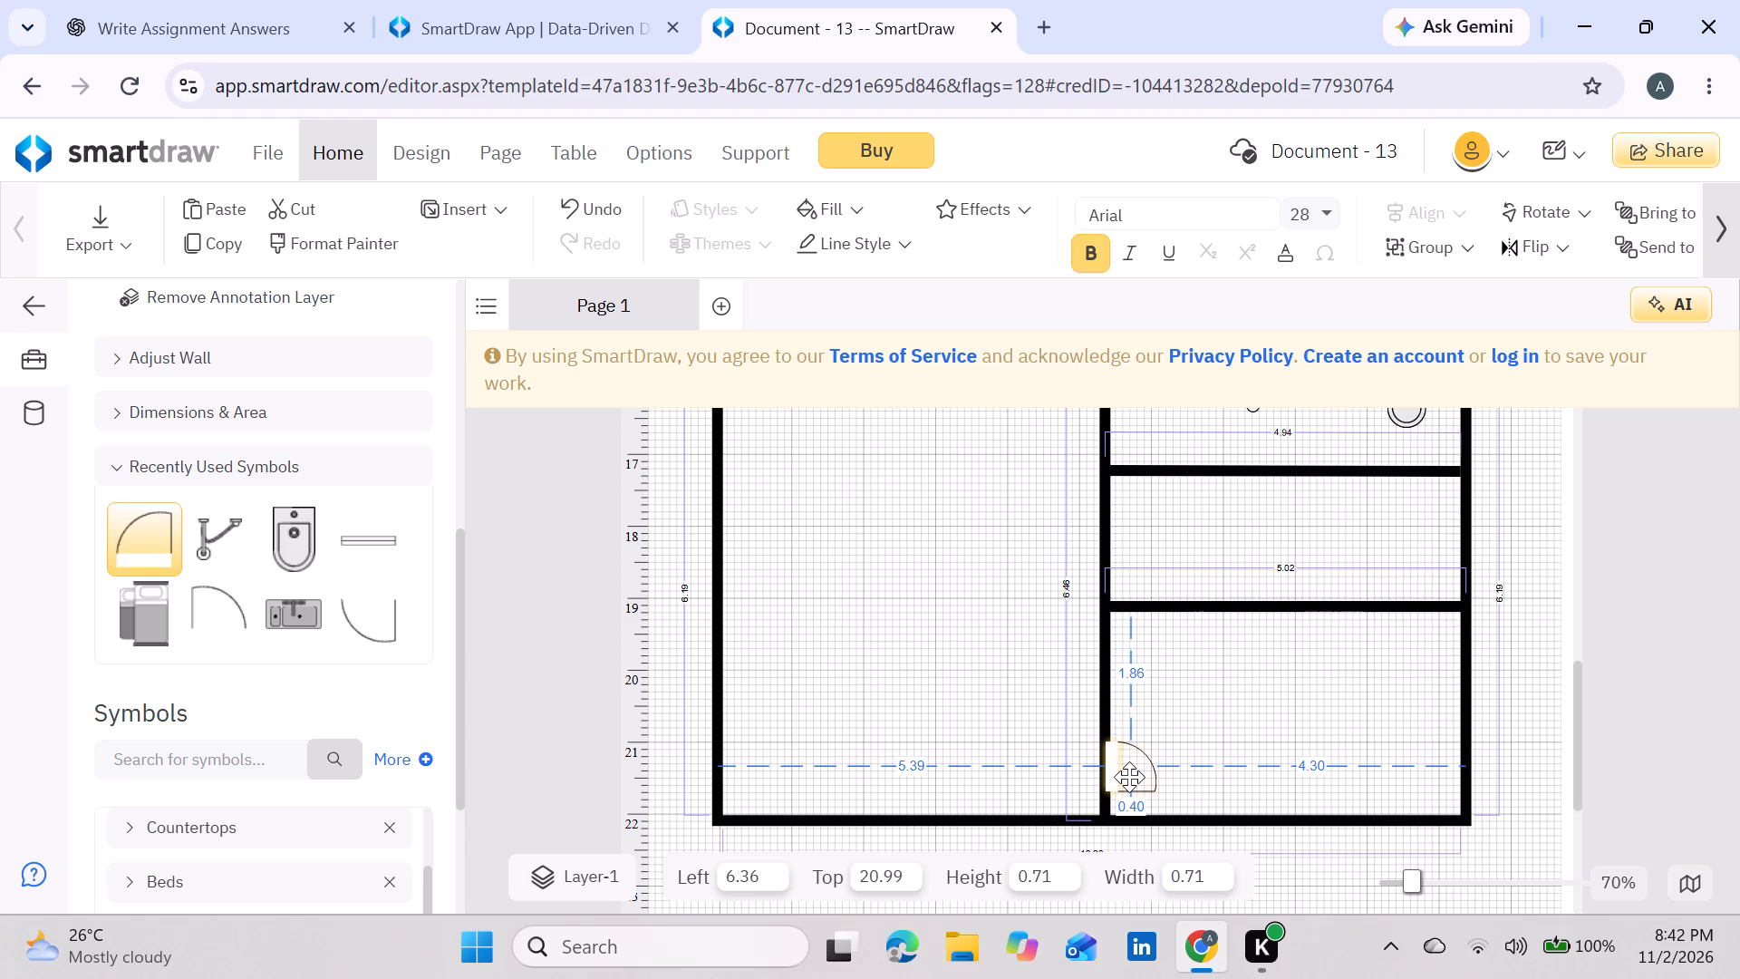
{"action": "left_click_drag", "start_coordinate": [1129, 777], "coordinate": [1126, 779]}
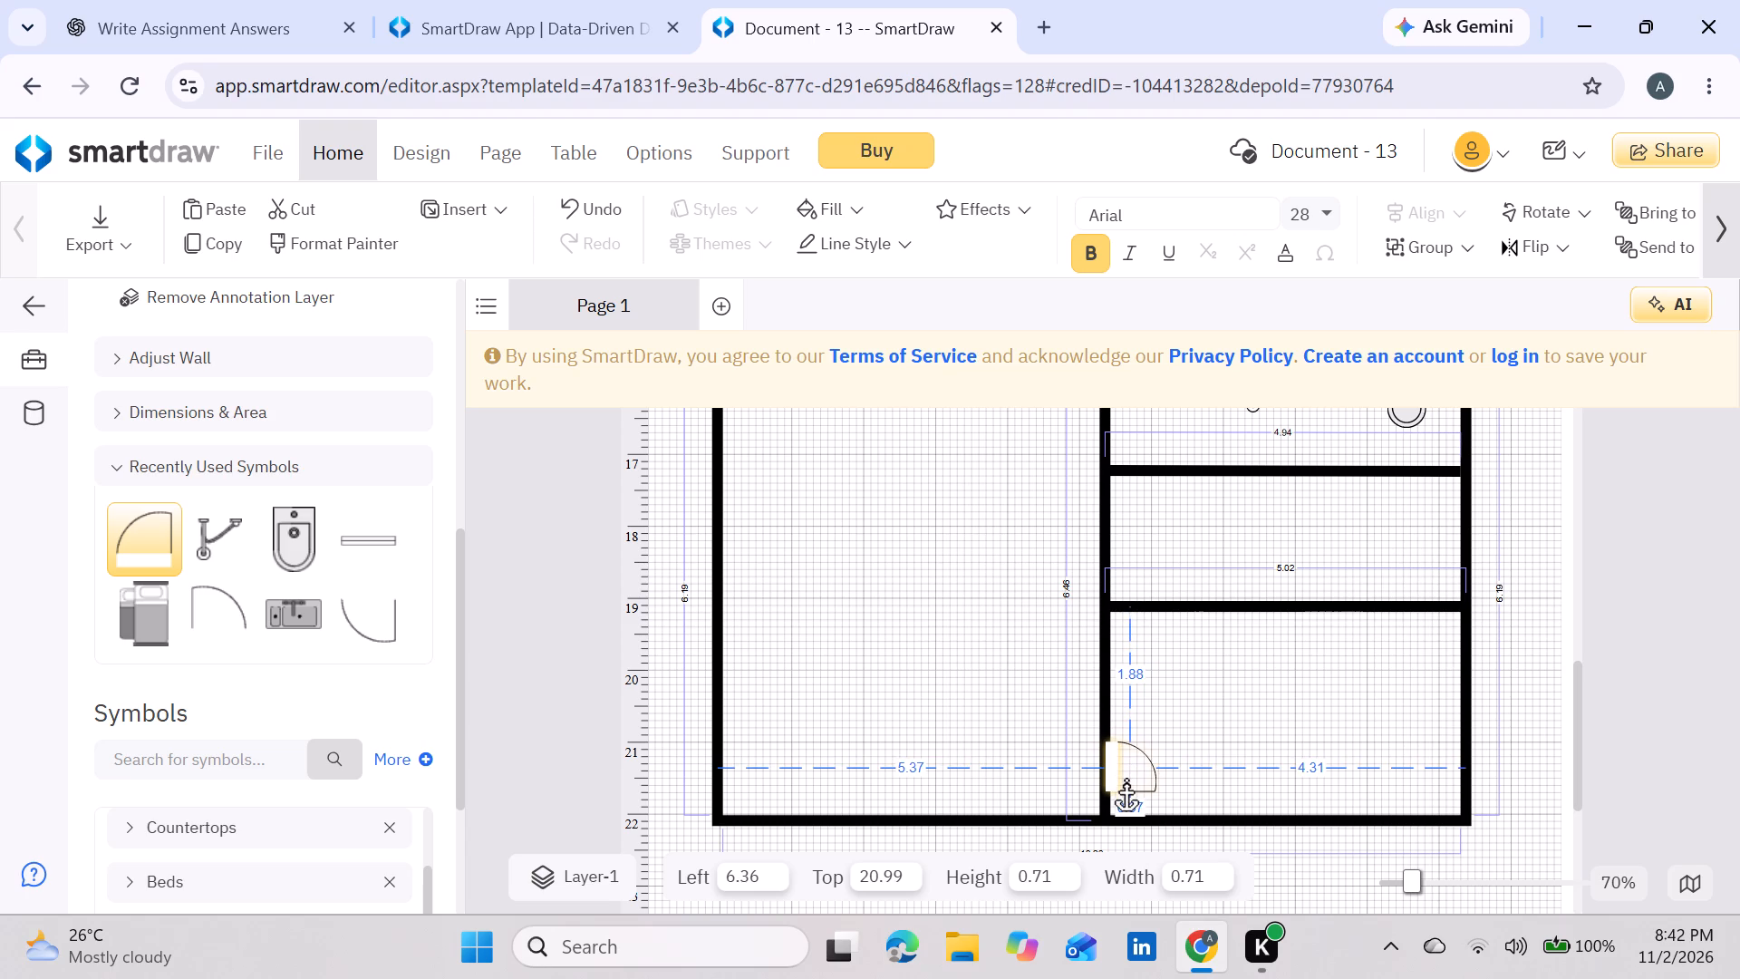
{"action": "left_click_drag", "start_coordinate": [1126, 779], "coordinate": [1126, 780]}
Lower both ends of the horizontal wall above the lowest small room to about Top 19.49, making it about 4.94 long.
{"action": "left_click", "coordinate": [1213, 606]}
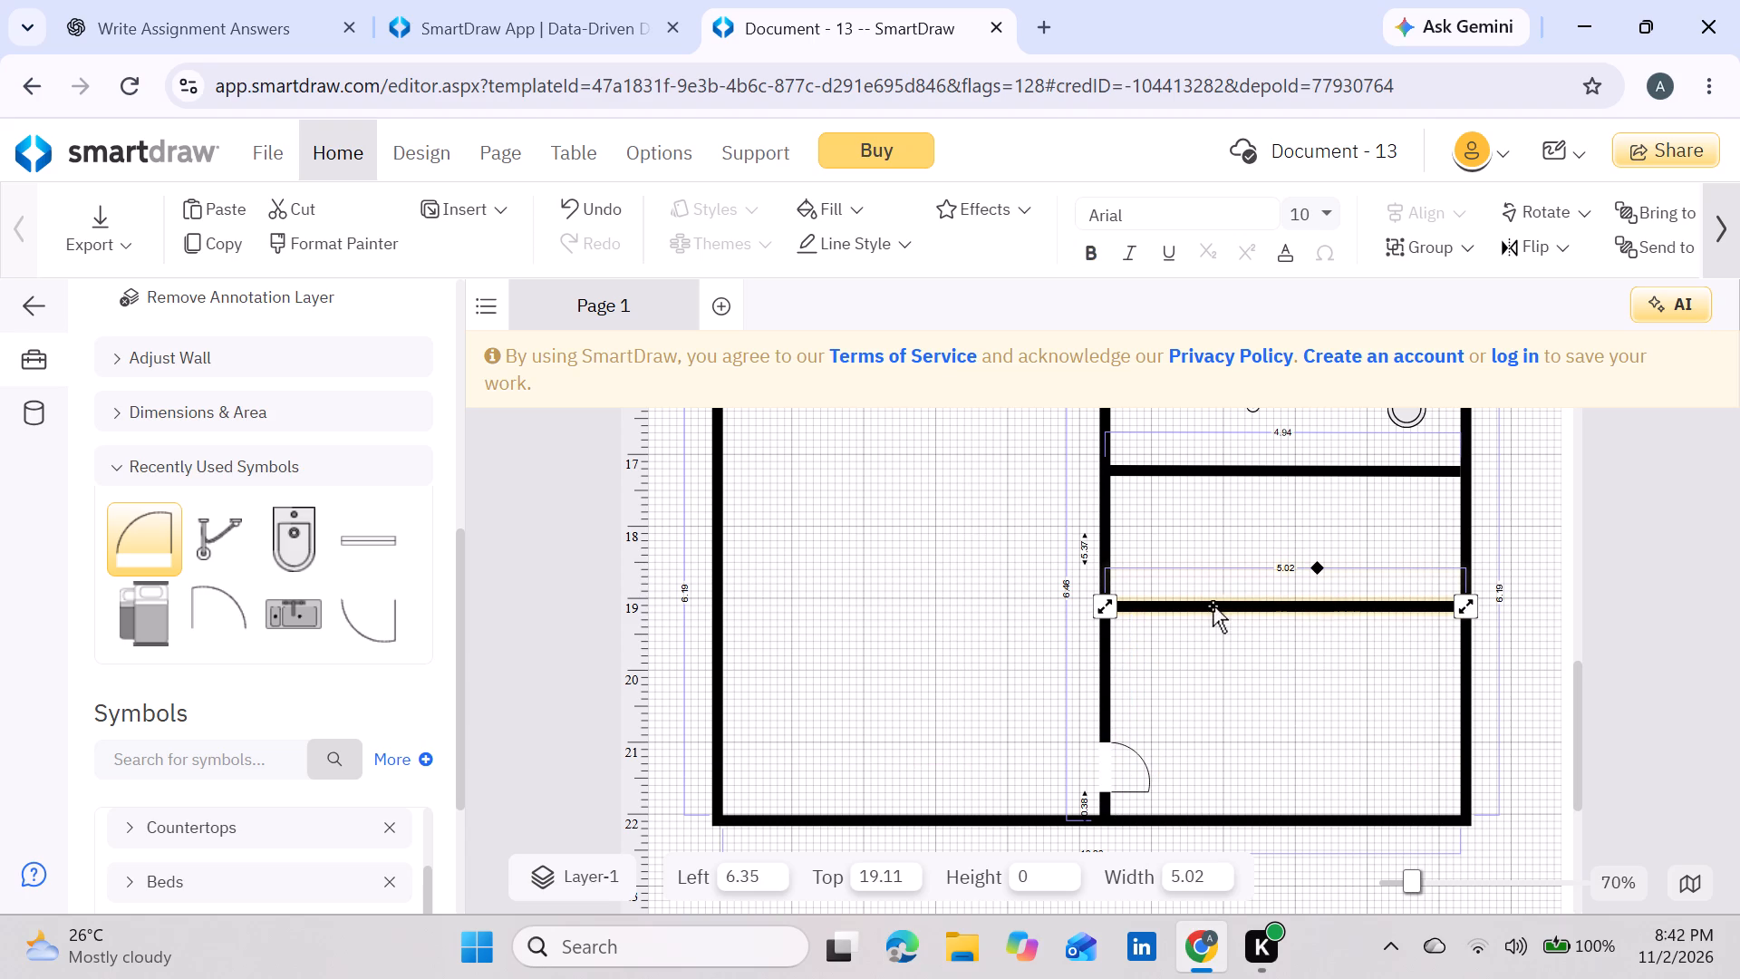
{"action": "left_click_drag", "start_coordinate": [1110, 606], "coordinate": [1110, 634]}
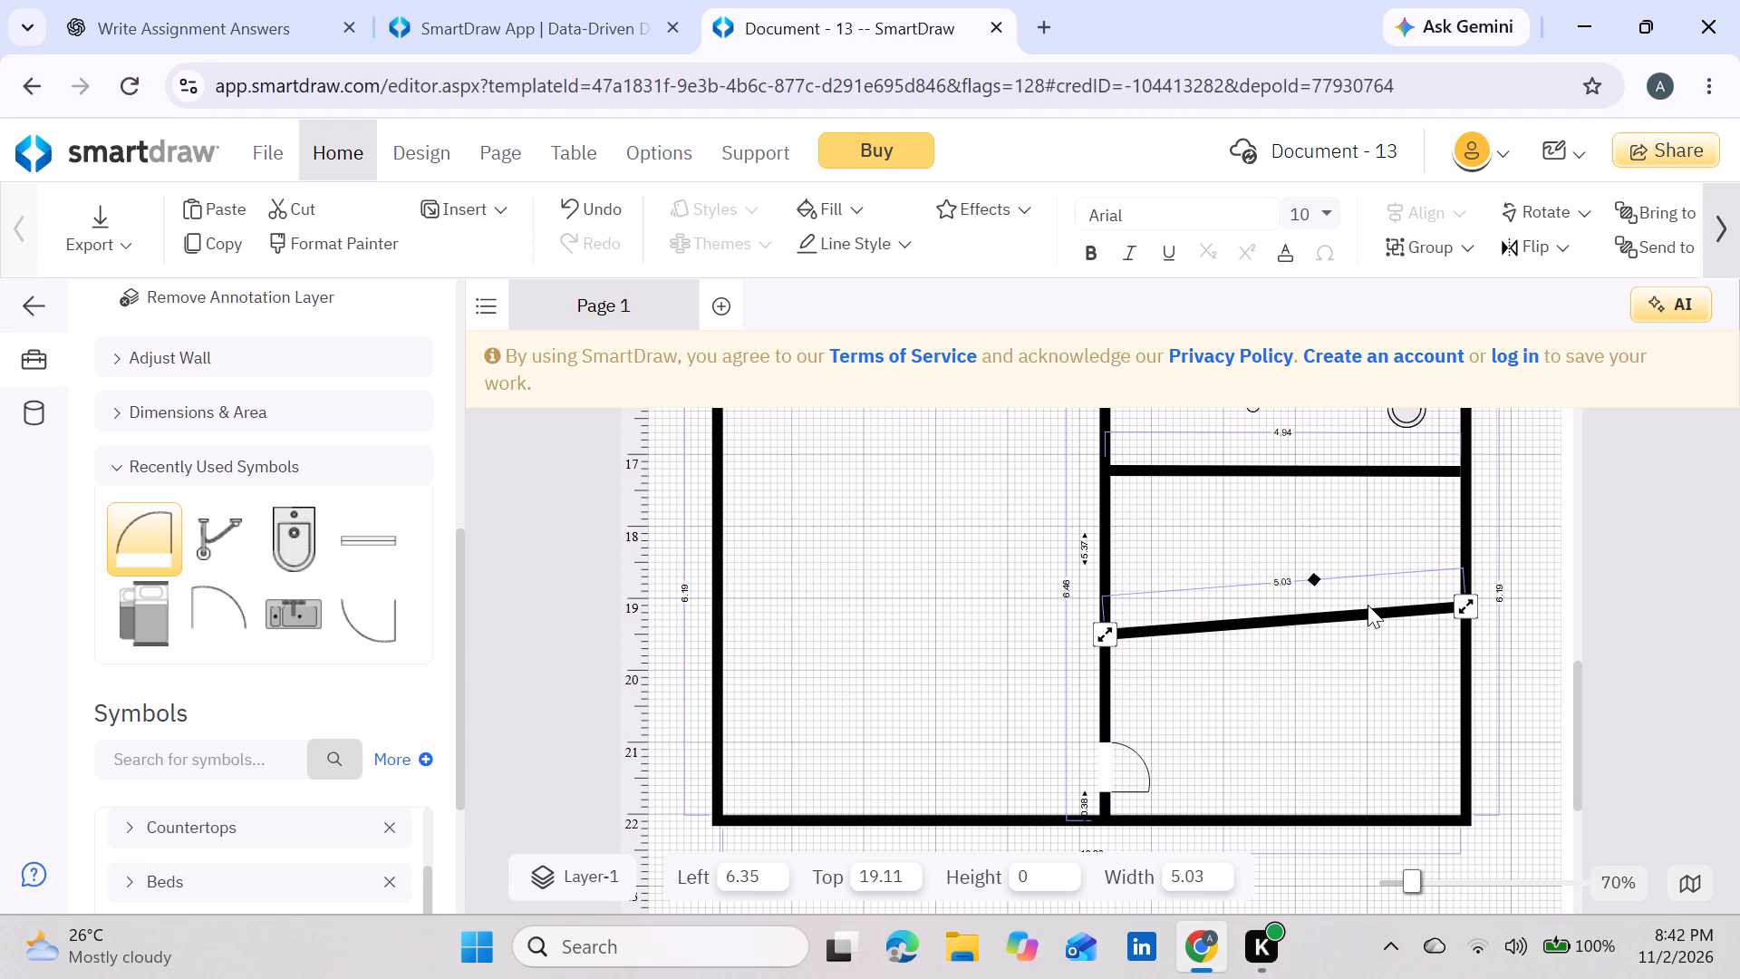
{"action": "left_click_drag", "start_coordinate": [1460, 609], "coordinate": [1461, 633]}
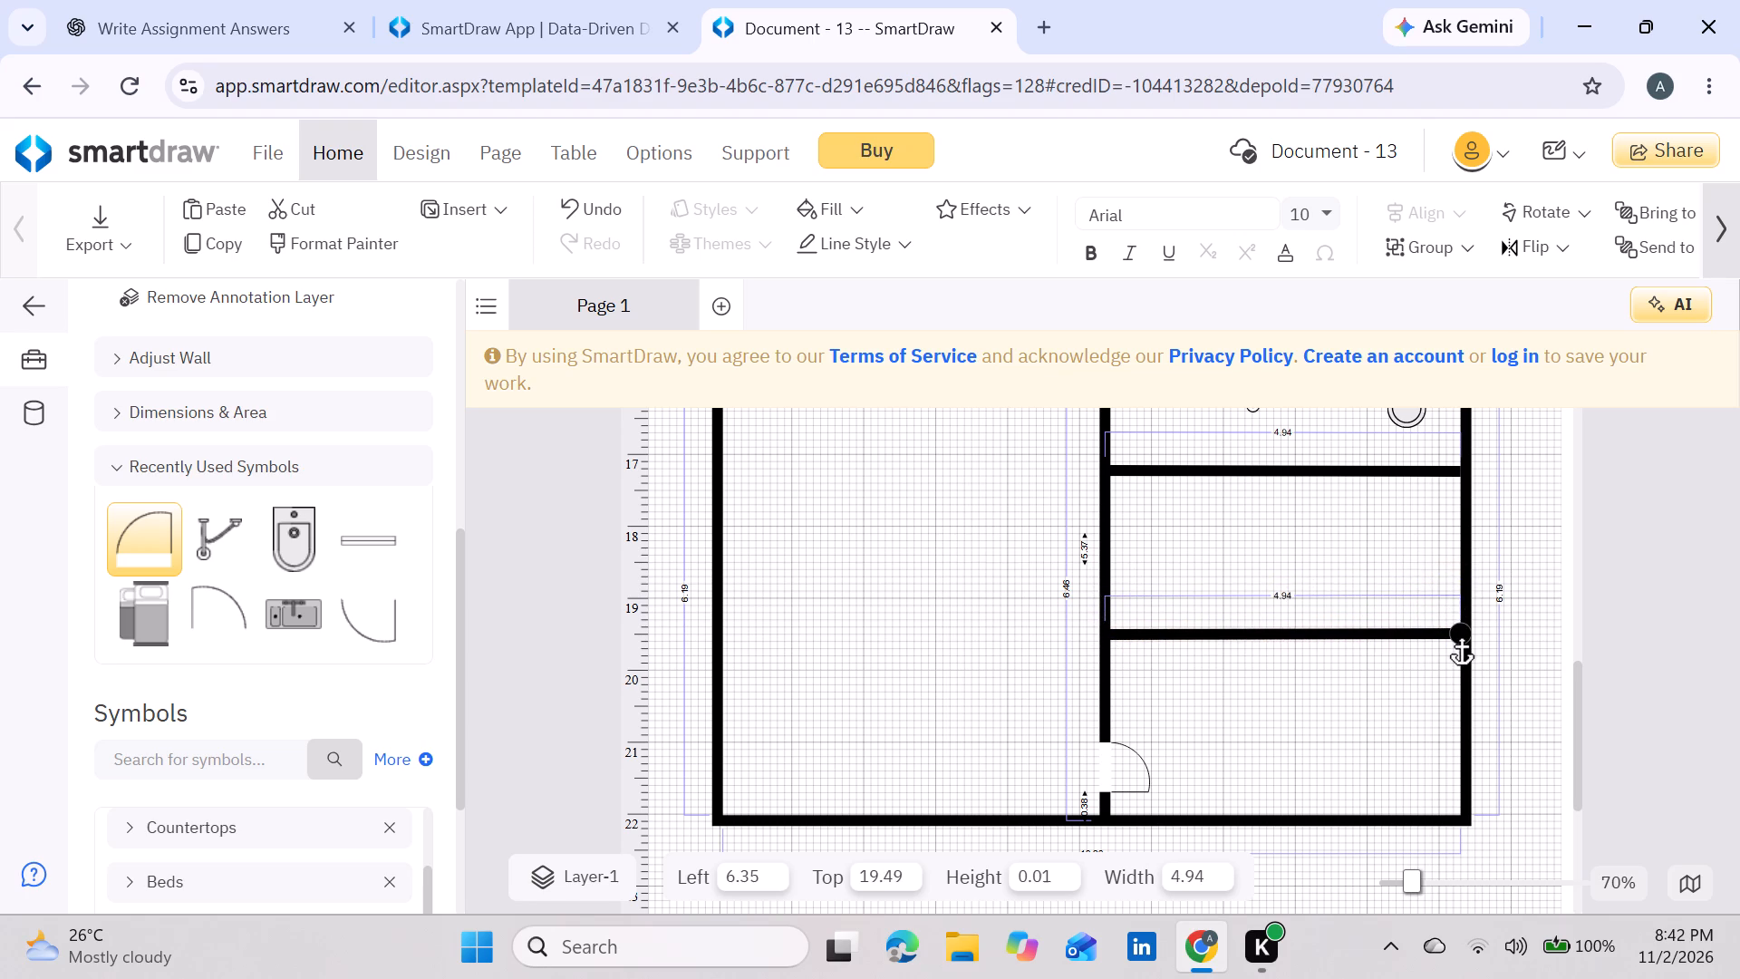
Level the horizontal wall above the lowest small room at about Top 19.50, with a length of about 4.94.
{"action": "left_click_drag", "start_coordinate": [1461, 633], "coordinate": [1464, 635]}
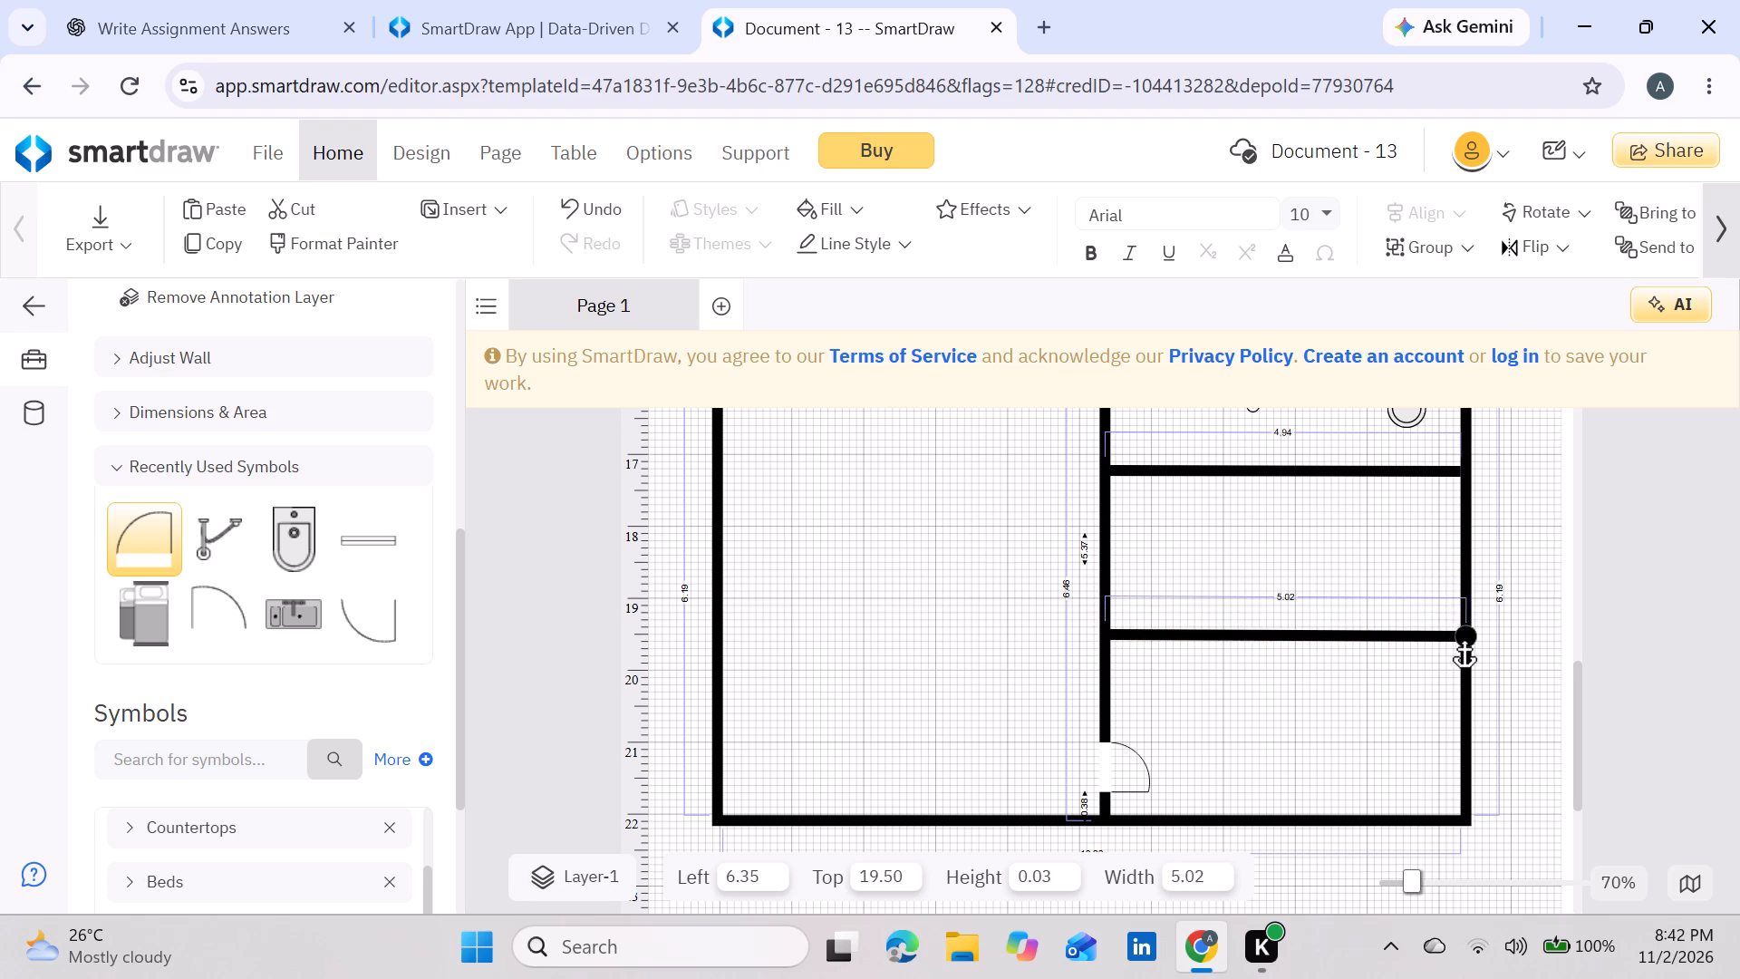
{"action": "left_click_drag", "start_coordinate": [1464, 635], "coordinate": [1461, 634]}
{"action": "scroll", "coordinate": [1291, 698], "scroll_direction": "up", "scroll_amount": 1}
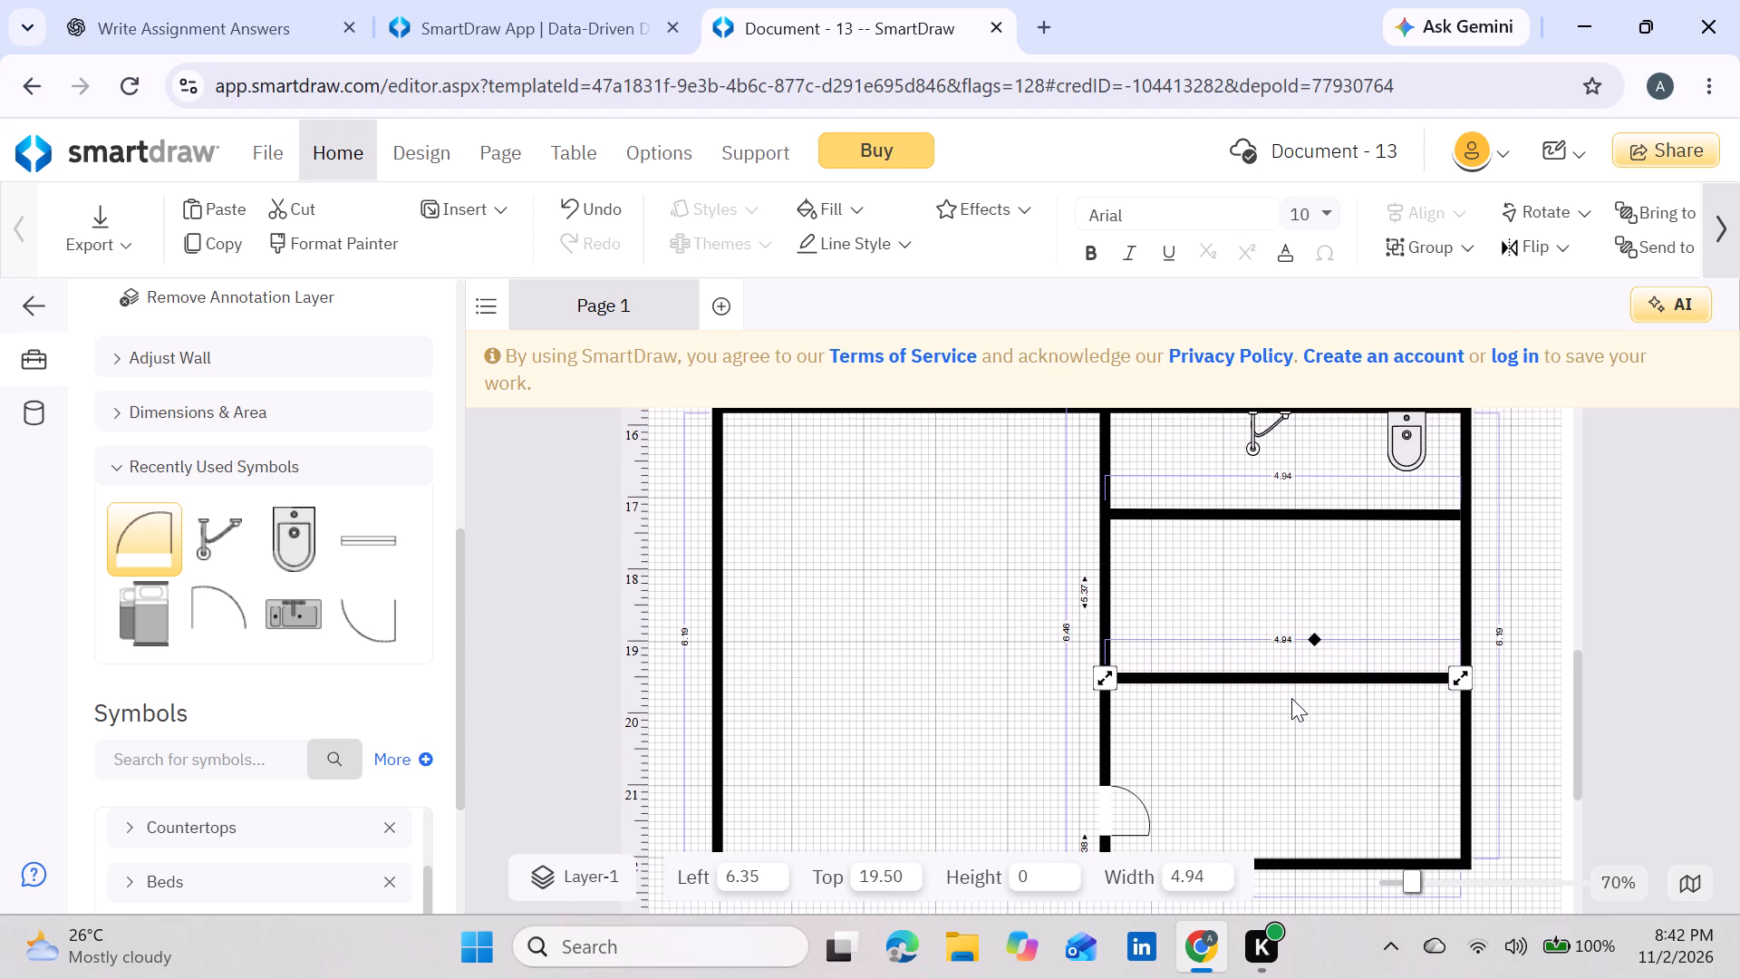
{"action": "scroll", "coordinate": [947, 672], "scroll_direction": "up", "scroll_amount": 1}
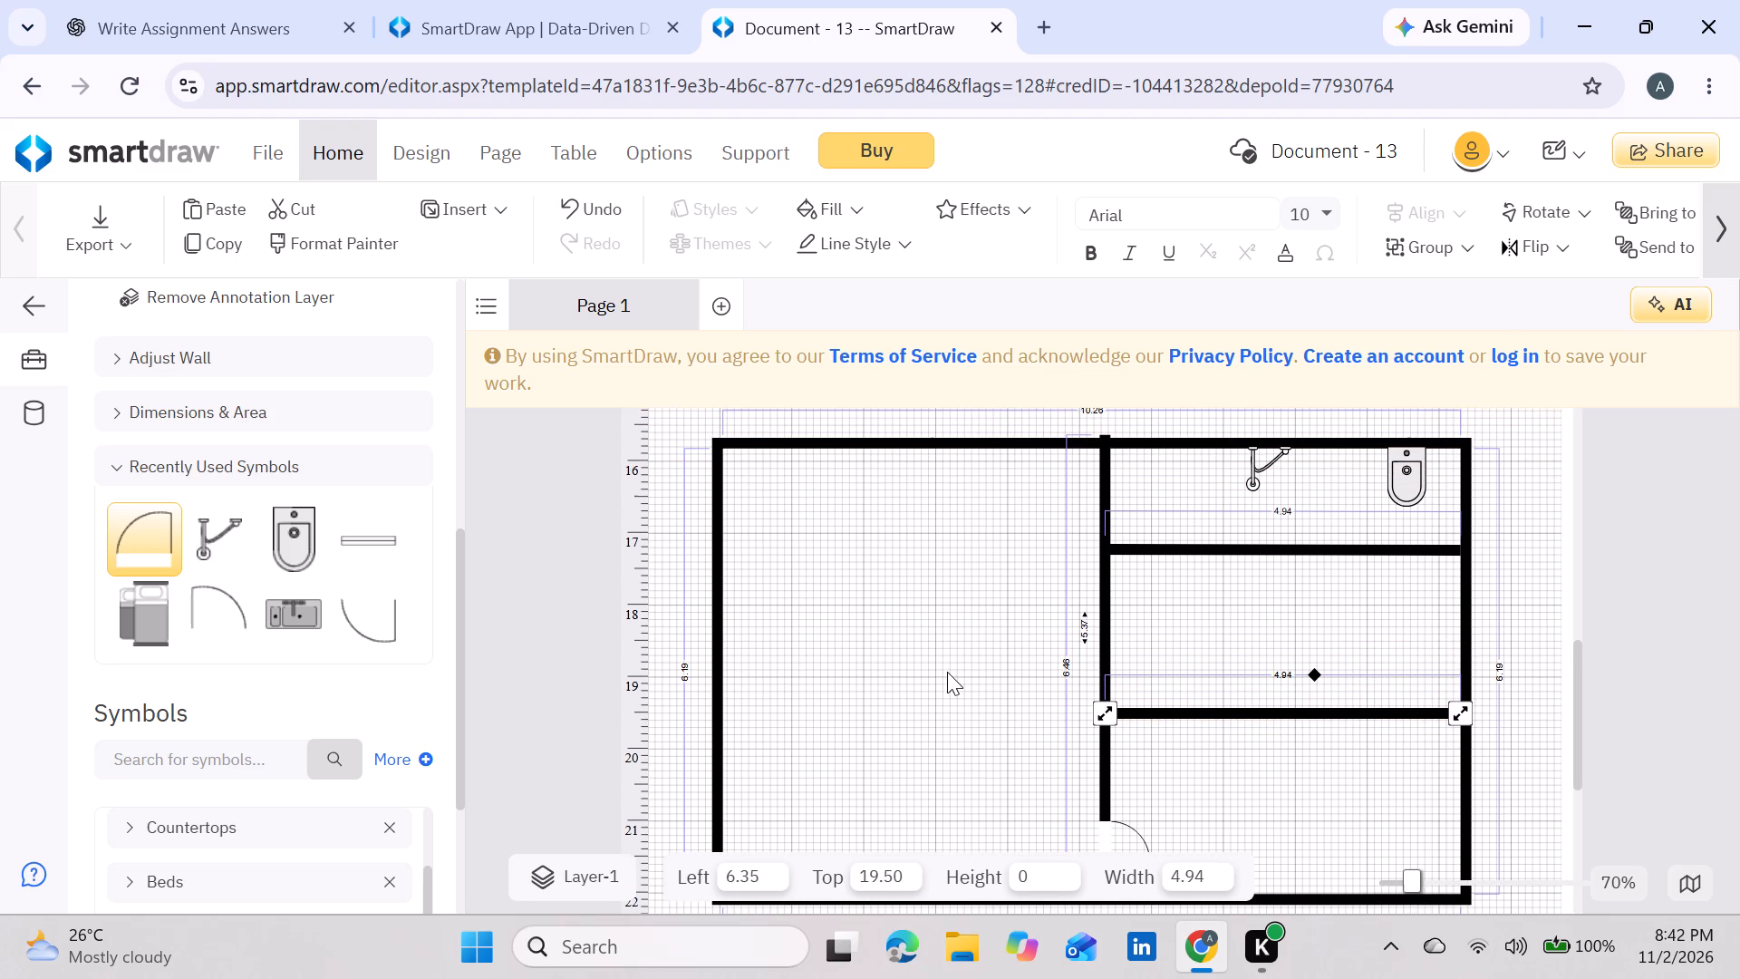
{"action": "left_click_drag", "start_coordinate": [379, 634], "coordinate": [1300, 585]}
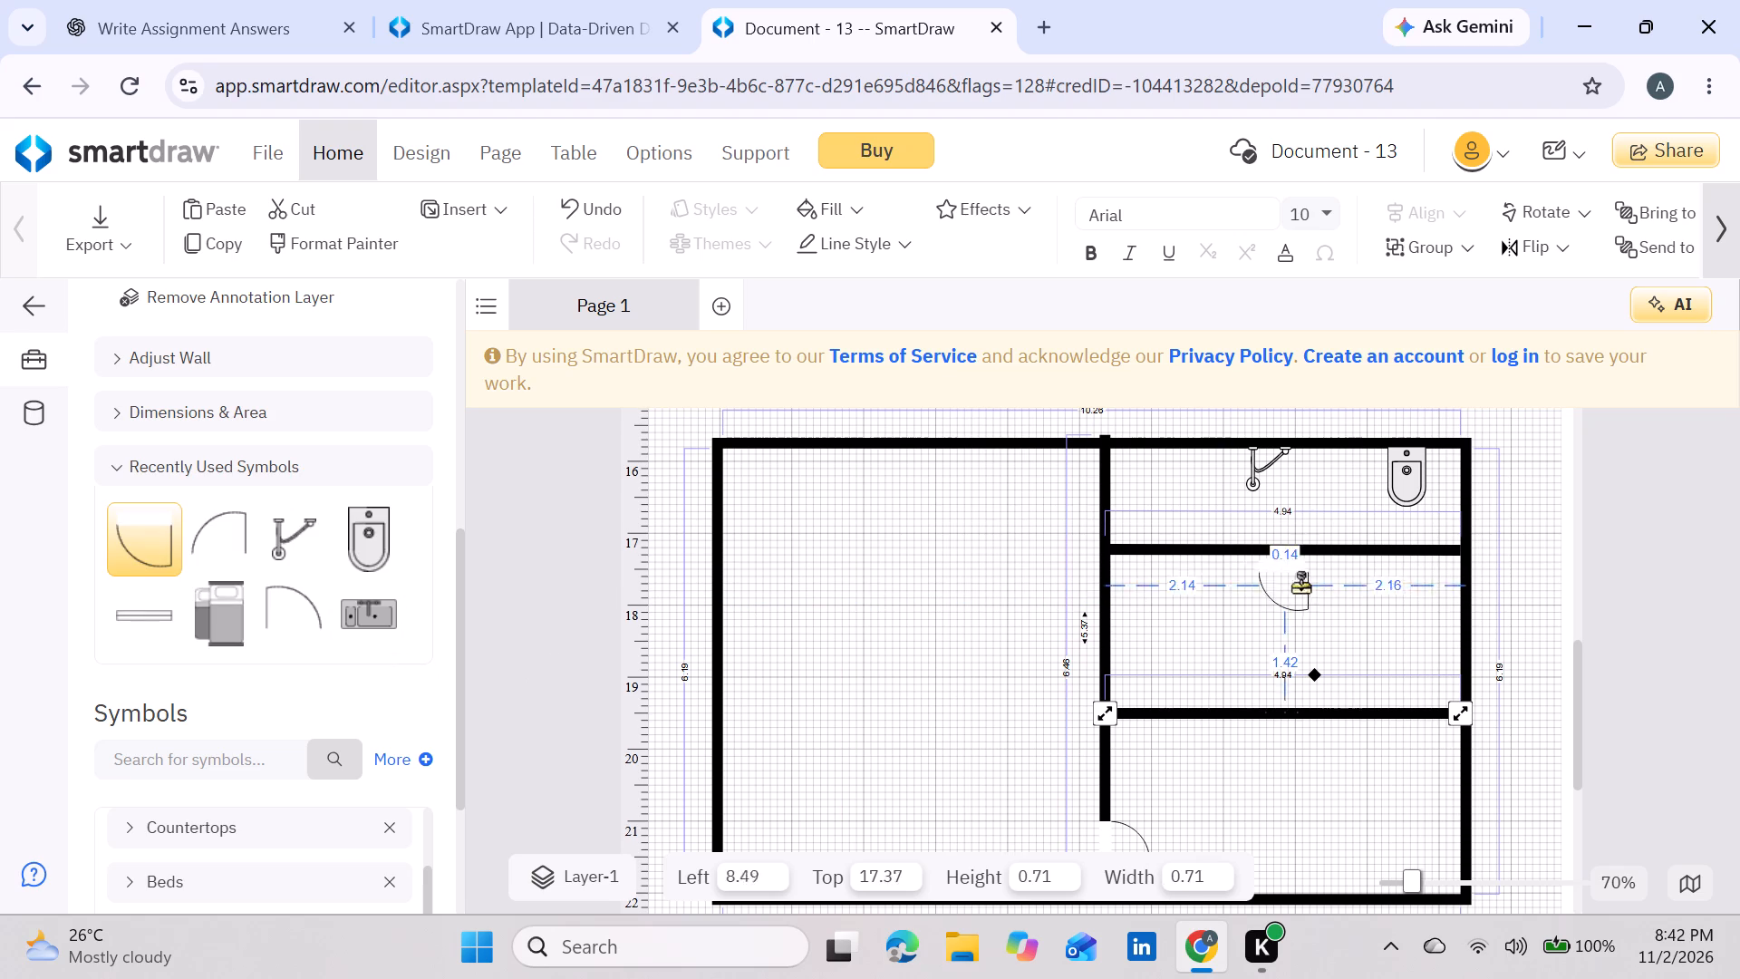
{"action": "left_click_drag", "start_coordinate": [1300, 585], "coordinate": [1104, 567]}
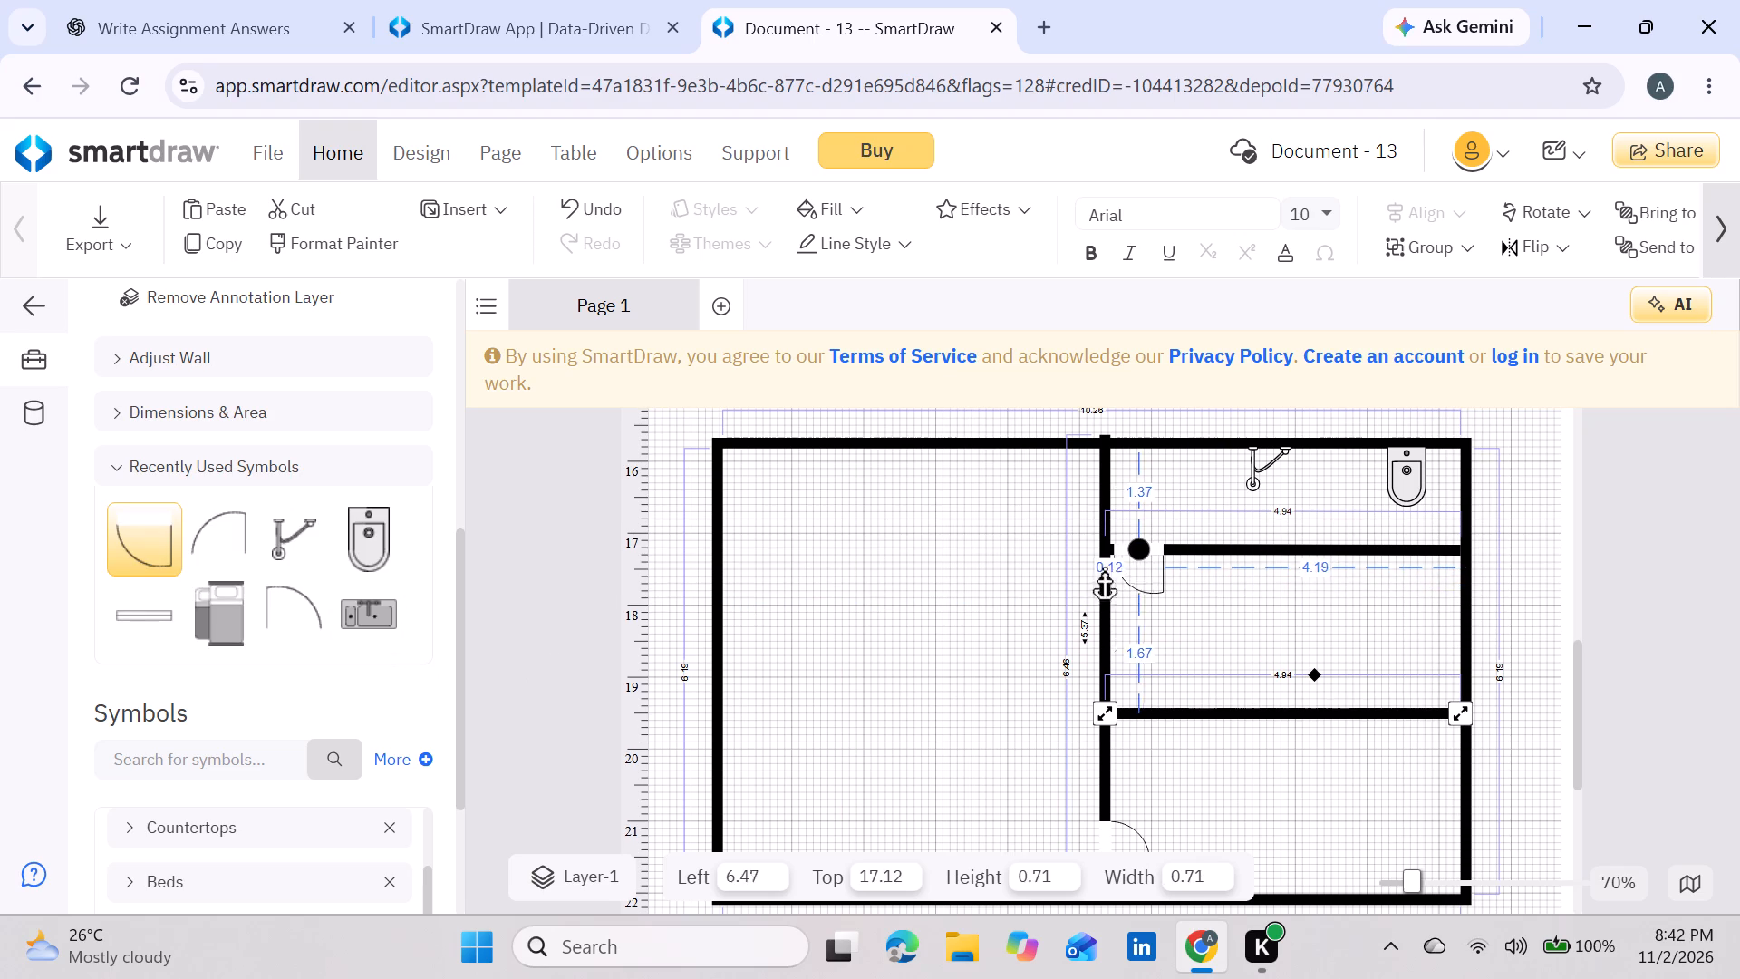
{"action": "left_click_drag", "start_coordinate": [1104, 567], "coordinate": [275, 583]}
Fit a door into the horizontal wall below the bathroom, near the vertical divider, at about Left 6.76, Top 16.61.
{"action": "left_click_drag", "start_coordinate": [203, 598], "coordinate": [1167, 531]}
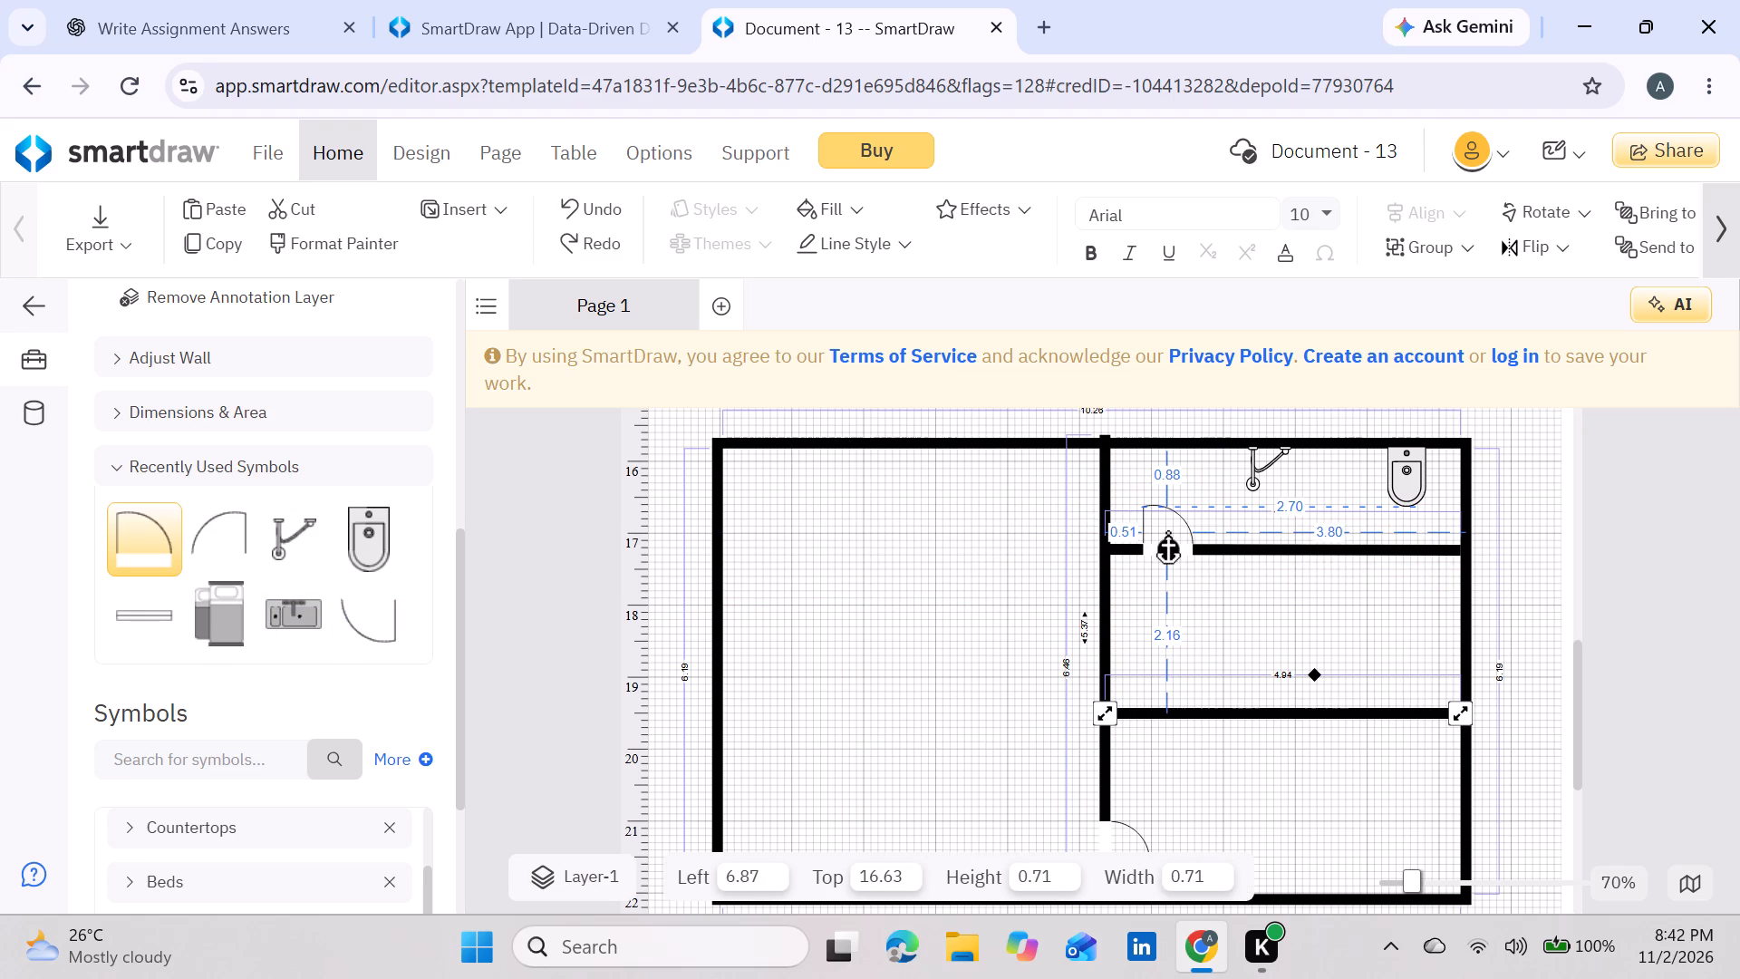
{"action": "left_click_drag", "start_coordinate": [1167, 531], "coordinate": [1160, 528]}
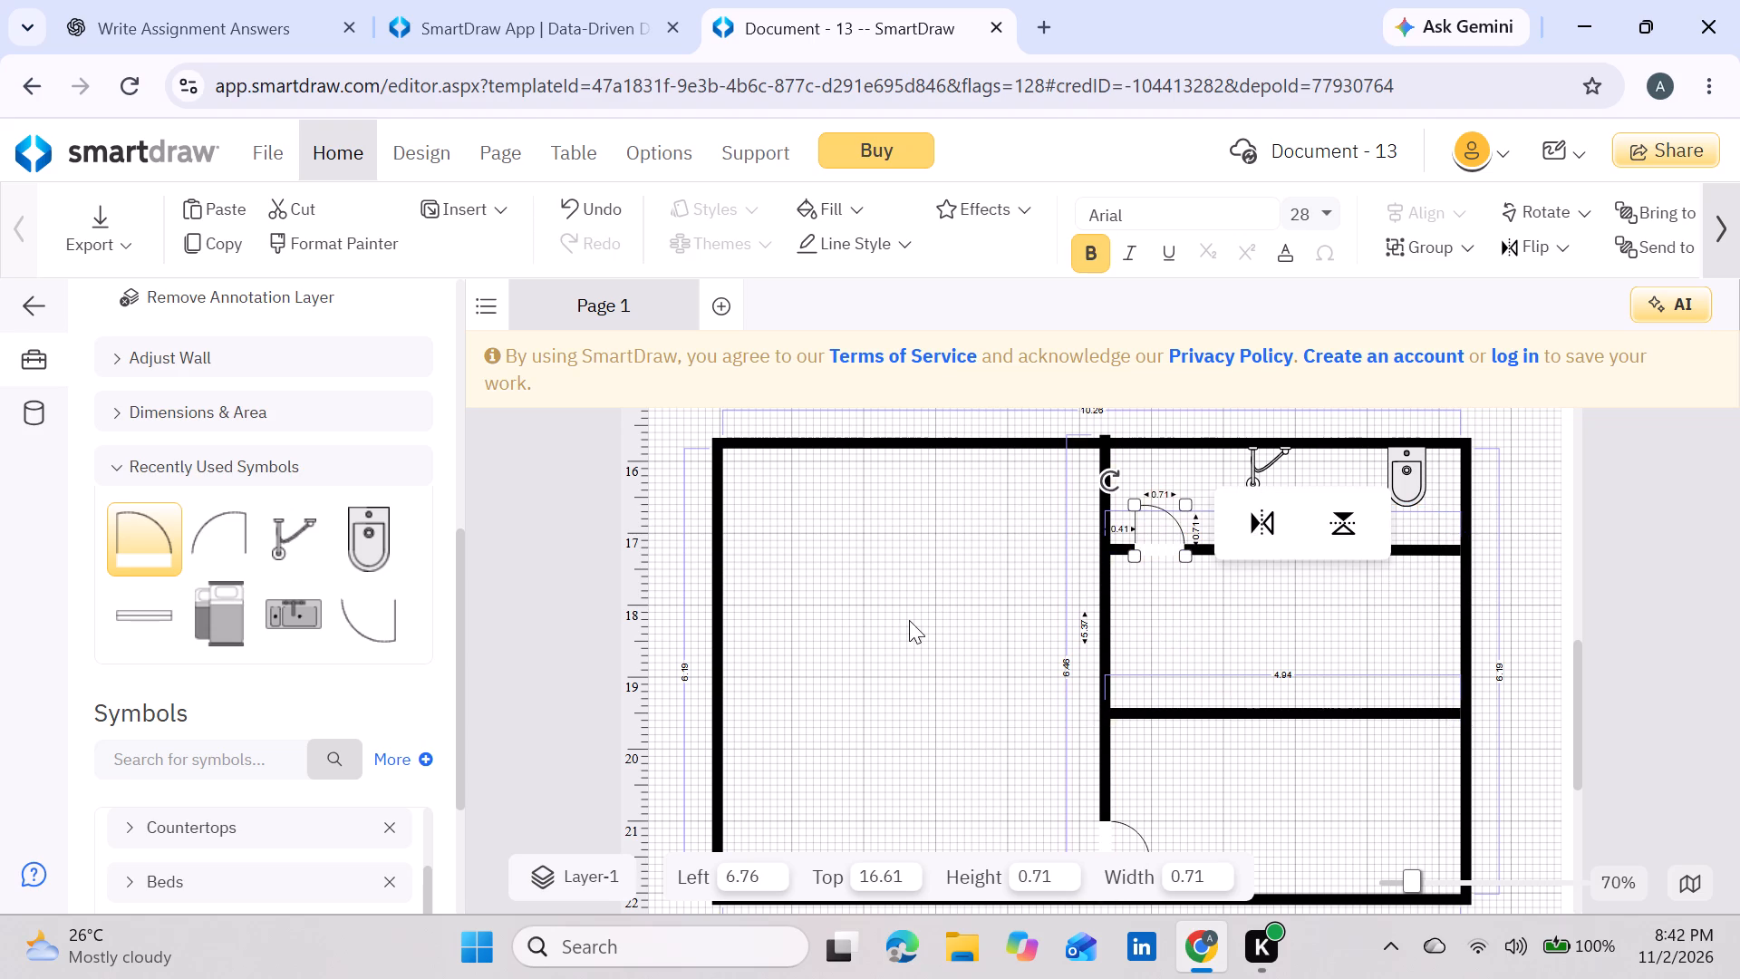
Duplicate the lowest small room's door and fit the copy into the vertical divider at the middle room, about Left 6.27, Top 18.47.
{"action": "scroll", "coordinate": [909, 620], "scroll_direction": "down", "scroll_amount": 1}
{"action": "scroll", "coordinate": [909, 620], "scroll_direction": "up", "scroll_amount": 1}
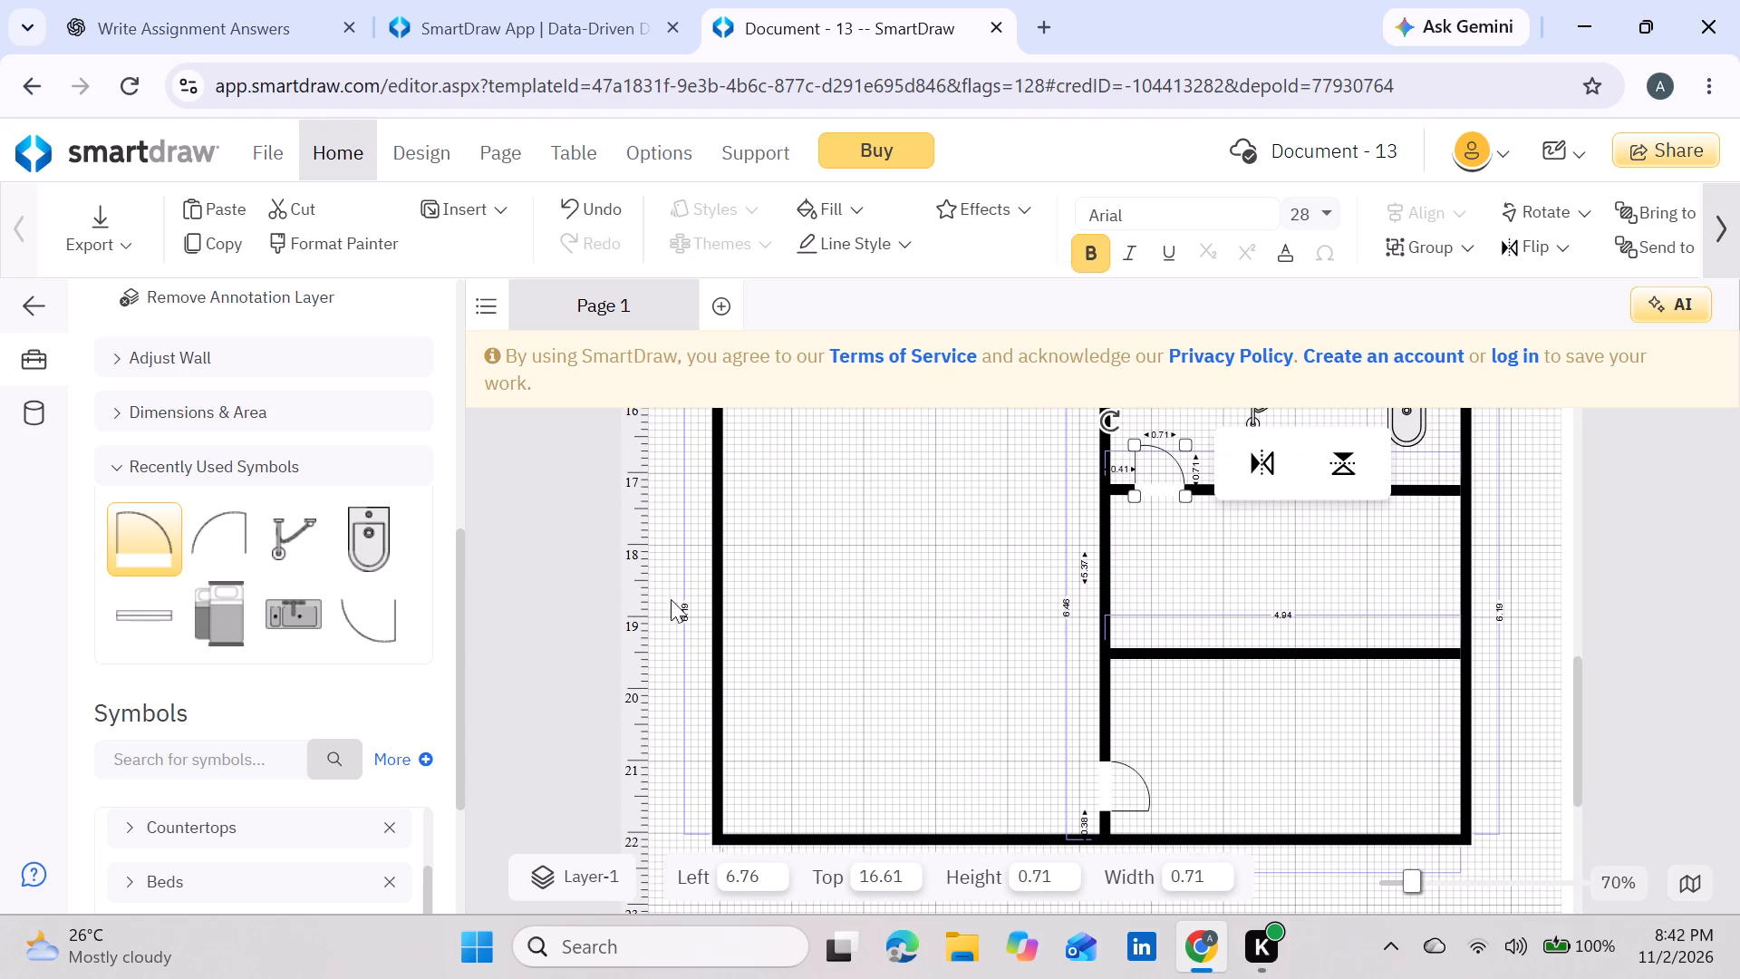
{"action": "left_click", "coordinate": [1129, 780]}
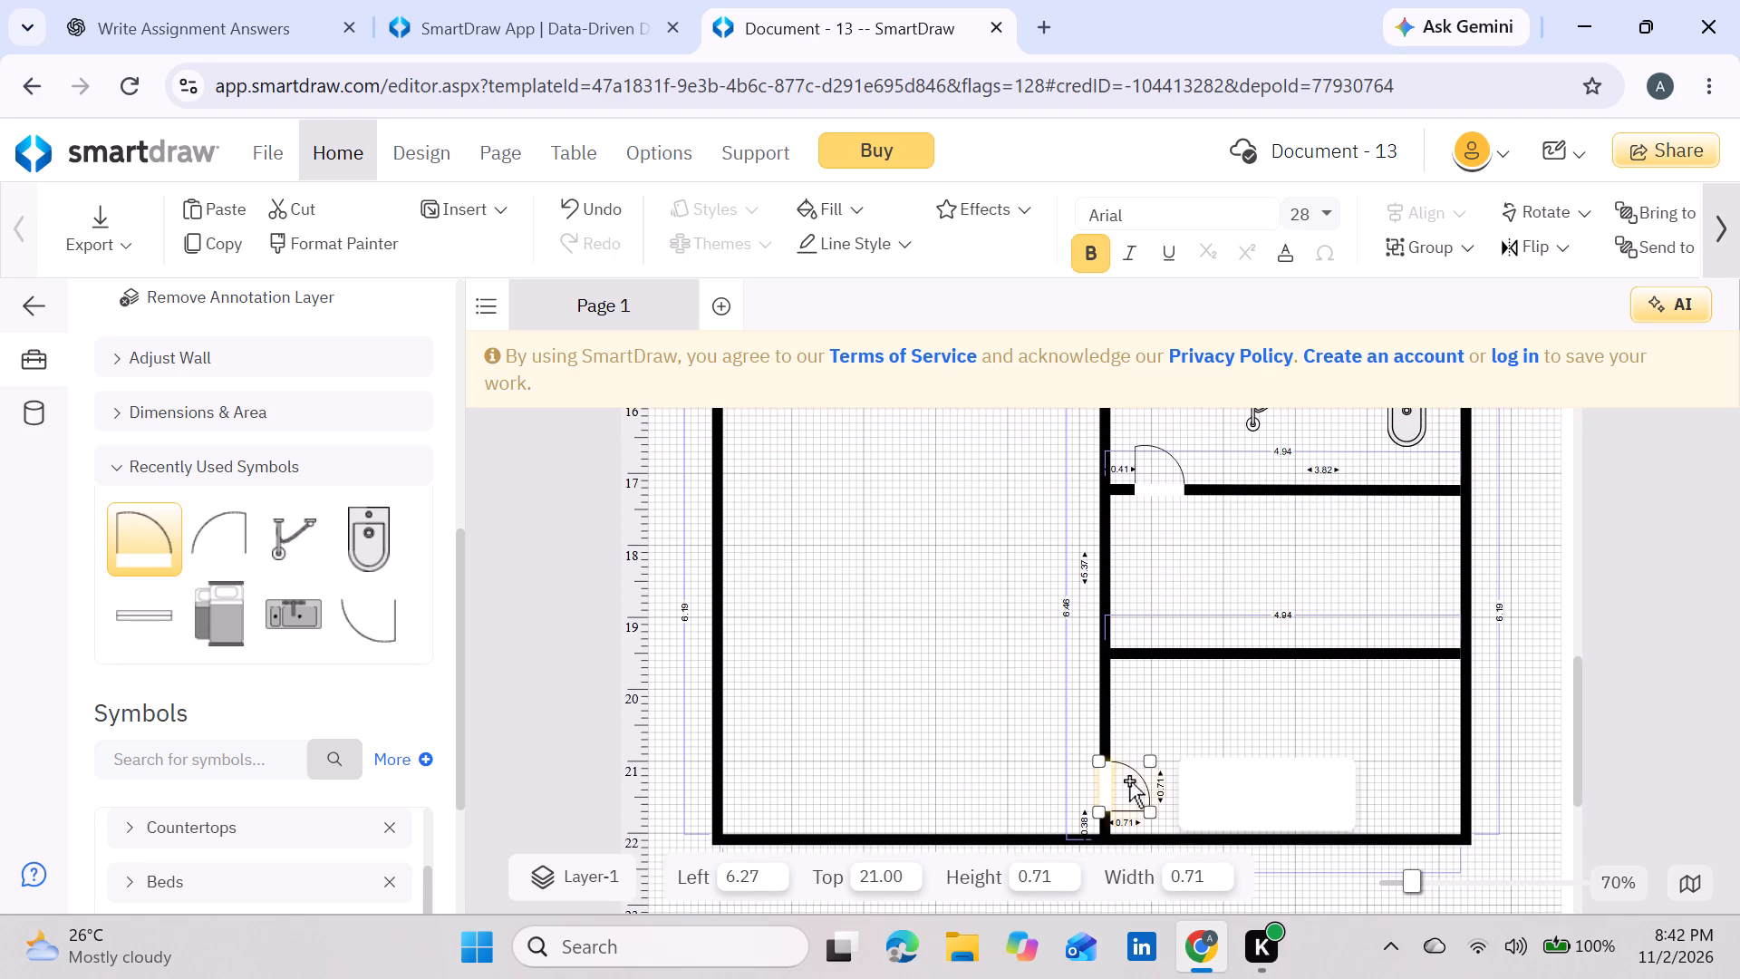
{"action": "key", "text": "ctrl+d"}
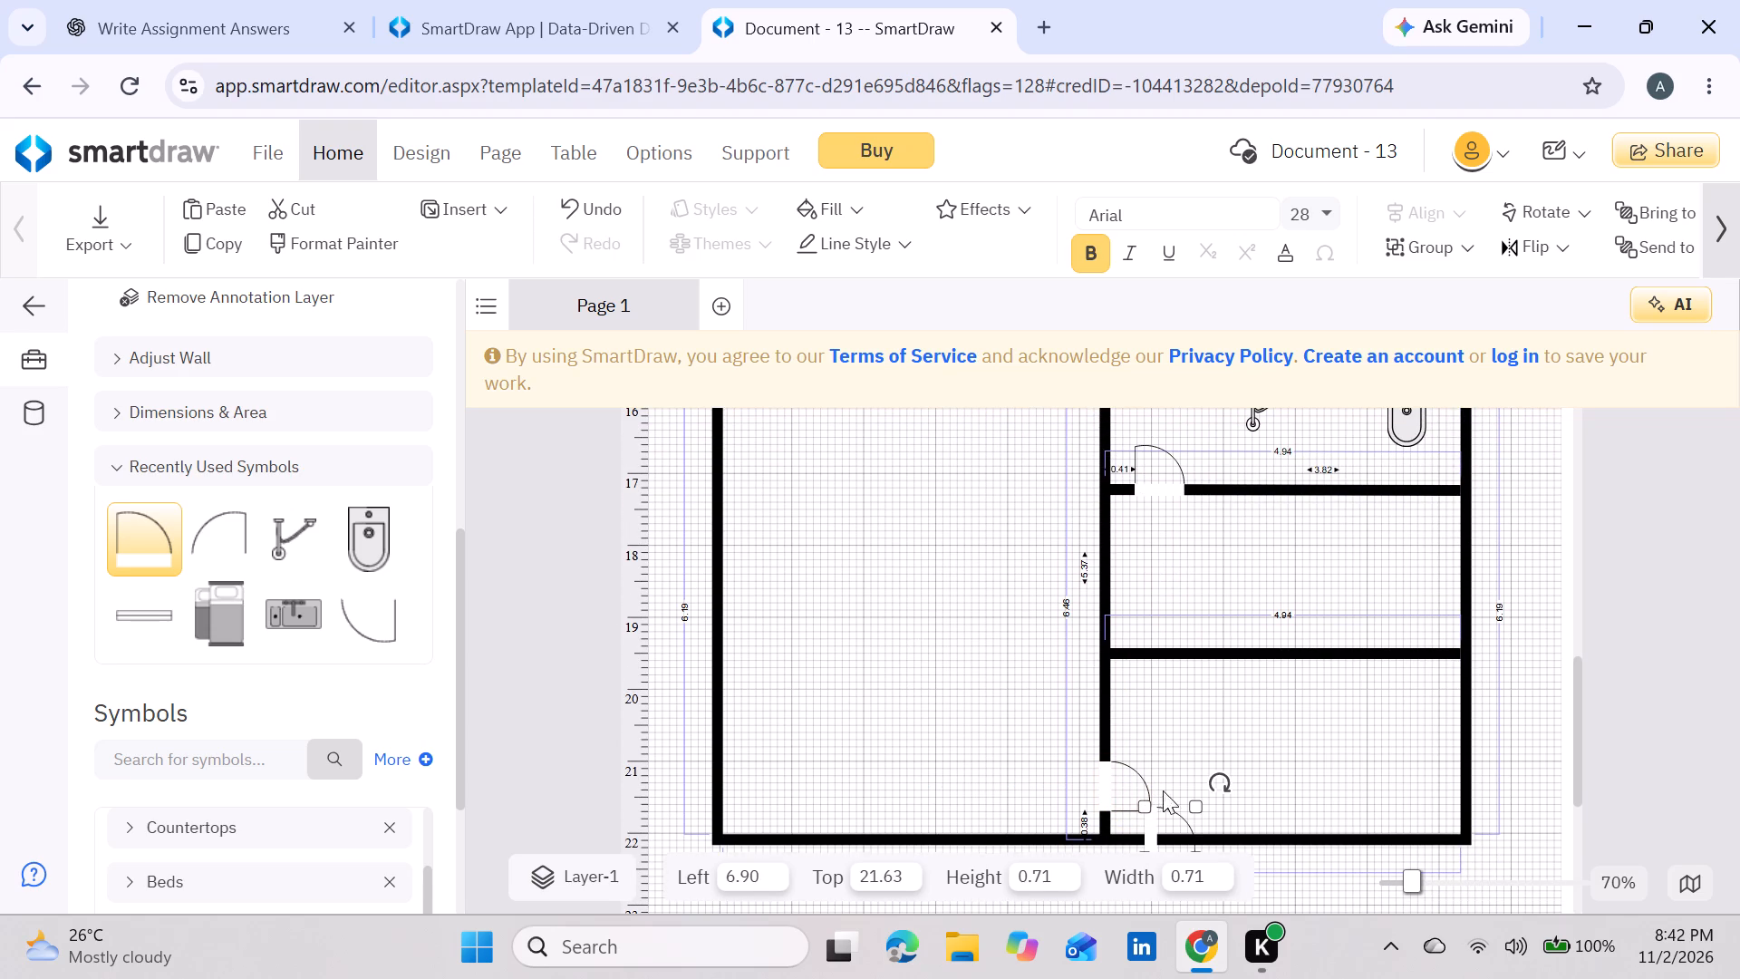
{"action": "left_click_drag", "start_coordinate": [1178, 822], "coordinate": [1114, 586]}
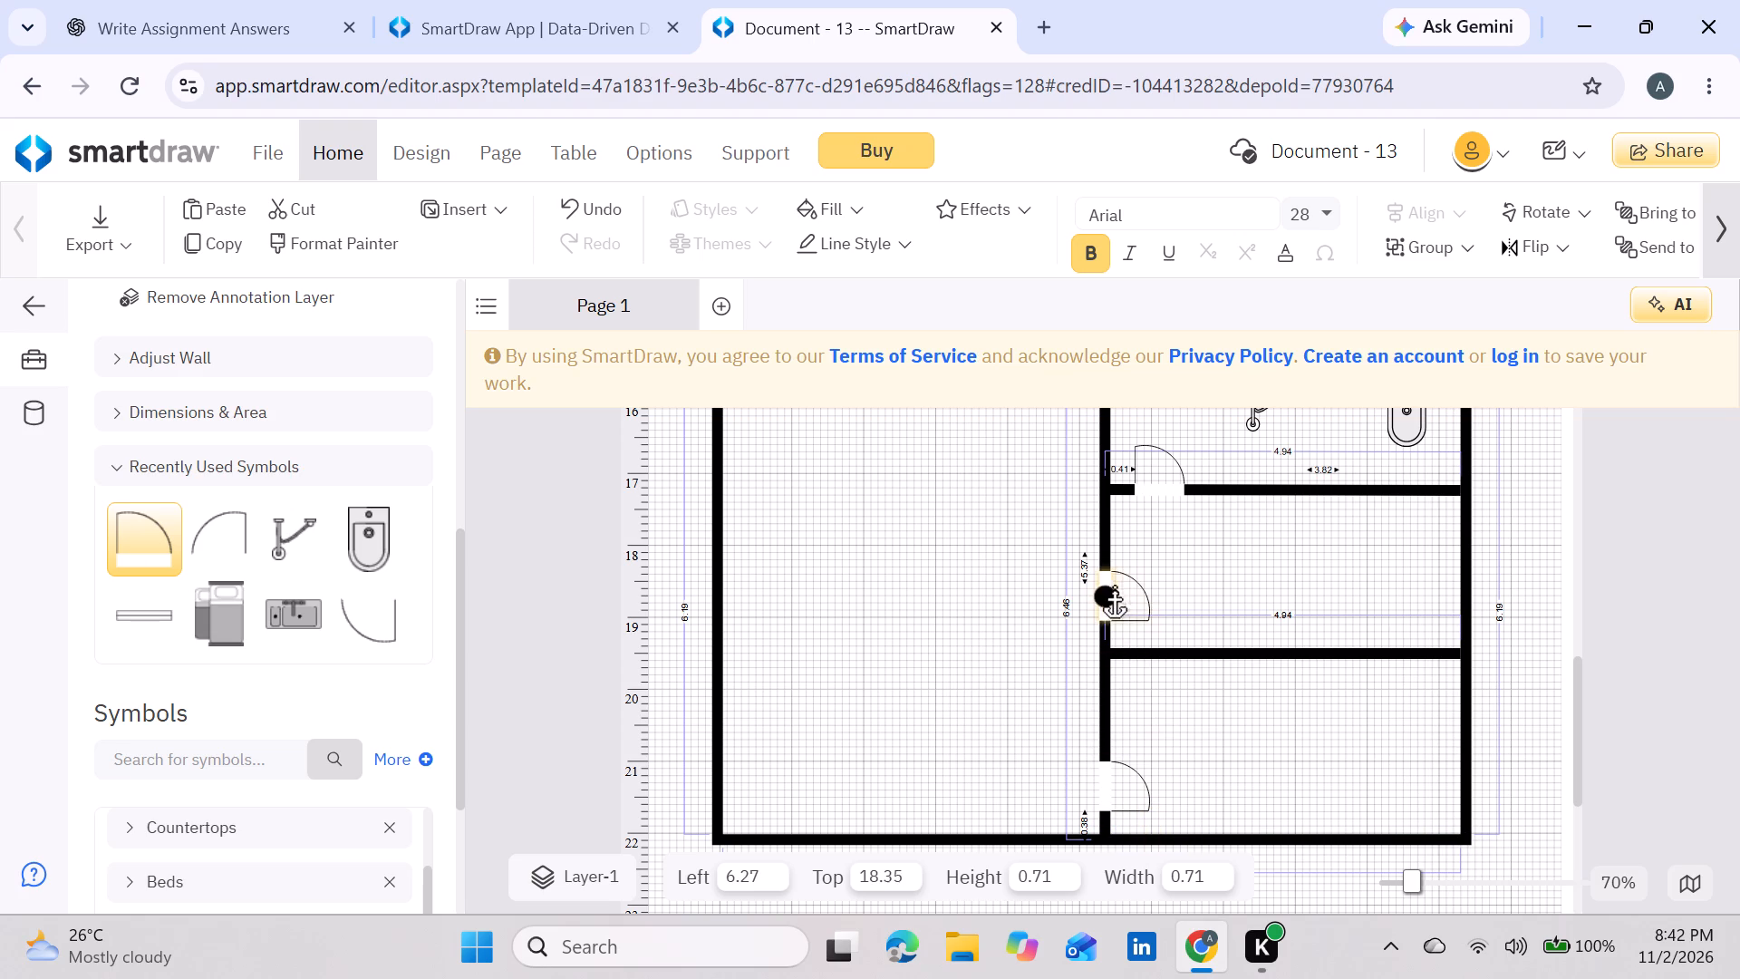
{"action": "left_click_drag", "start_coordinate": [1114, 586], "coordinate": [1131, 605]}
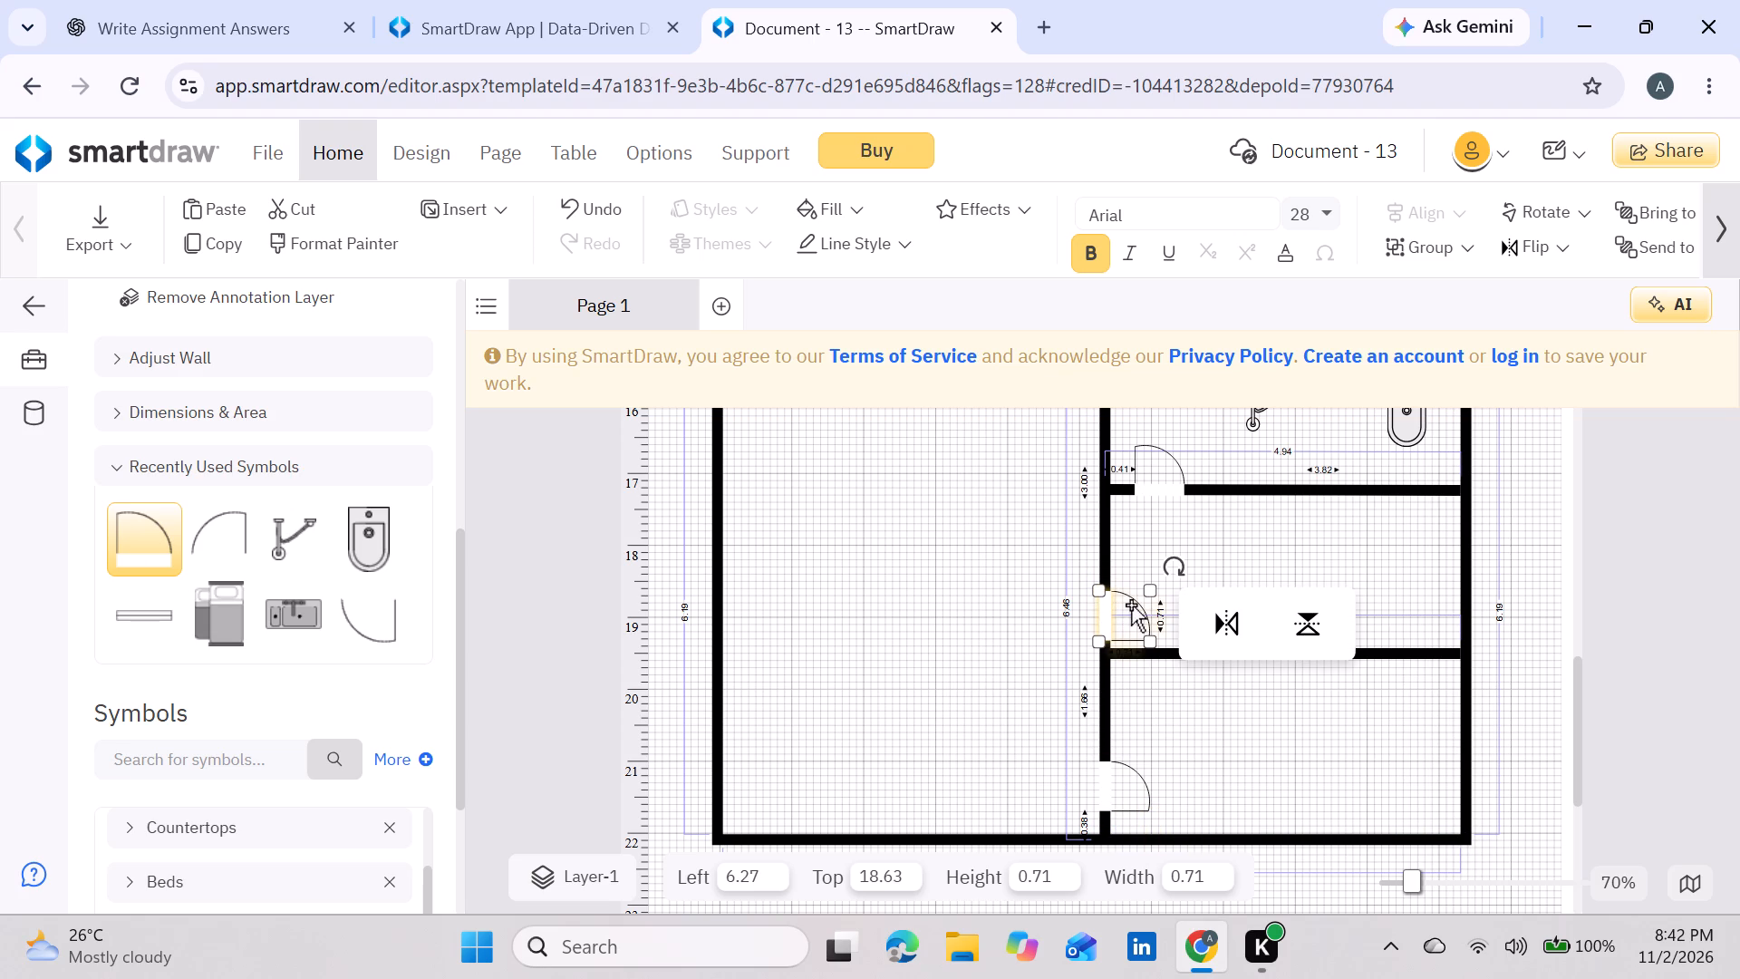
{"action": "left_click", "coordinate": [960, 619]}
{"action": "scroll", "coordinate": [960, 619], "scroll_direction": "up", "scroll_amount": 1}
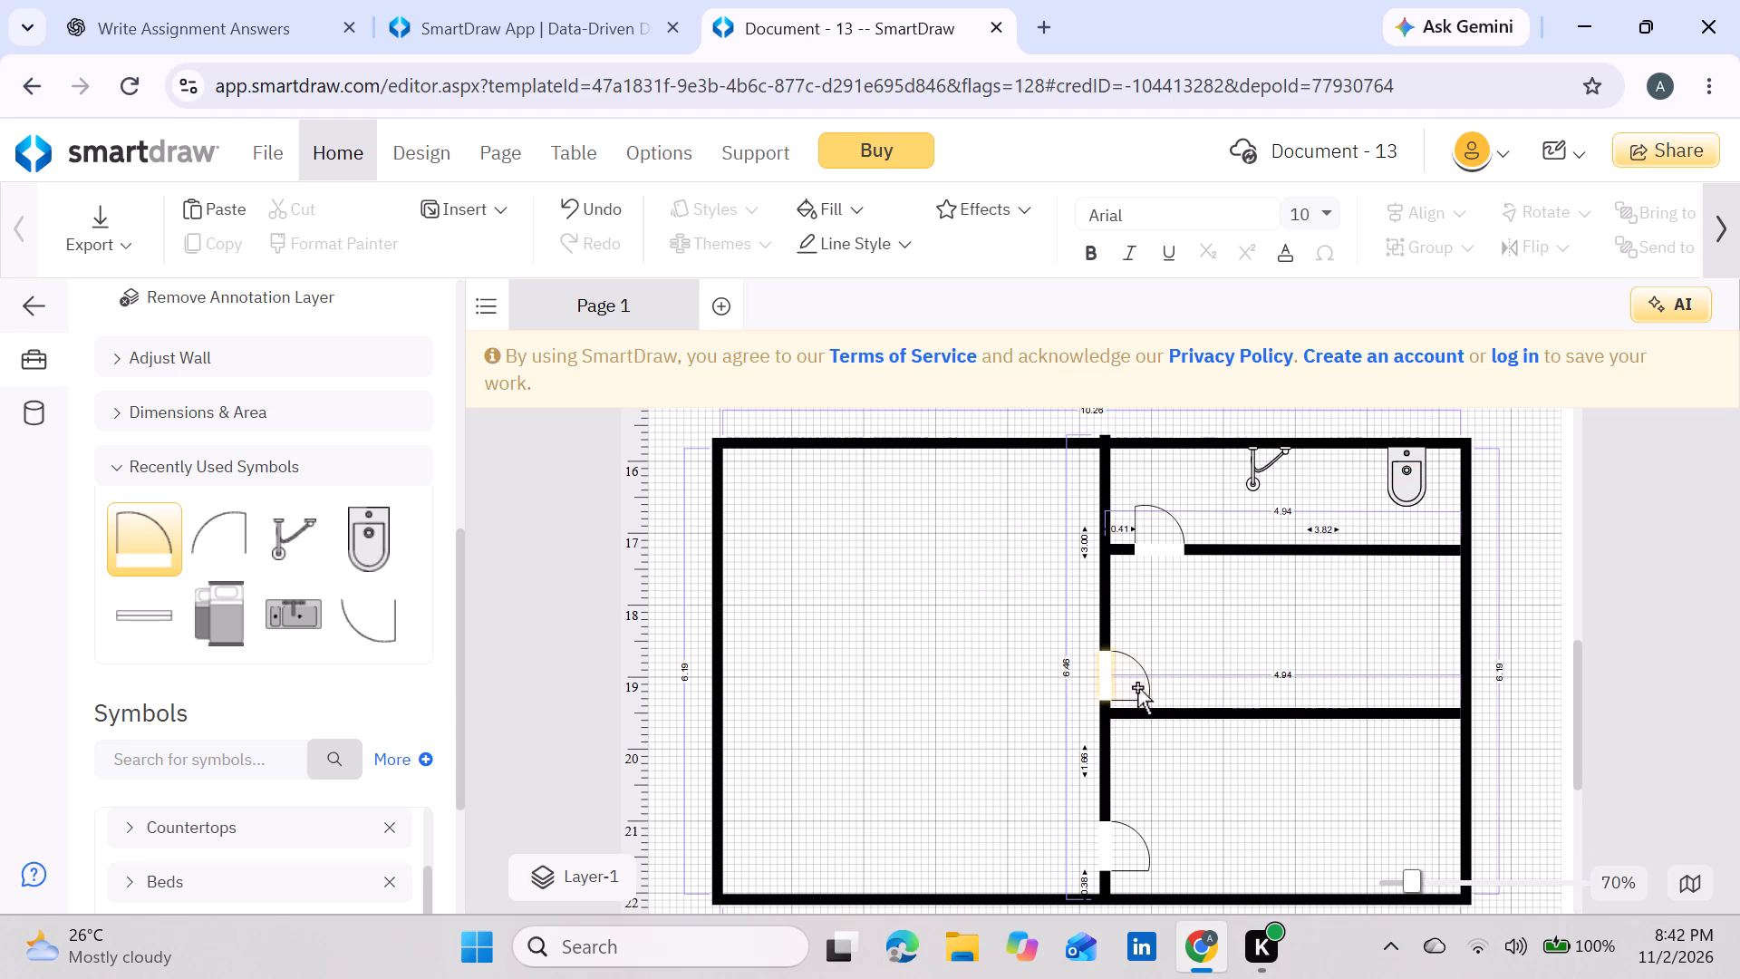
{"action": "left_click_drag", "start_coordinate": [1136, 686], "coordinate": [1136, 674]}
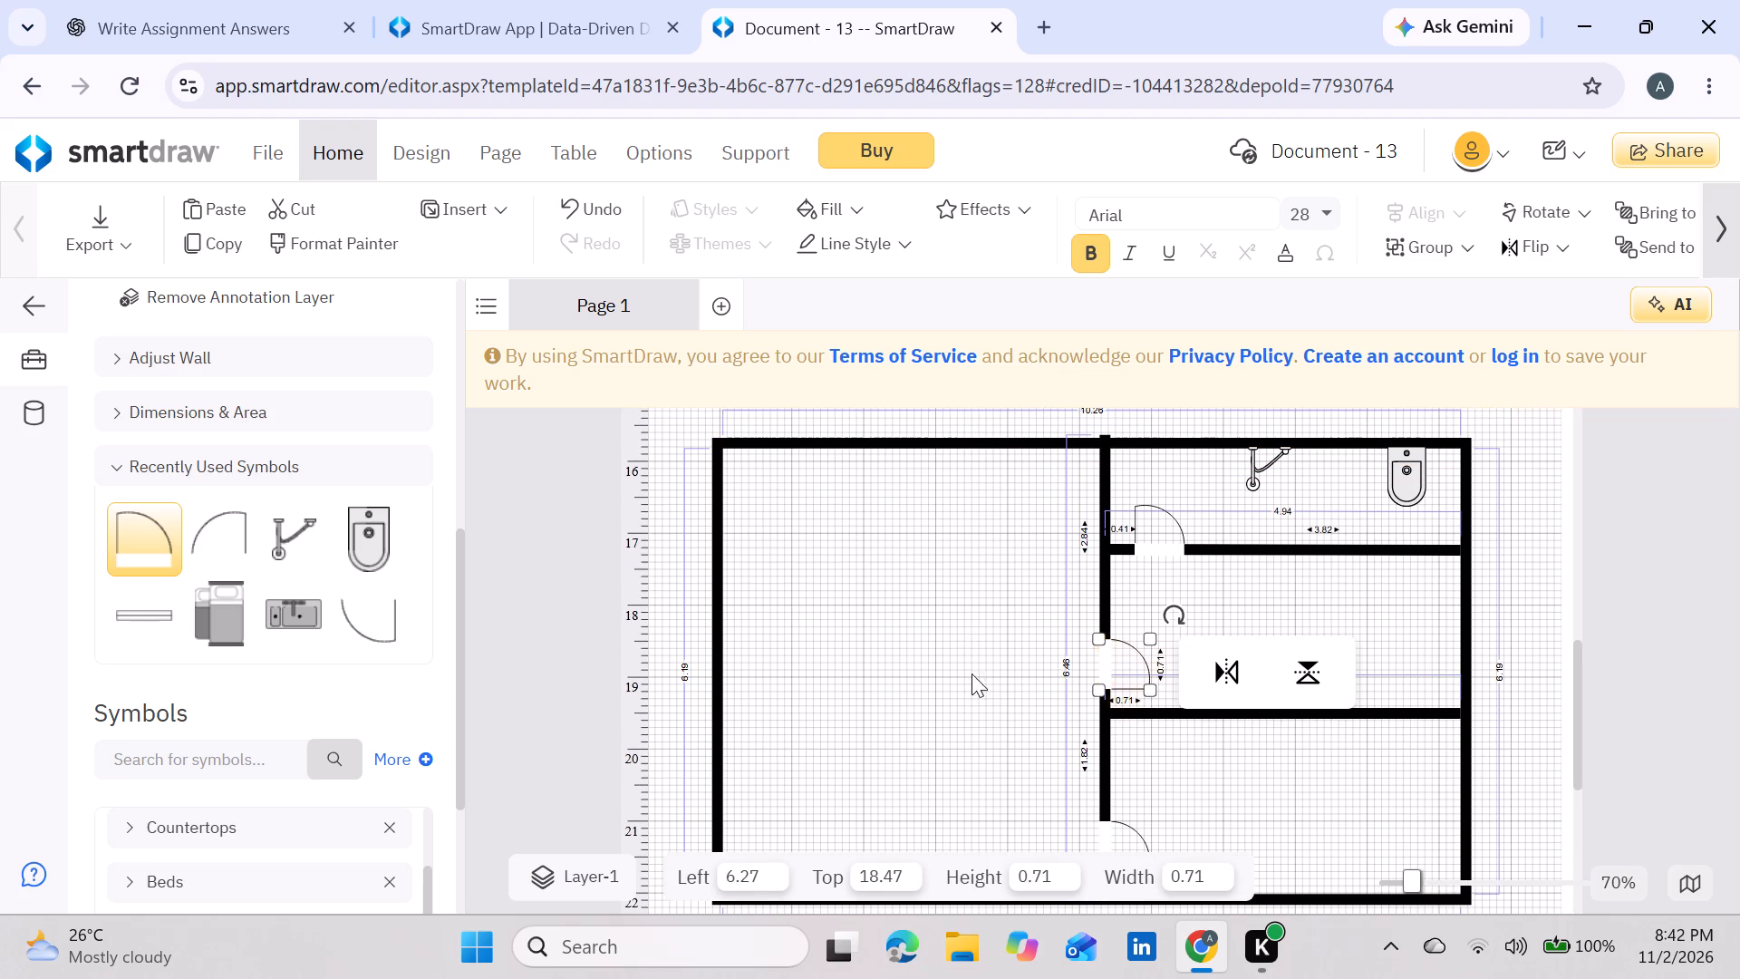
{"action": "left_click", "coordinate": [949, 670]}
Fit a door into the bottom outer wall of the large room near its left corner, at about Left 1.64, Top 21.47.
{"action": "scroll", "coordinate": [949, 670], "scroll_direction": "down", "scroll_amount": 1}
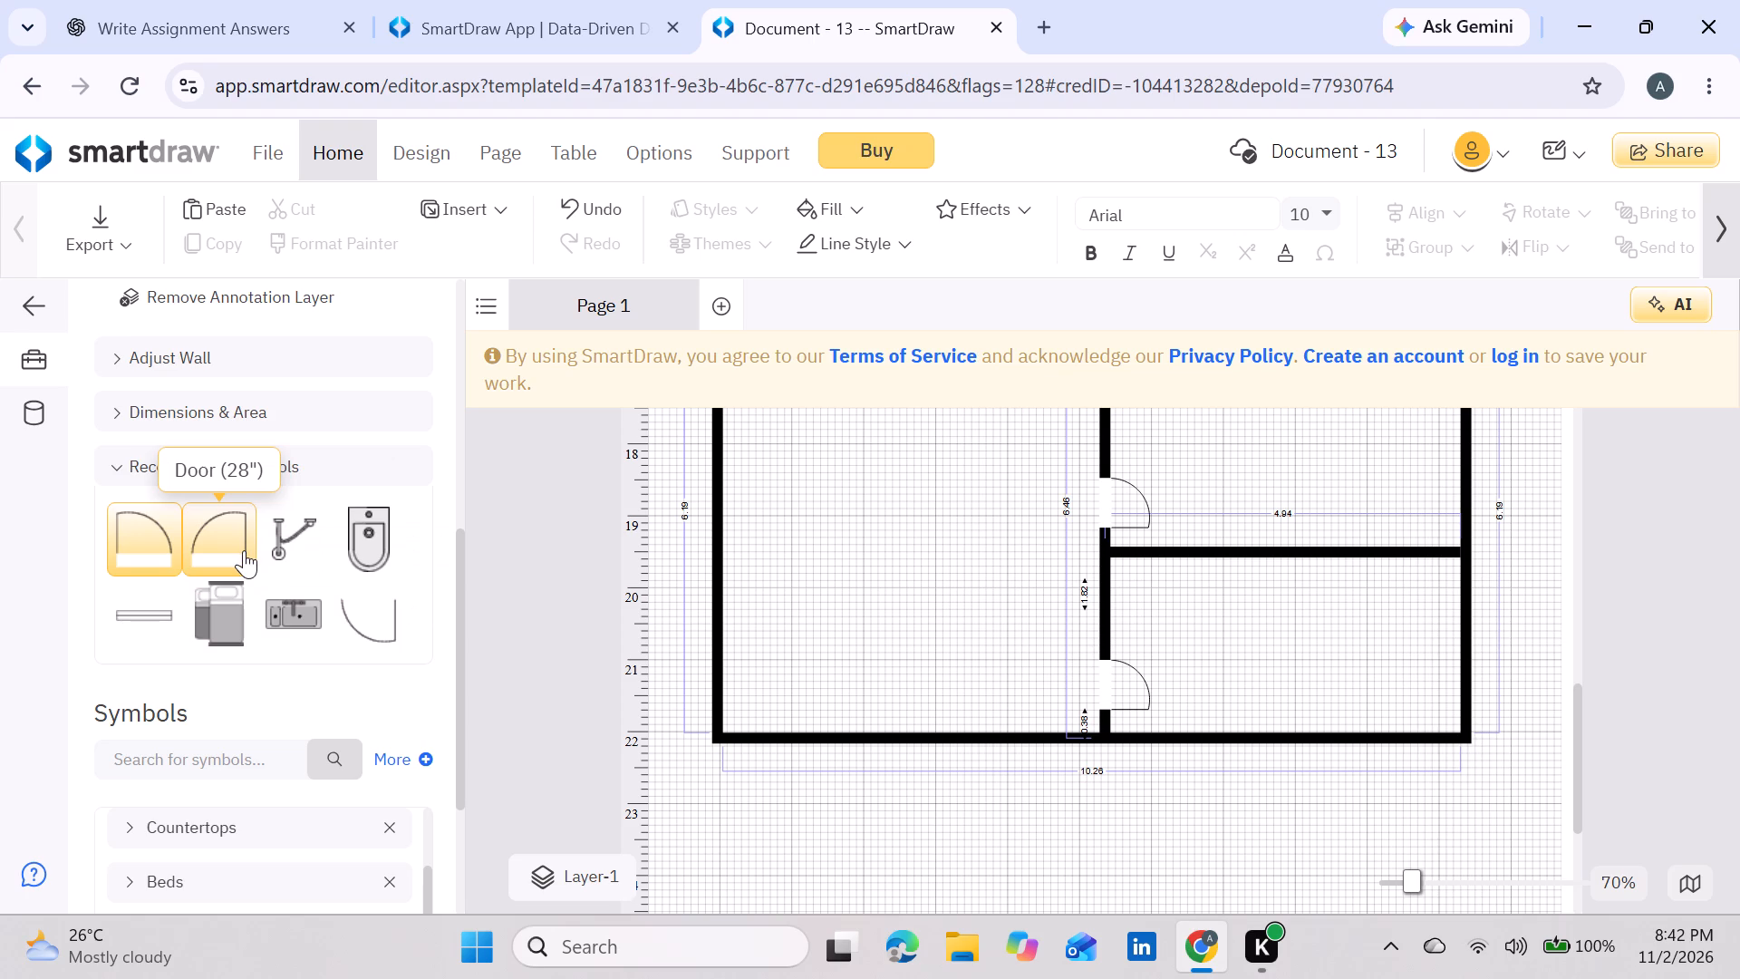
{"action": "left_click_drag", "start_coordinate": [144, 528], "coordinate": [764, 674]}
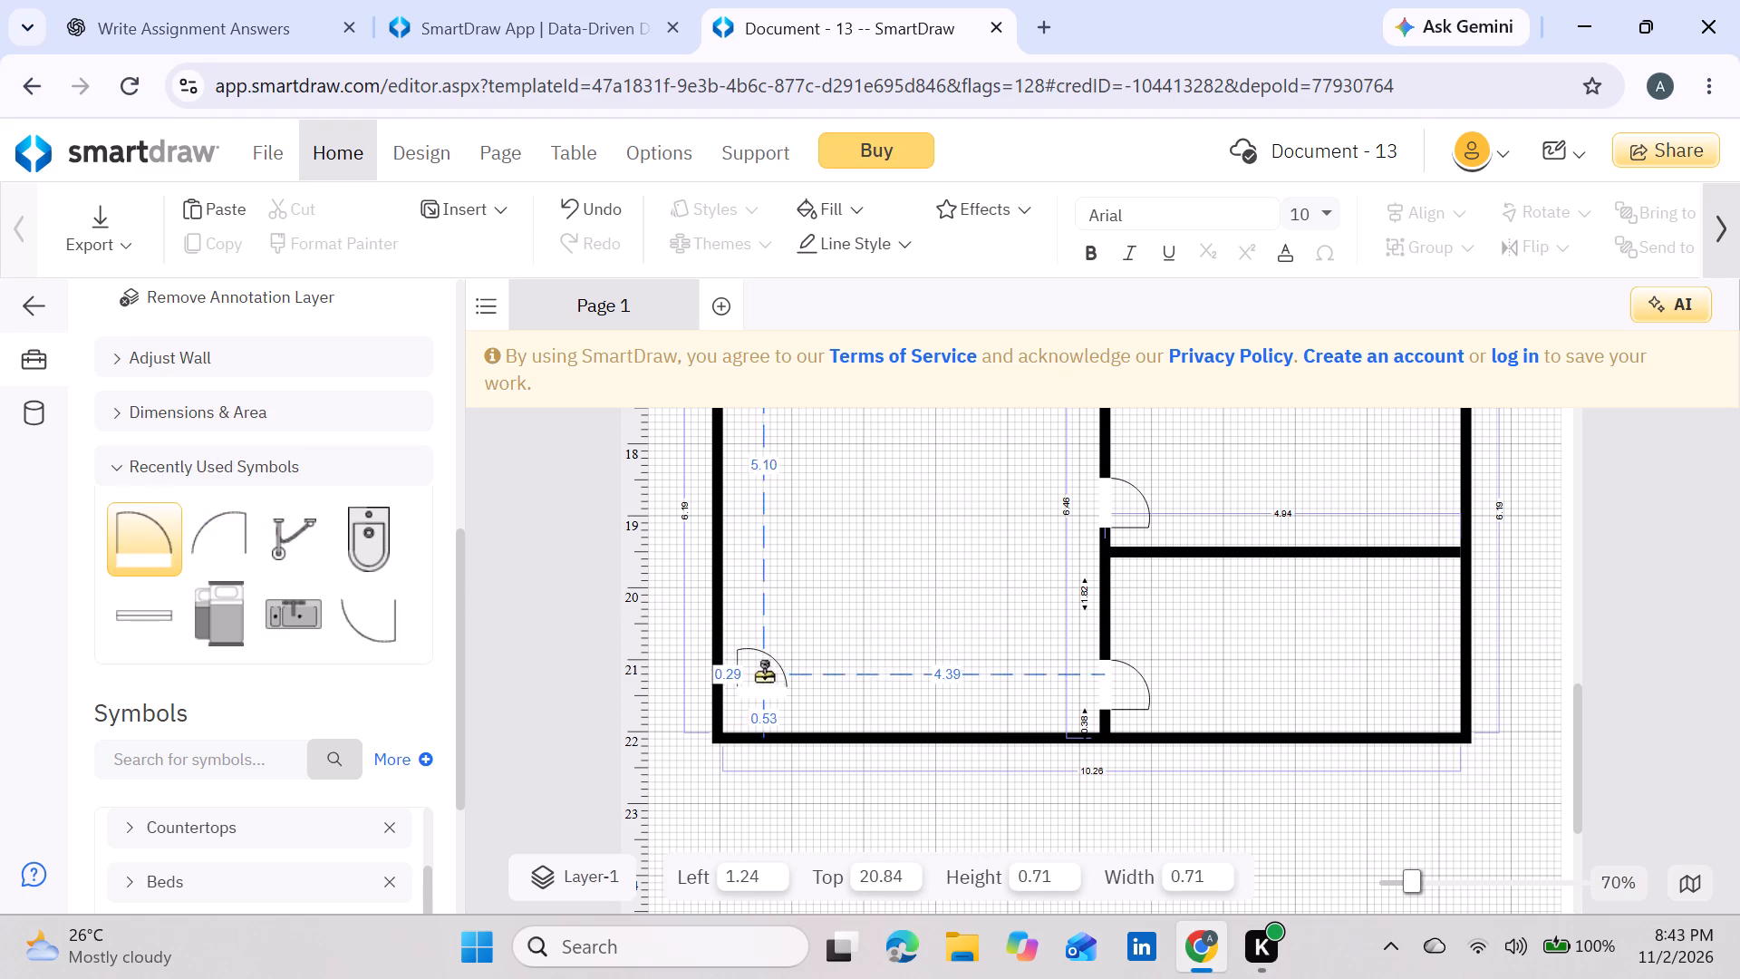
{"action": "left_click_drag", "start_coordinate": [764, 674], "coordinate": [791, 704]}
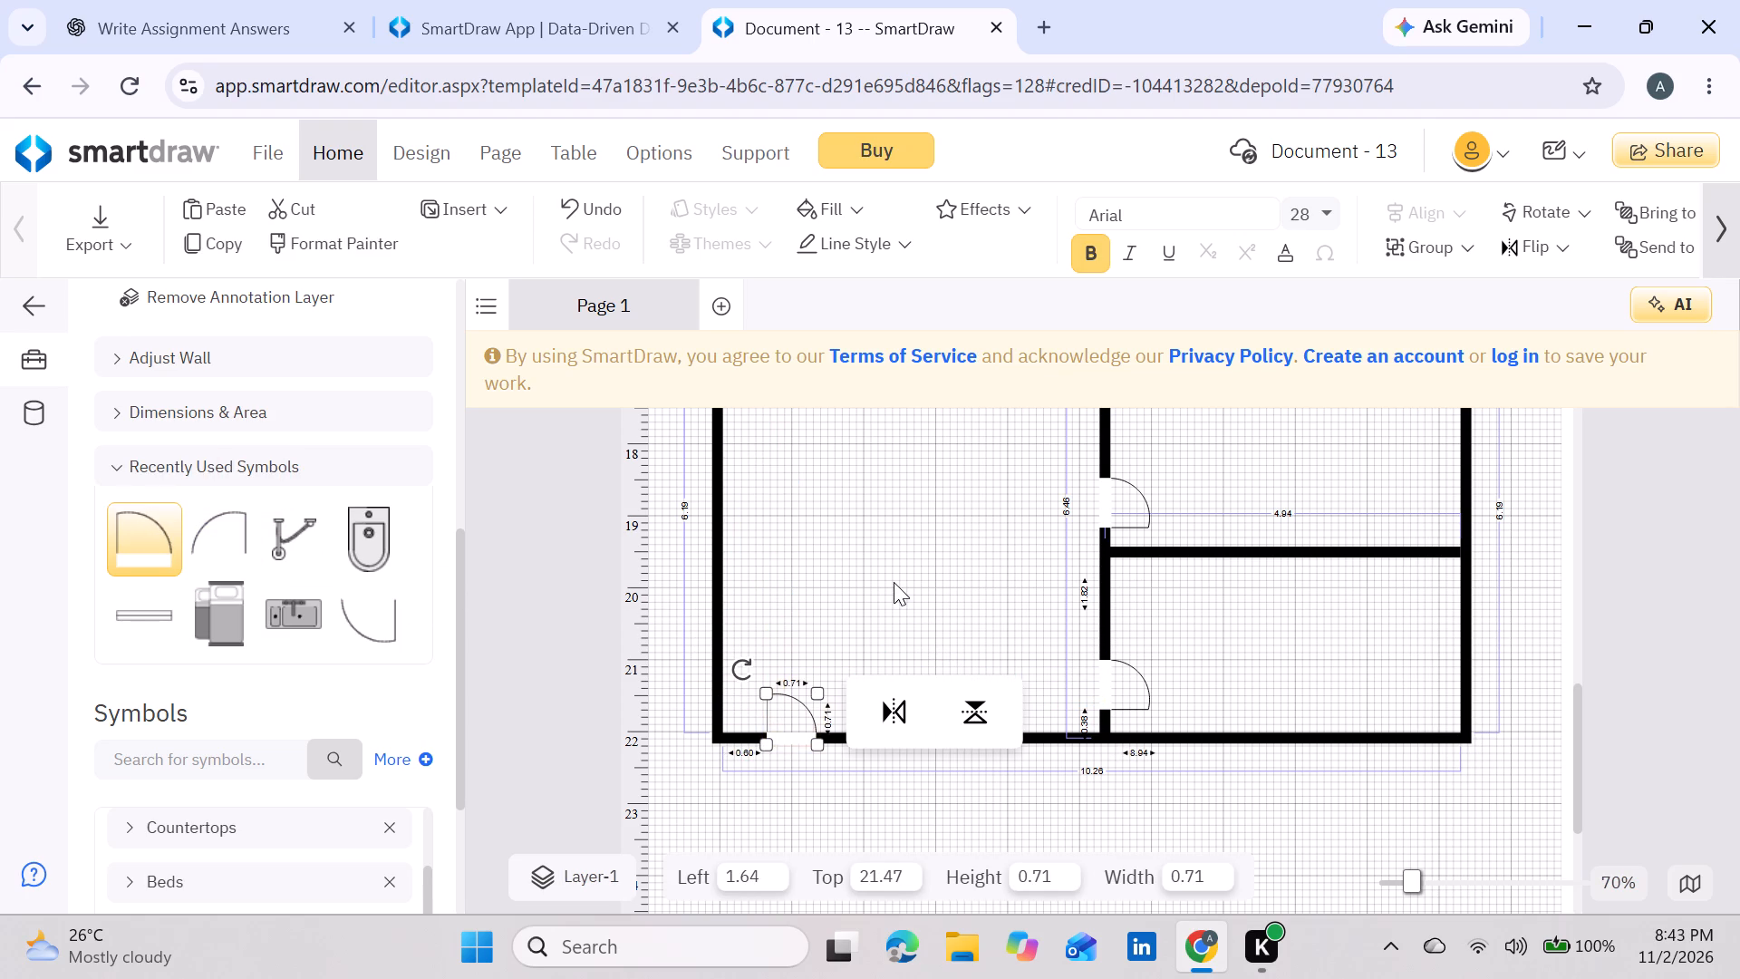
{"action": "left_click", "coordinate": [894, 582]}
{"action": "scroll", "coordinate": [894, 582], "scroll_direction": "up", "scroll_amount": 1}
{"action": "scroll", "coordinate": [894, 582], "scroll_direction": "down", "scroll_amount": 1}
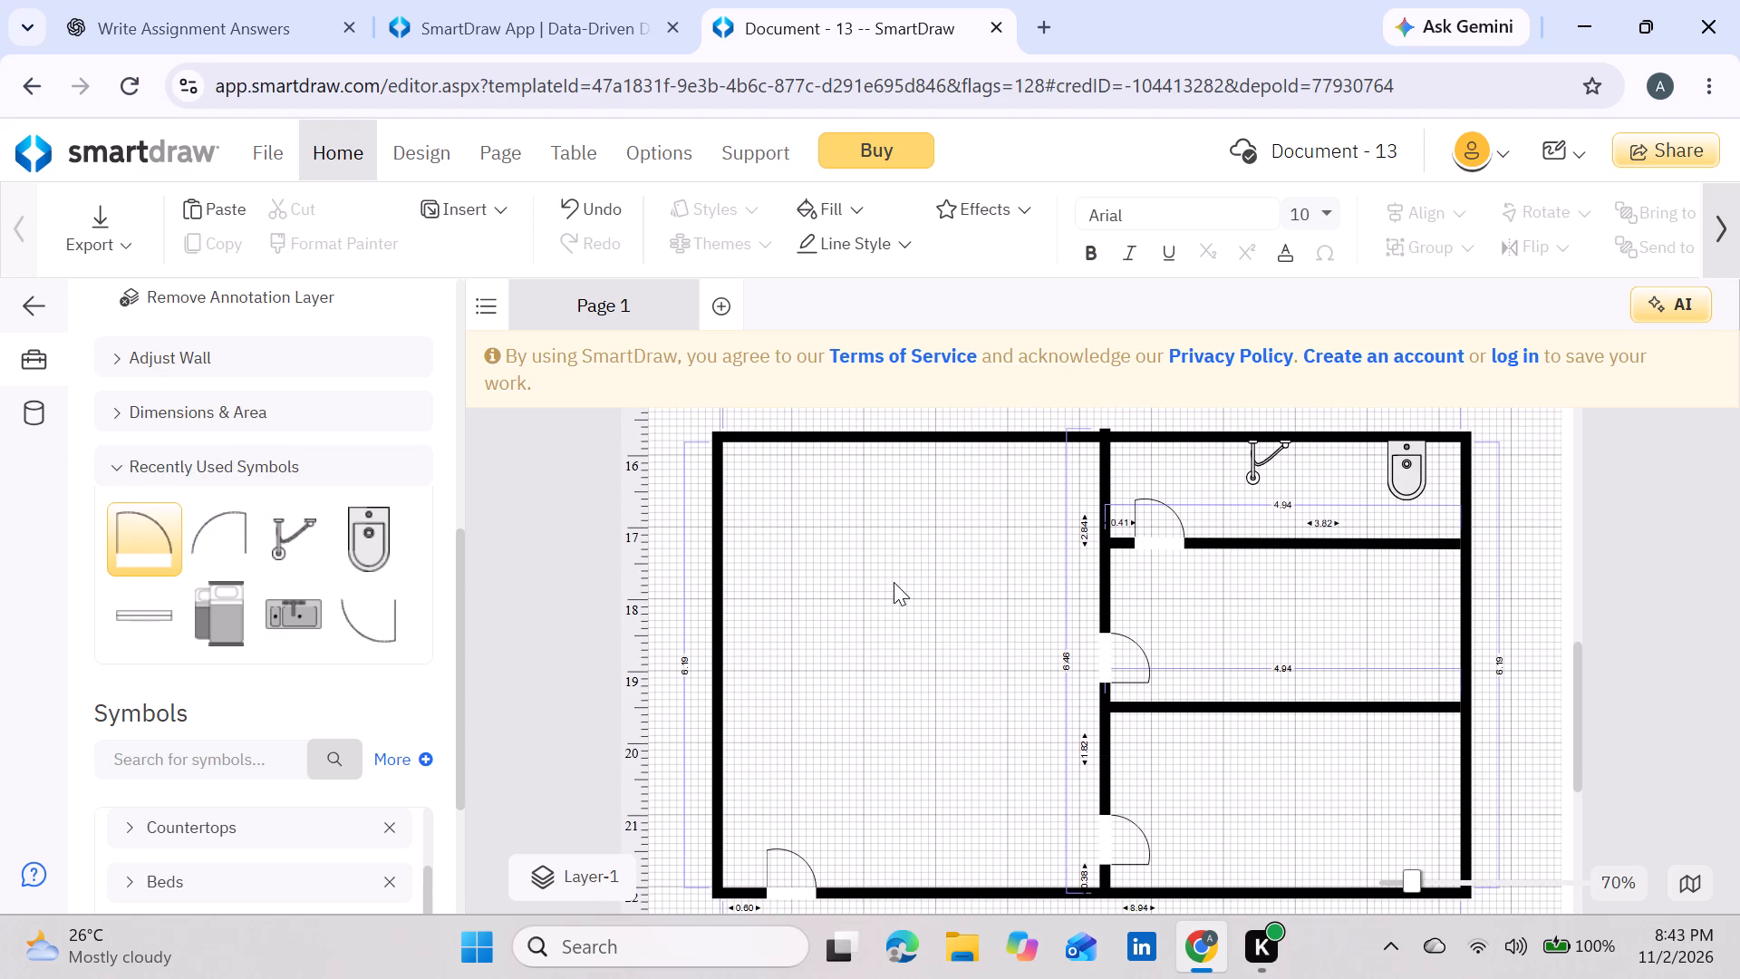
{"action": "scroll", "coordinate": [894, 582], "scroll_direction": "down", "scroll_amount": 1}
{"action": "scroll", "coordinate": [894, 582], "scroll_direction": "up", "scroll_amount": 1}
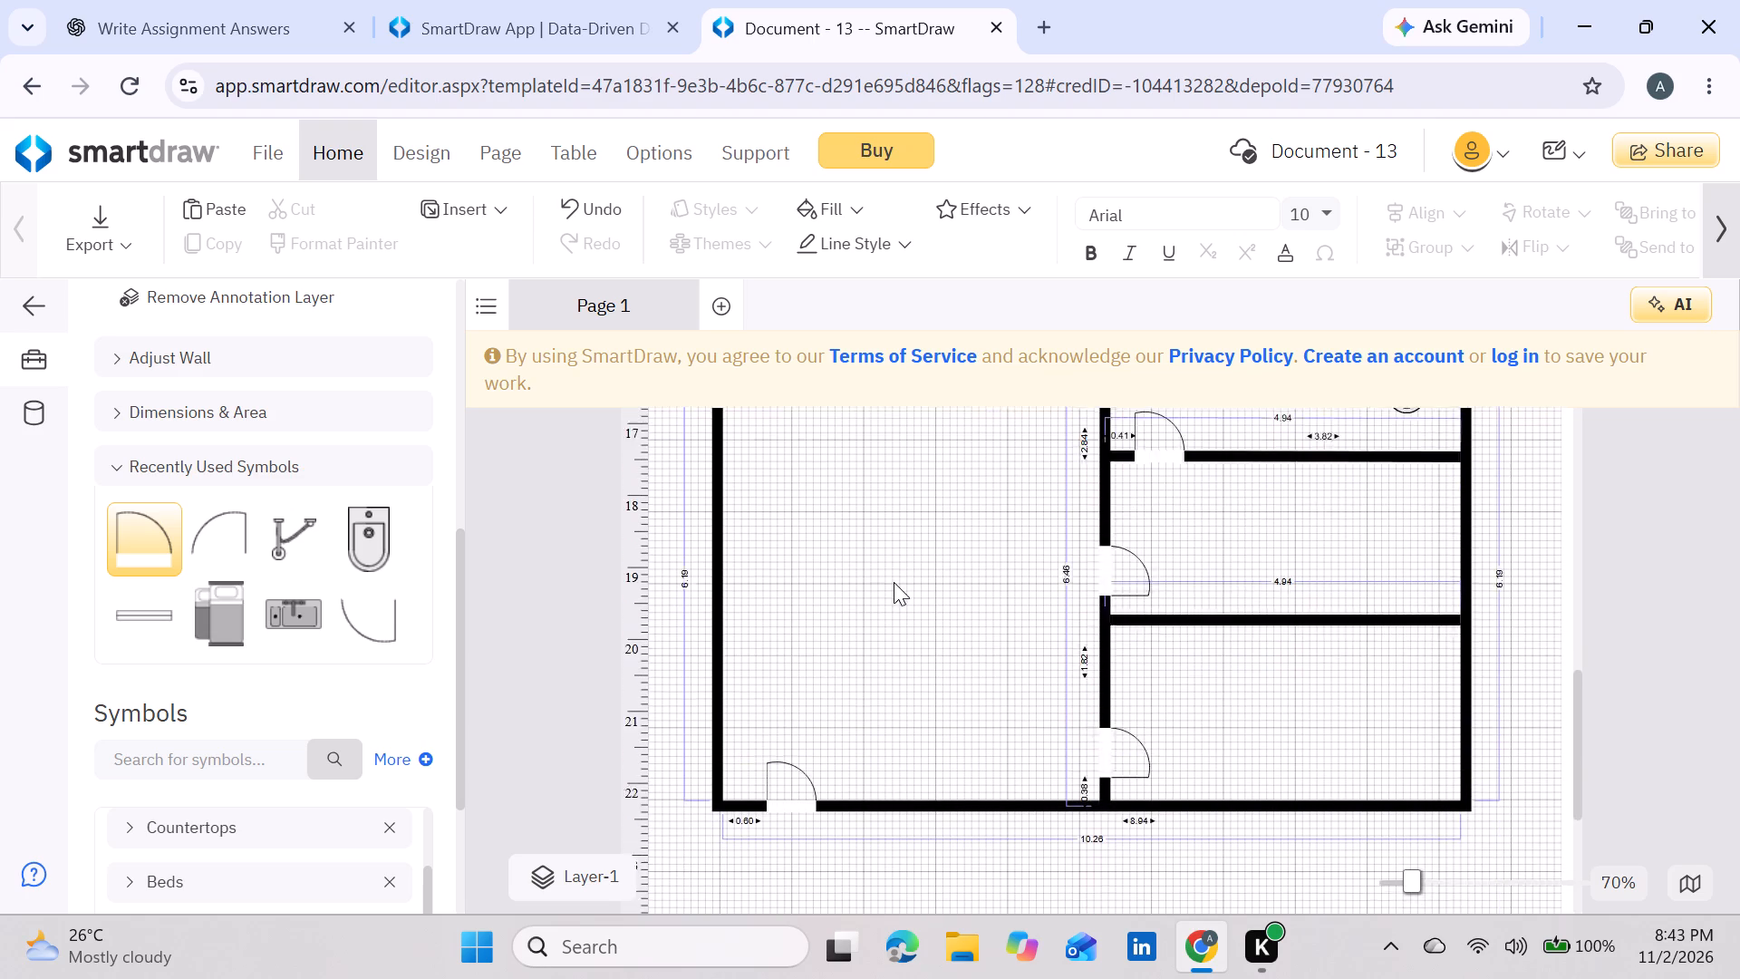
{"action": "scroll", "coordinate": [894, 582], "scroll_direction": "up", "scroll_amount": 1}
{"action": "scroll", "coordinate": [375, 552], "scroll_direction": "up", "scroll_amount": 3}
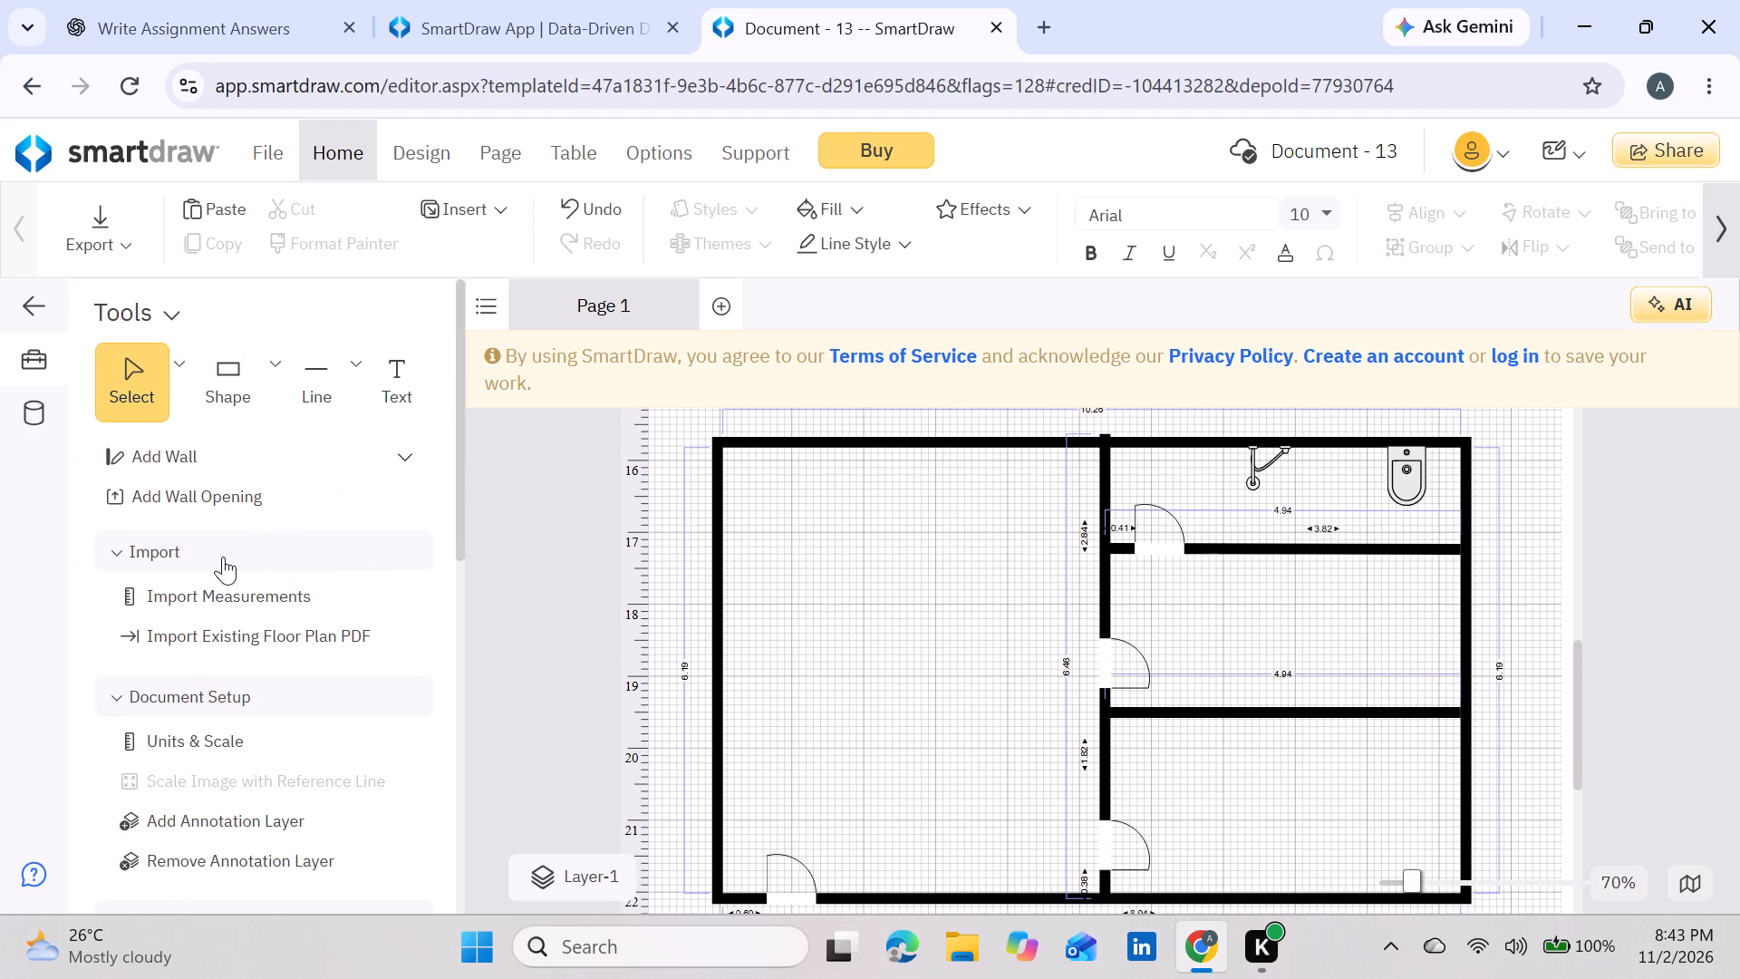
Search the symbols for fridge and place a Freezer in the large room, at about Left 2.08, Top 18.38.
{"action": "scroll", "coordinate": [341, 688], "scroll_direction": "down", "scroll_amount": 4}
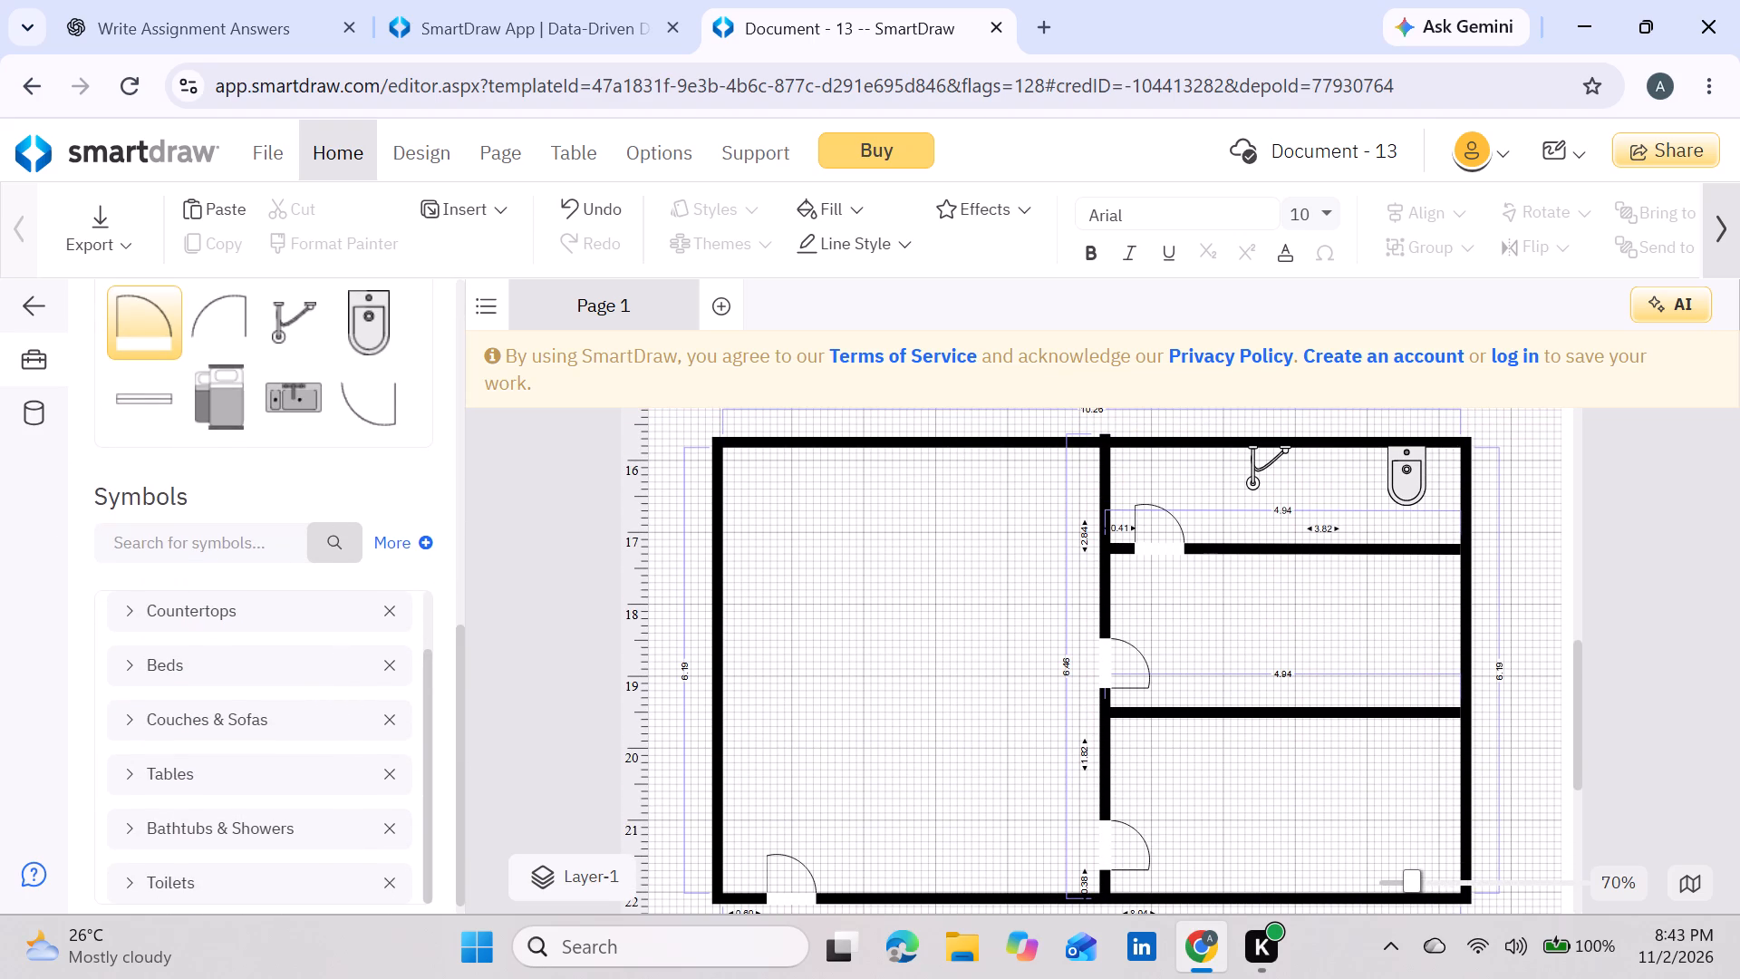
{"action": "left_click", "coordinate": [210, 539]}
{"action": "type", "text": "fridge"}
{"action": "key", "text": "Return"}
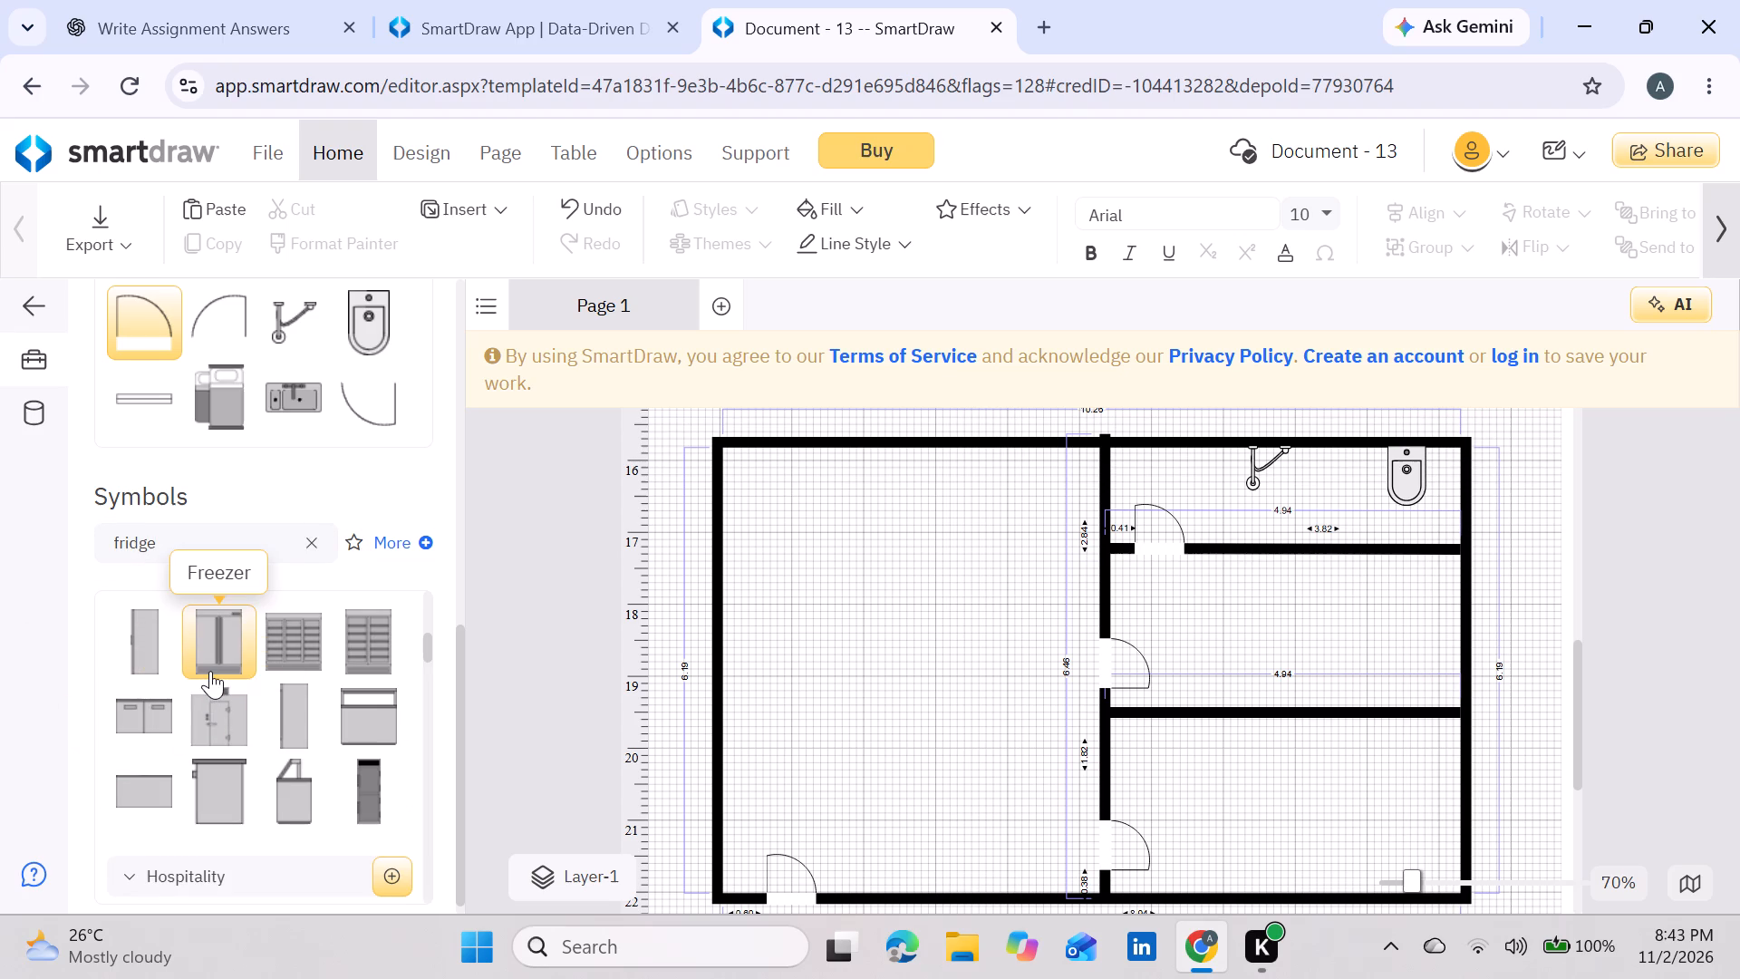
{"action": "left_click_drag", "start_coordinate": [211, 670], "coordinate": [808, 608]}
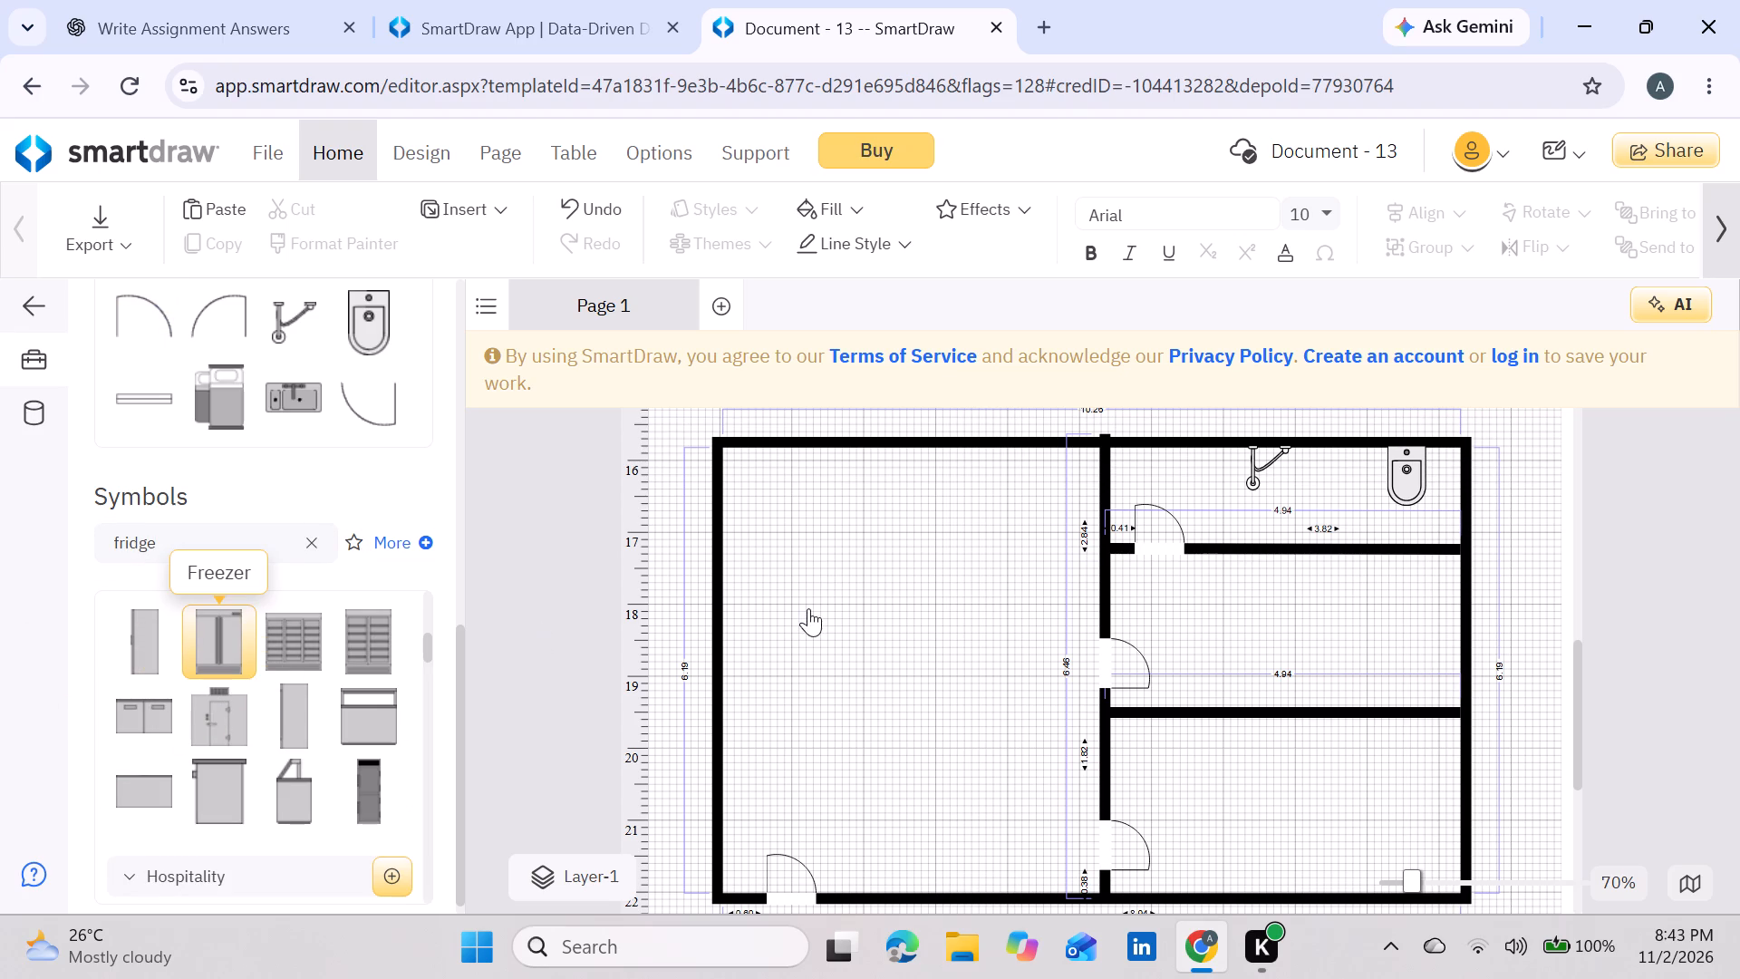
{"action": "left_click_drag", "start_coordinate": [808, 608], "coordinate": [802, 675]}
{"action": "left_click_drag", "start_coordinate": [241, 649], "coordinate": [847, 700]}
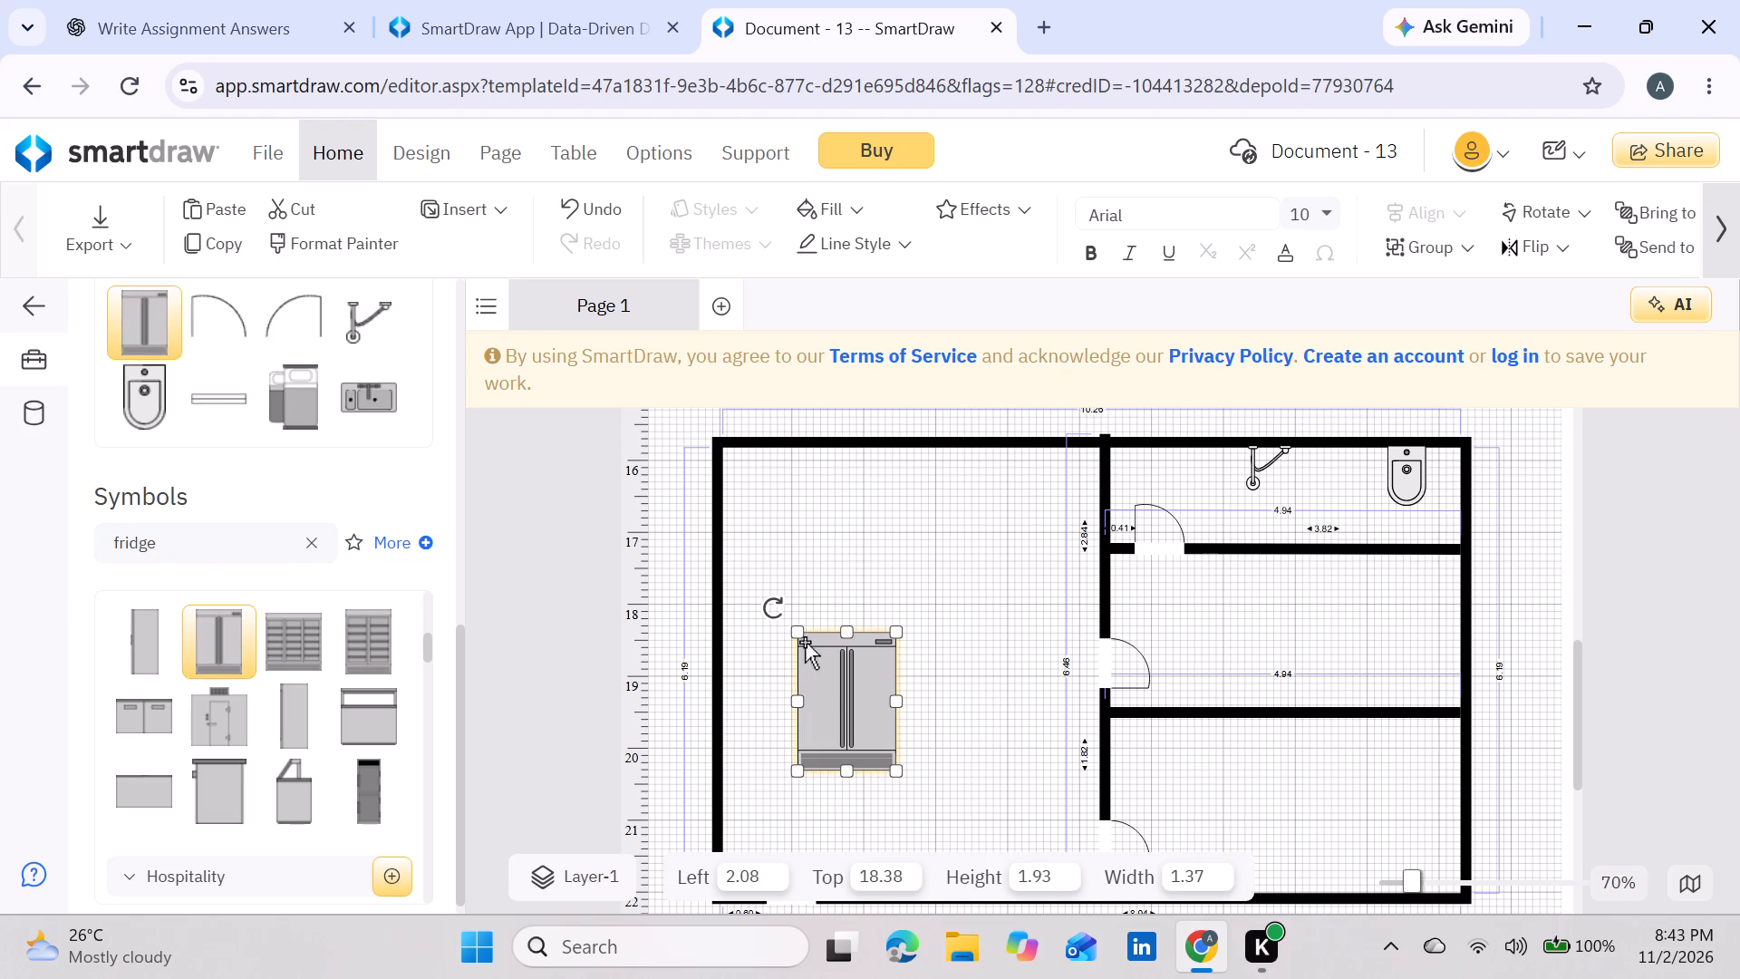
Shrink the freezer to about 1.00 high and 0.82 wide.
{"action": "left_click_drag", "start_coordinate": [797, 630], "coordinate": [846, 688]}
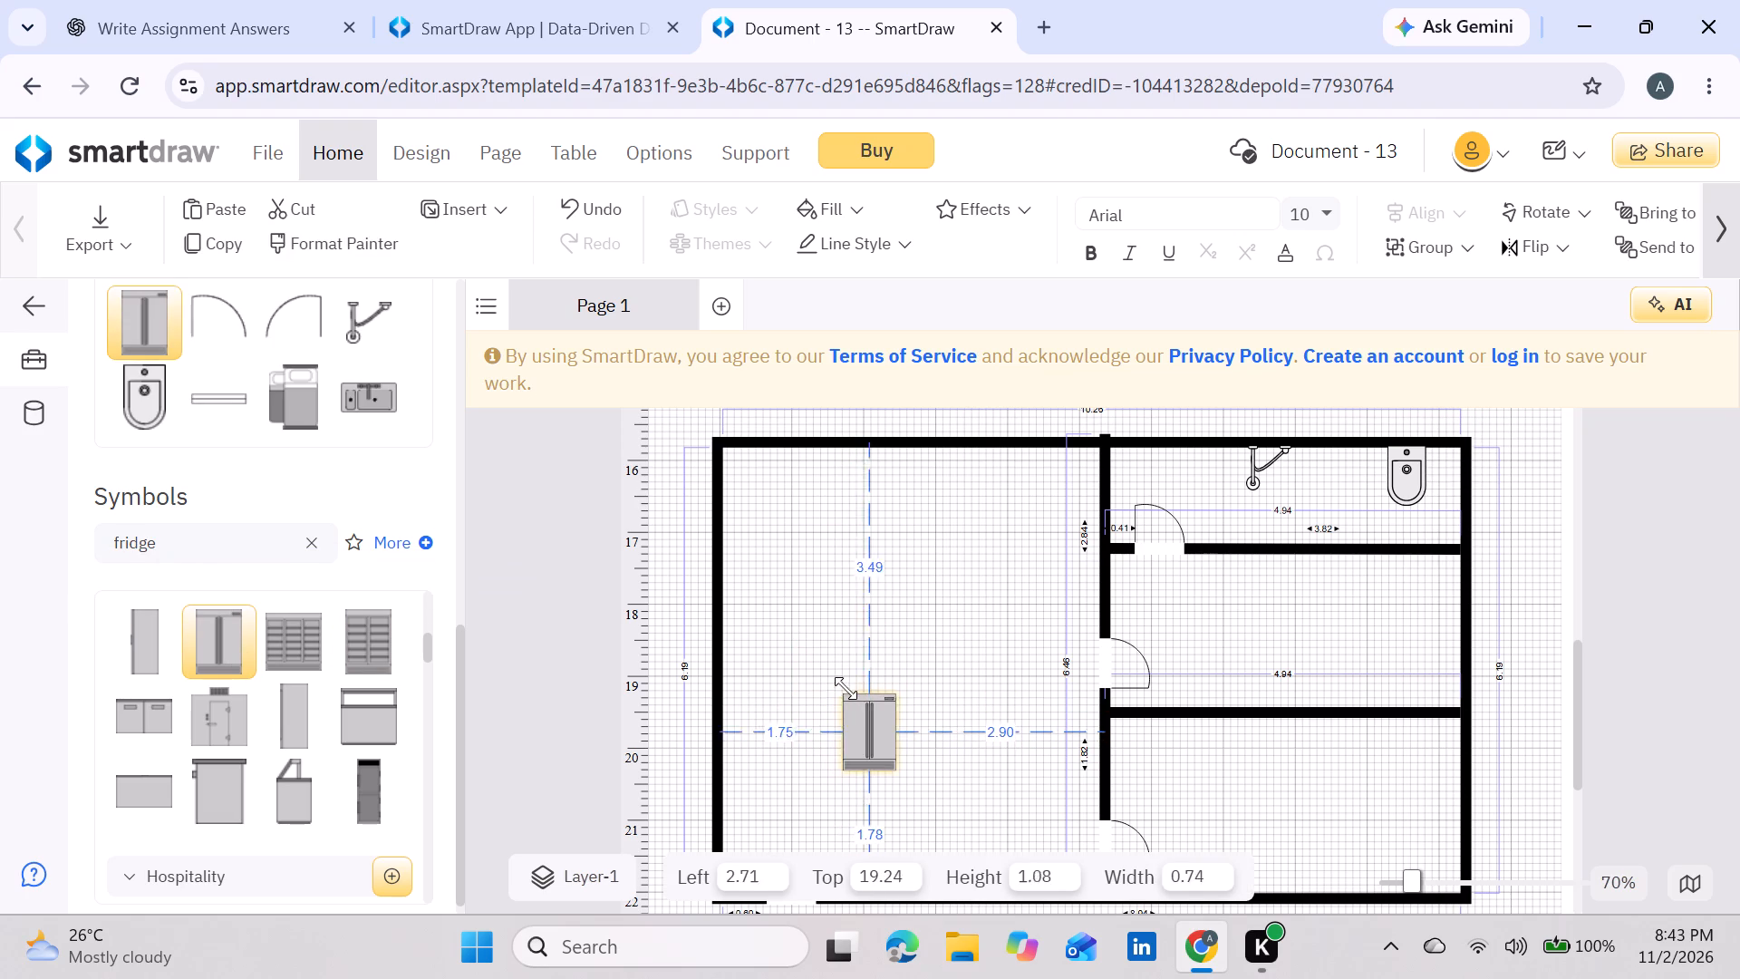
{"action": "left_click_drag", "start_coordinate": [846, 688], "coordinate": [838, 698]}
Rotate the freezer about a quarter turn and set it against the large room's left wall, at about Left 1.17, Top 18.82.
{"action": "left_click_drag", "start_coordinate": [815, 674], "coordinate": [786, 728]}
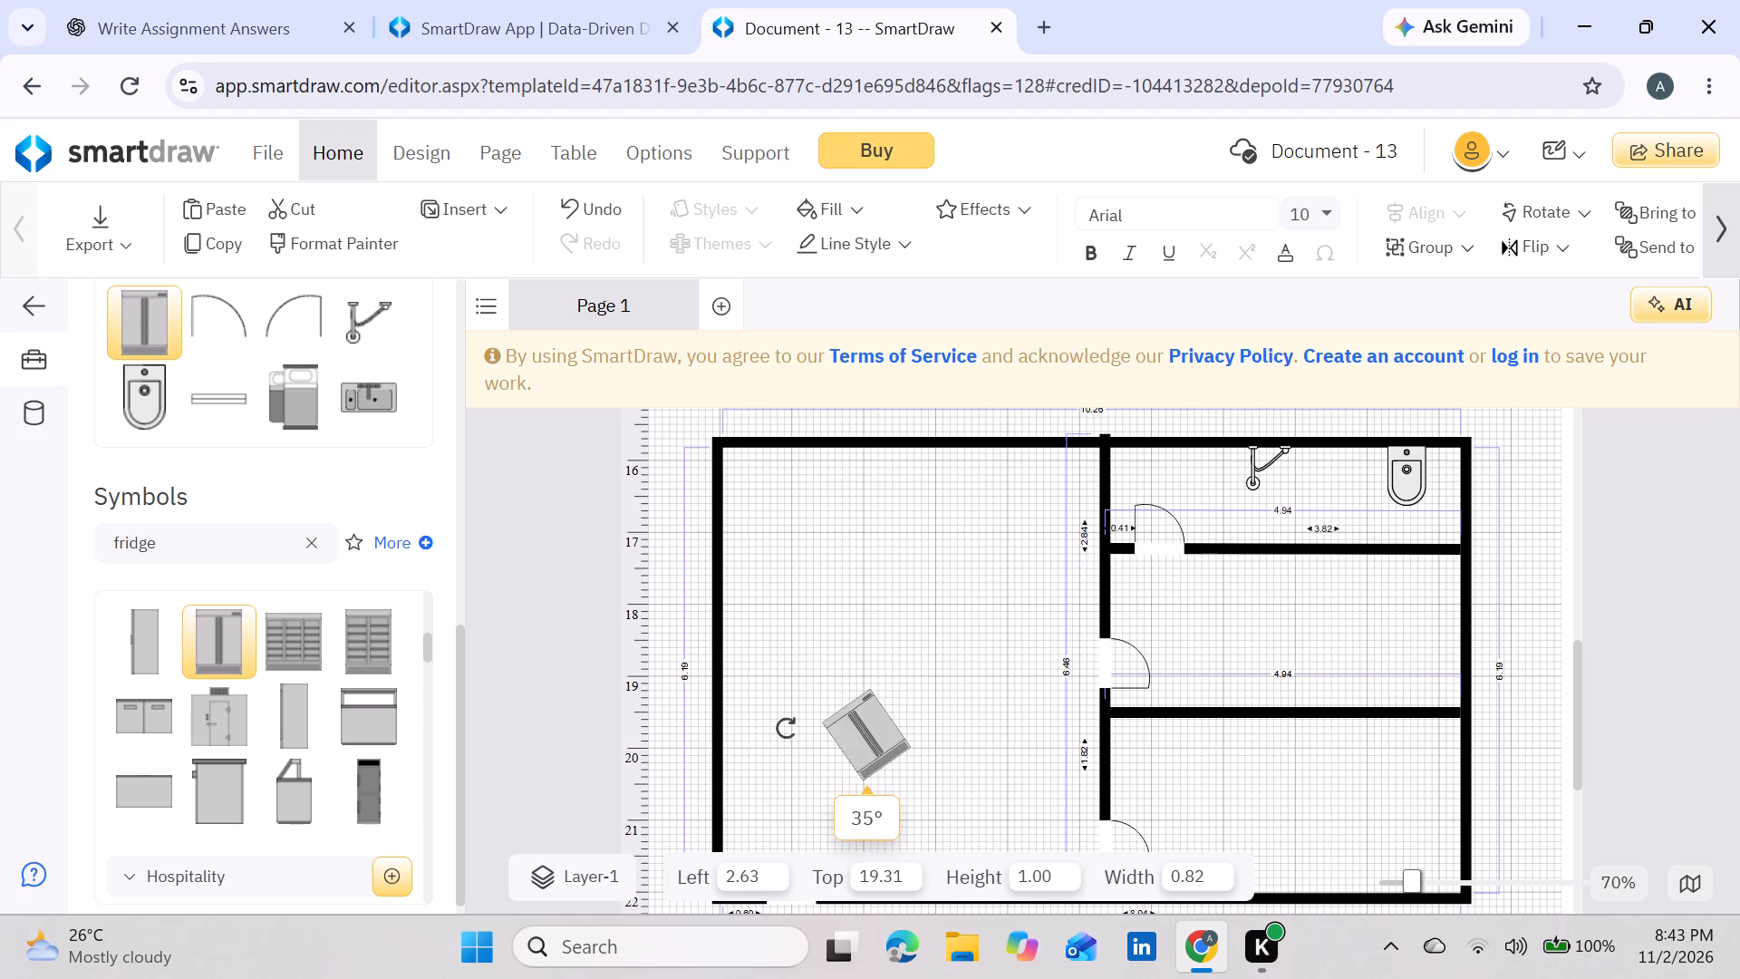
{"action": "left_click_drag", "start_coordinate": [786, 728], "coordinate": [807, 778]}
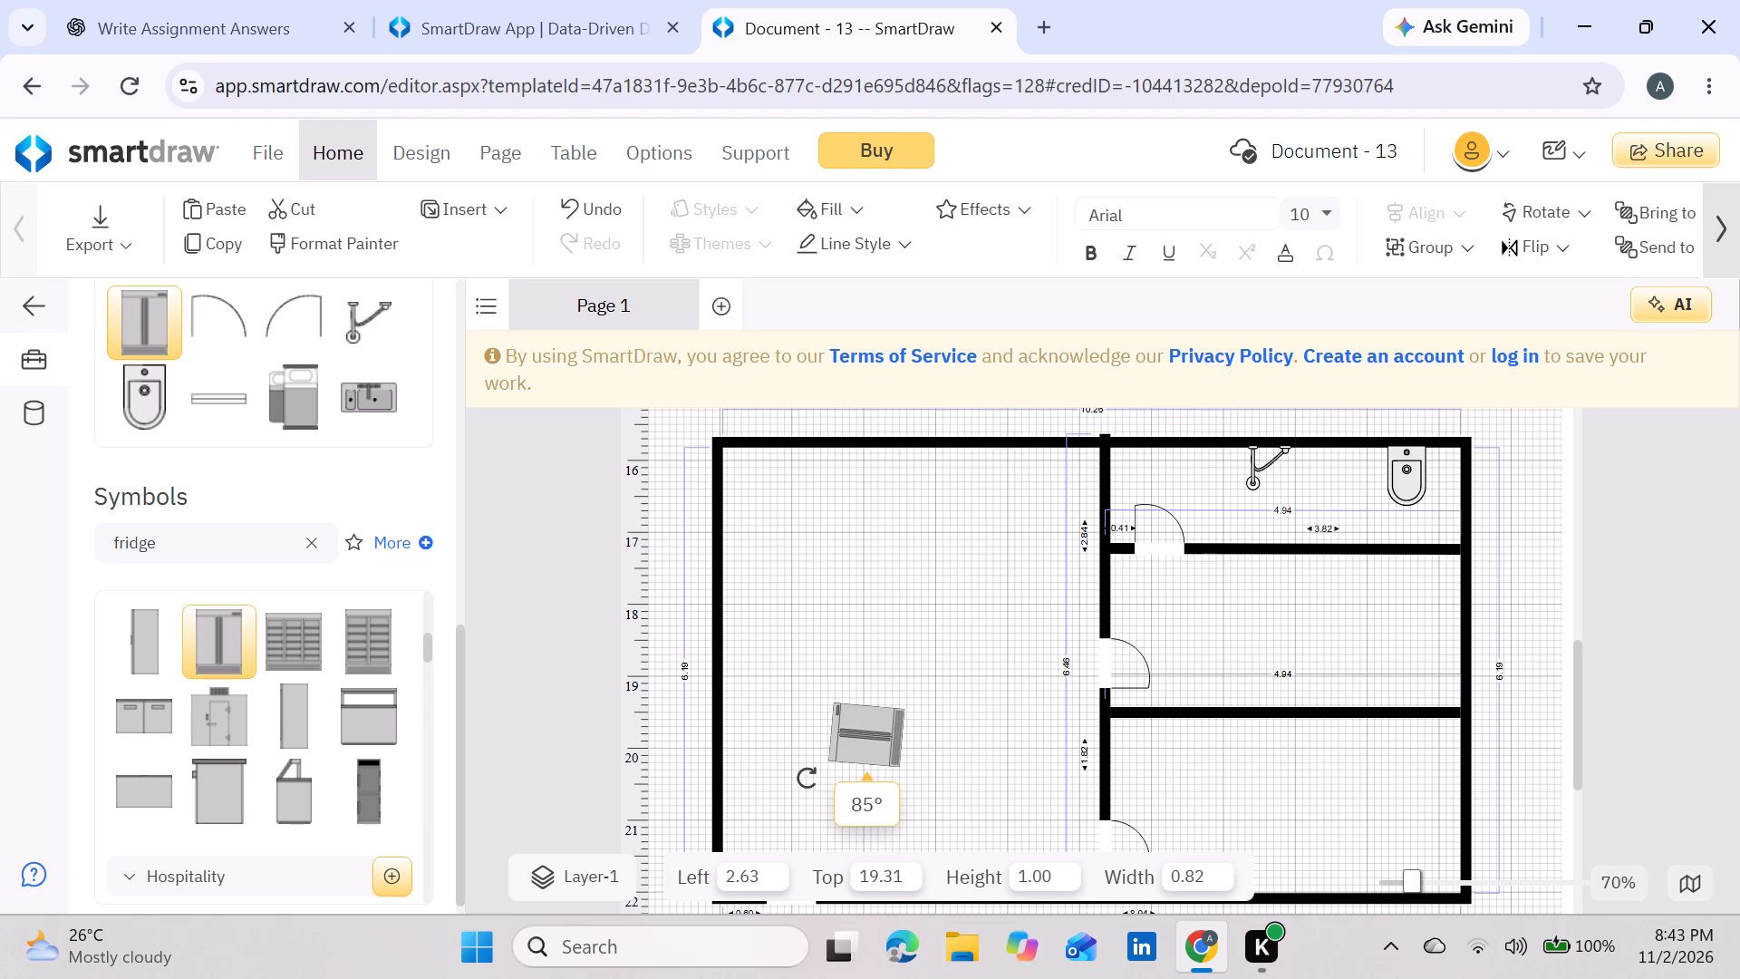
{"action": "left_click_drag", "start_coordinate": [807, 778], "coordinate": [813, 783]}
{"action": "left_click_drag", "start_coordinate": [886, 721], "coordinate": [785, 685]}
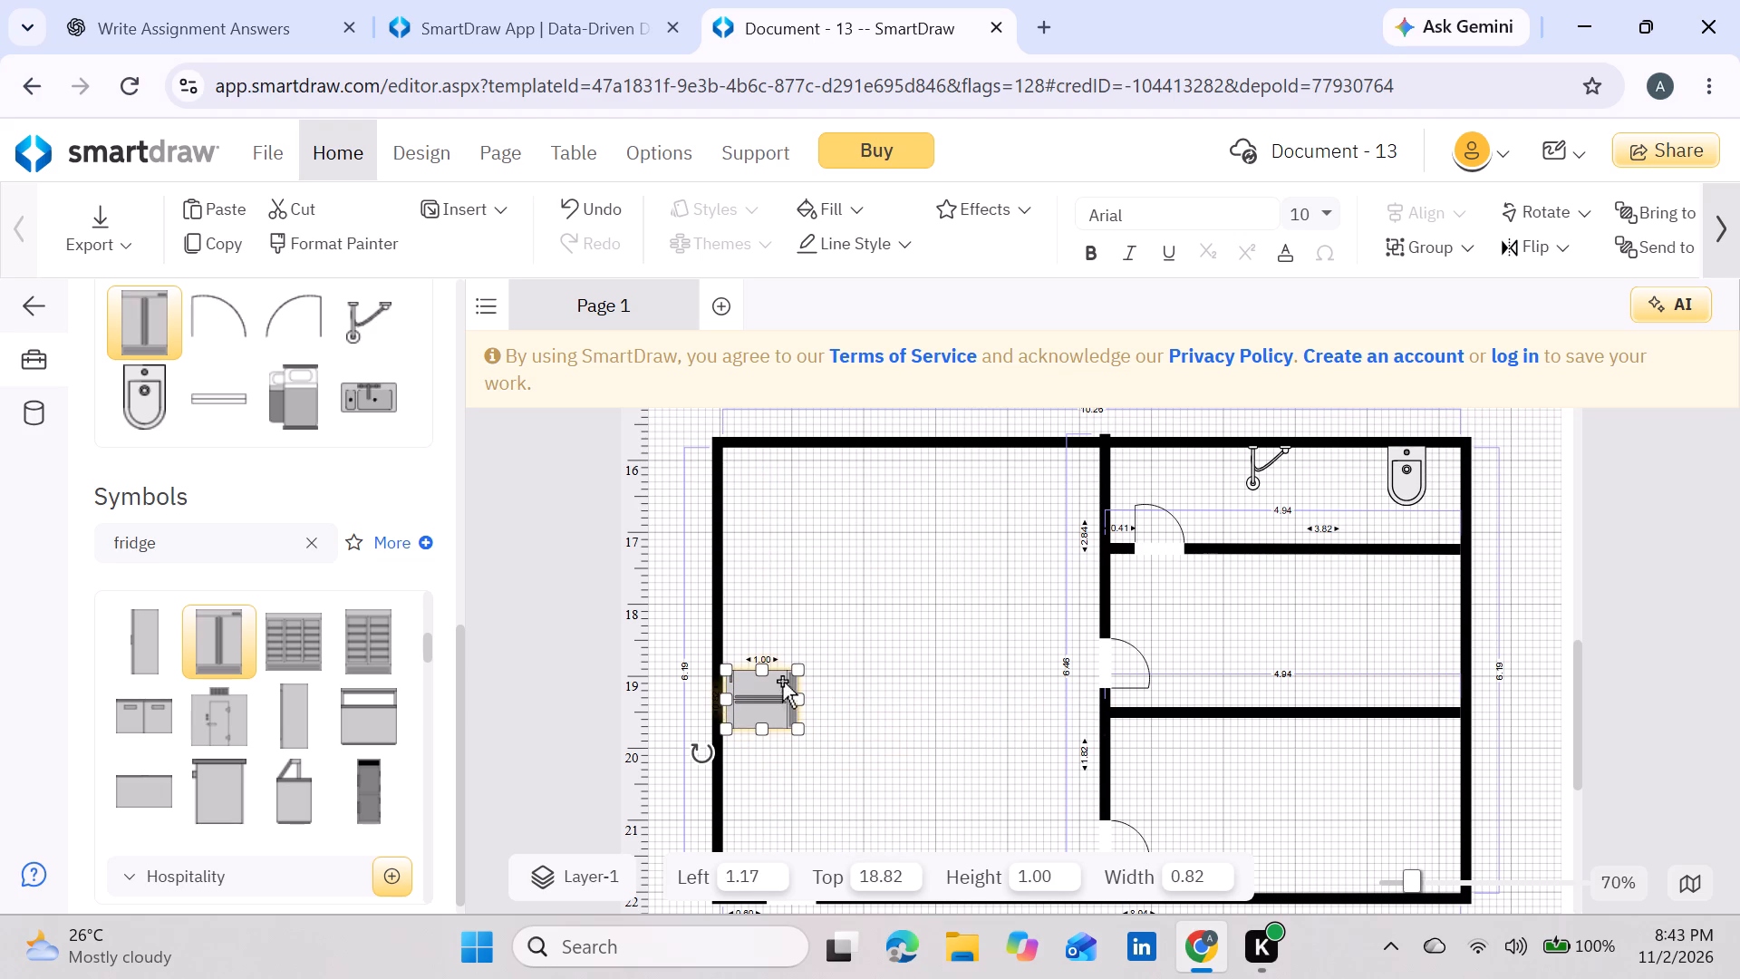
Clear the symbol search and draw a horizontal wall about 2.94 long from the left outer wall above the freezer, at about Top 18.11.
{"action": "left_click", "coordinate": [332, 549]}
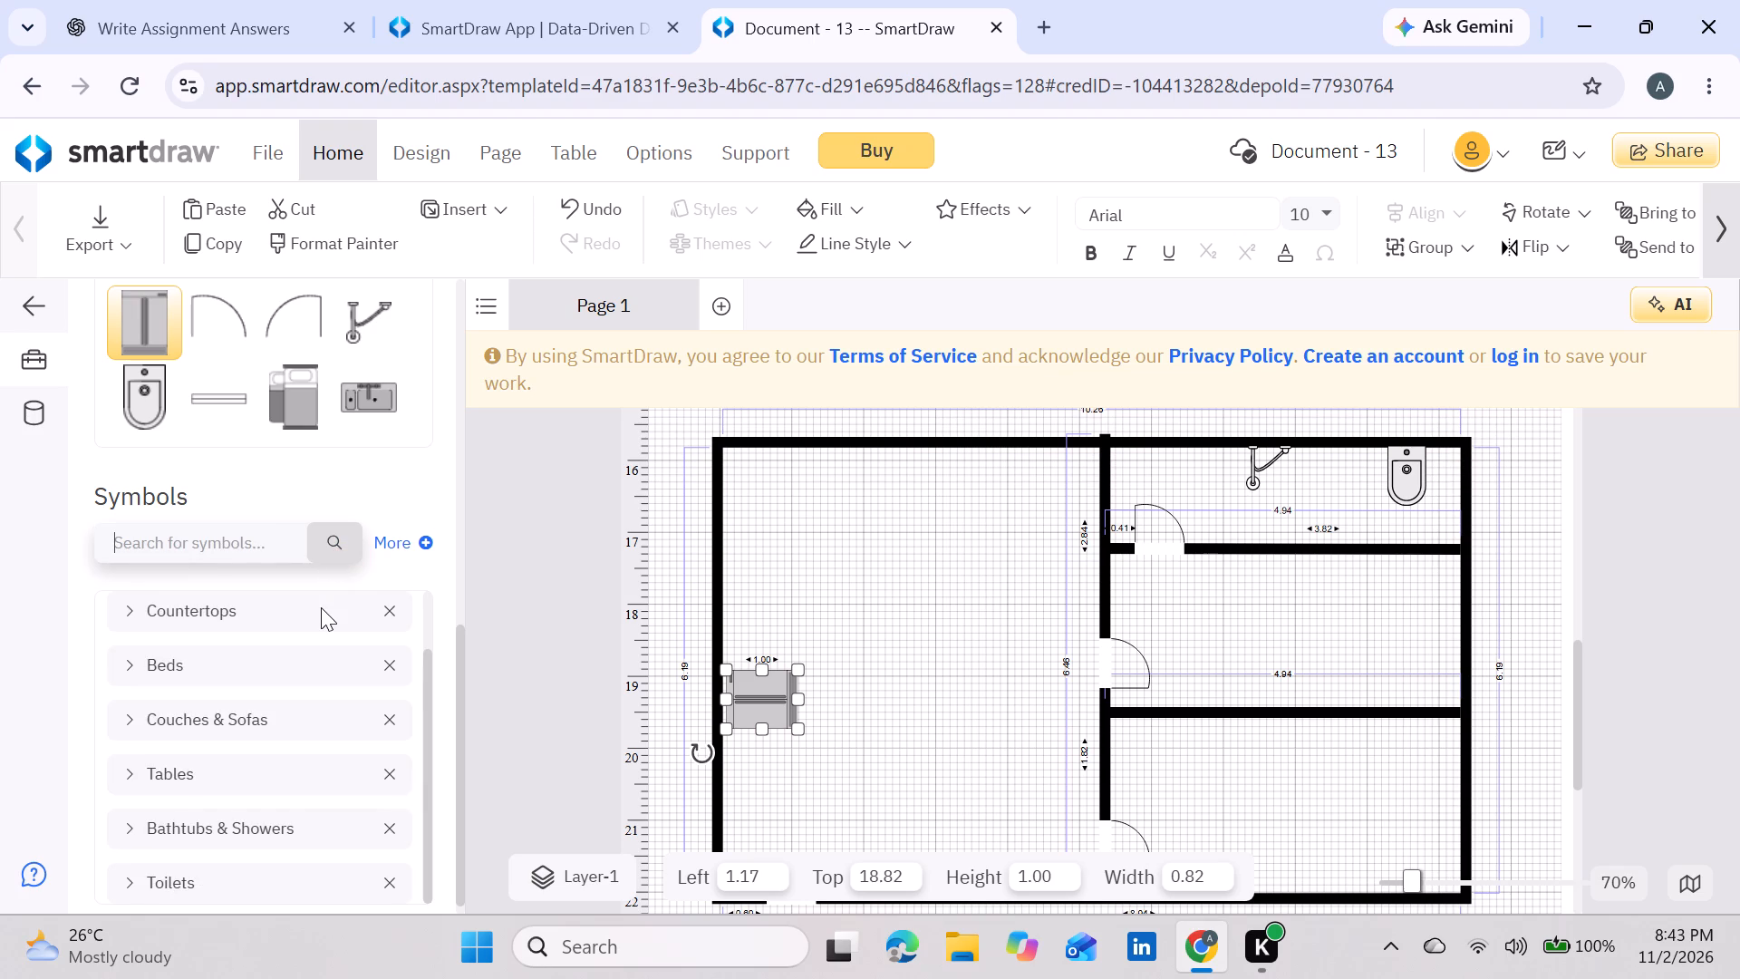
{"action": "scroll", "coordinate": [321, 607], "scroll_direction": "up", "scroll_amount": 3}
{"action": "scroll", "coordinate": [302, 467], "scroll_direction": "up", "scroll_amount": 3}
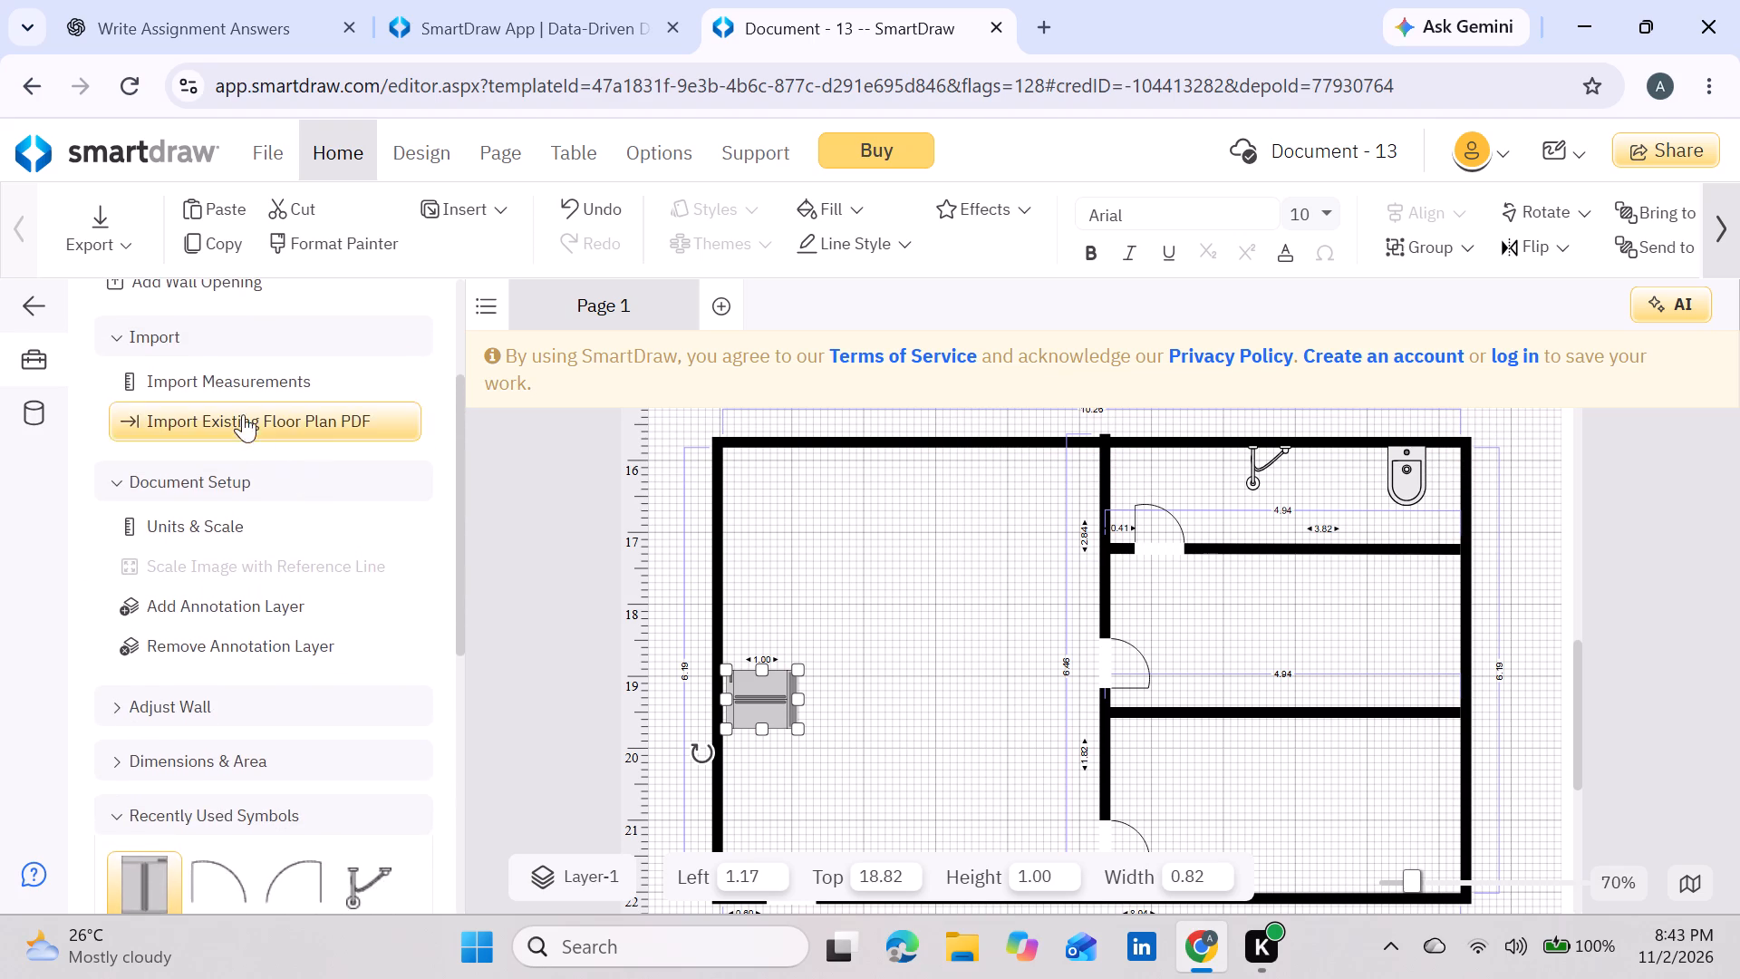
{"action": "scroll", "coordinate": [231, 393], "scroll_direction": "up", "scroll_amount": 3}
{"action": "left_click", "coordinate": [189, 450]}
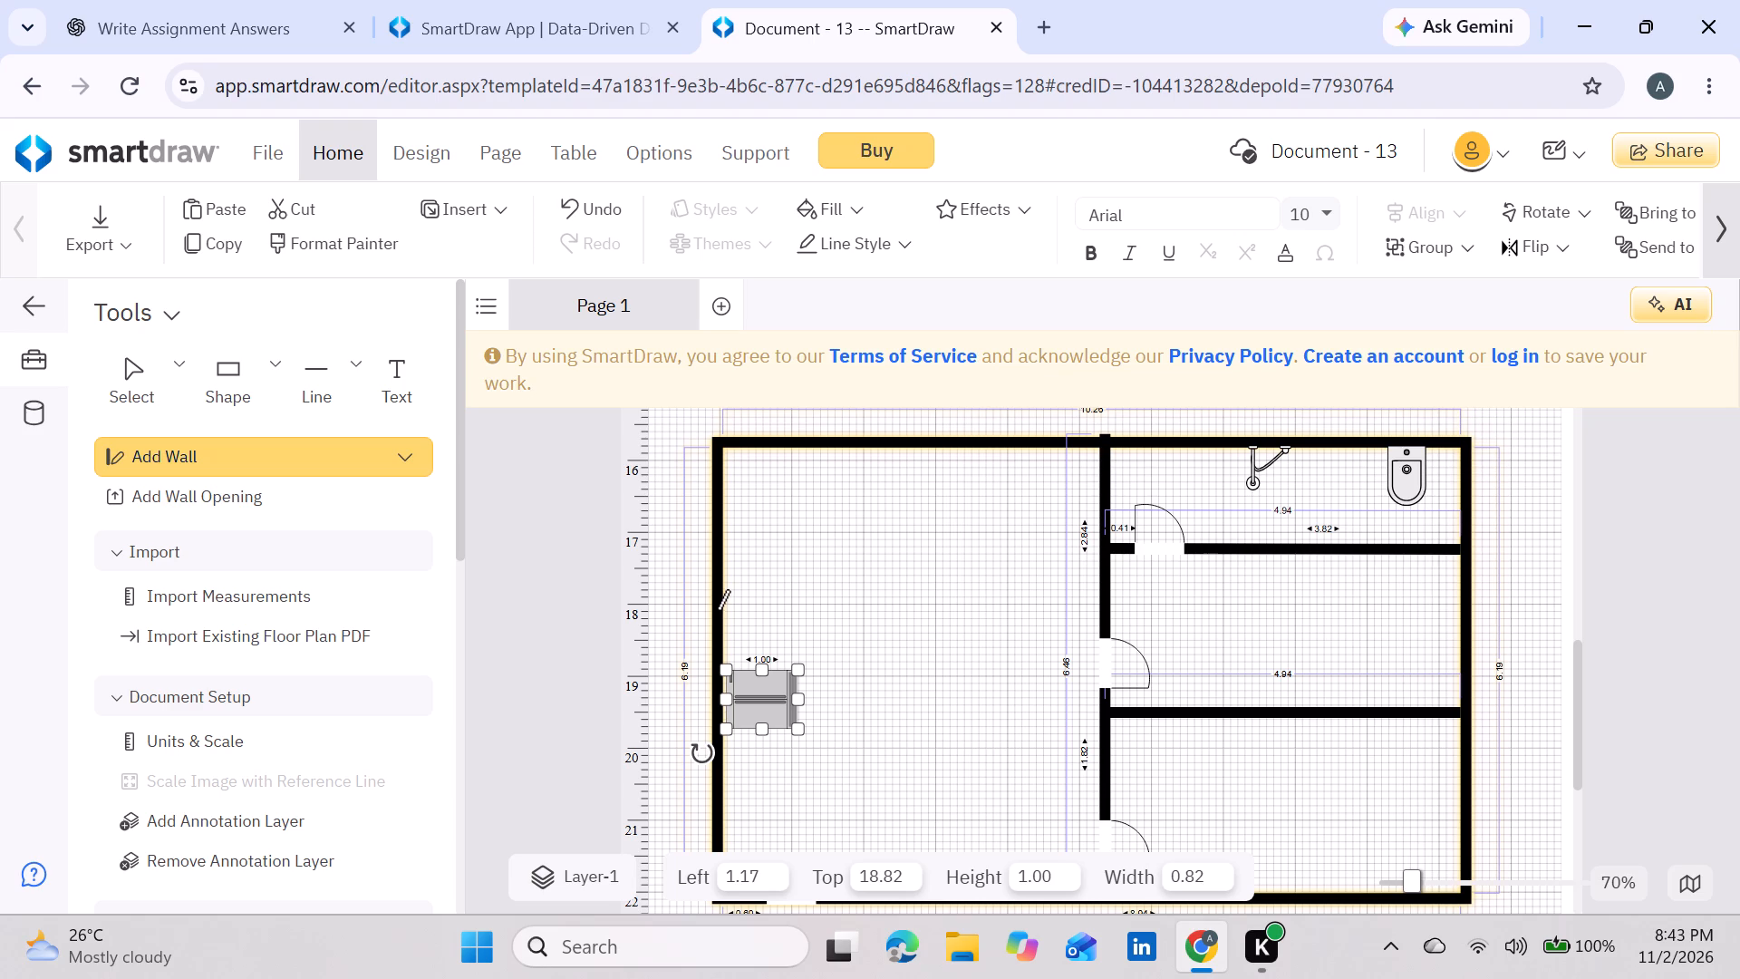
{"action": "left_click_drag", "start_coordinate": [717, 611], "coordinate": [931, 612]}
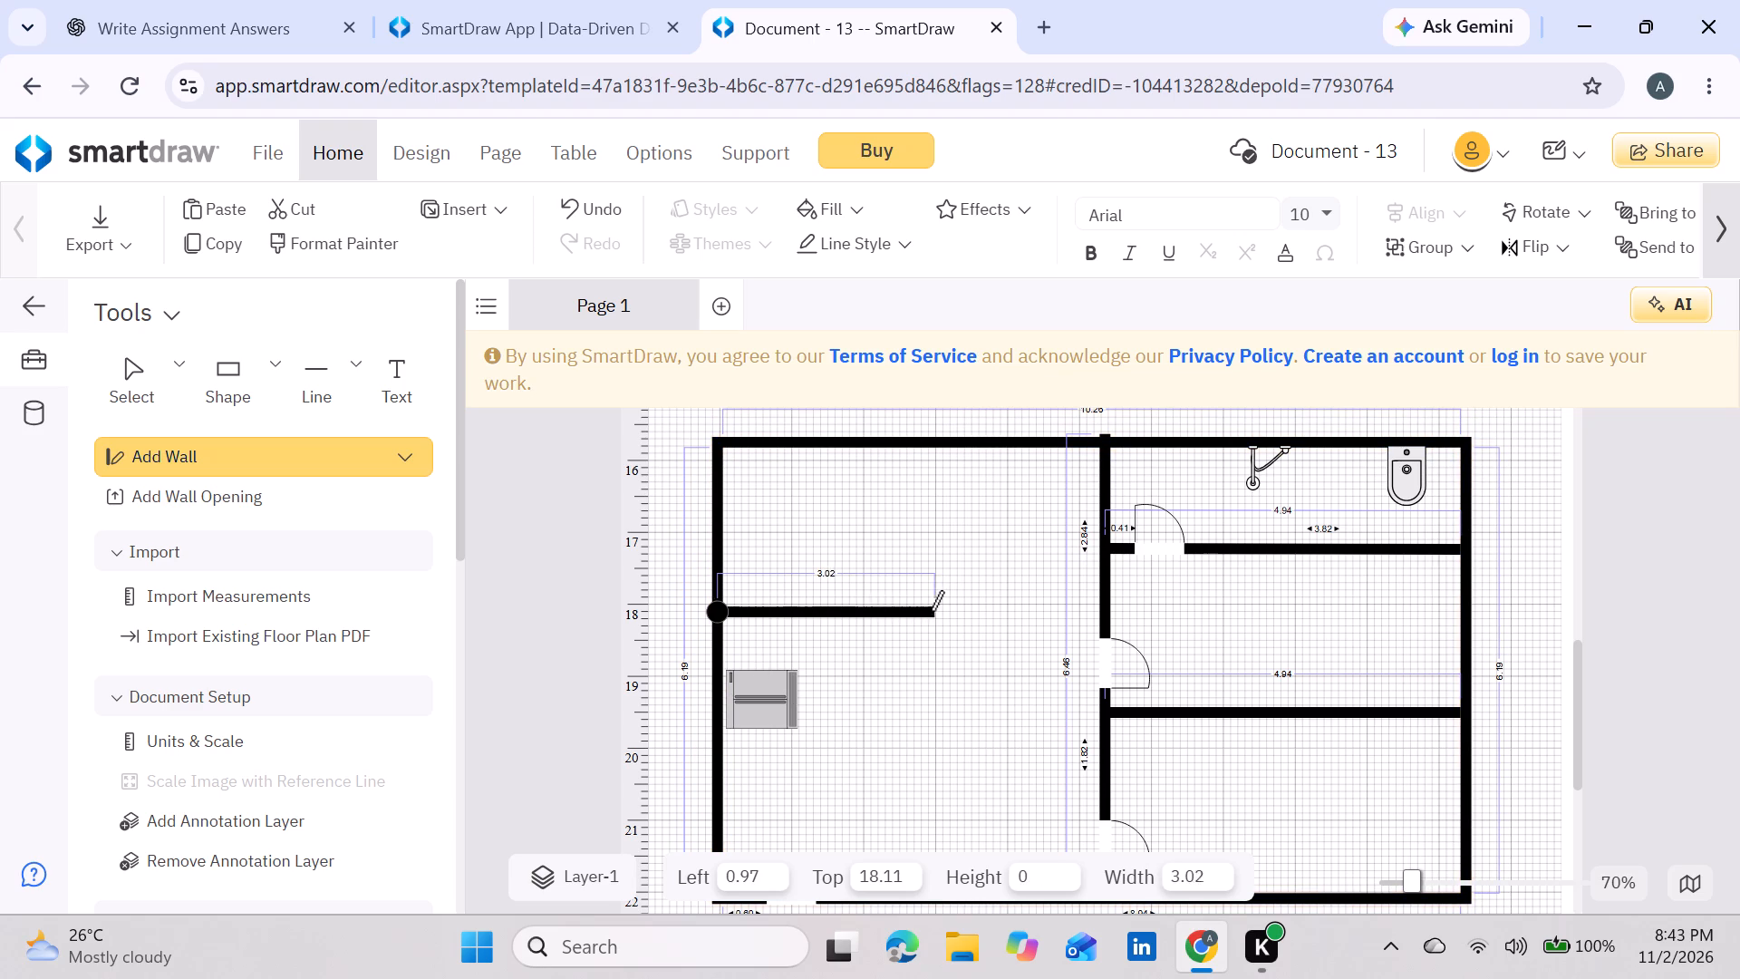
{"action": "left_click_drag", "start_coordinate": [931, 612], "coordinate": [926, 603]}
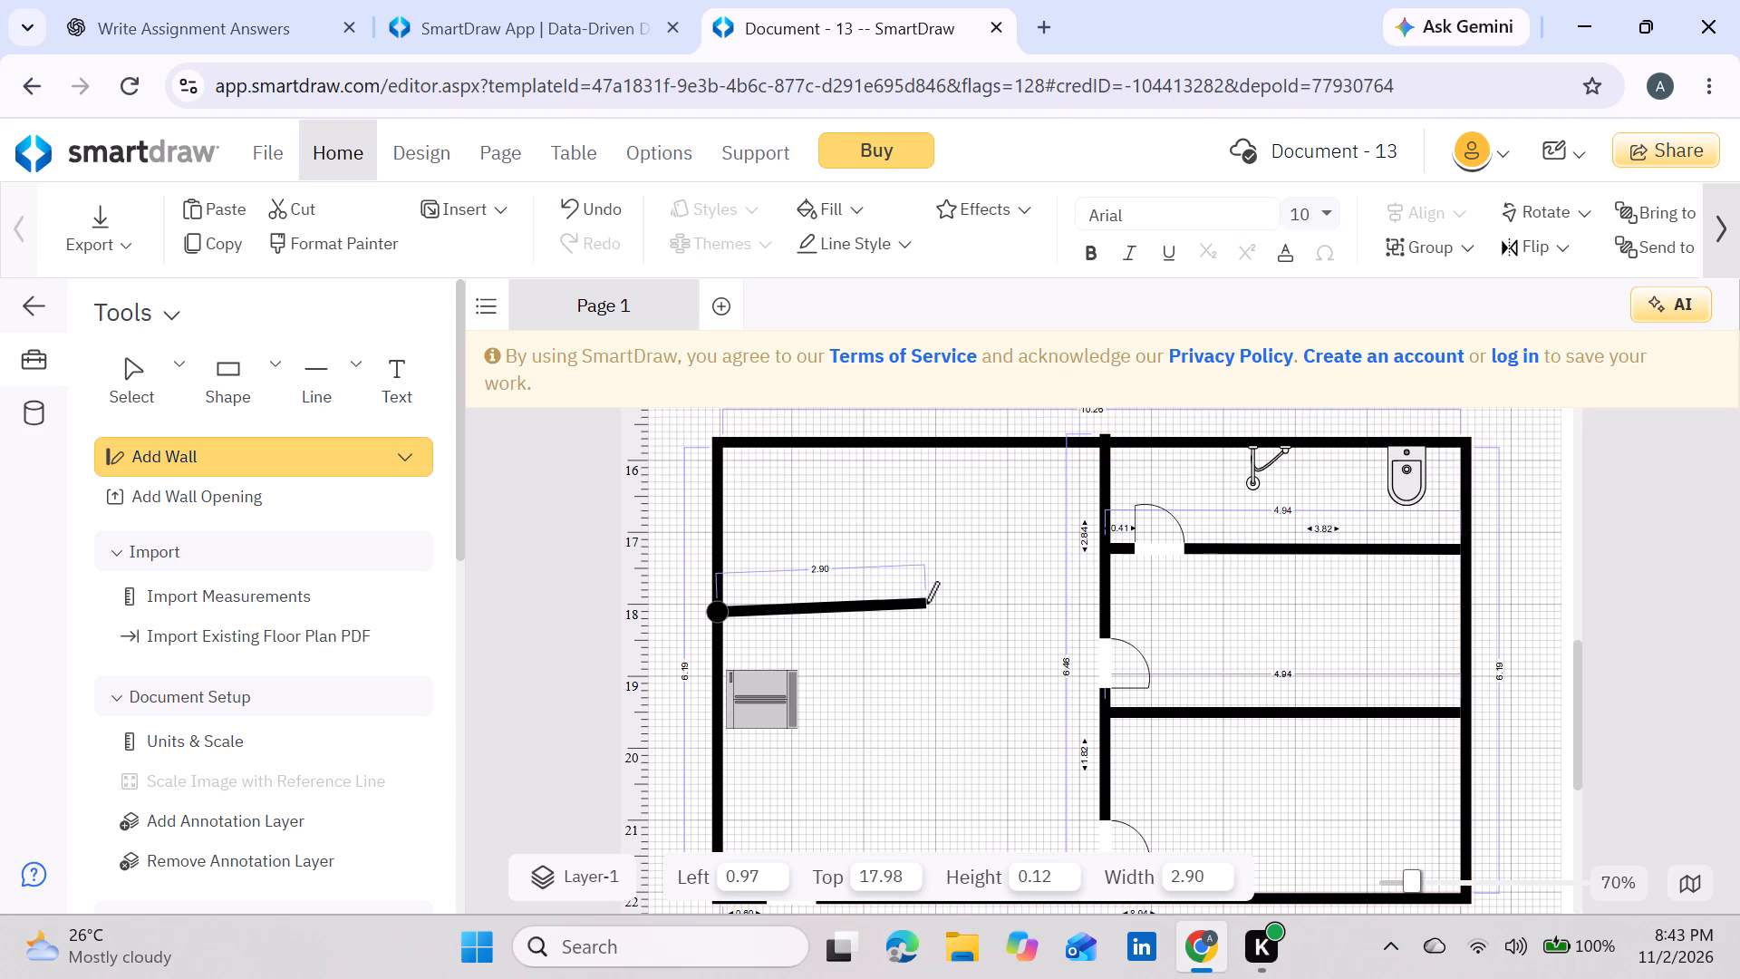
{"action": "left_click_drag", "start_coordinate": [926, 603], "coordinate": [929, 608]}
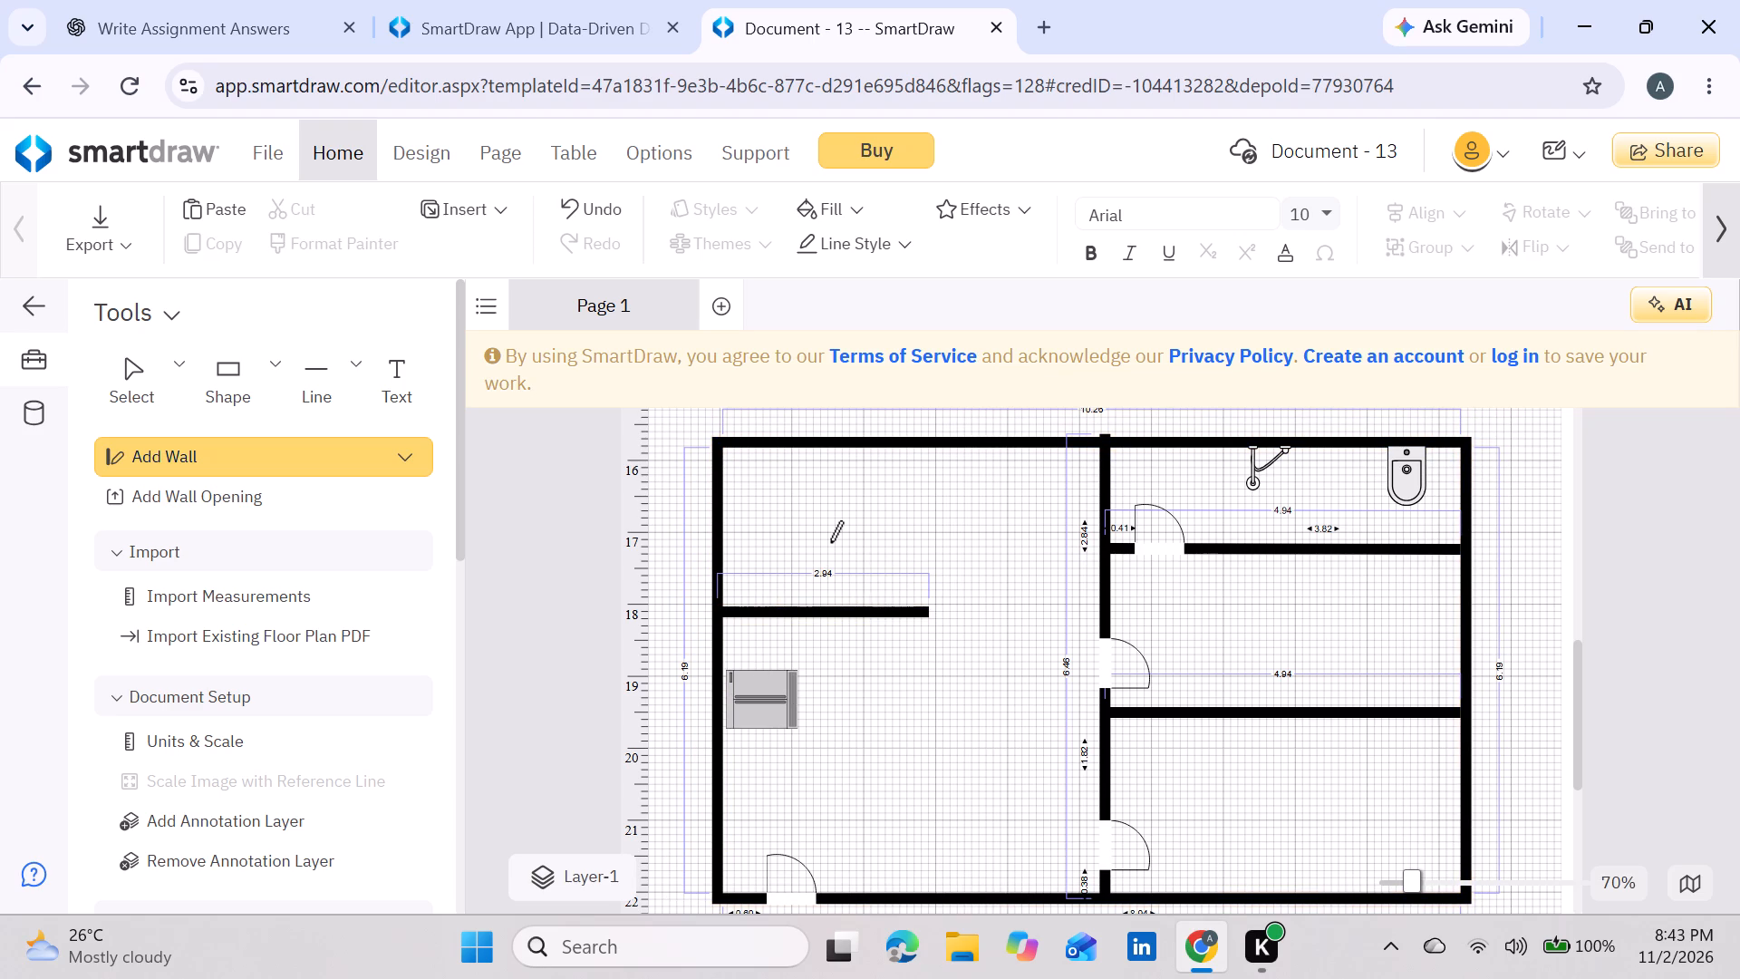
Search the symbols for doors and place a Barn Door on the large room's top wall, at about Left 3.39, Top 15.66.
{"action": "scroll", "coordinate": [285, 501], "scroll_direction": "down", "scroll_amount": 3}
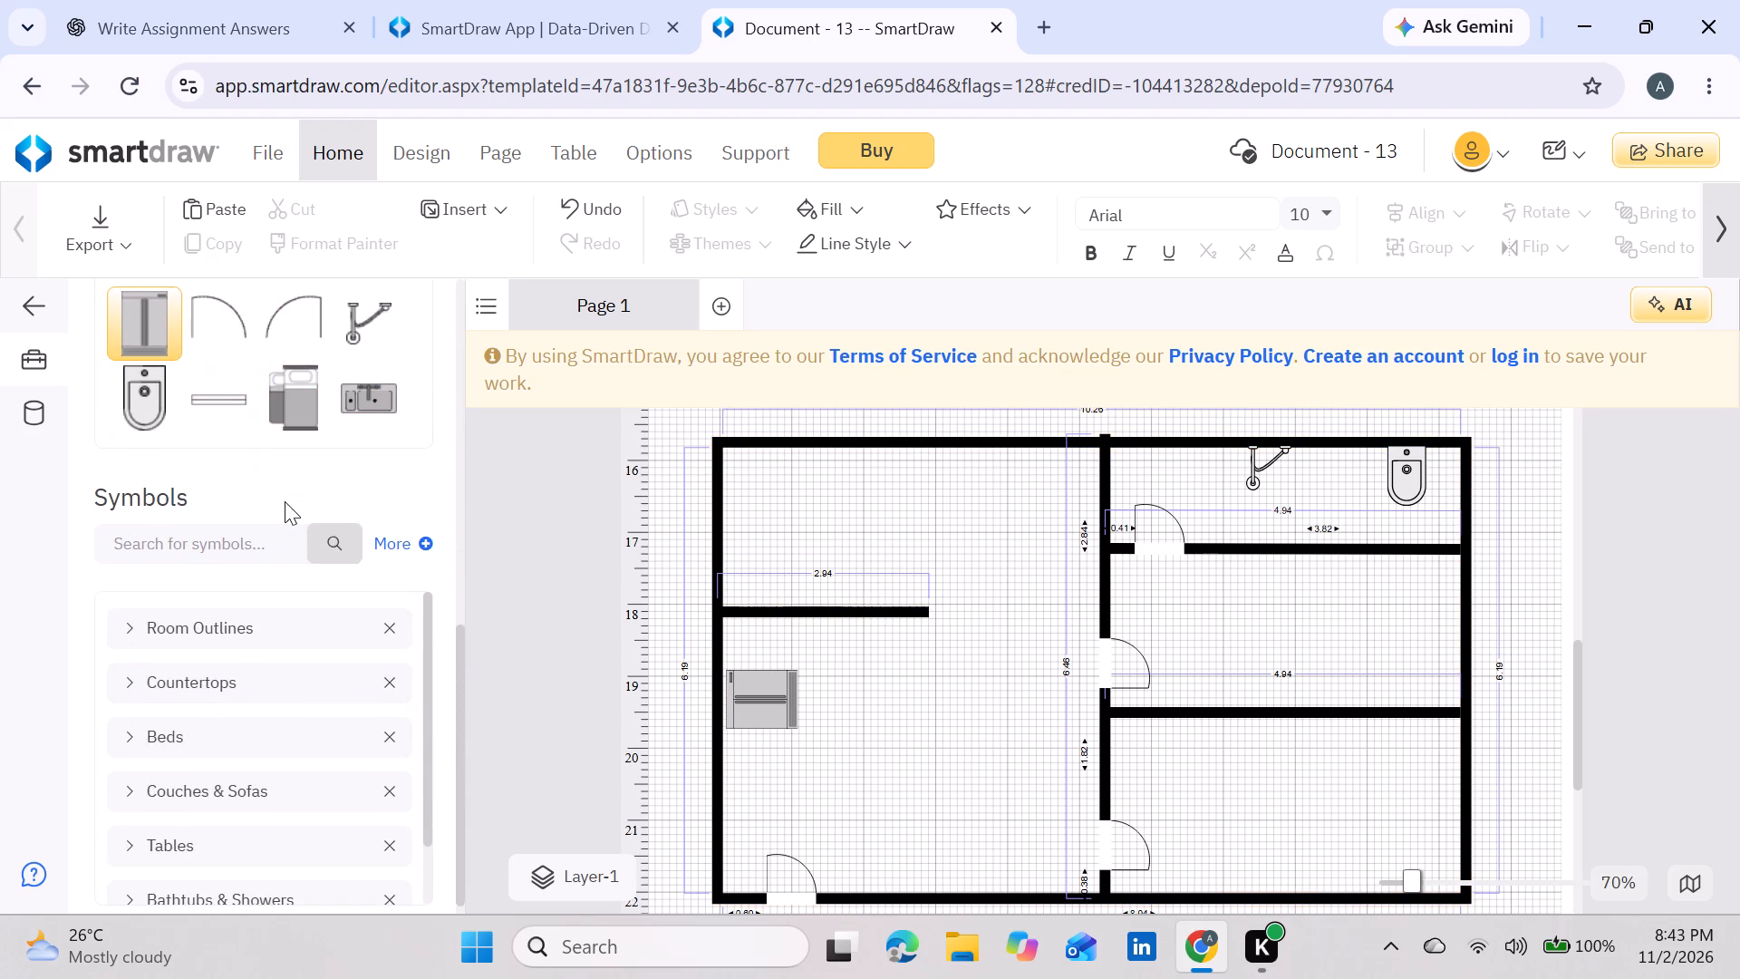
{"action": "scroll", "coordinate": [285, 501], "scroll_direction": "down", "scroll_amount": 2}
{"action": "scroll", "coordinate": [192, 751], "scroll_direction": "up", "scroll_amount": 1}
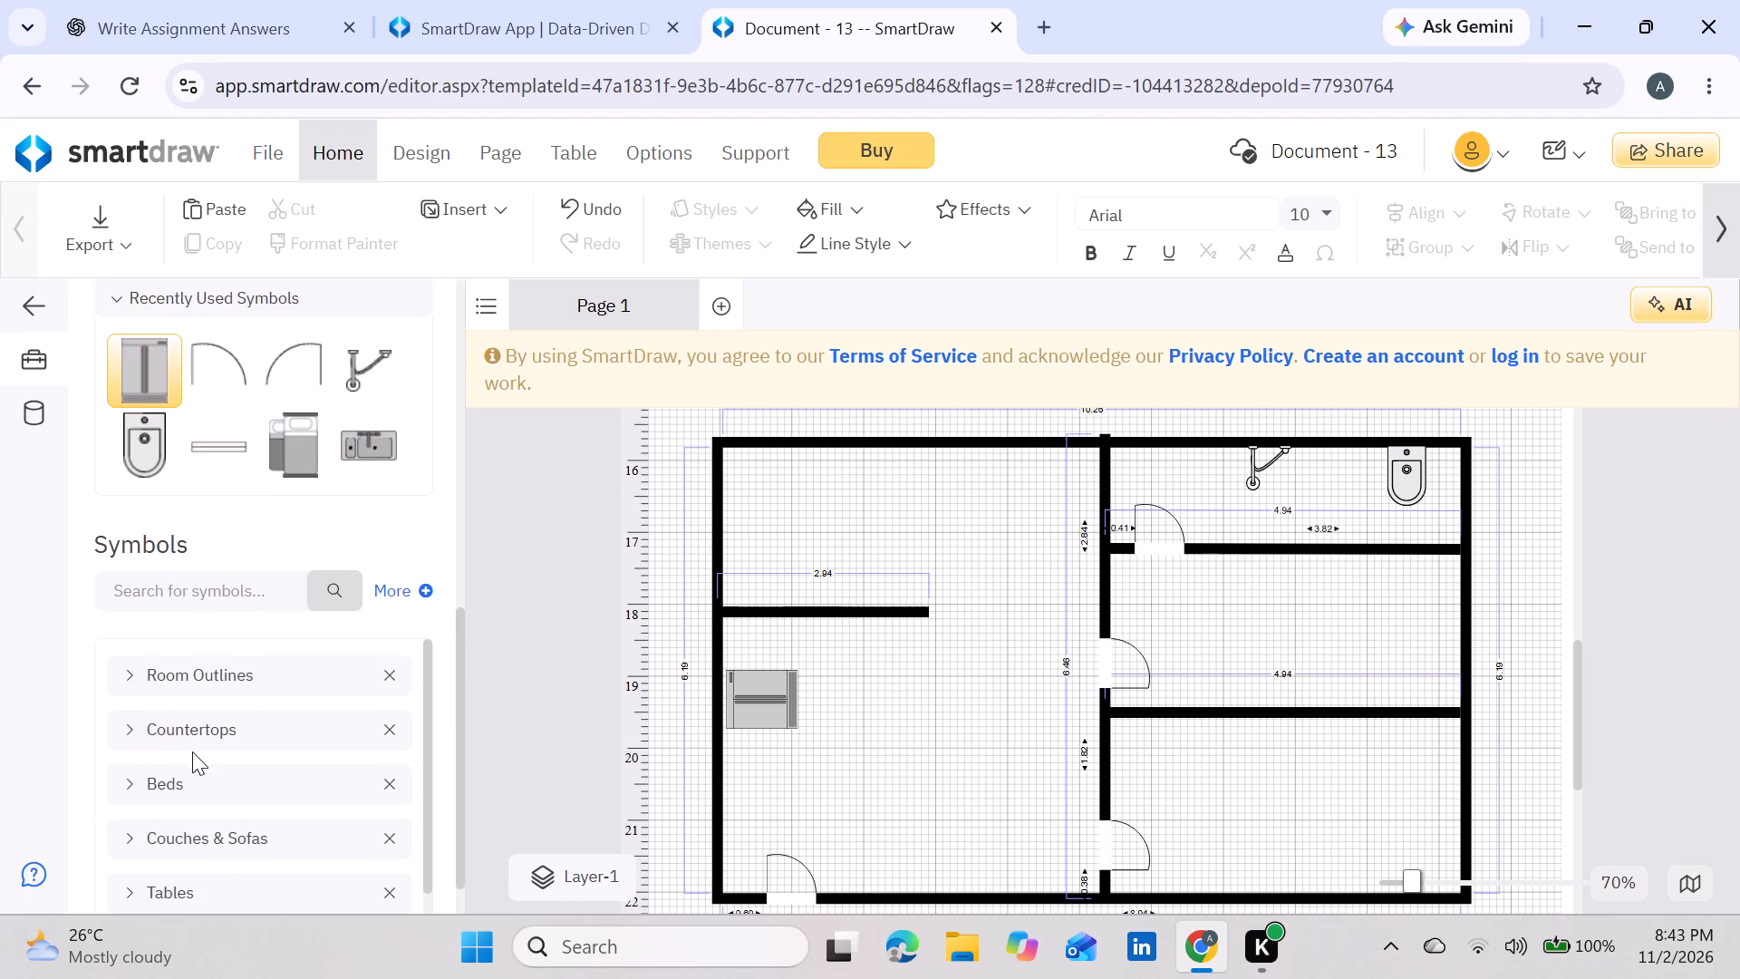
{"action": "scroll", "coordinate": [192, 751], "scroll_direction": "down", "scroll_amount": 3}
{"action": "scroll", "coordinate": [171, 846], "scroll_direction": "down", "scroll_amount": 3}
{"action": "scroll", "coordinate": [171, 846], "scroll_direction": "up", "scroll_amount": 1}
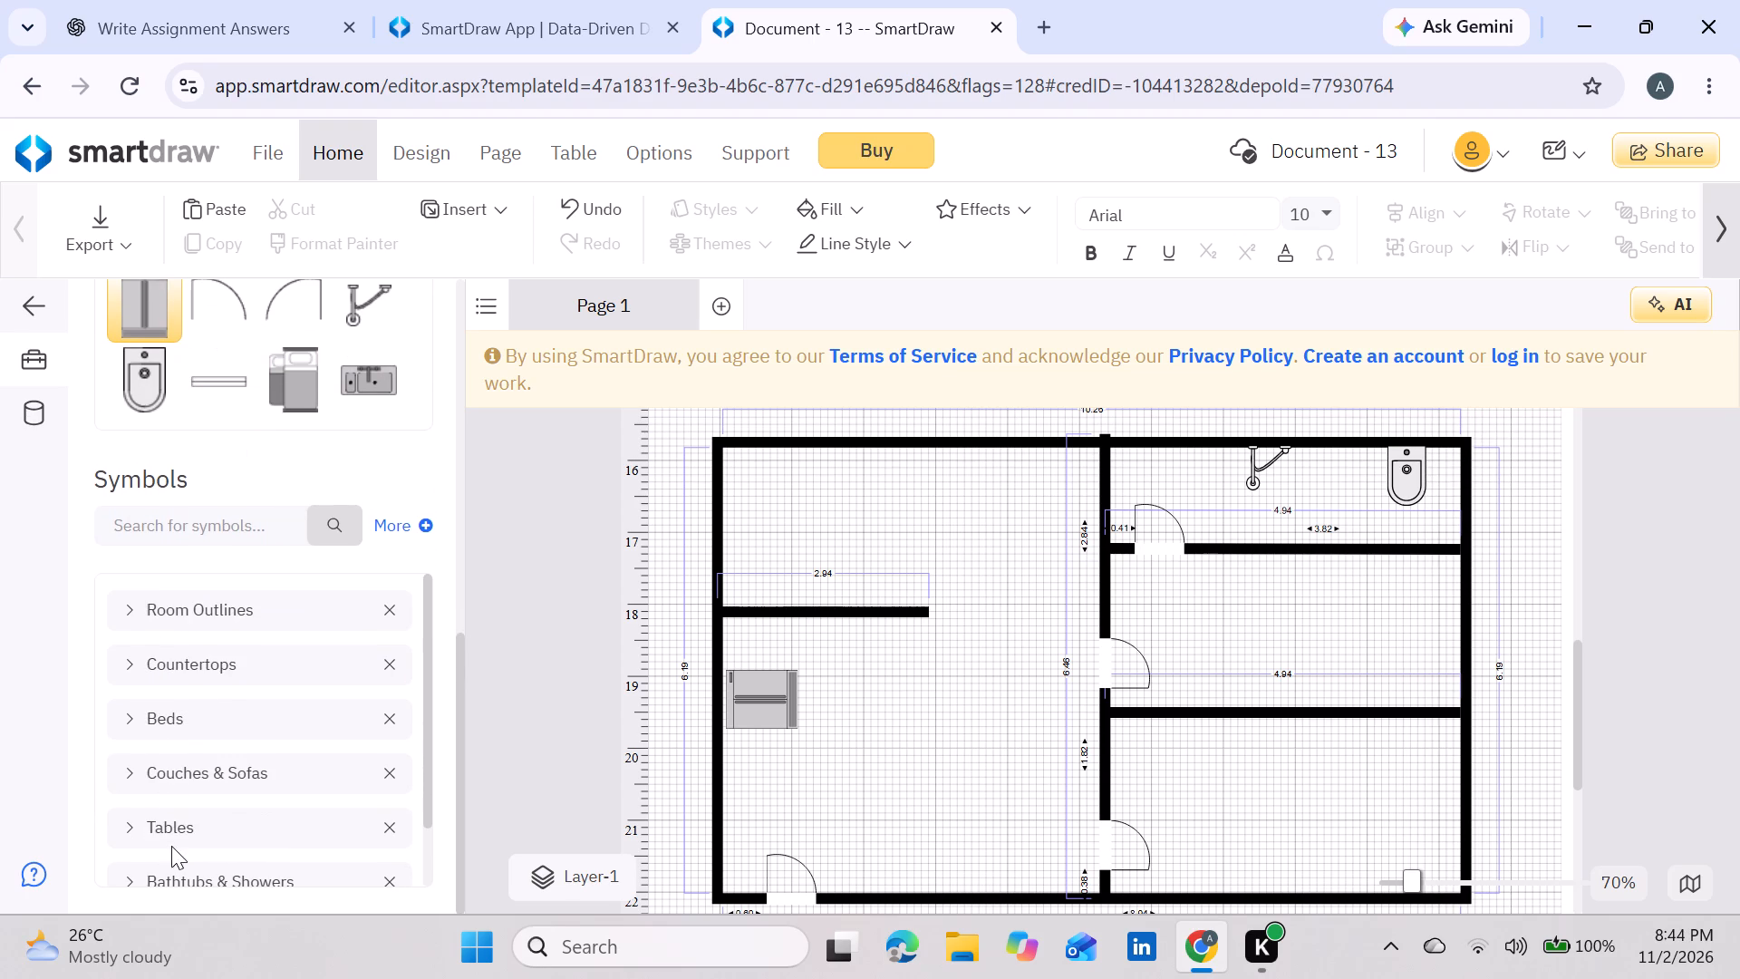
{"action": "left_click", "coordinate": [217, 523]}
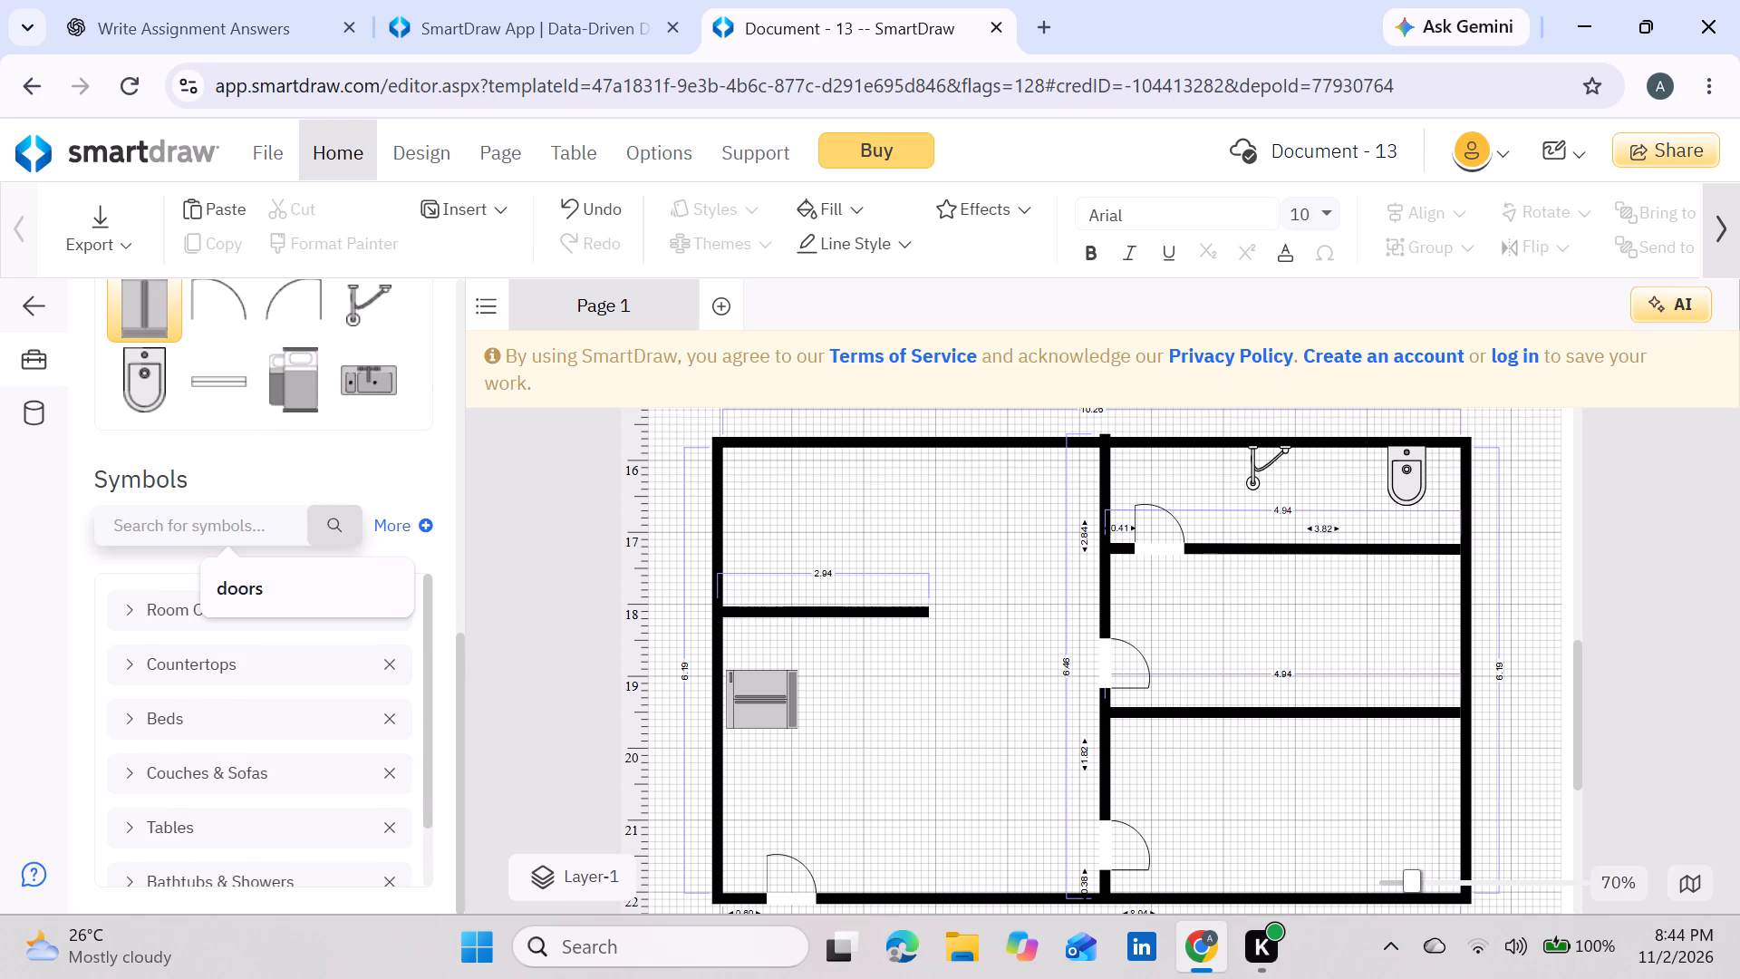
{"action": "left_click", "coordinate": [247, 579]}
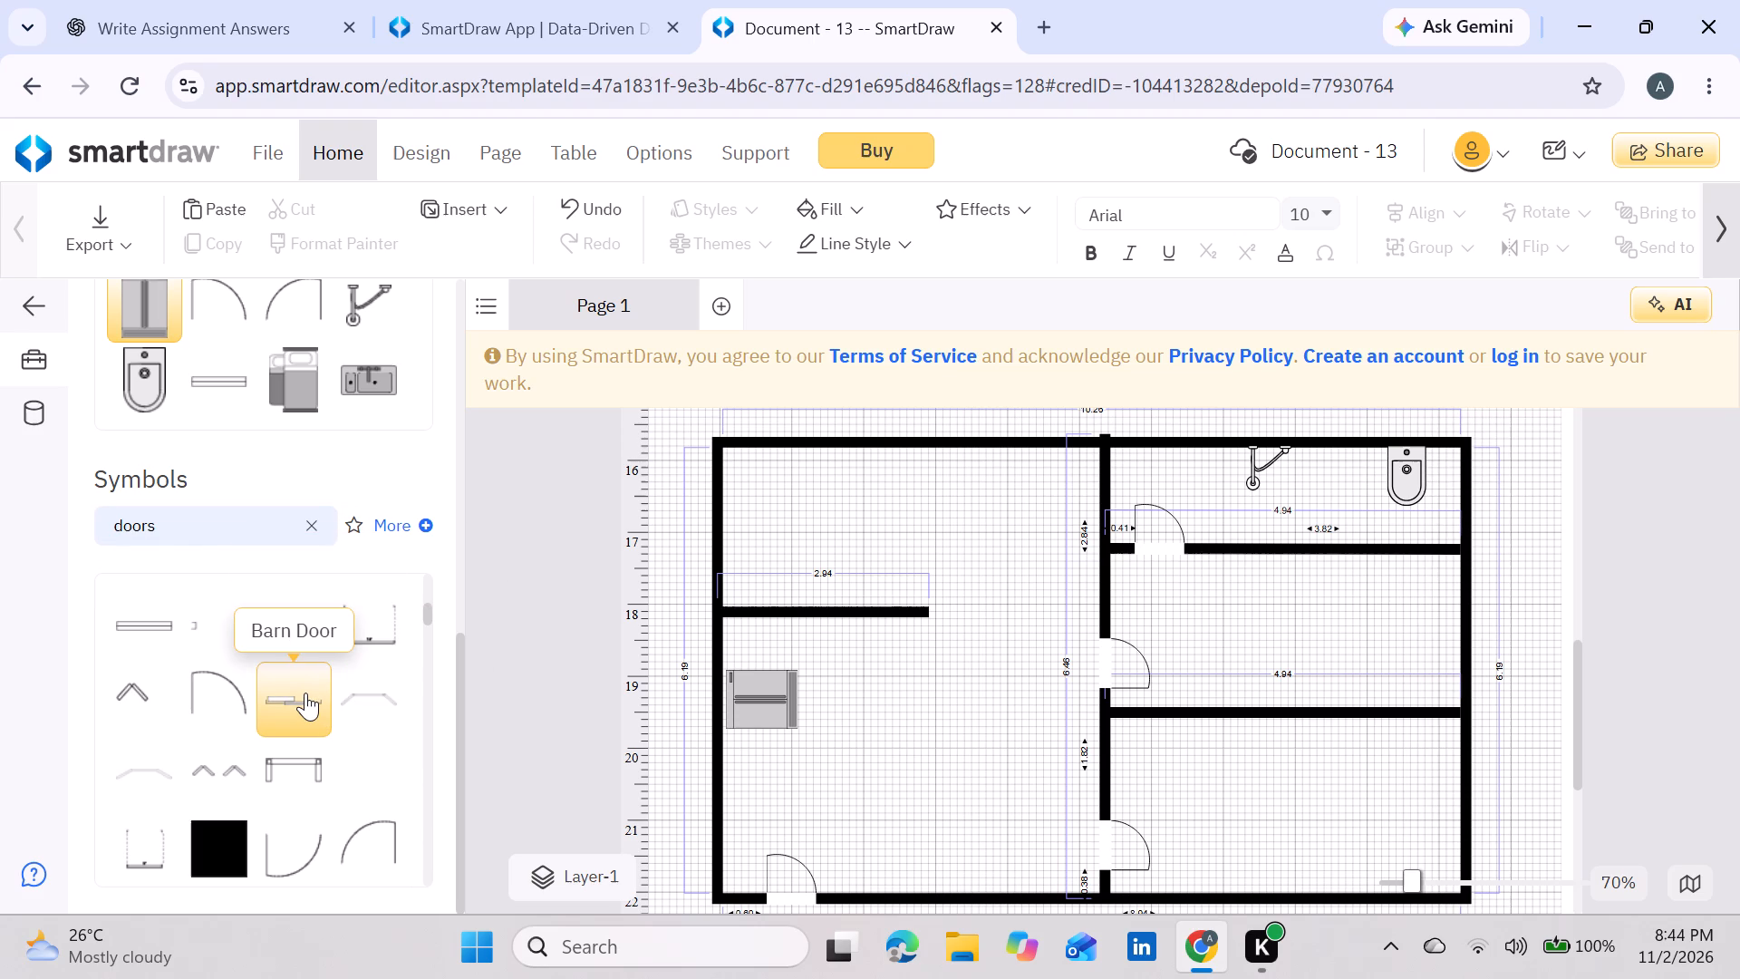
{"action": "left_click_drag", "start_coordinate": [305, 693], "coordinate": [907, 494]}
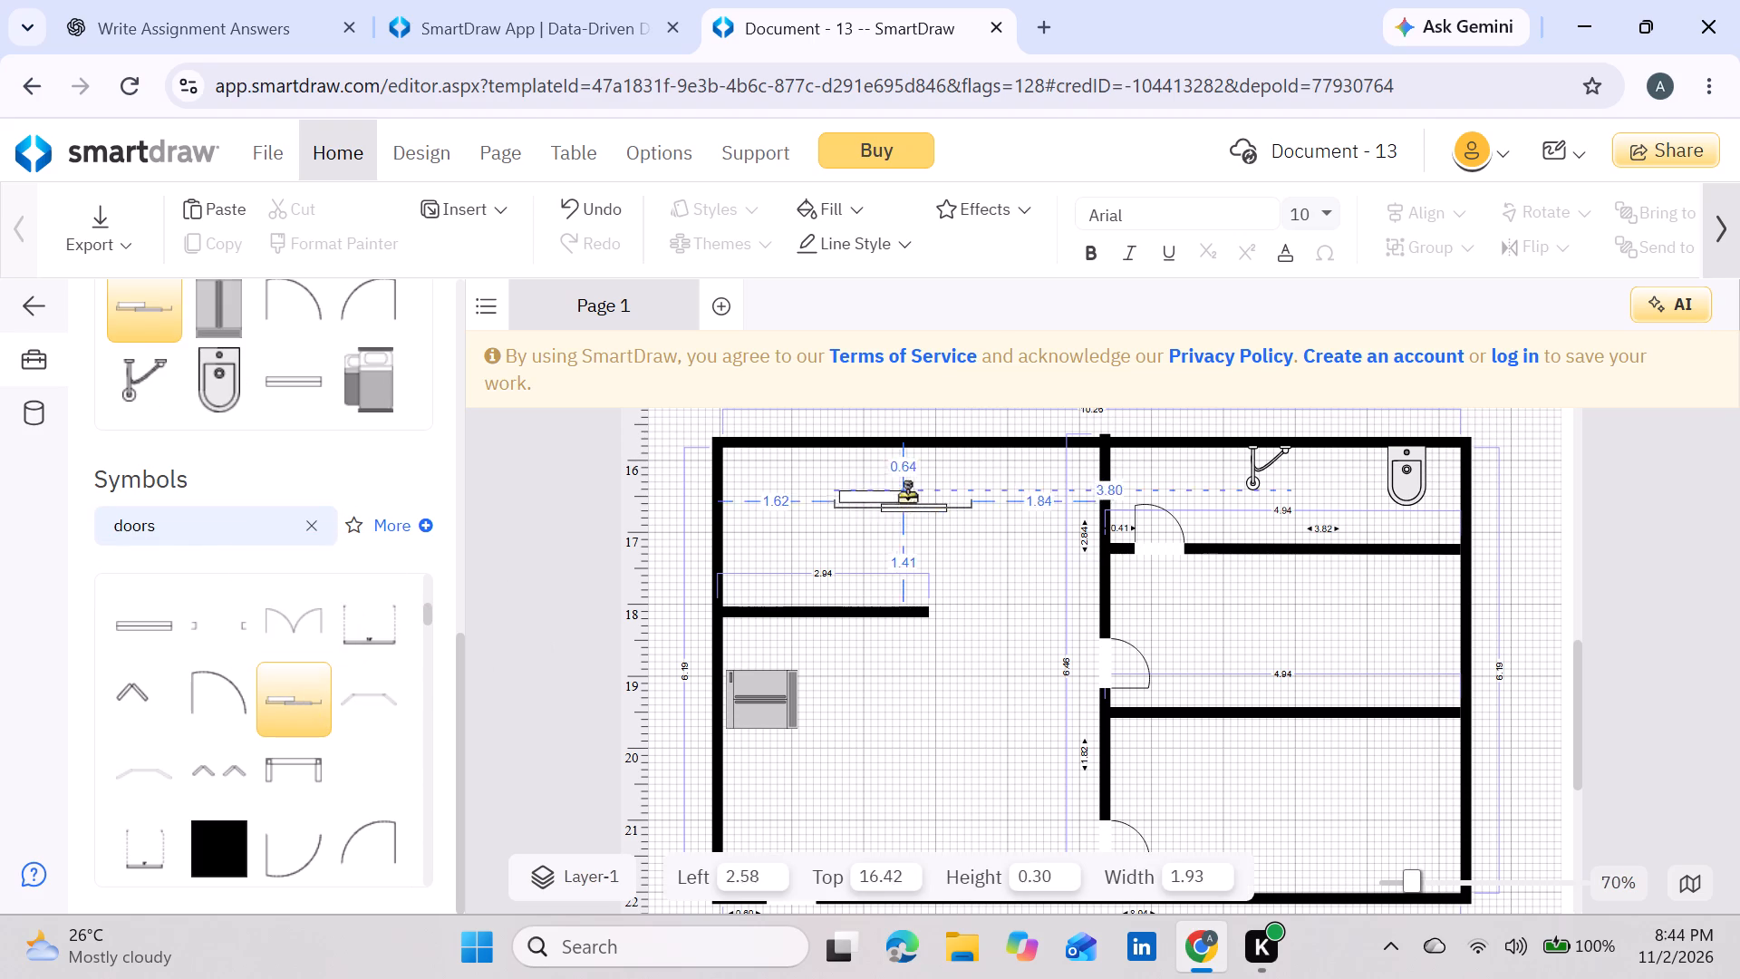
{"action": "left_click_drag", "start_coordinate": [907, 494], "coordinate": [962, 444]}
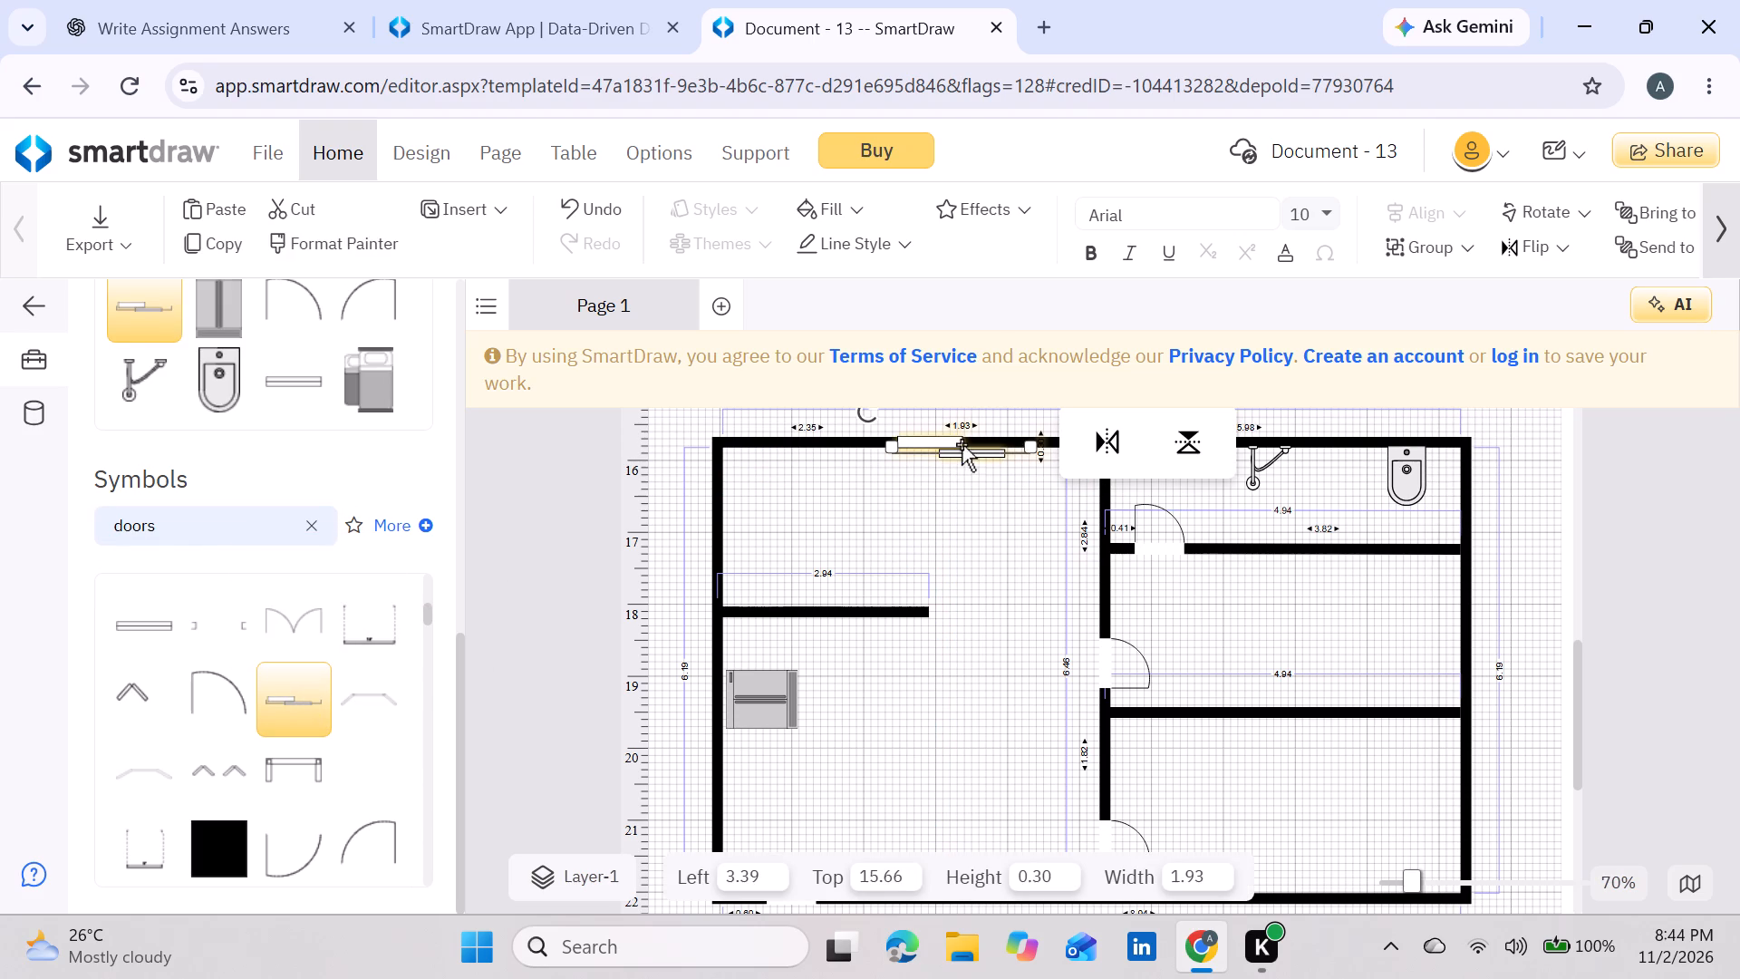
Shrink the barn door from both ends to about 1.37 wide.
{"action": "left_click", "coordinate": [1037, 444]}
{"action": "left_click_drag", "start_coordinate": [1037, 444], "coordinate": [1011, 442]}
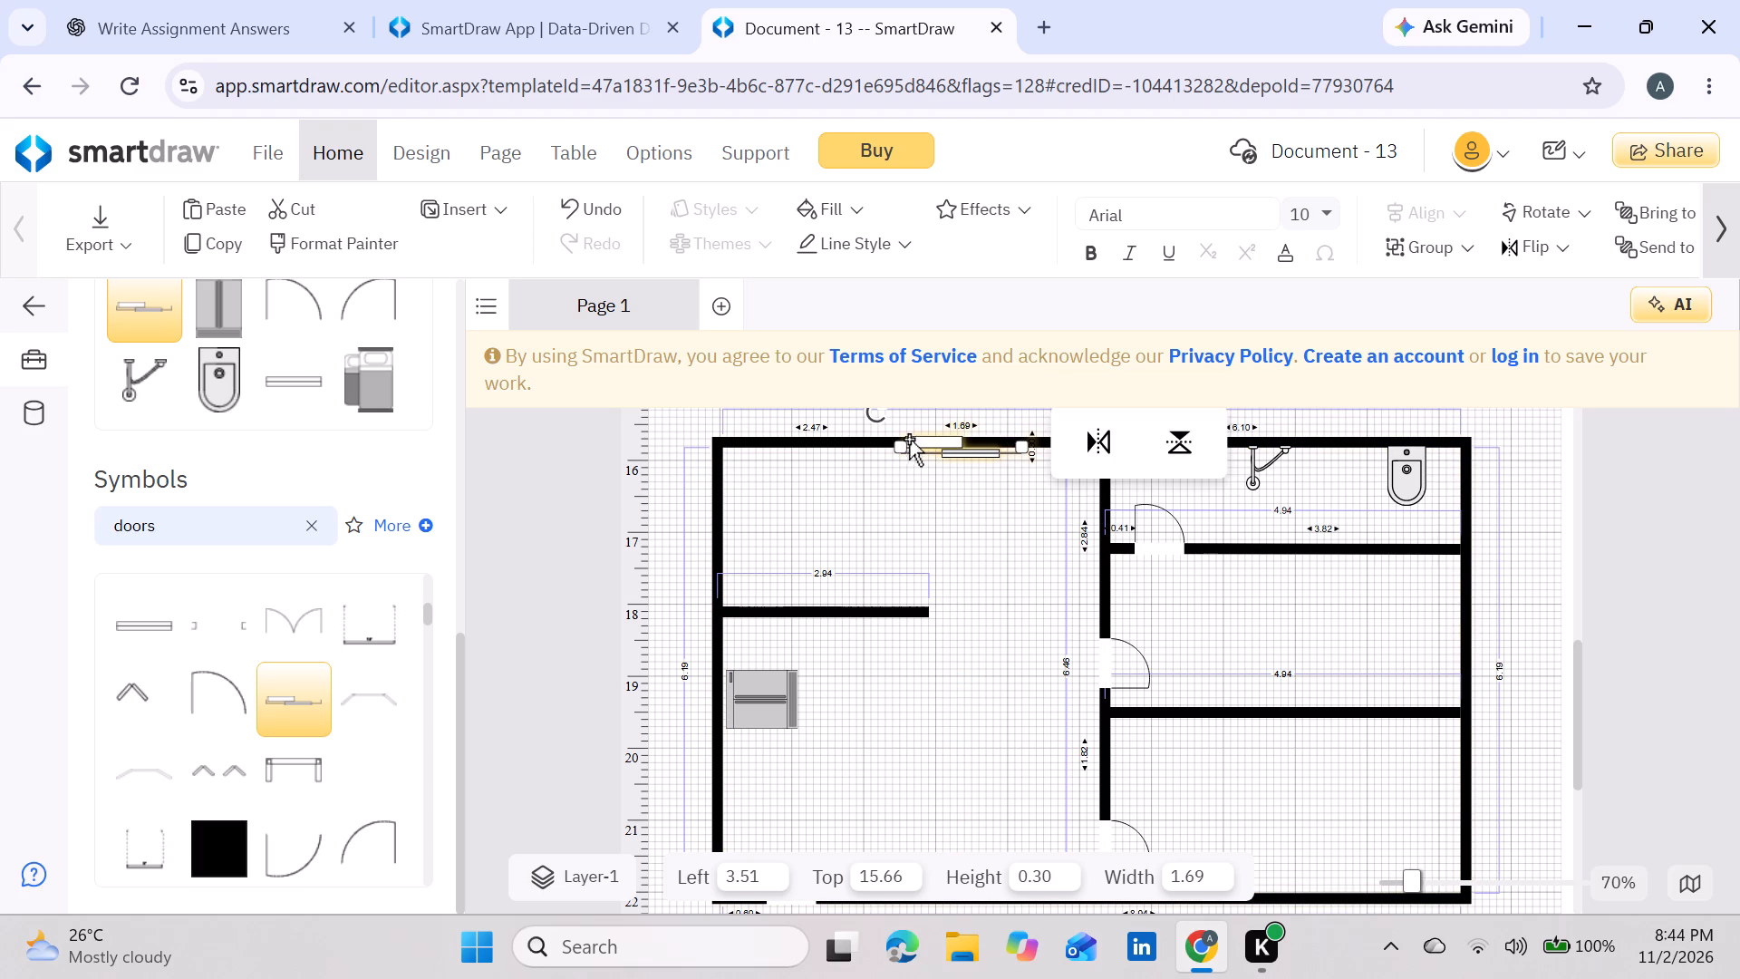
{"action": "left_click_drag", "start_coordinate": [896, 446], "coordinate": [923, 445]}
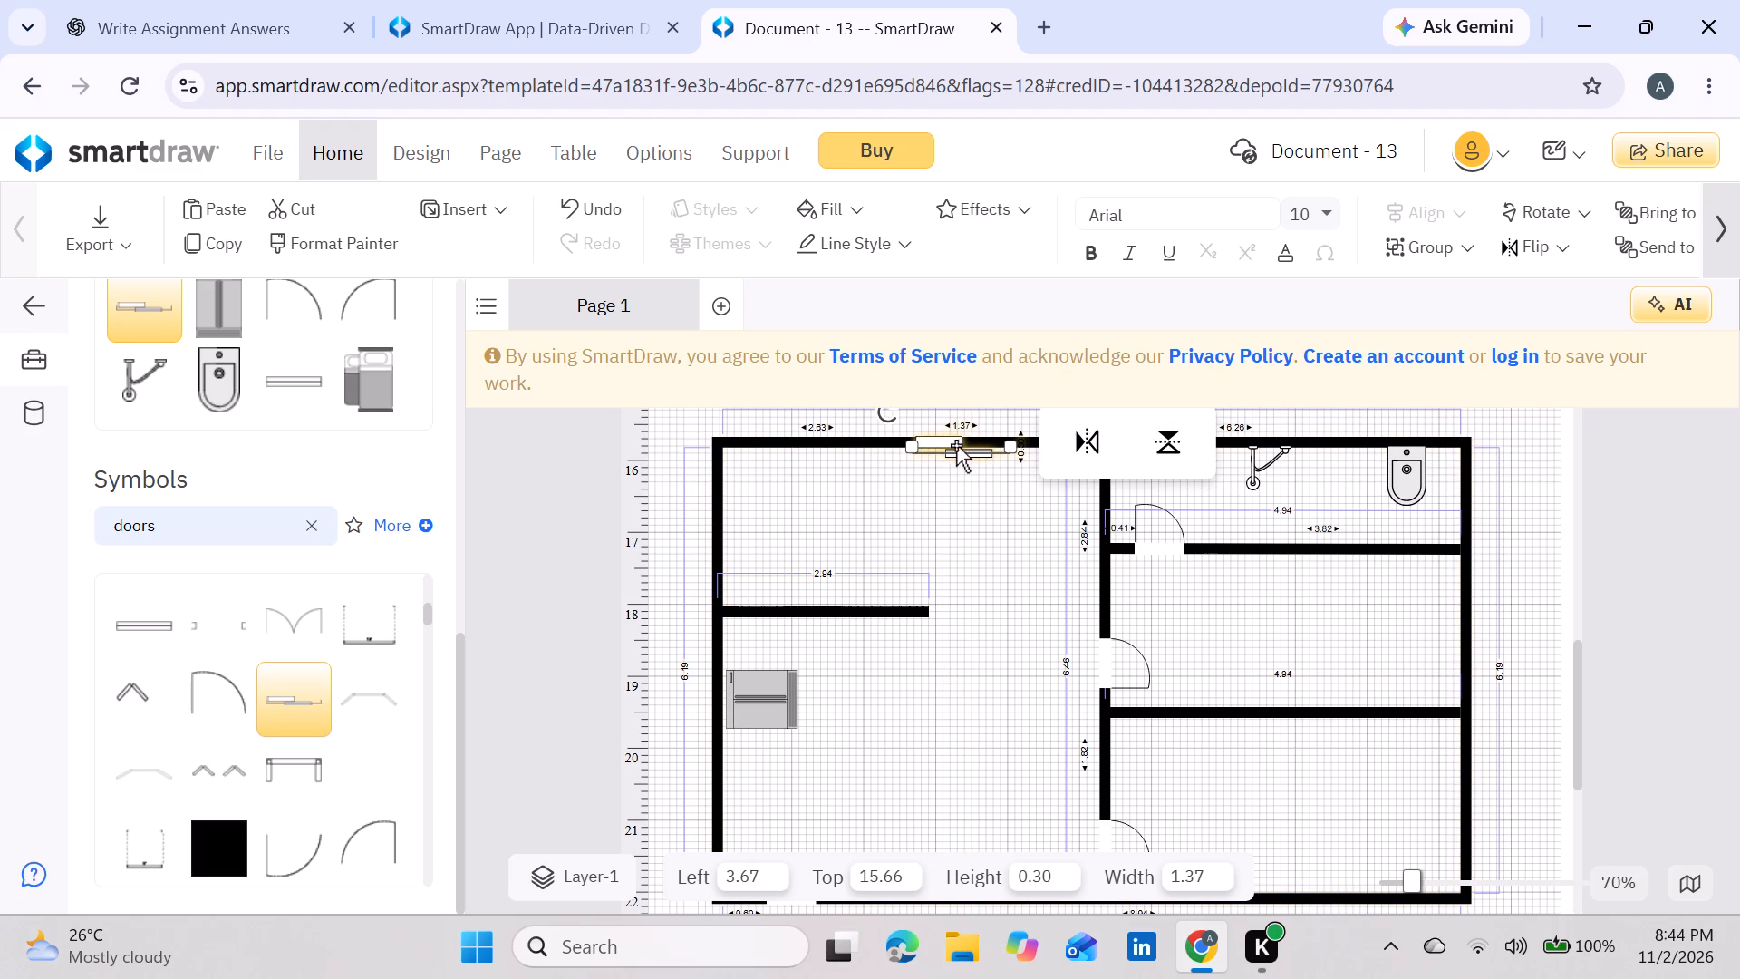
Slide the barn door along the top wall toward the middle partition, about 3.43 from the outer wall's left corner.
{"action": "left_click_drag", "start_coordinate": [957, 445], "coordinate": [995, 444]}
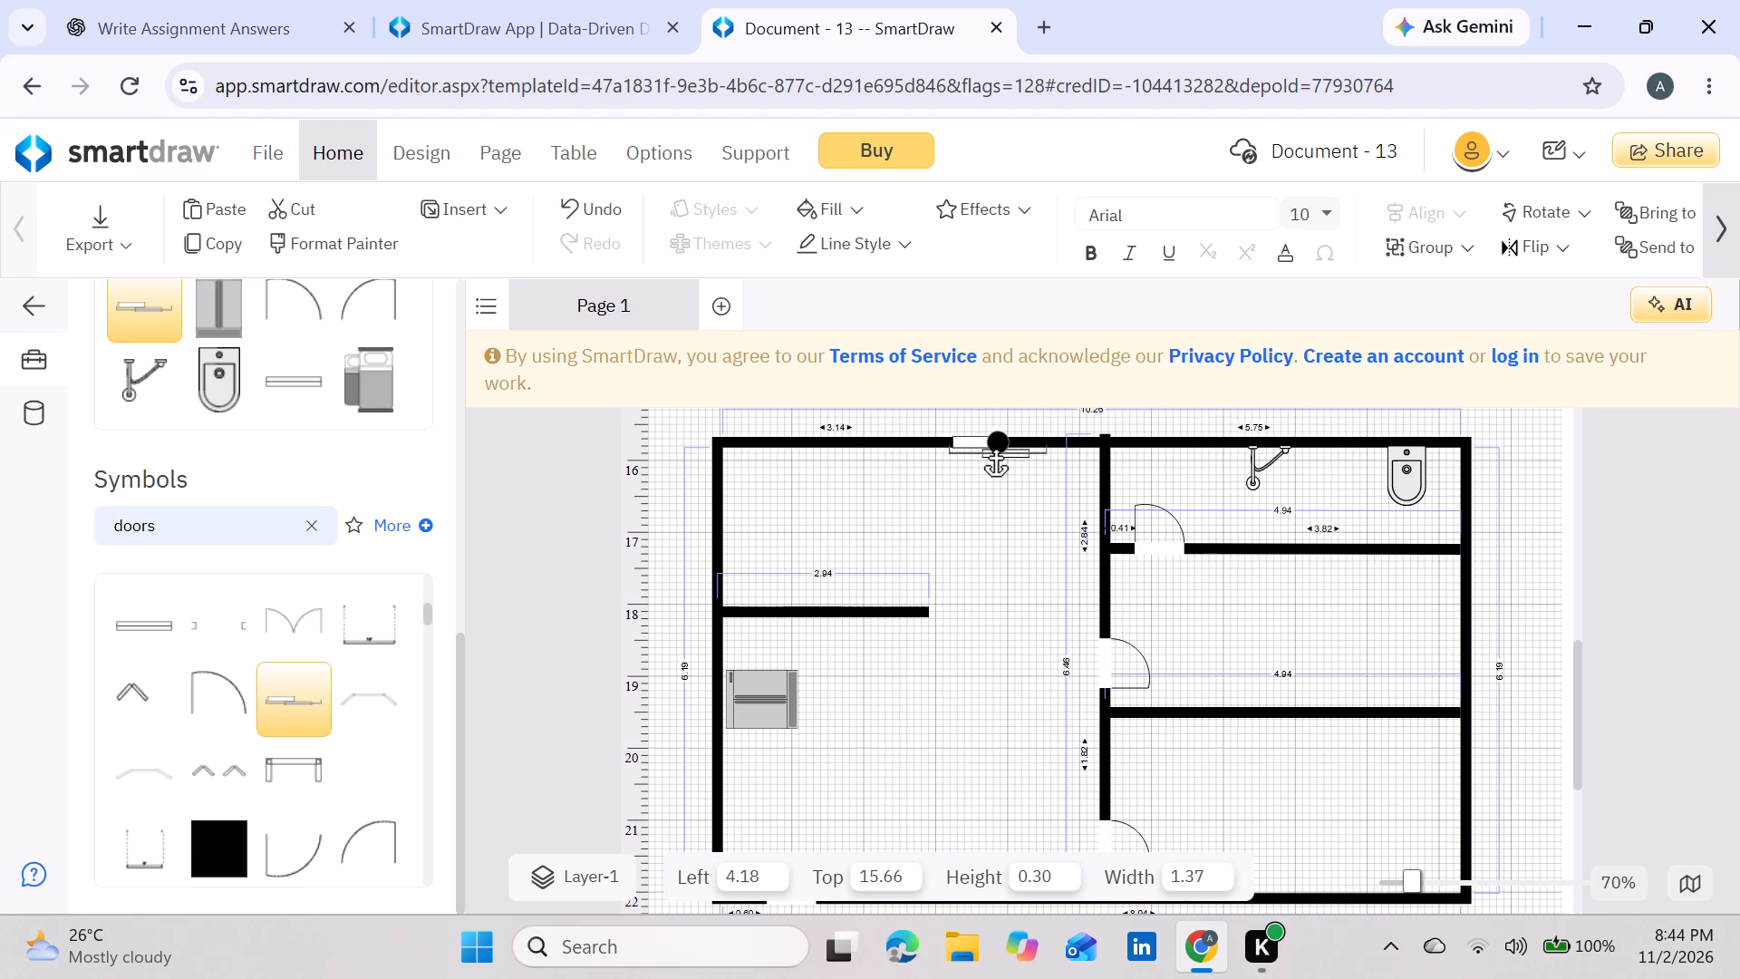
{"action": "left_click_drag", "start_coordinate": [995, 444], "coordinate": [1015, 444]}
{"action": "left_click", "coordinate": [965, 542]}
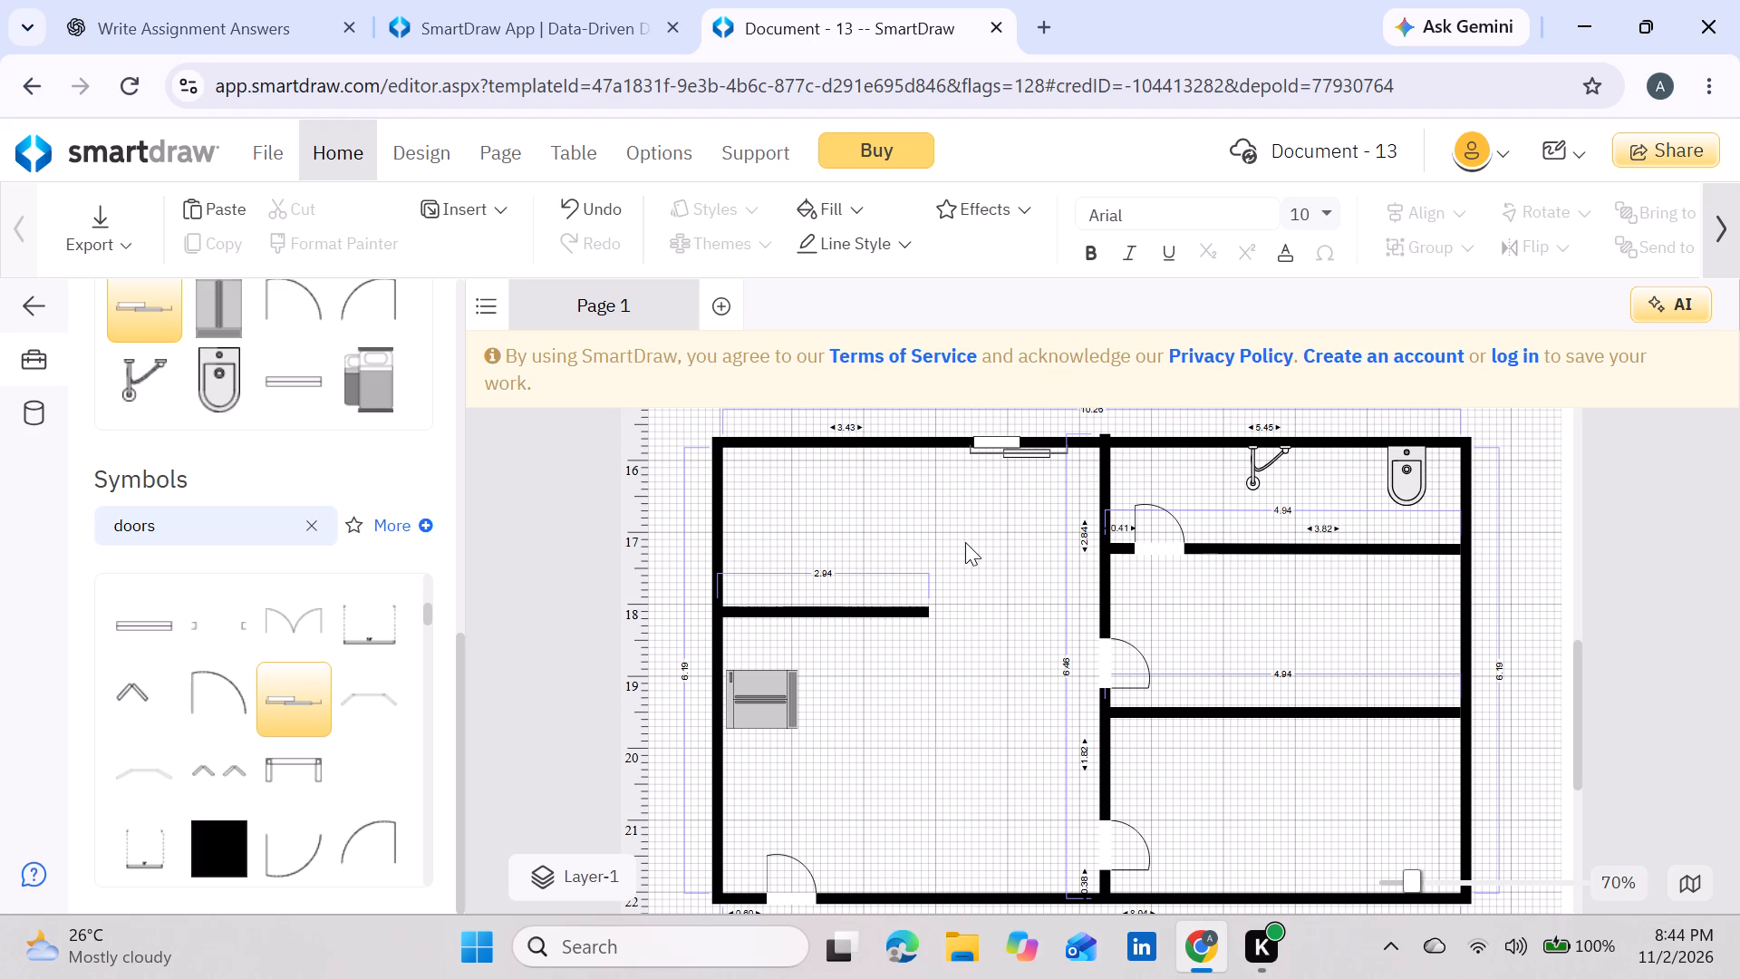
Move the freezer up along the left wall toward the short horizontal partition, to about Left 1.17, Top 18.32.
{"action": "scroll", "coordinate": [965, 542], "scroll_direction": "down", "scroll_amount": 1}
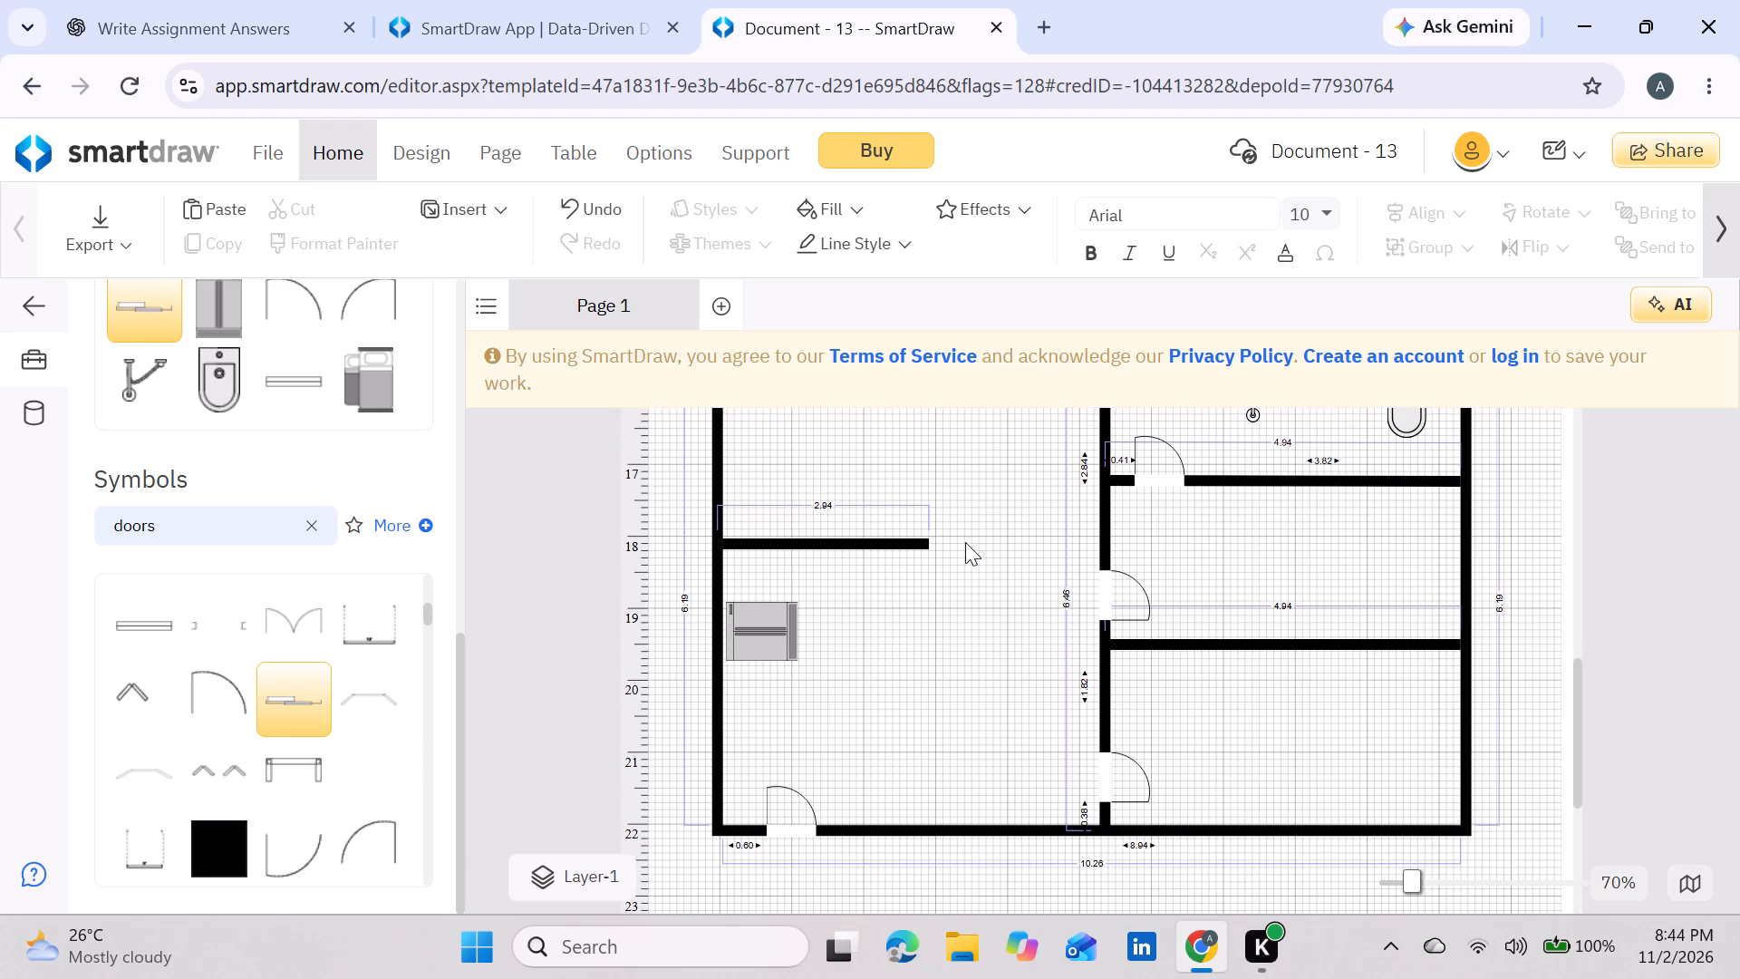
{"action": "scroll", "coordinate": [965, 542], "scroll_direction": "down", "scroll_amount": 1}
{"action": "left_click_drag", "start_coordinate": [781, 572], "coordinate": [783, 535]}
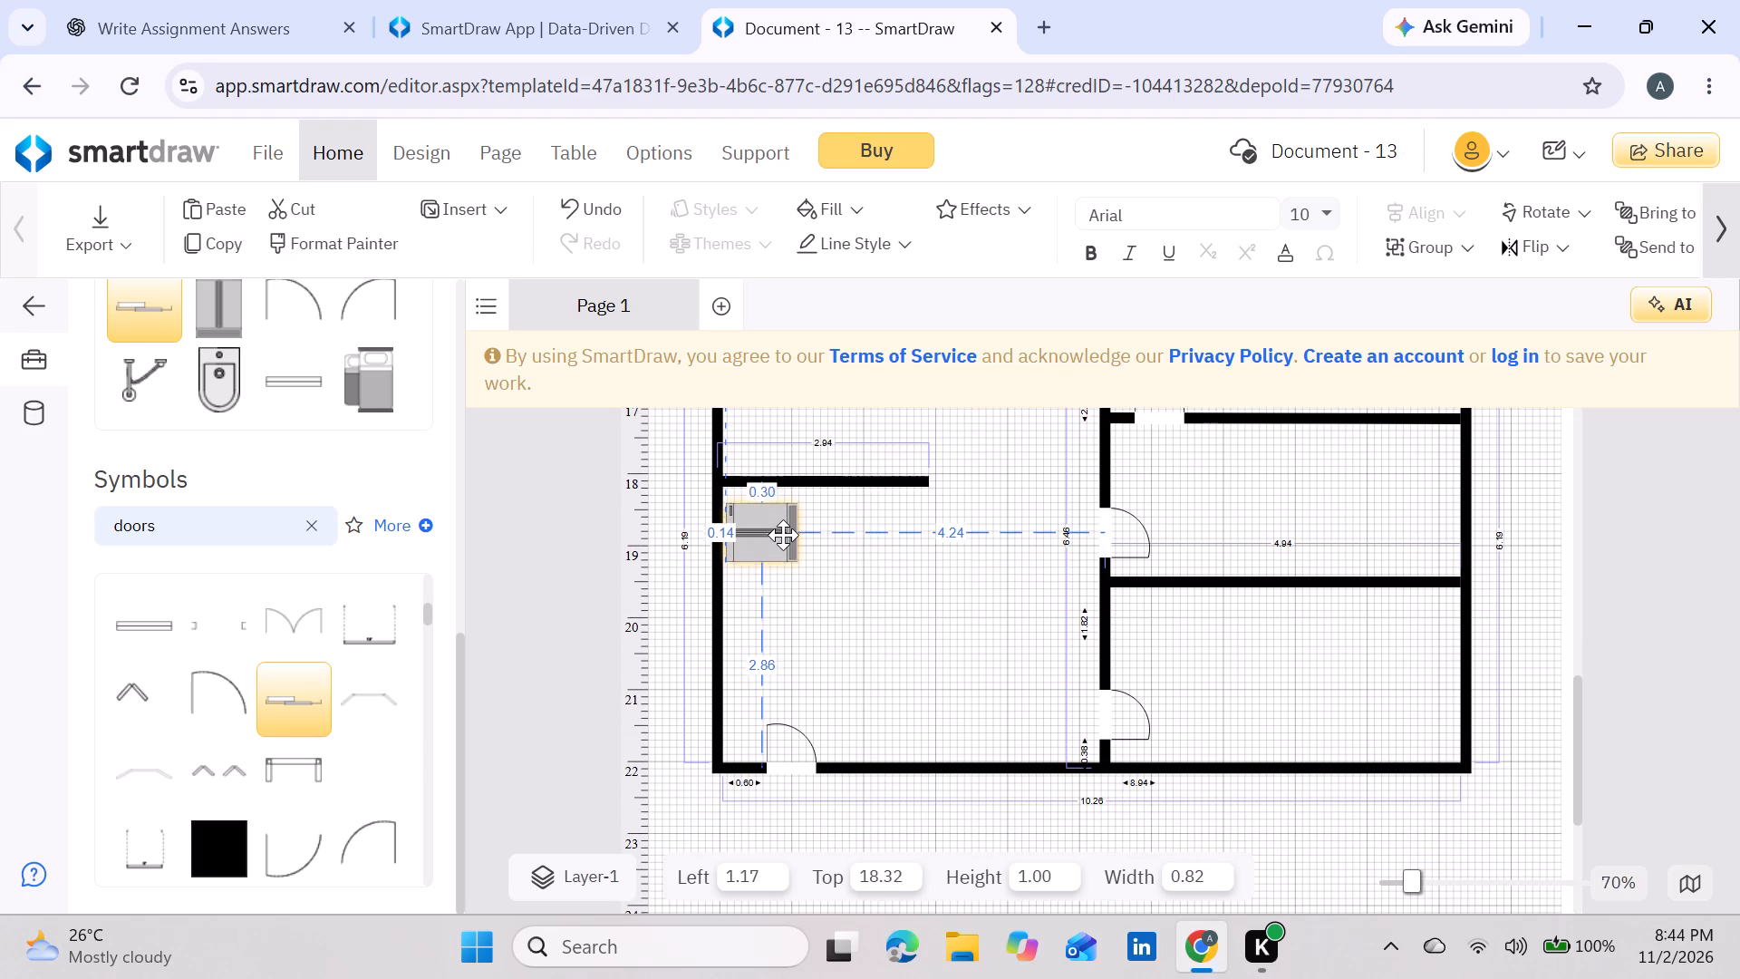
{"action": "left_click_drag", "start_coordinate": [783, 535], "coordinate": [783, 537]}
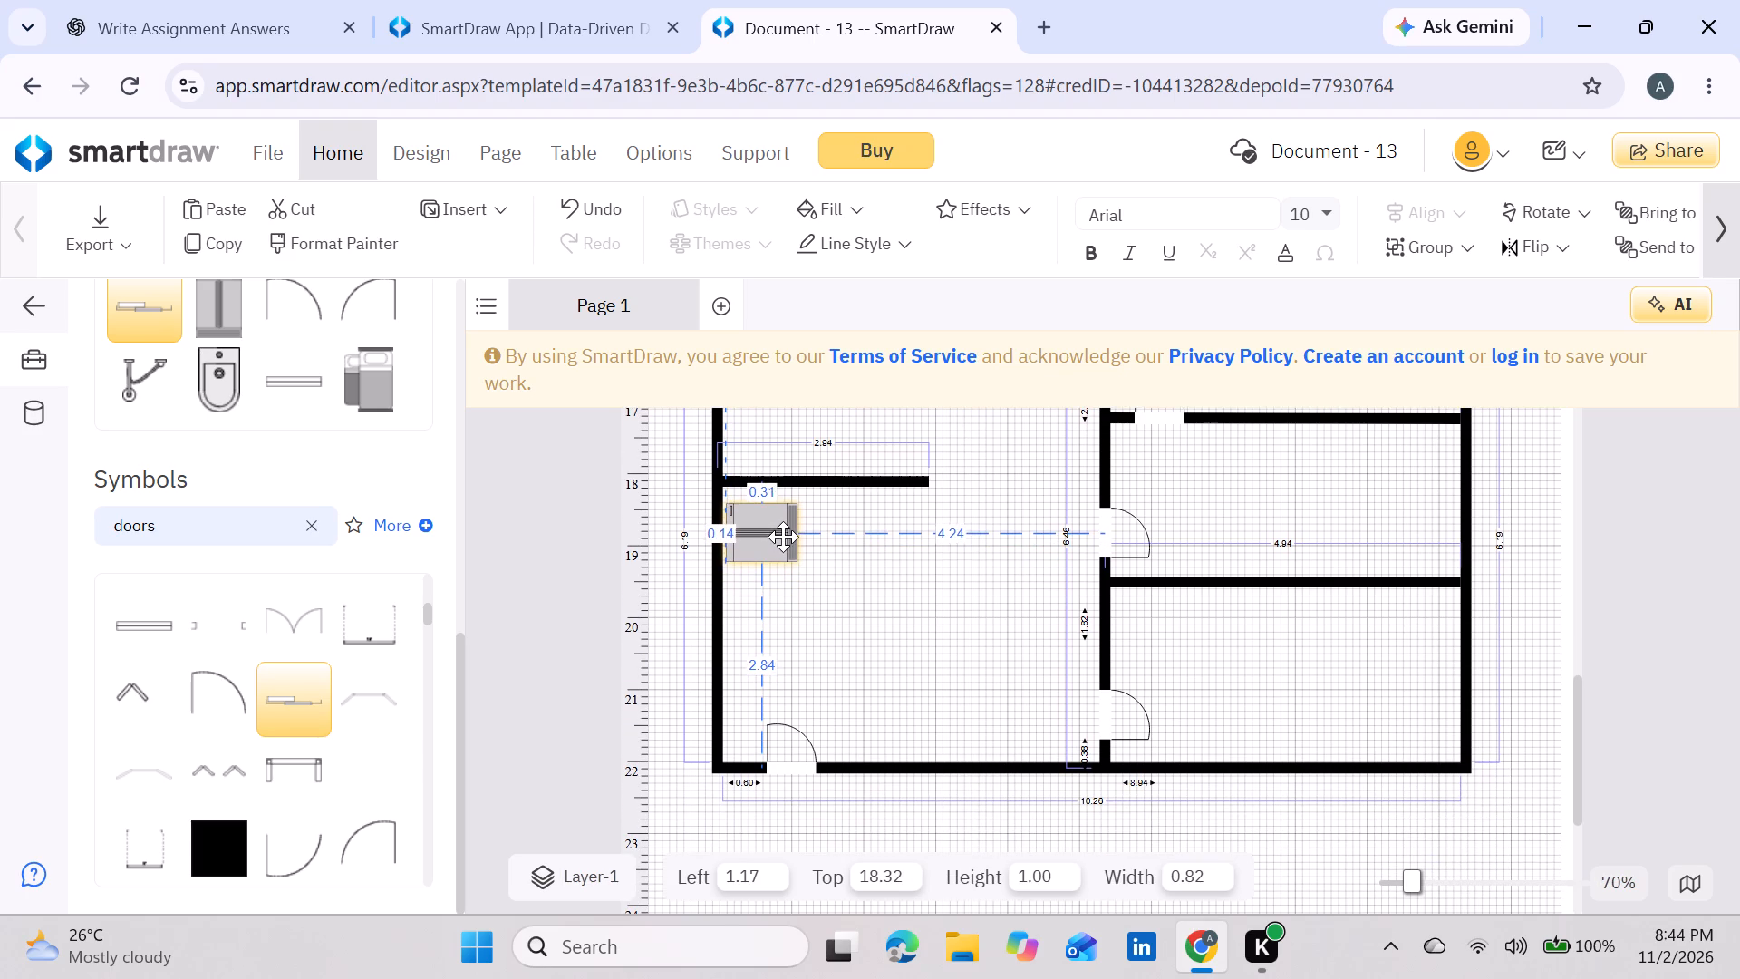
{"action": "left_click_drag", "start_coordinate": [783, 537], "coordinate": [783, 535]}
{"action": "left_click", "coordinate": [876, 664]}
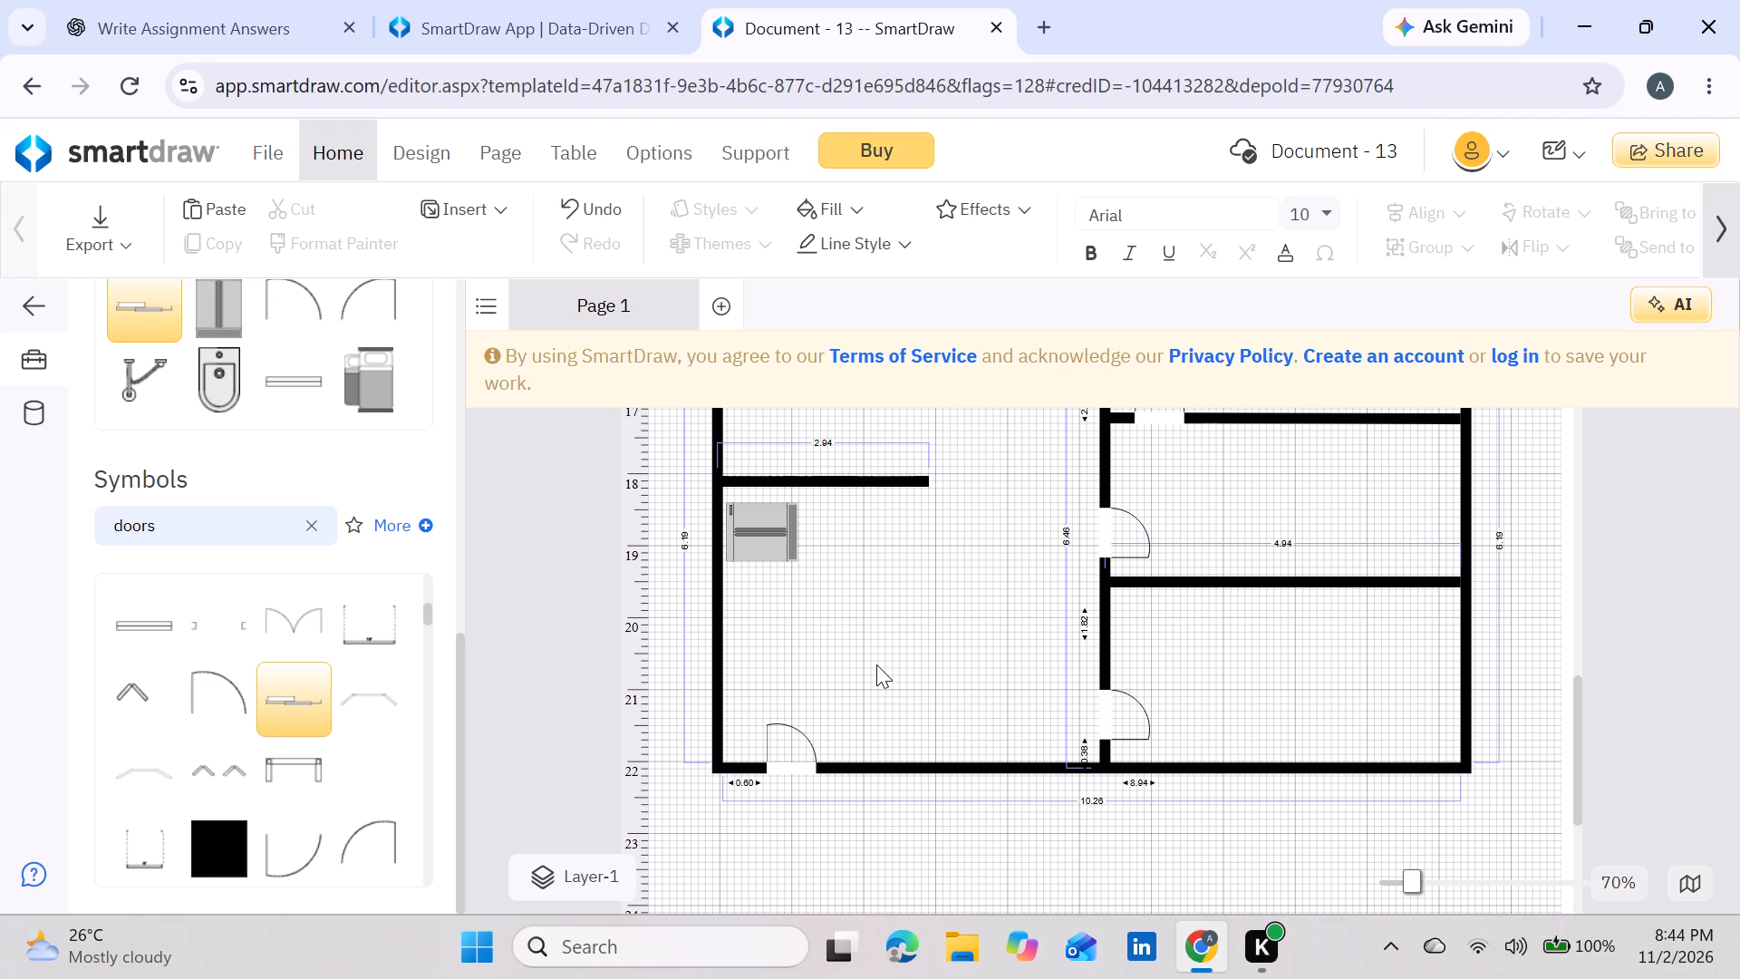
Look over the lower floor plan, checking its rooms, doors and fixtures and the page area below it.
{"action": "scroll", "coordinate": [876, 664], "scroll_direction": "down", "scroll_amount": 1}
{"action": "scroll", "coordinate": [876, 664], "scroll_direction": "up", "scroll_amount": 1}
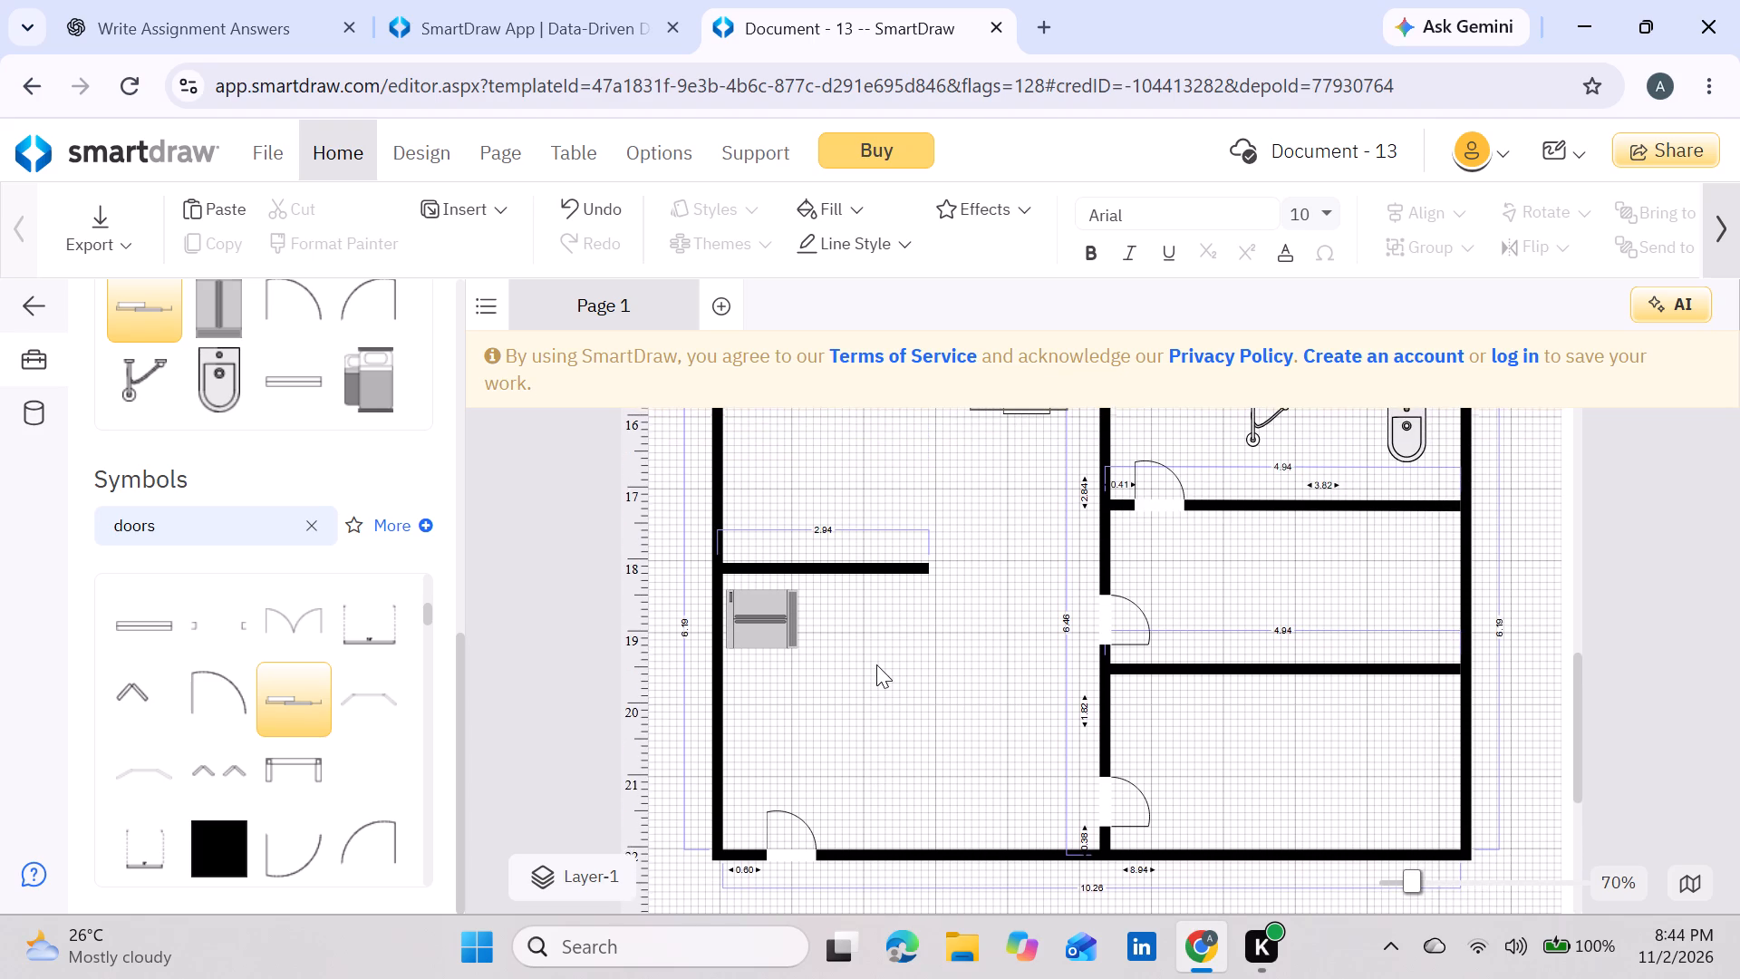
{"action": "scroll", "coordinate": [876, 664], "scroll_direction": "up", "scroll_amount": 1}
{"action": "scroll", "coordinate": [876, 664], "scroll_direction": "down", "scroll_amount": 2}
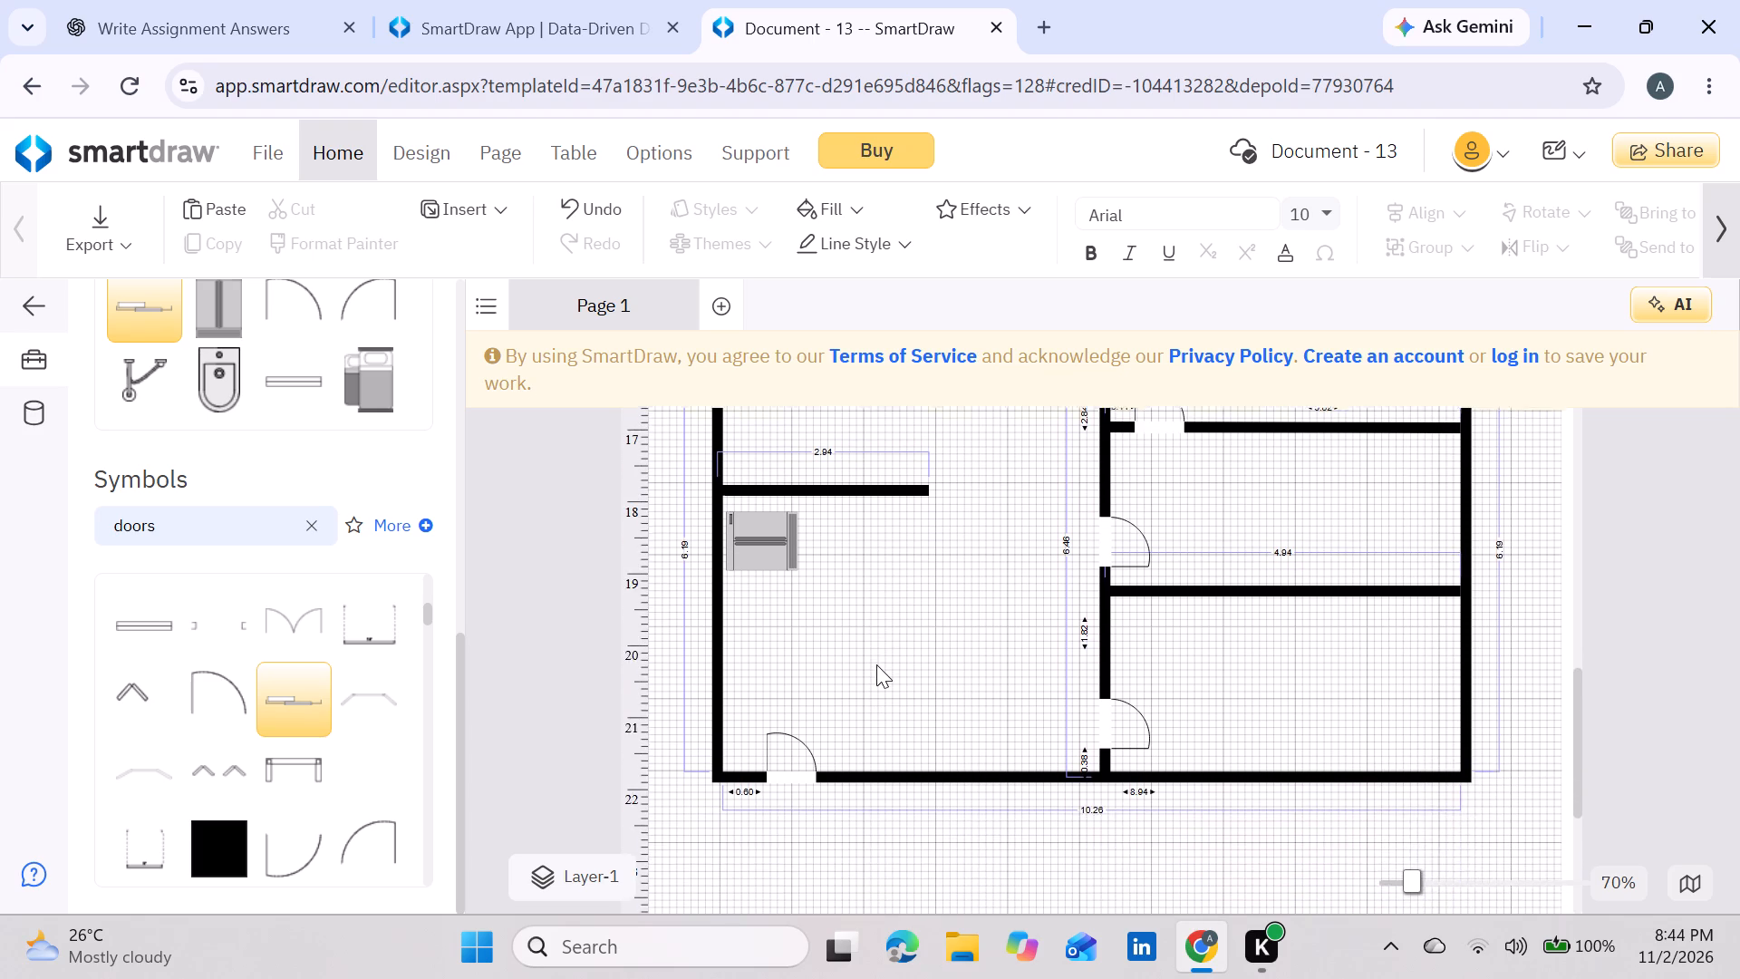
{"action": "scroll", "coordinate": [876, 664], "scroll_direction": "down", "scroll_amount": 1}
{"action": "scroll", "coordinate": [1035, 628], "scroll_direction": "up", "scroll_amount": 1}
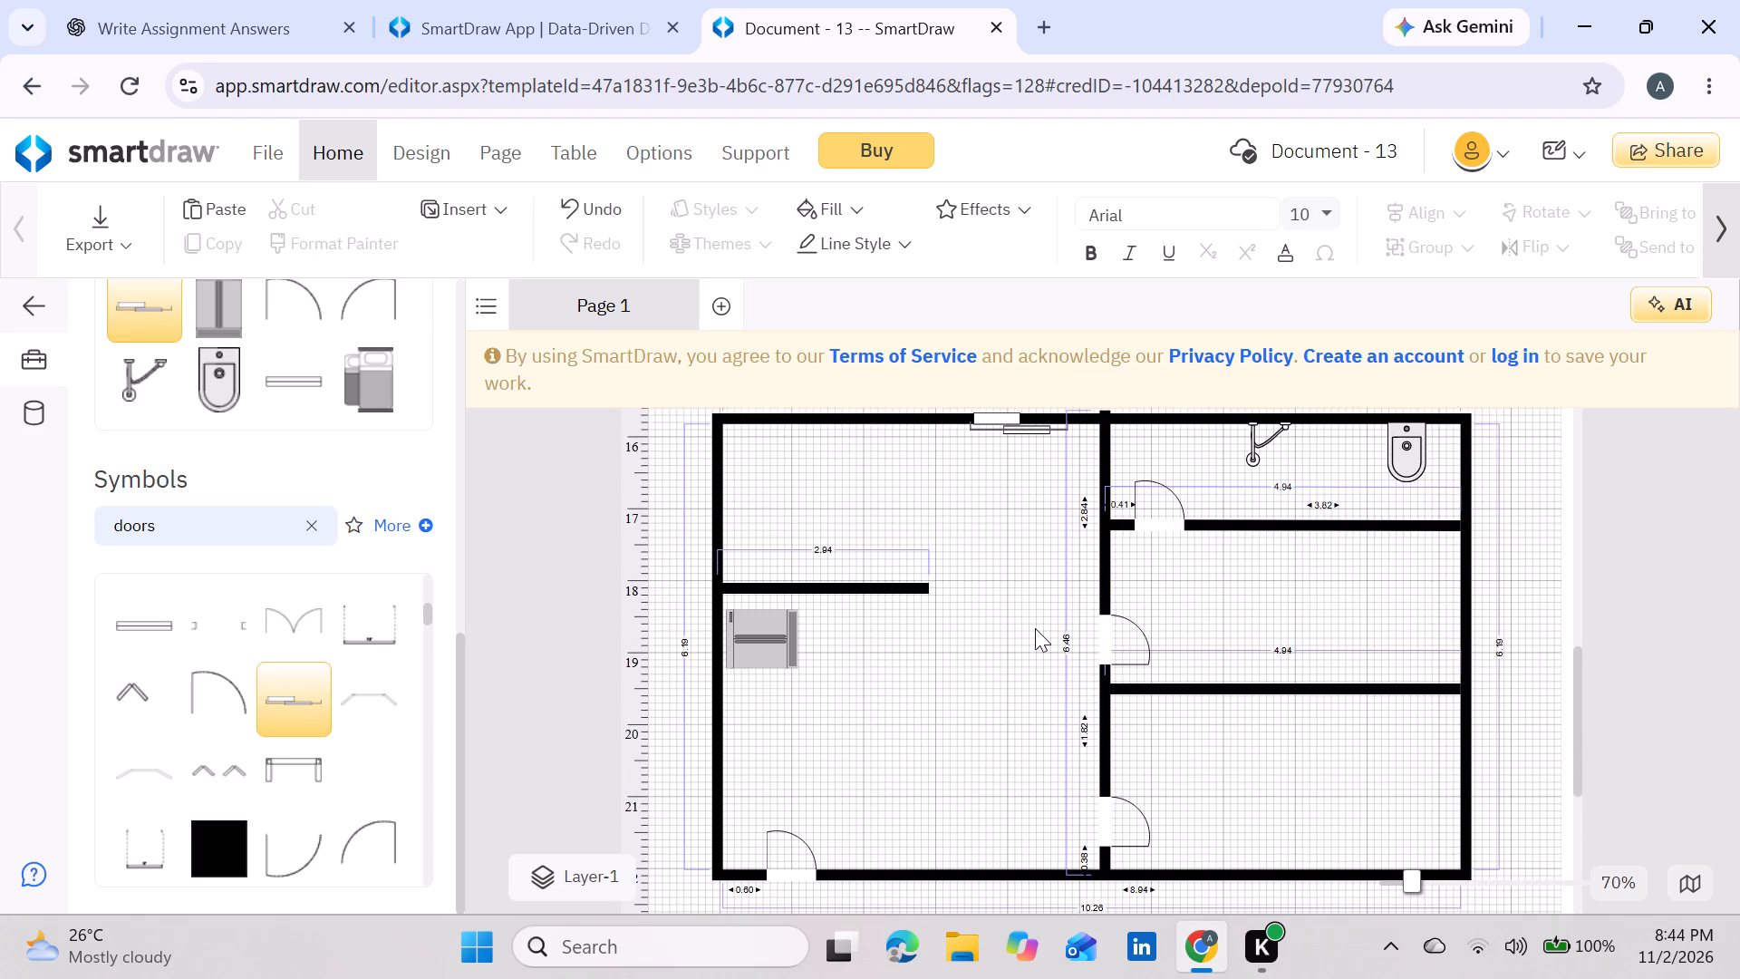
{"action": "scroll", "coordinate": [1073, 757], "scroll_direction": "down", "scroll_amount": 3}
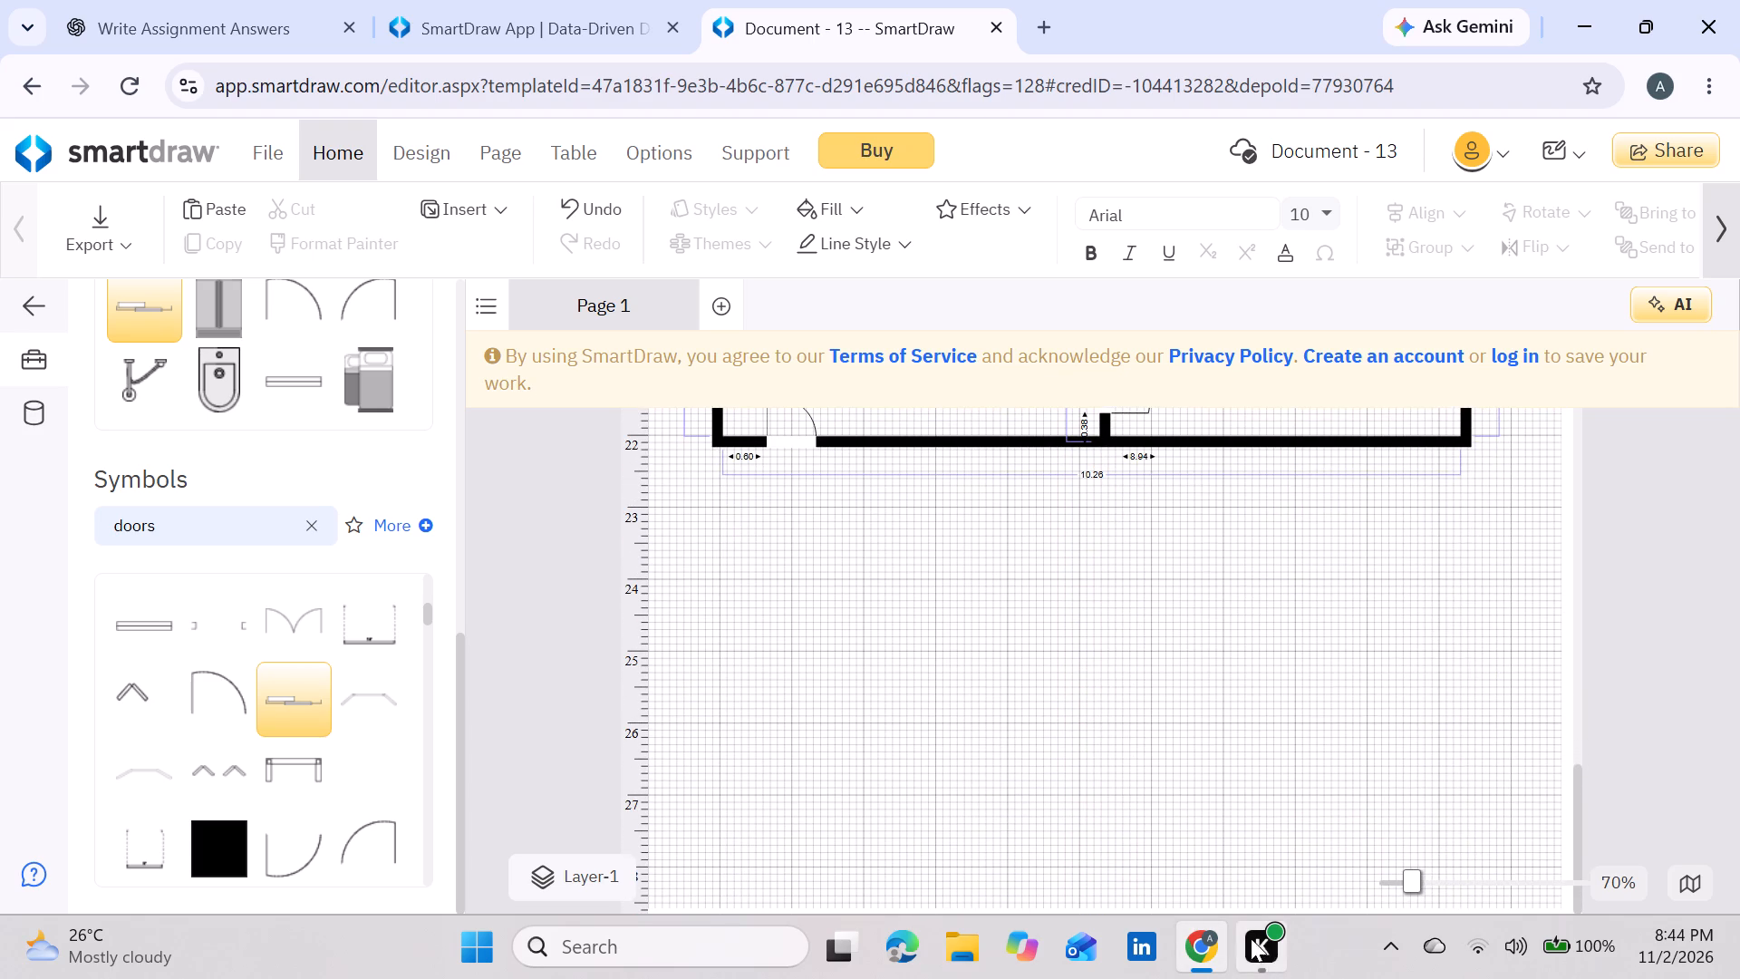